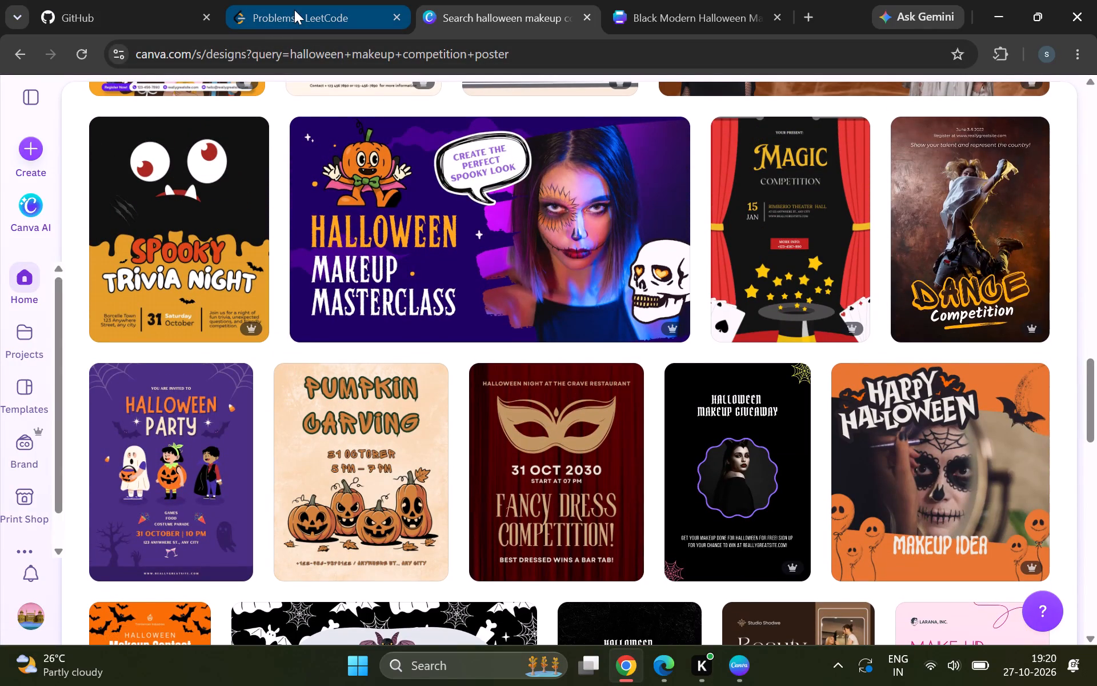
Look through the template results for "halloween makeup competition poster" to find a suitable design.
scroll(583, 246, up, 1)
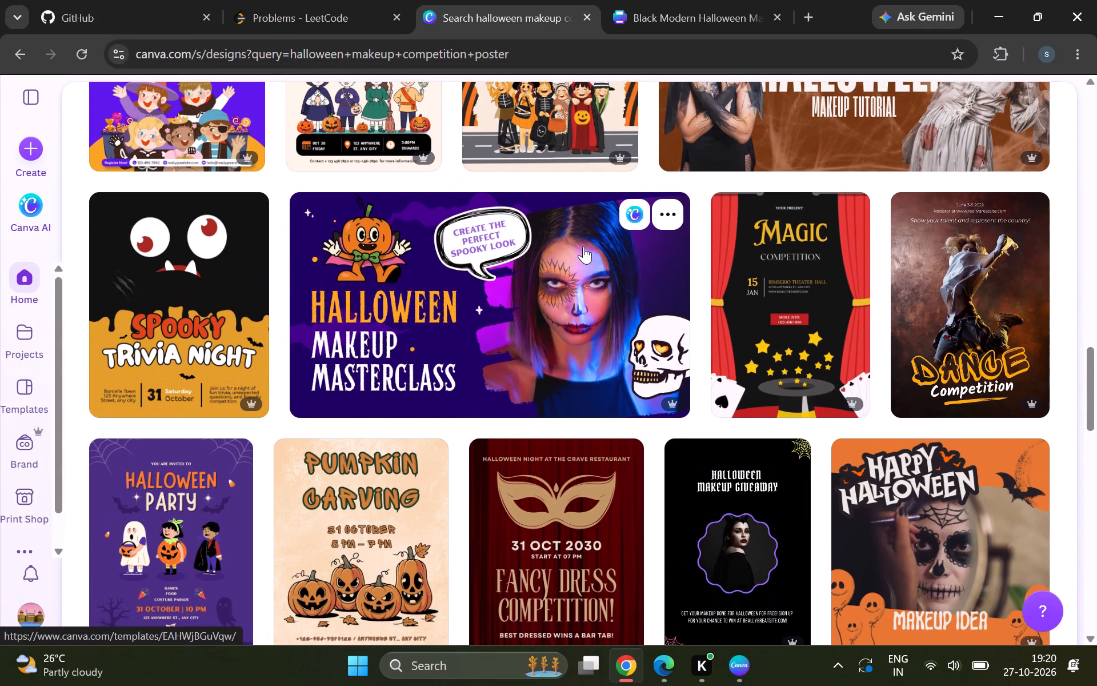
scroll(583, 246, up, 3)
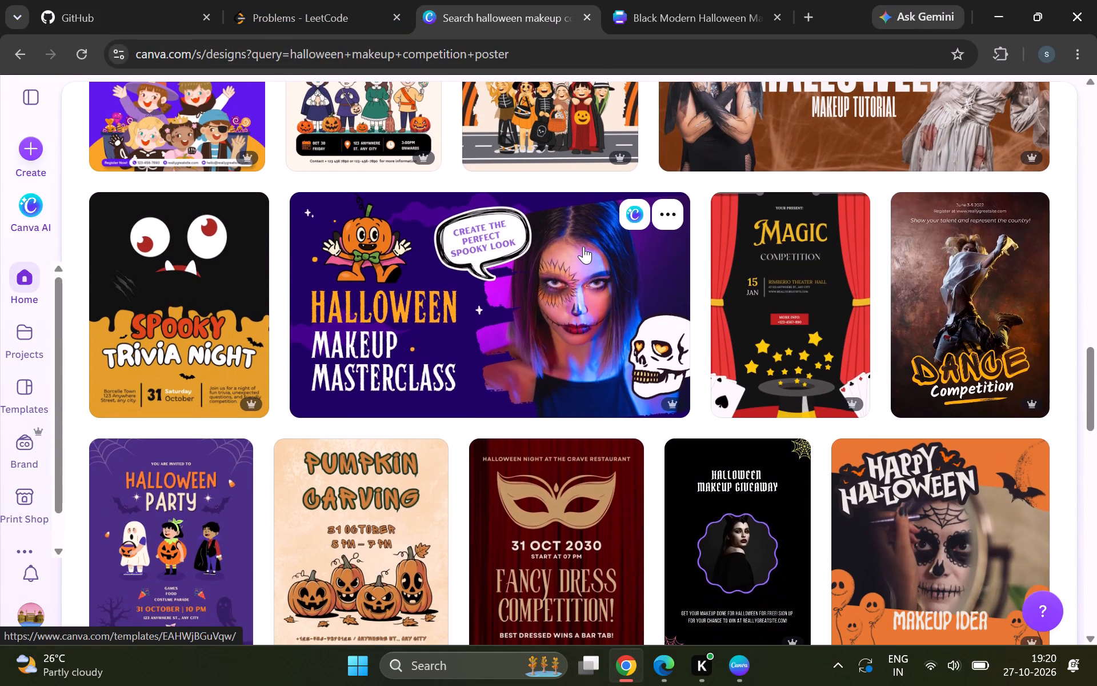
scroll(583, 246, up, 4)
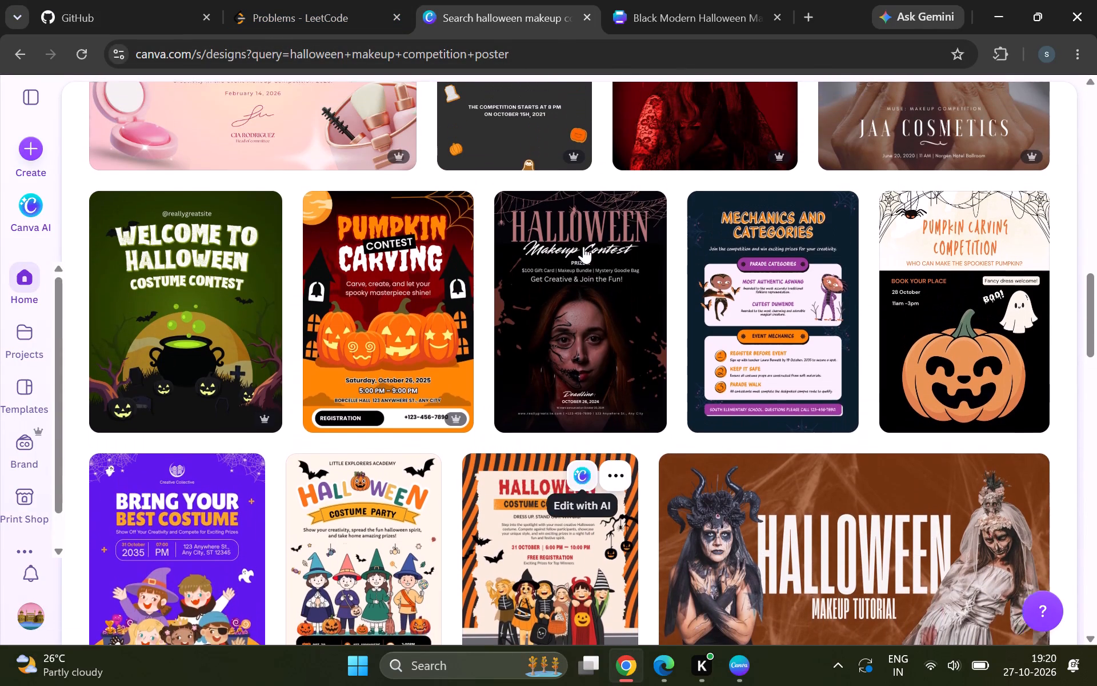
scroll(583, 246, up, 3)
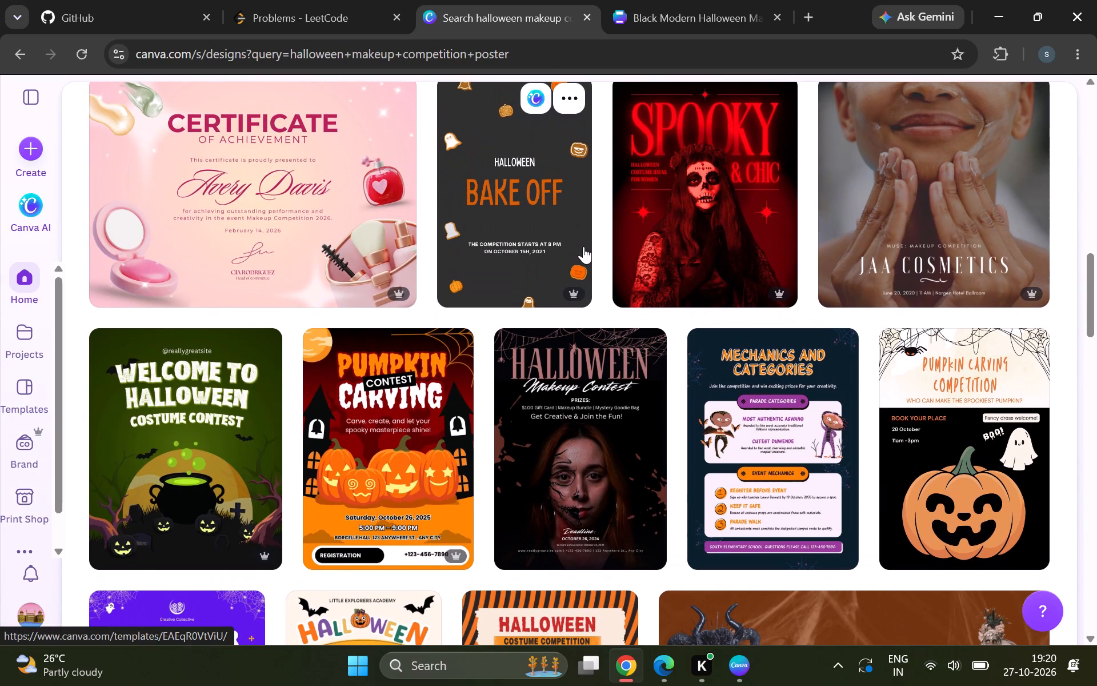
scroll(583, 246, up, 7)
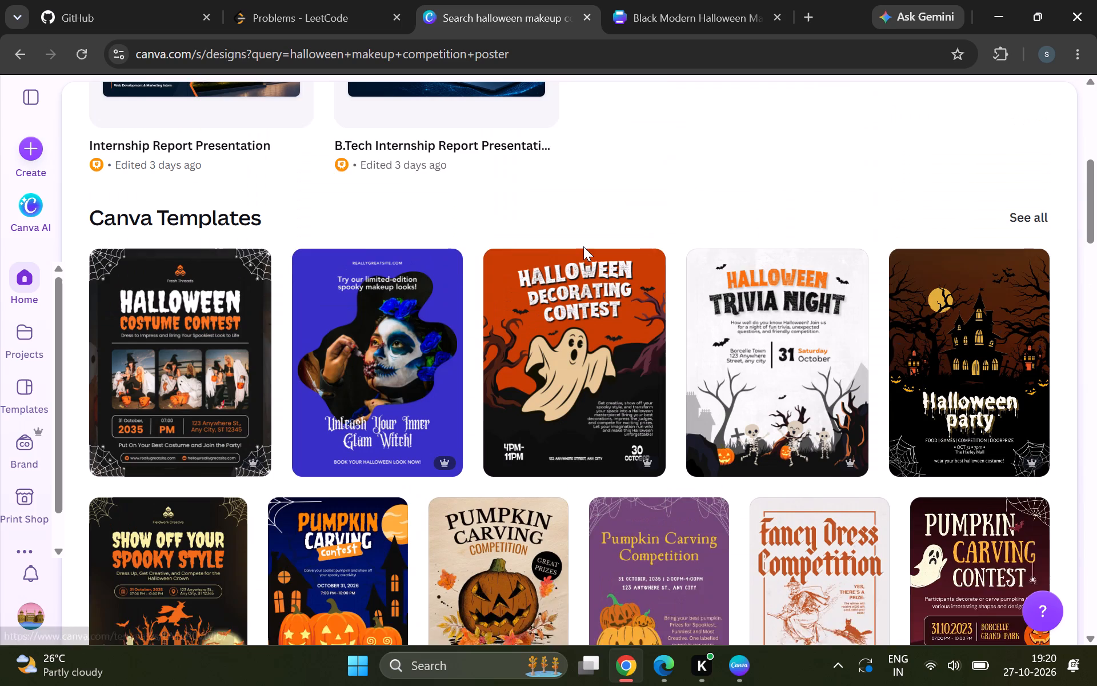
scroll(583, 246, up, 2)
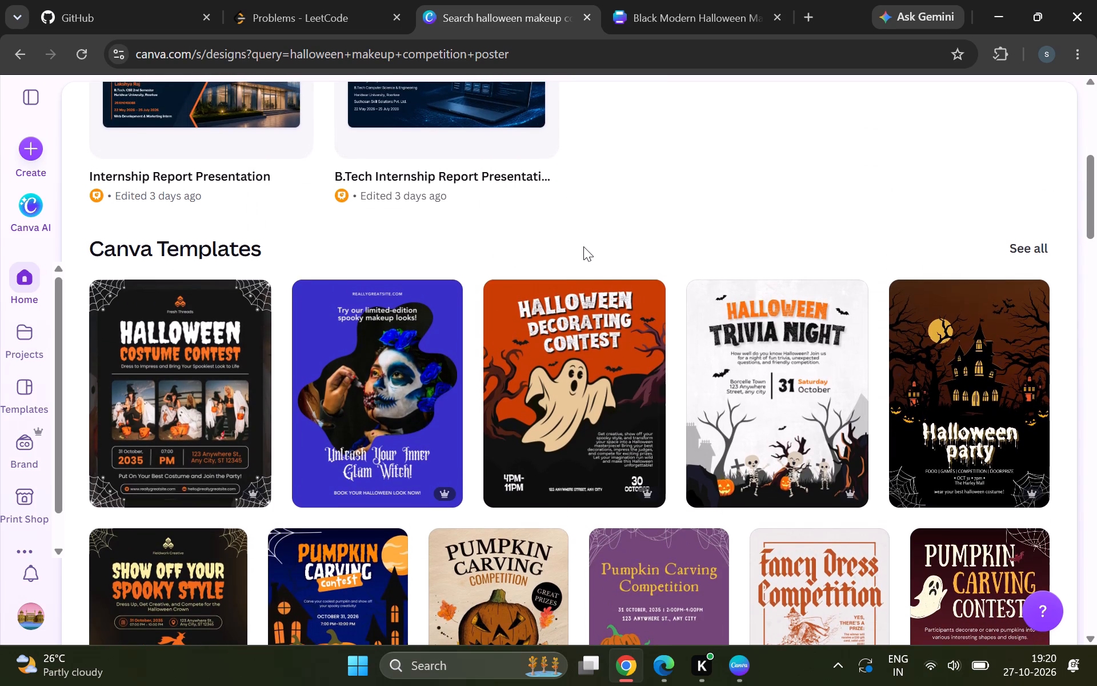
scroll(583, 246, up, 1)
Preview the Black and Orange Modern Halloween Costume Contest Party Instagram Post template, and close the preview.
click(195, 367)
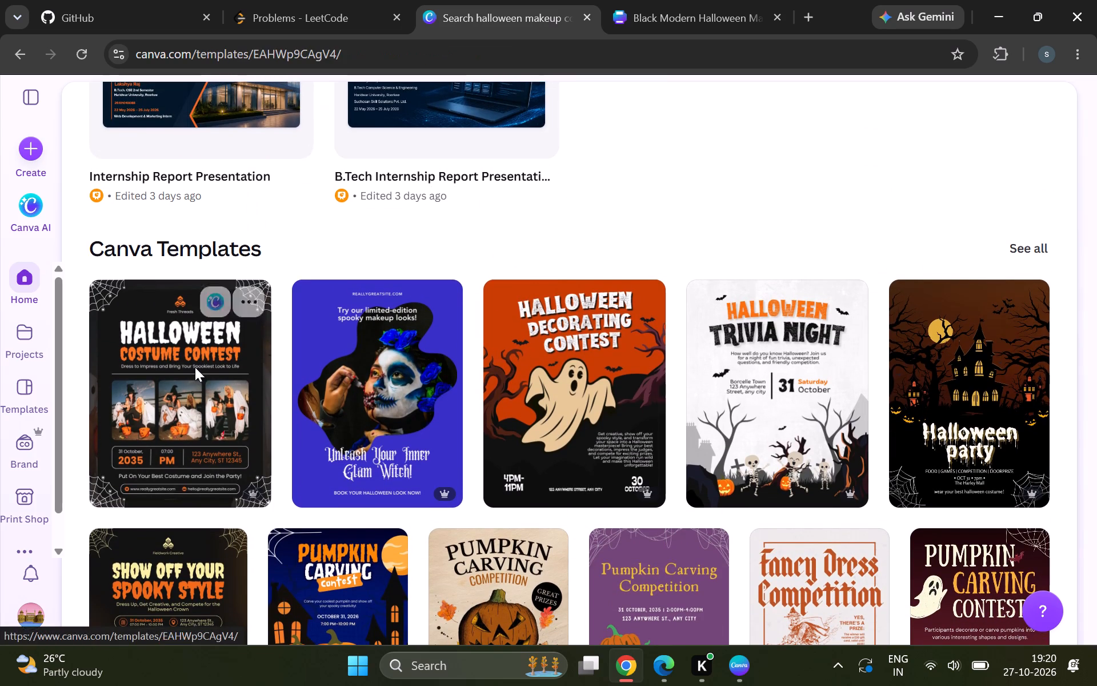
scroll(517, 229, right, 1)
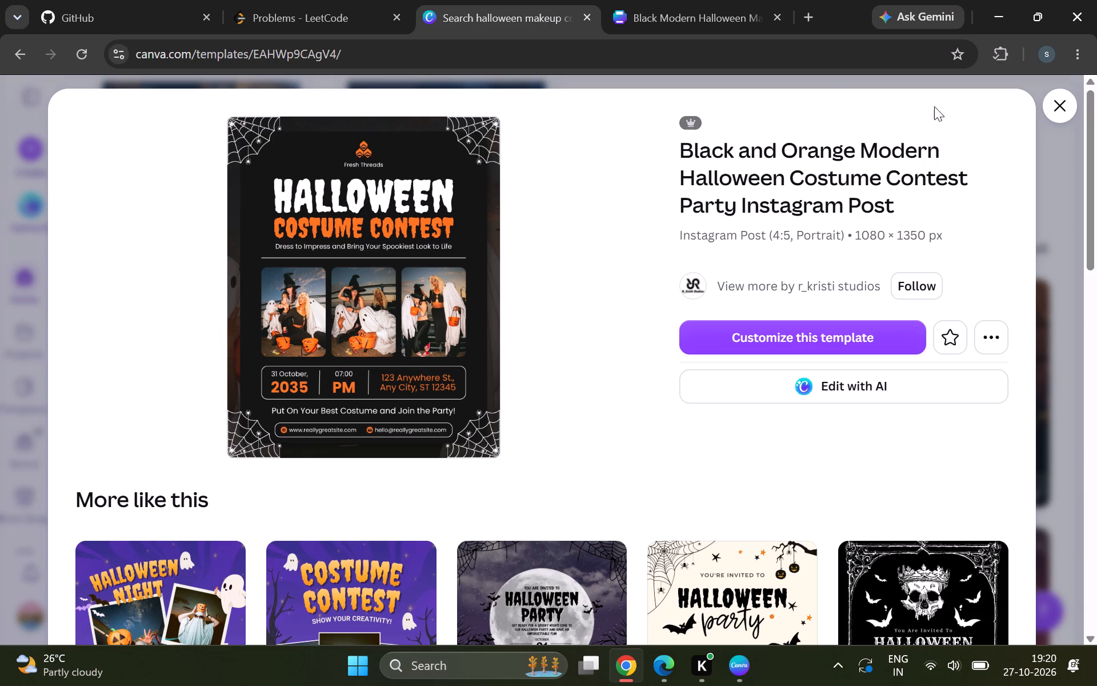
click(1047, 109)
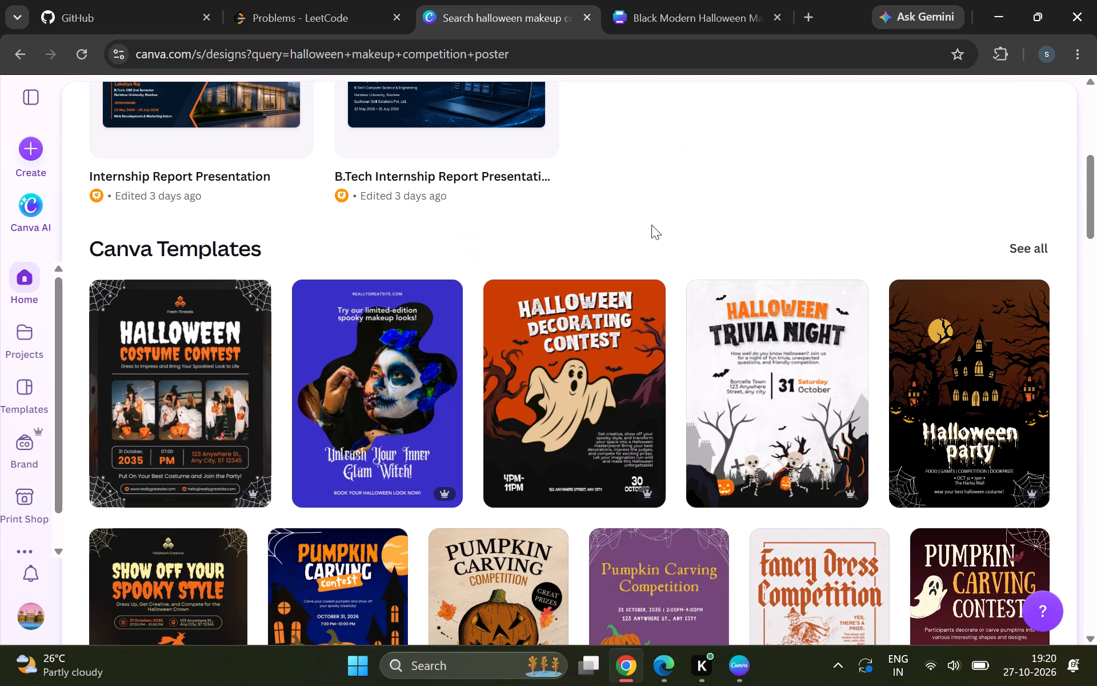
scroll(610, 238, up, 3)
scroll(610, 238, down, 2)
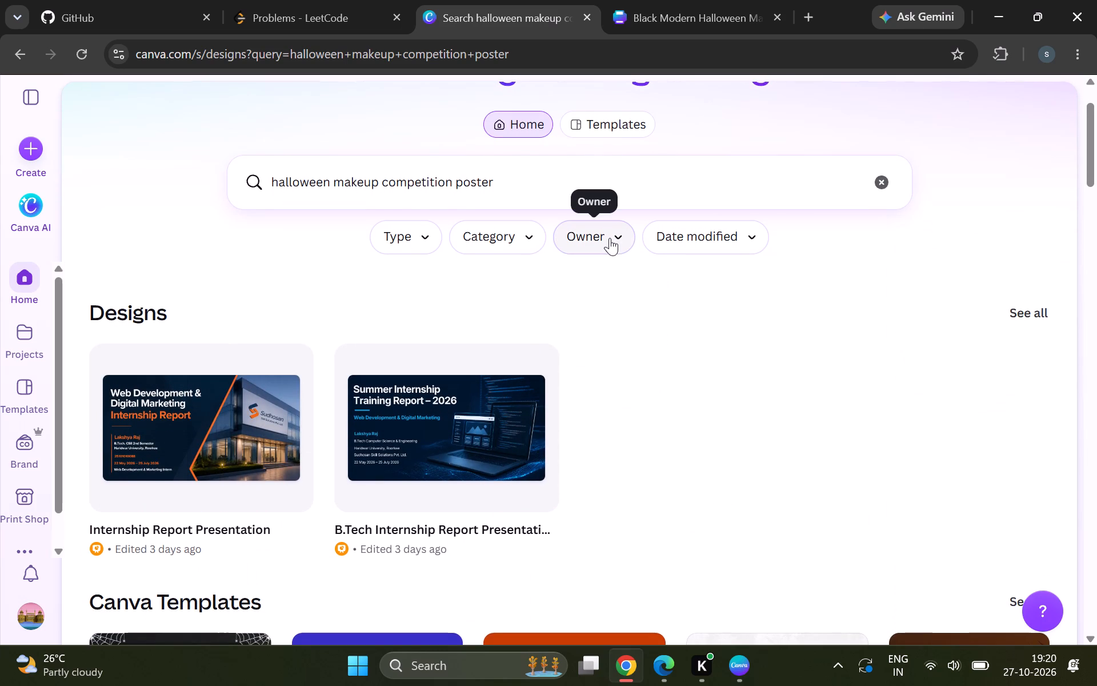
Search for "halloween face painting competition poster", replacing the word makeup in the existing query with face painting.
scroll(569, 401, down, 1)
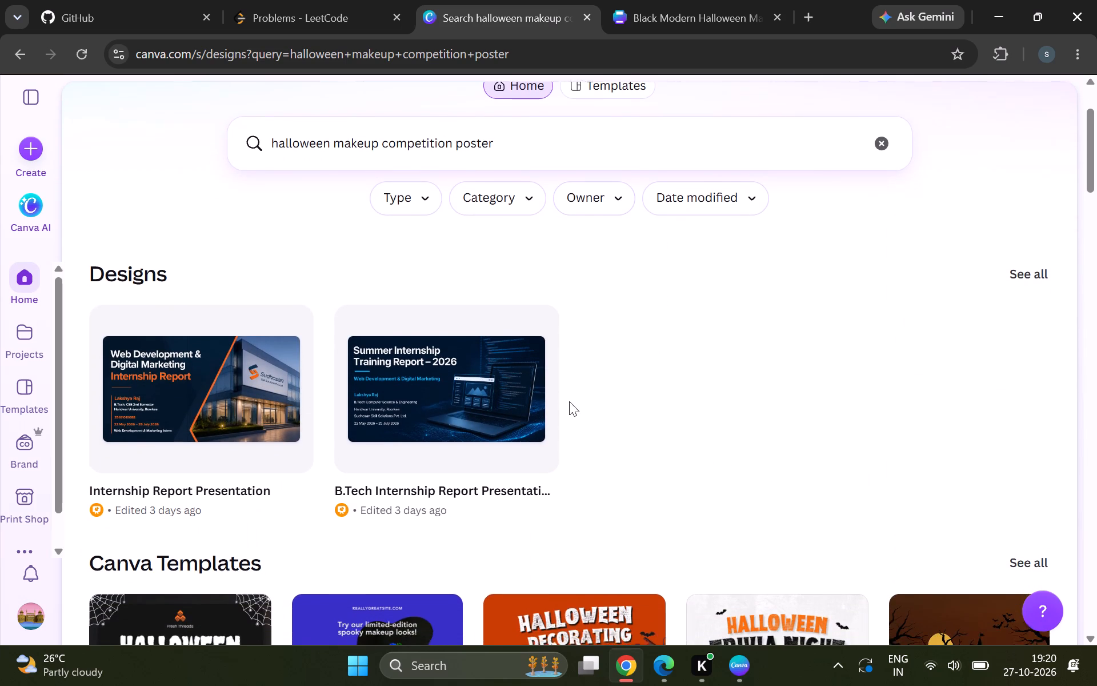
scroll(569, 401, down, 2)
scroll(569, 401, up, 2)
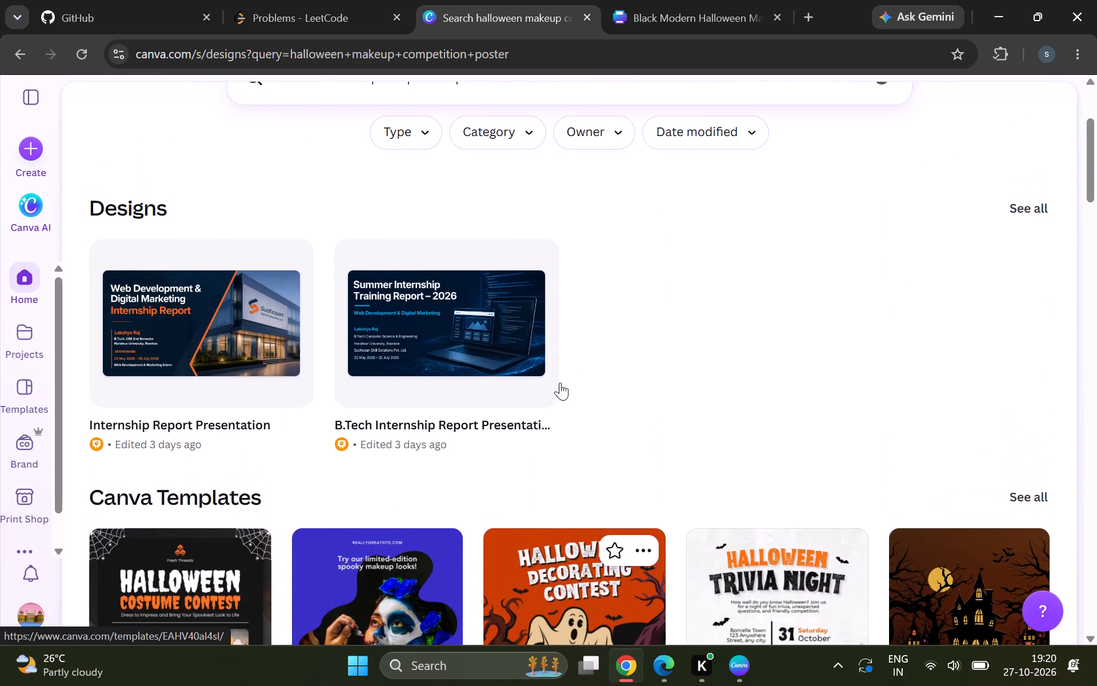
scroll(566, 366, up, 2)
click(570, 276)
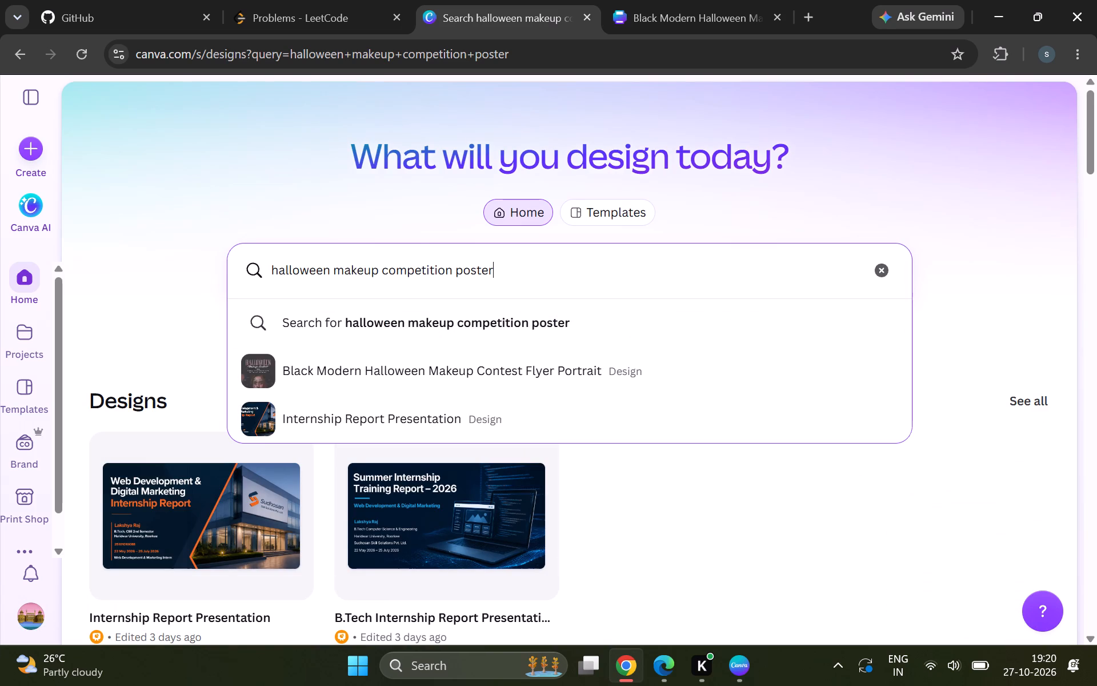
click(382, 273)
key(BackSpace)
key(BackSpace)
key(BackSpace)
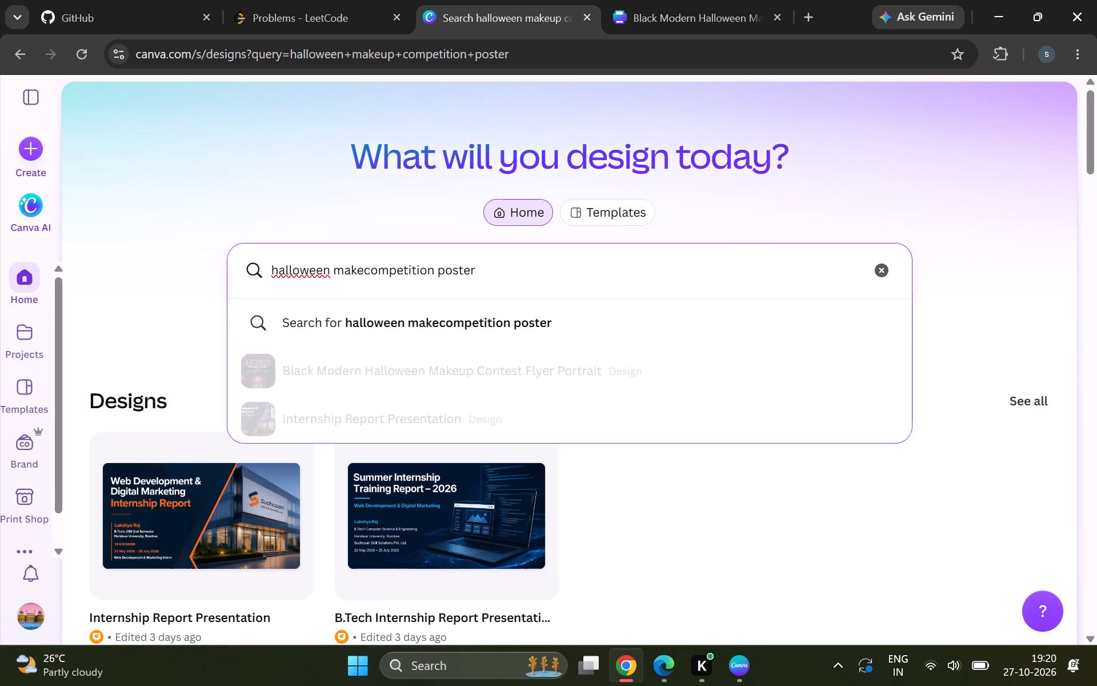
key(BackSpace)
key(BackSpace)
key(BackSpace)
key(BackSpace)
key(p)
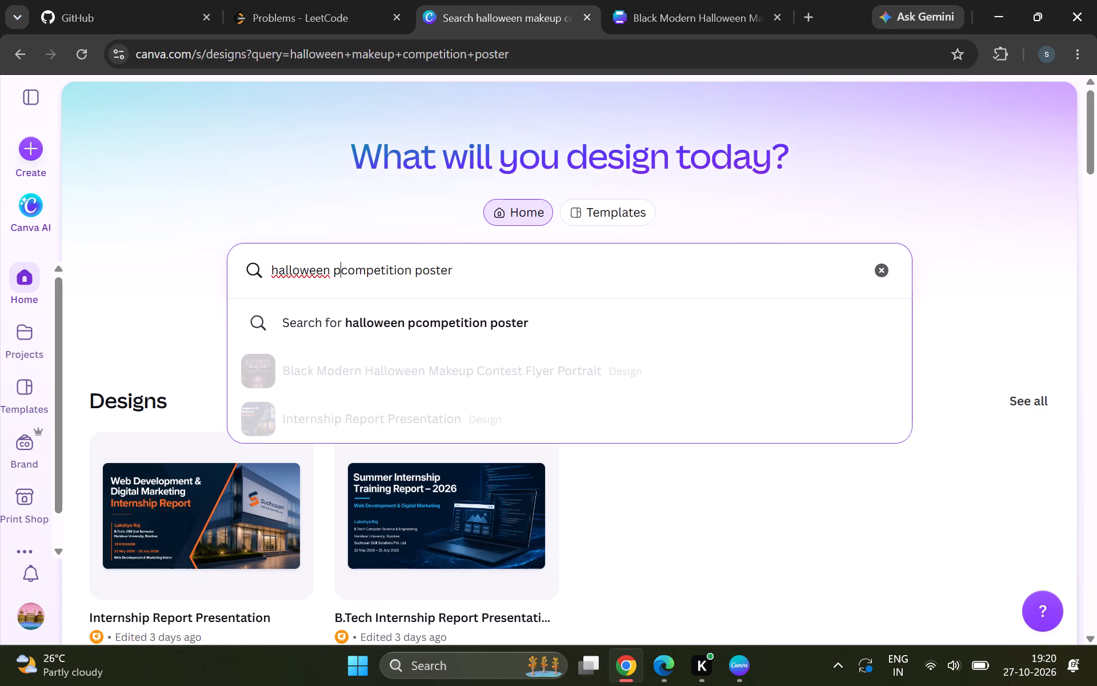
key(BackSpace)
text(face painting)
key(space)
key(Return)
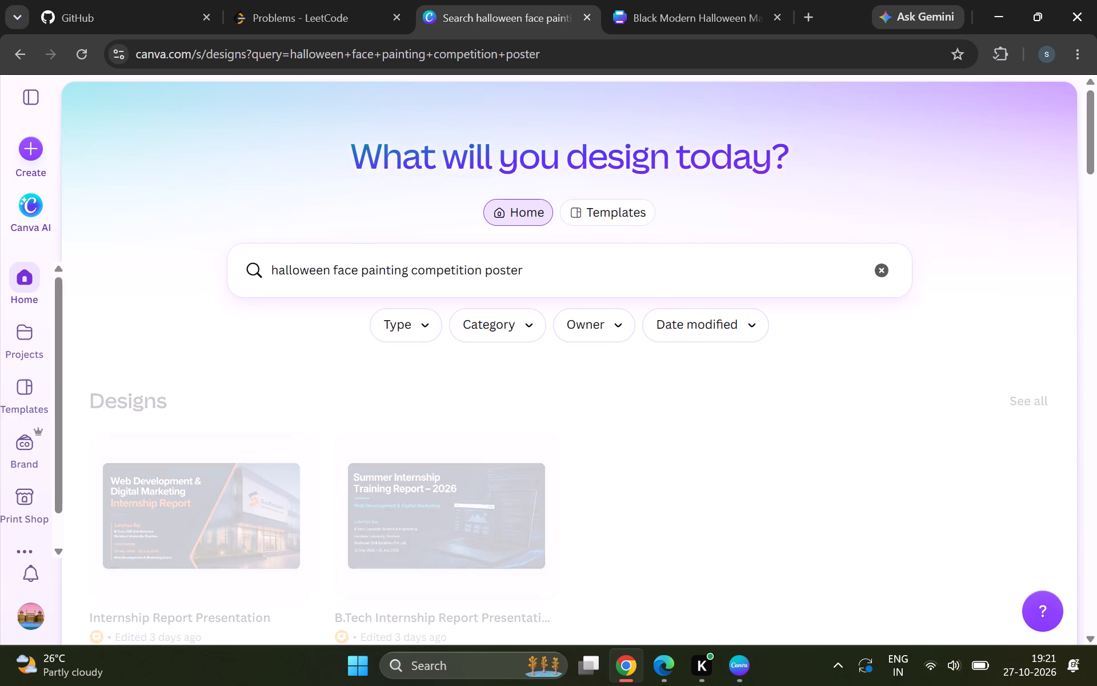
Look through the face painting competition poster templates, including the expanded set of additional results.
scroll(621, 410, down, 2)
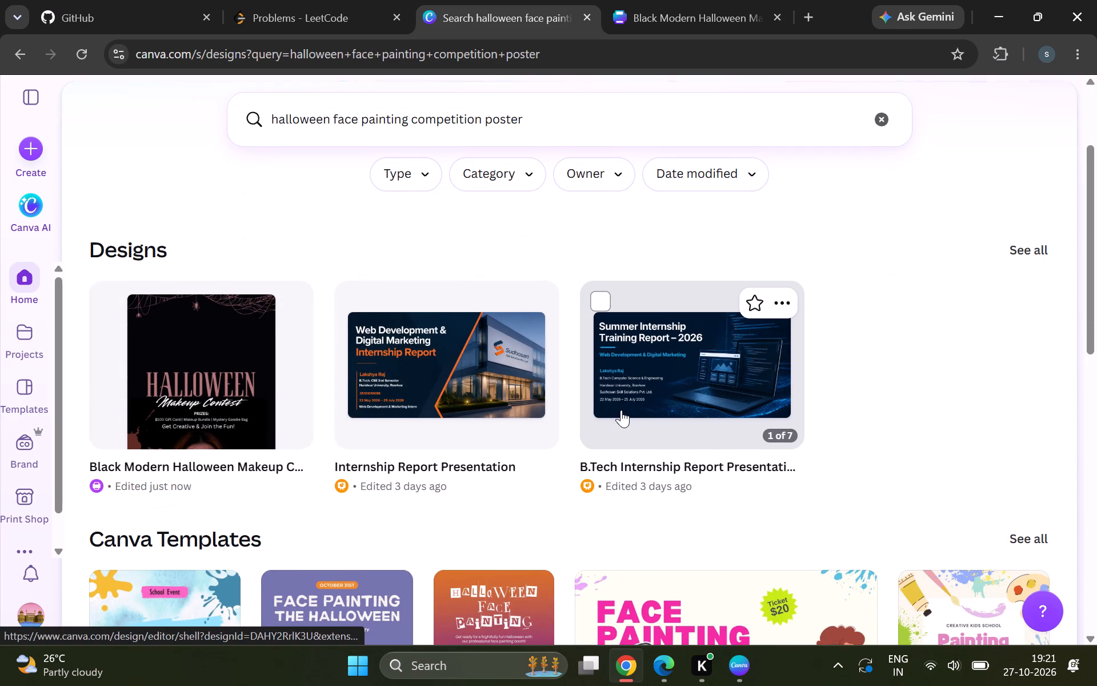
scroll(621, 410, down, 3)
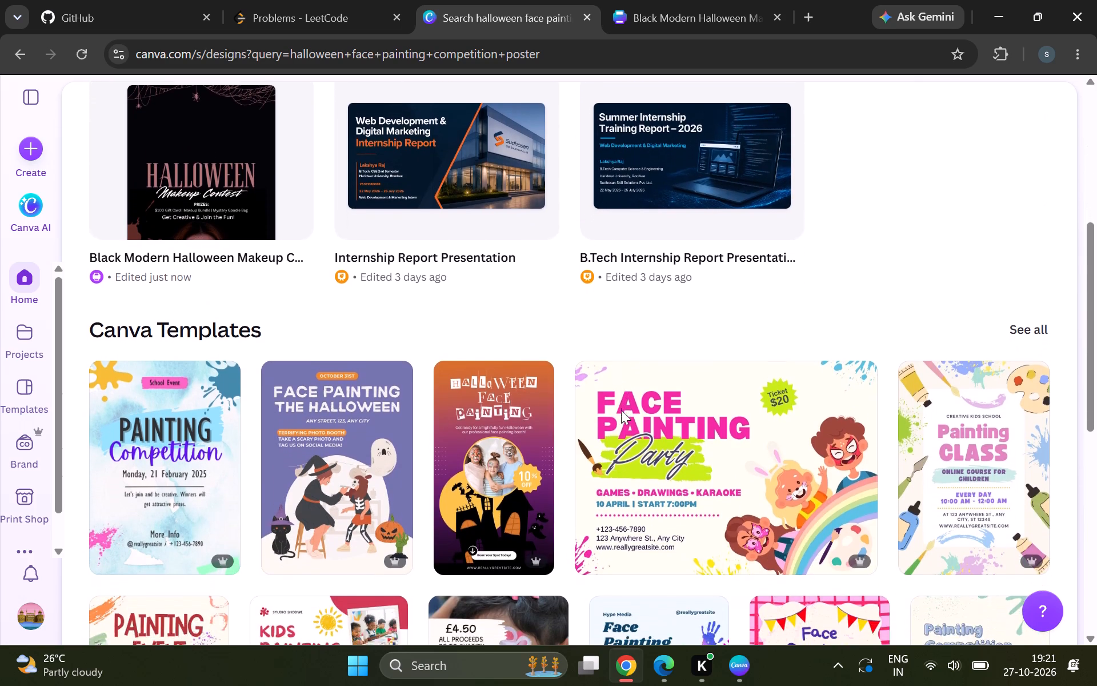
scroll(621, 410, down, 1)
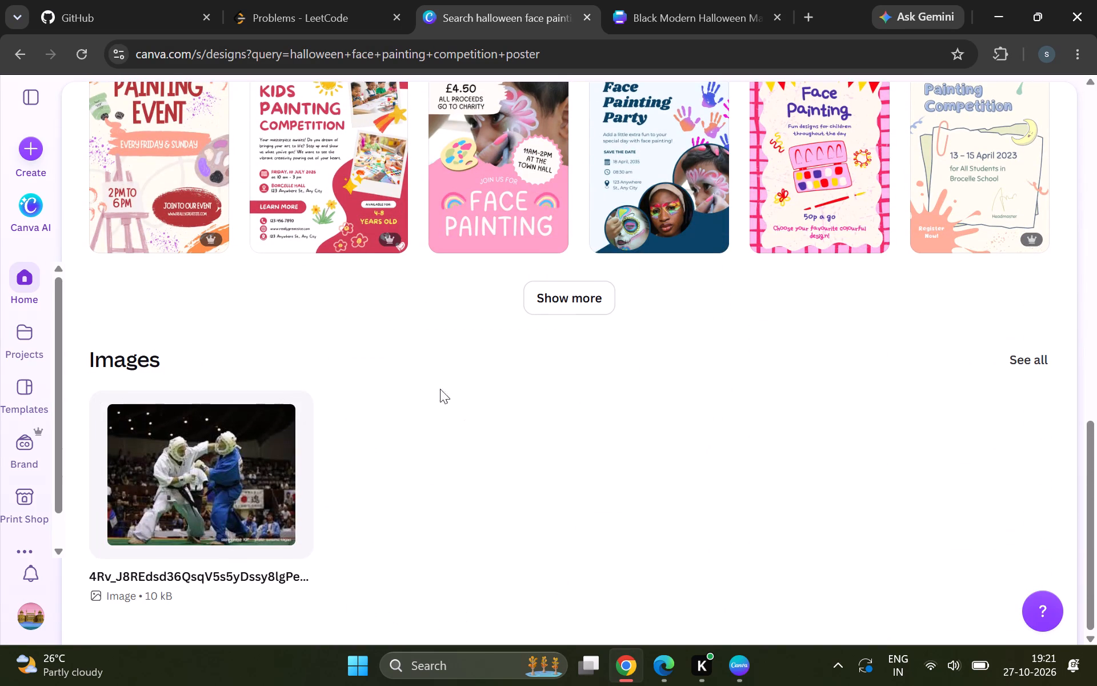
scroll(422, 359, up, 3)
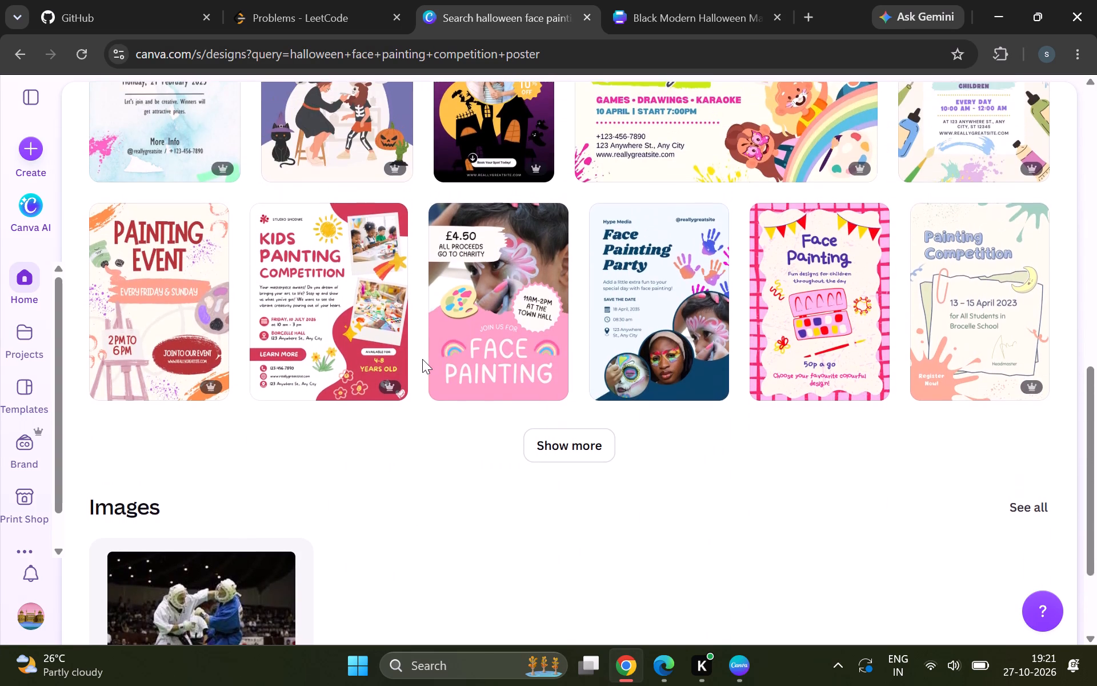
scroll(422, 359, up, 3)
scroll(422, 359, down, 1)
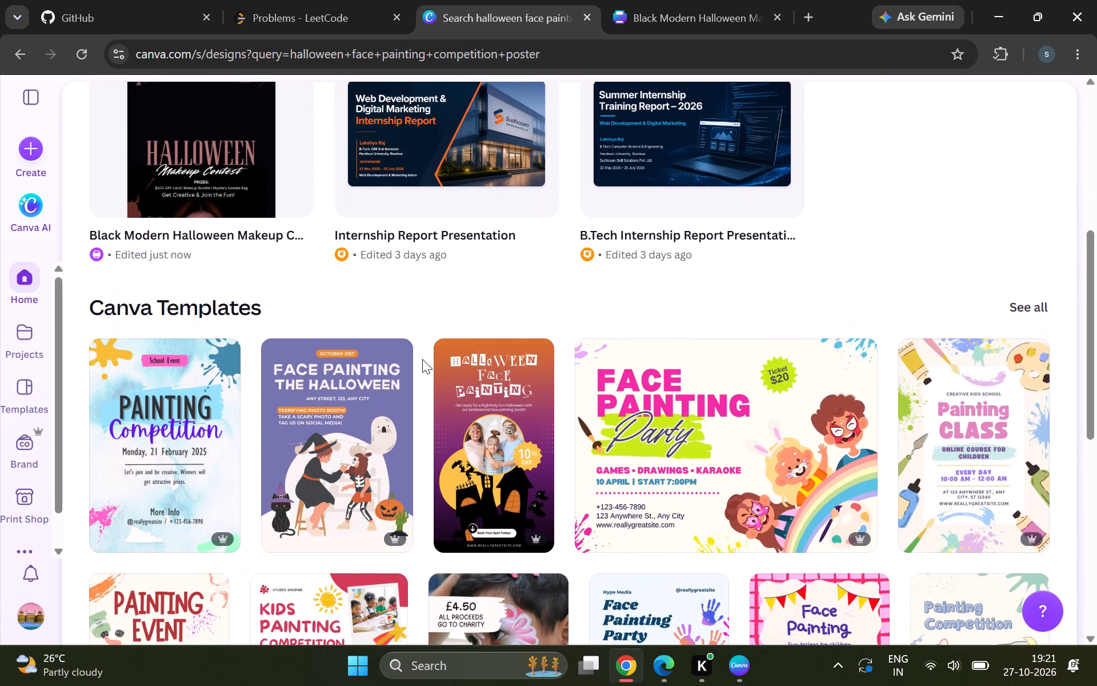
scroll(422, 359, down, 1)
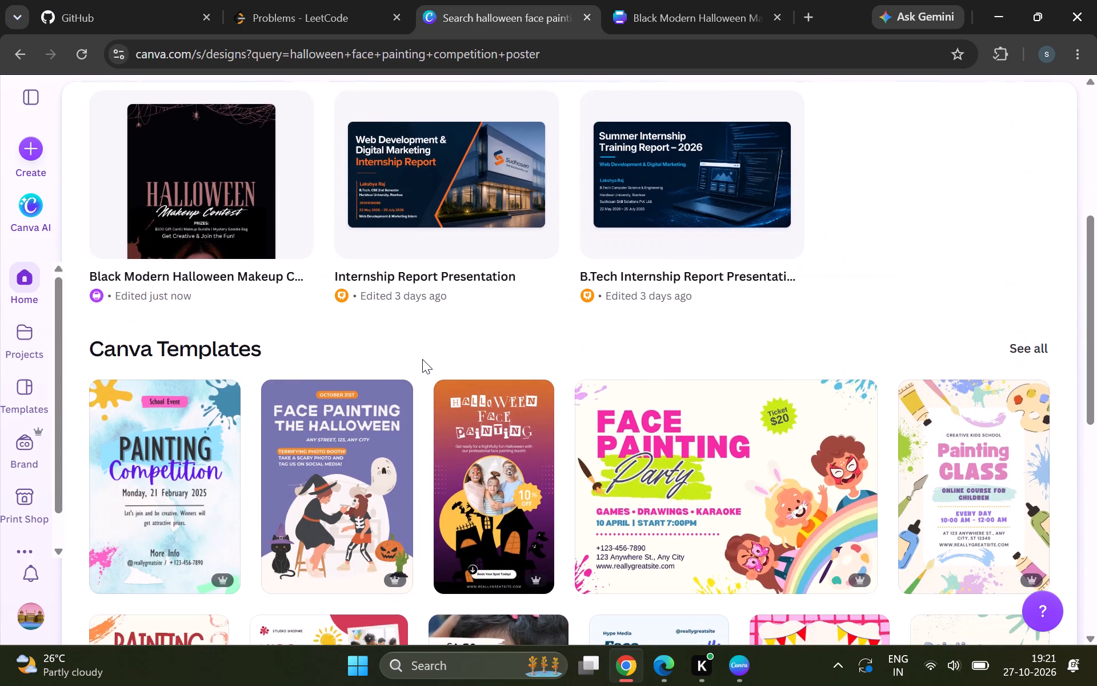
scroll(422, 359, down, 1)
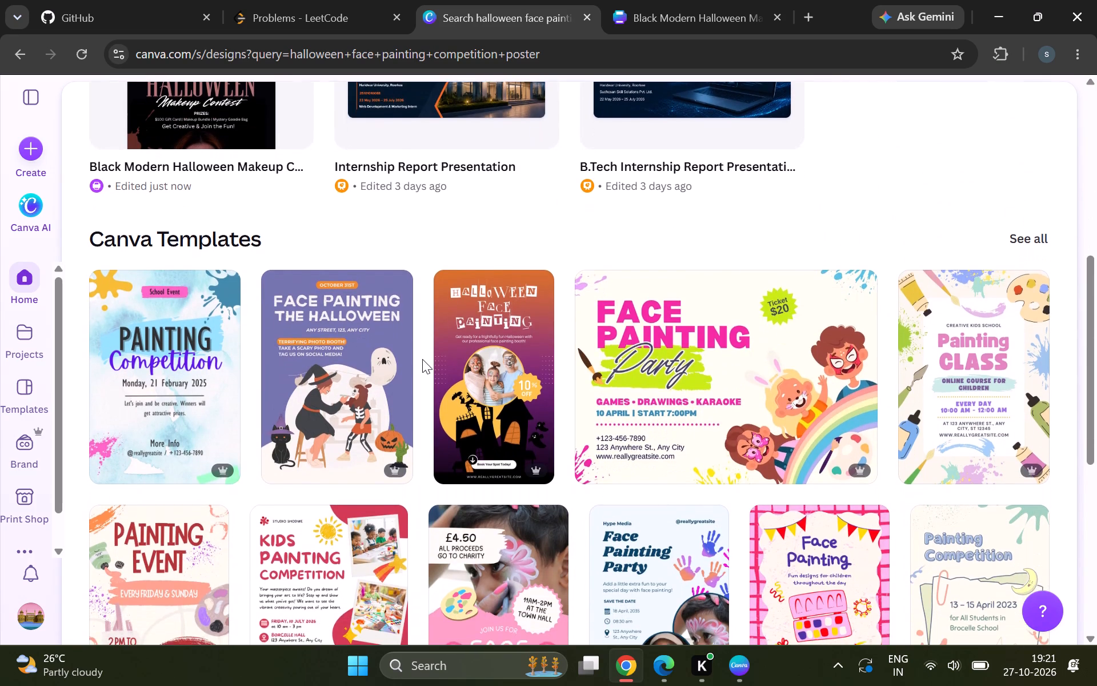
scroll(422, 359, down, 2)
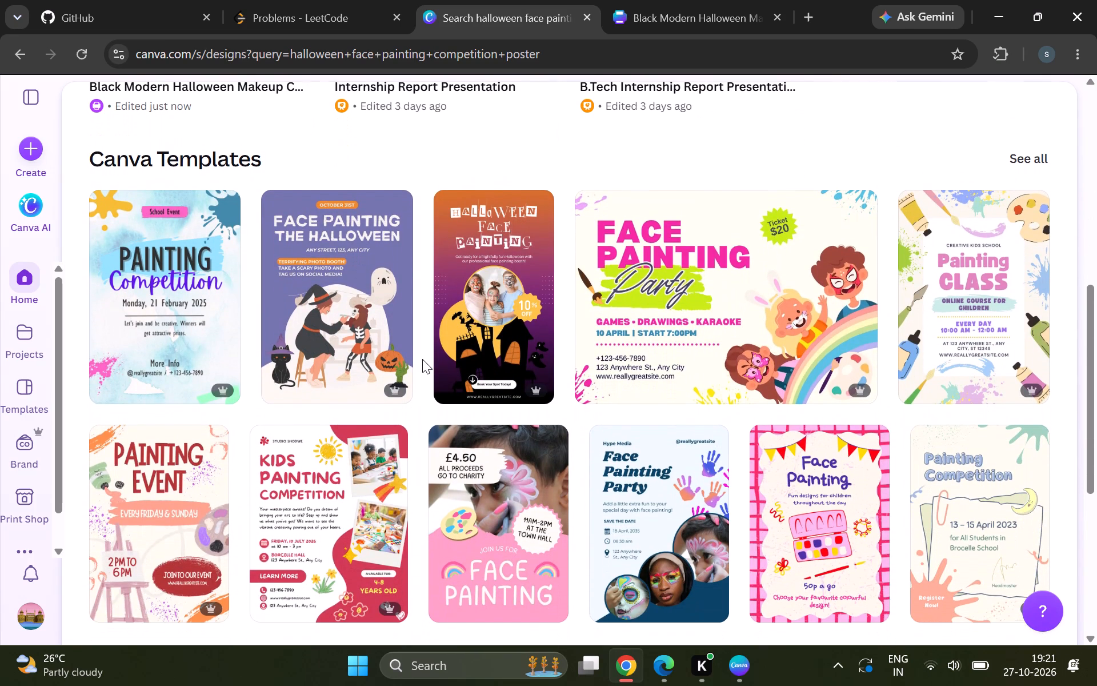
scroll(422, 359, down, 4)
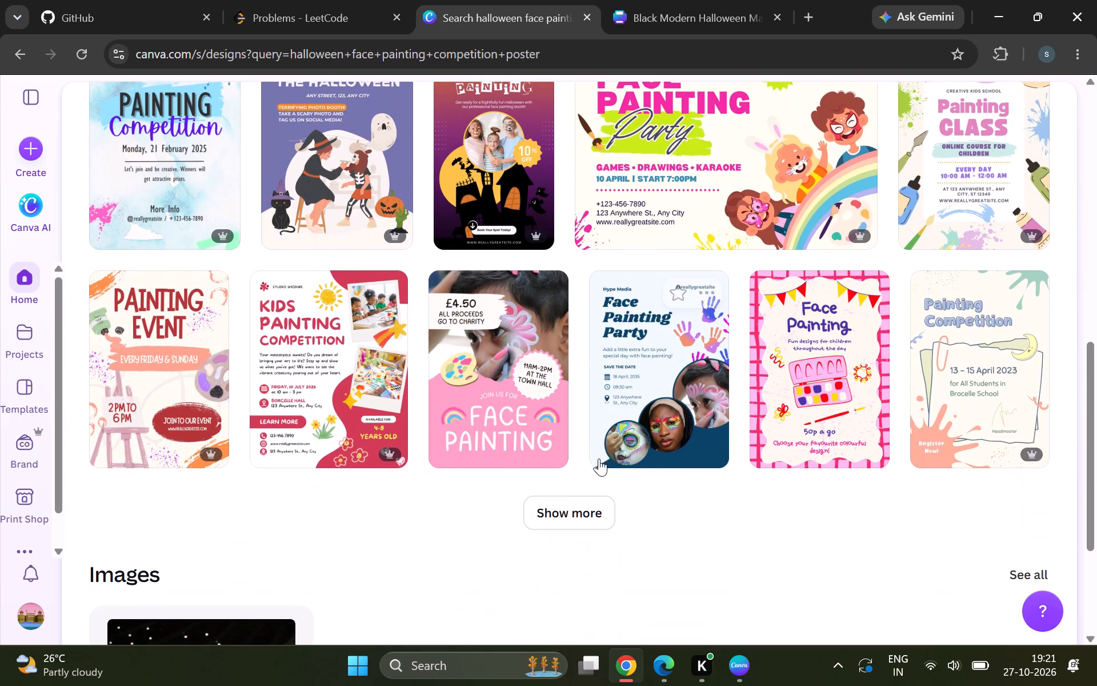
click(551, 513)
scroll(551, 513, up, 1)
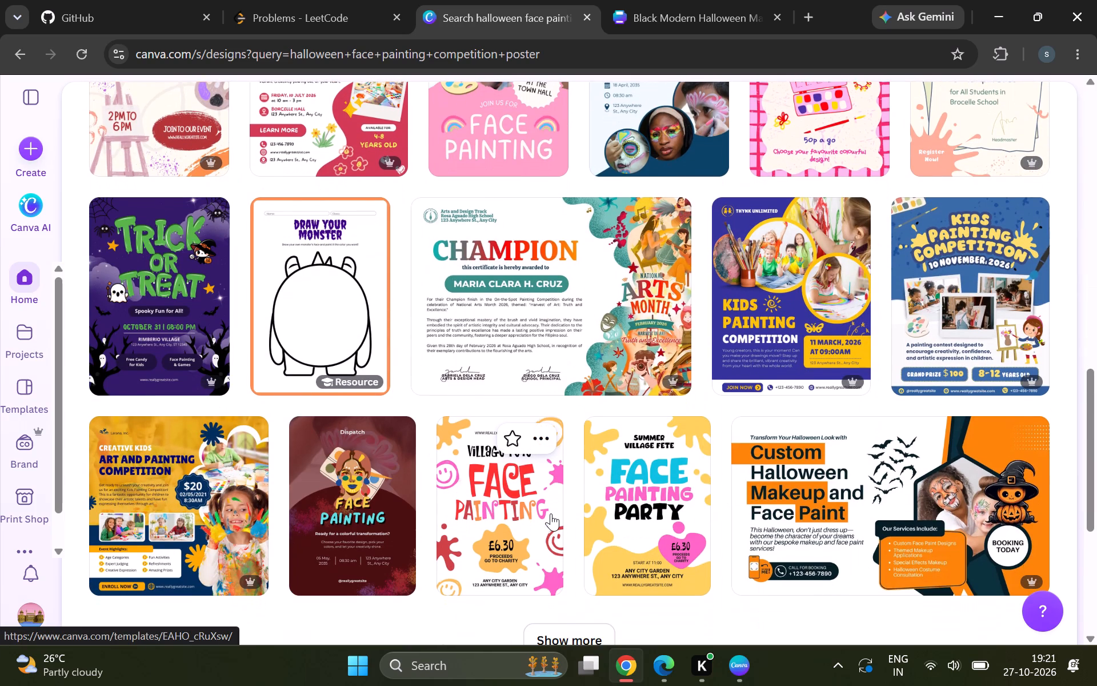
scroll(551, 513, up, 1)
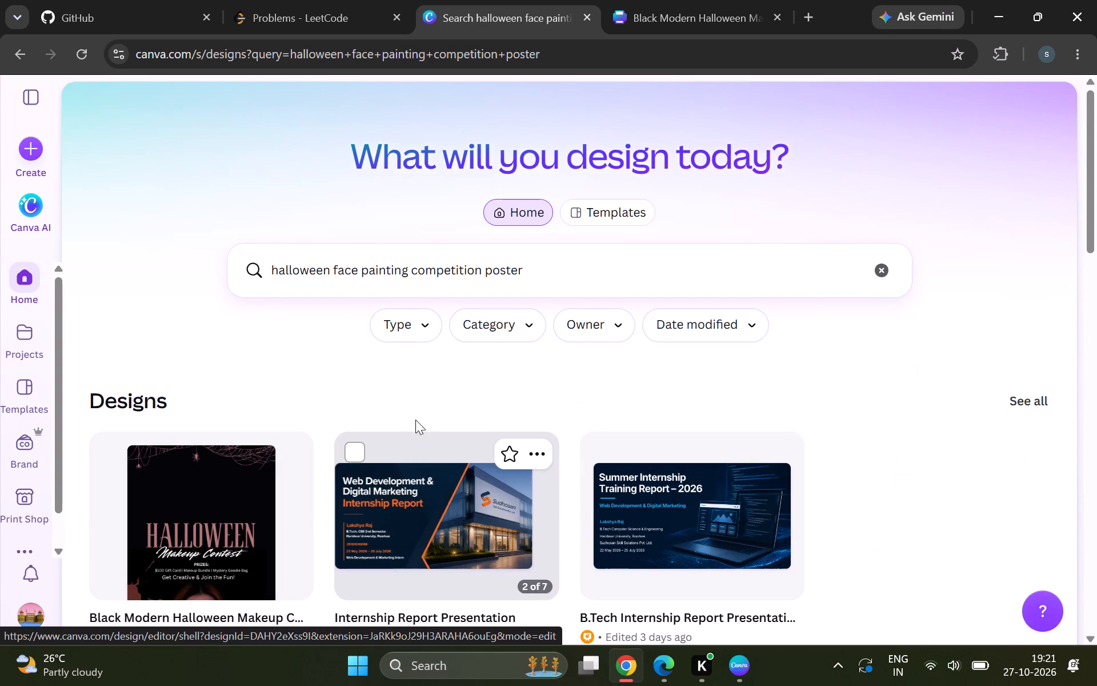
Shorten the template search query to "halloween poster" and run it.
click(542, 280)
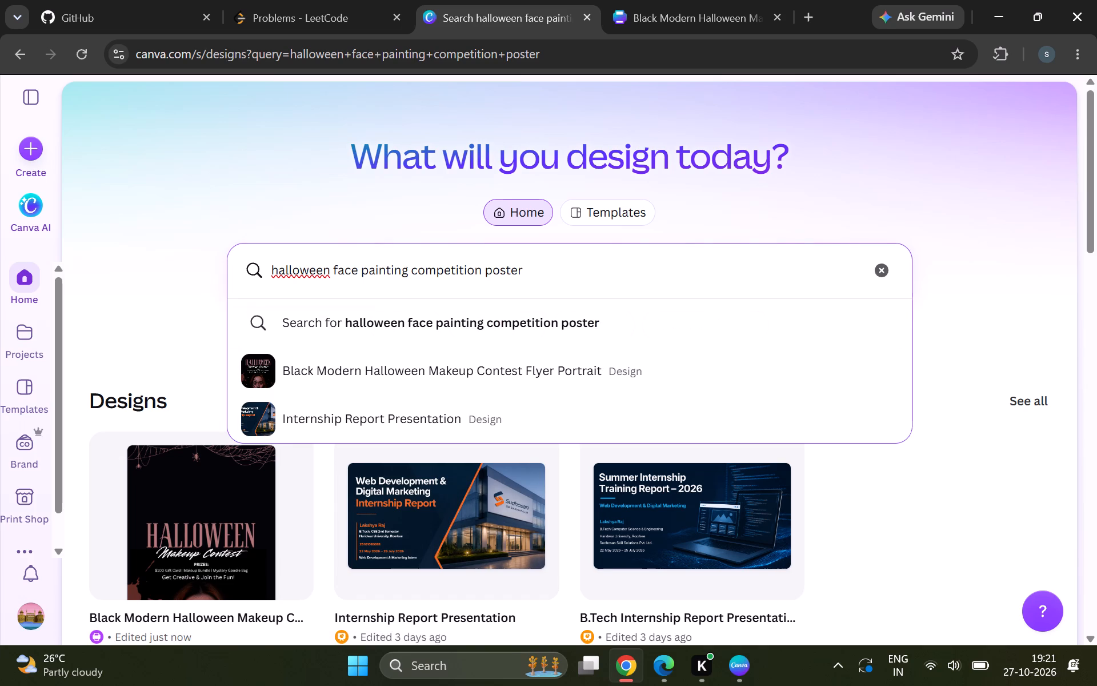
drag(486, 270, 331, 270)
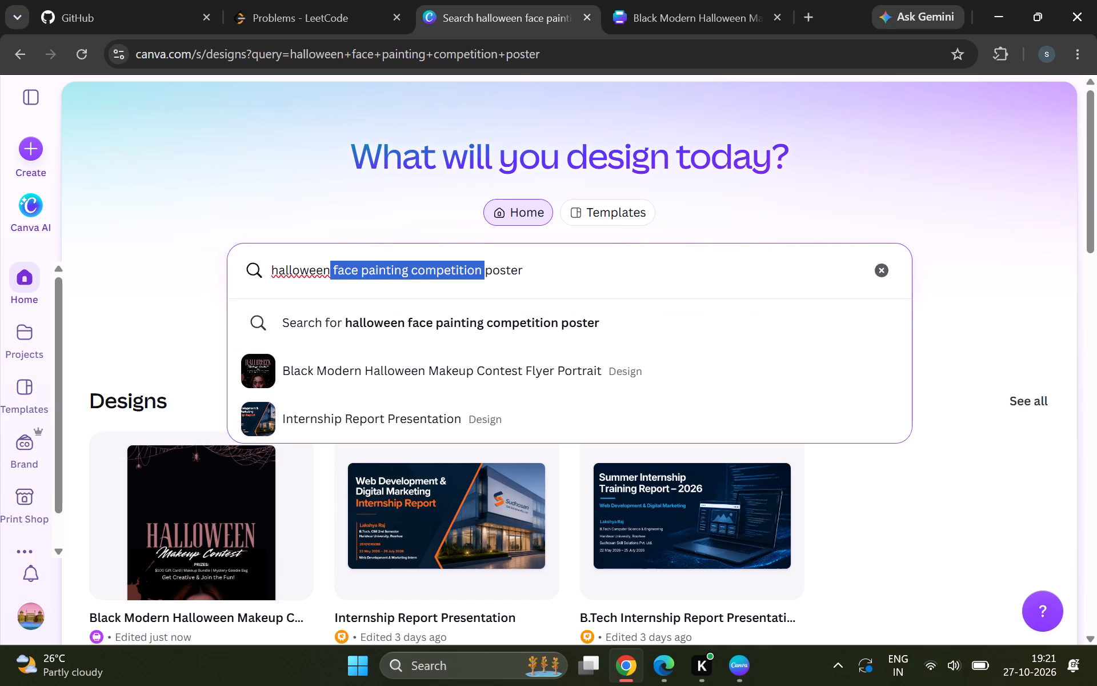
key(BackSpace)
key(space)
key(Return)
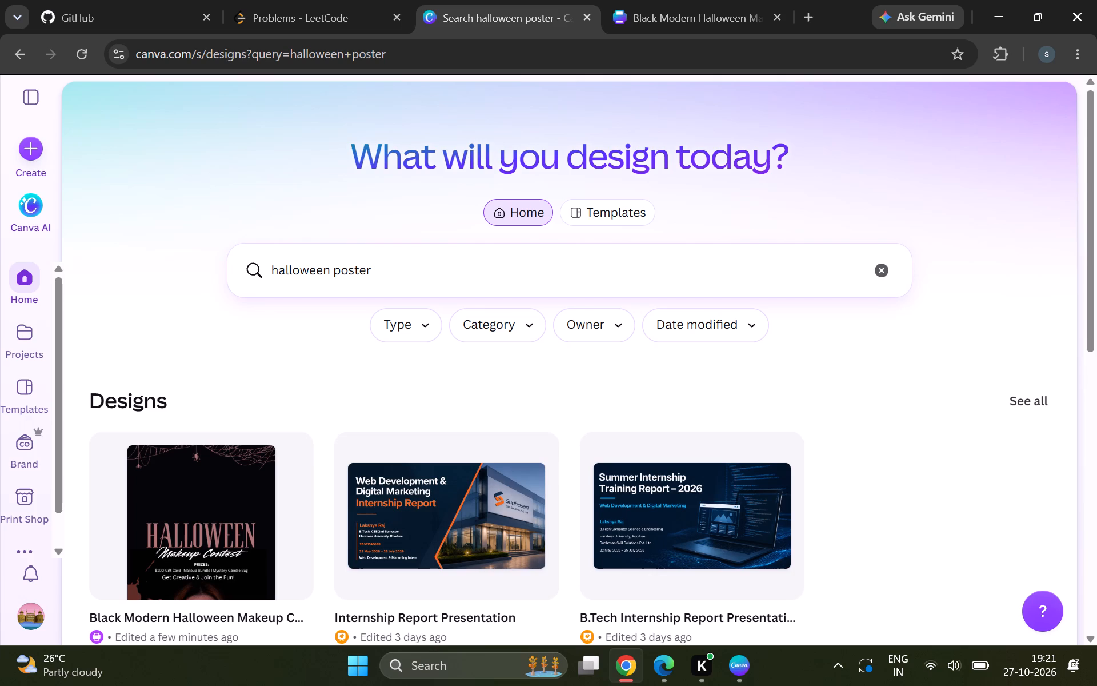
Open the Black Red Bold Modern Halloween Party Poster template from the Canva Templates results for customizing in the editor.
scroll(498, 410, down, 1)
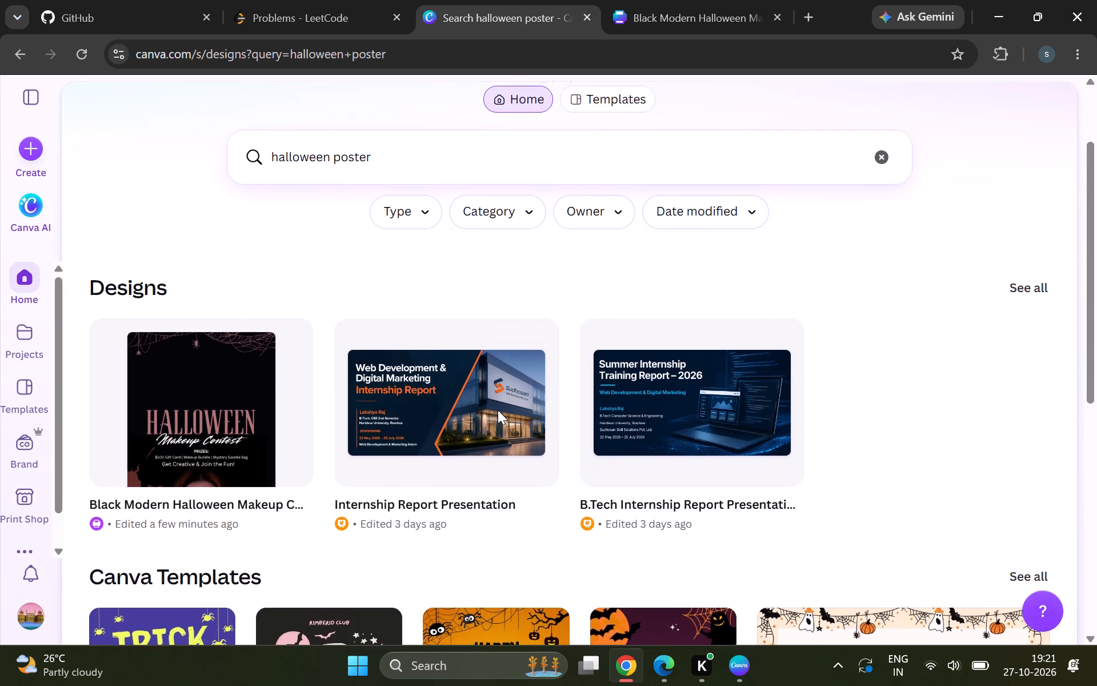
scroll(498, 410, down, 2)
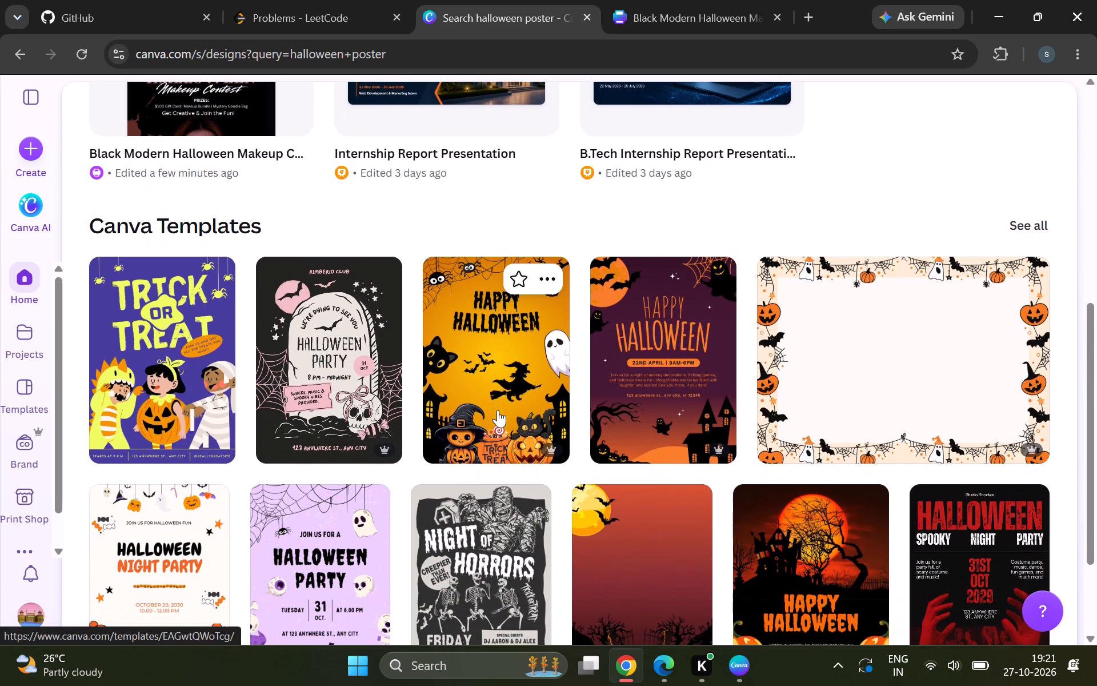
scroll(498, 410, down, 1)
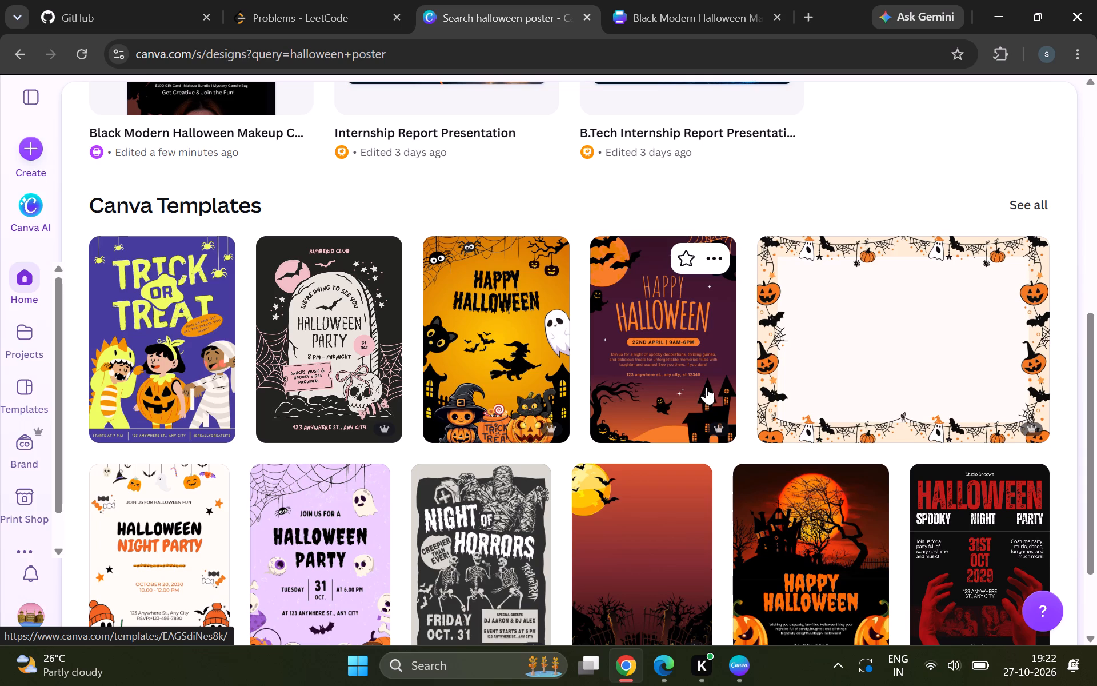
scroll(658, 445, down, 1)
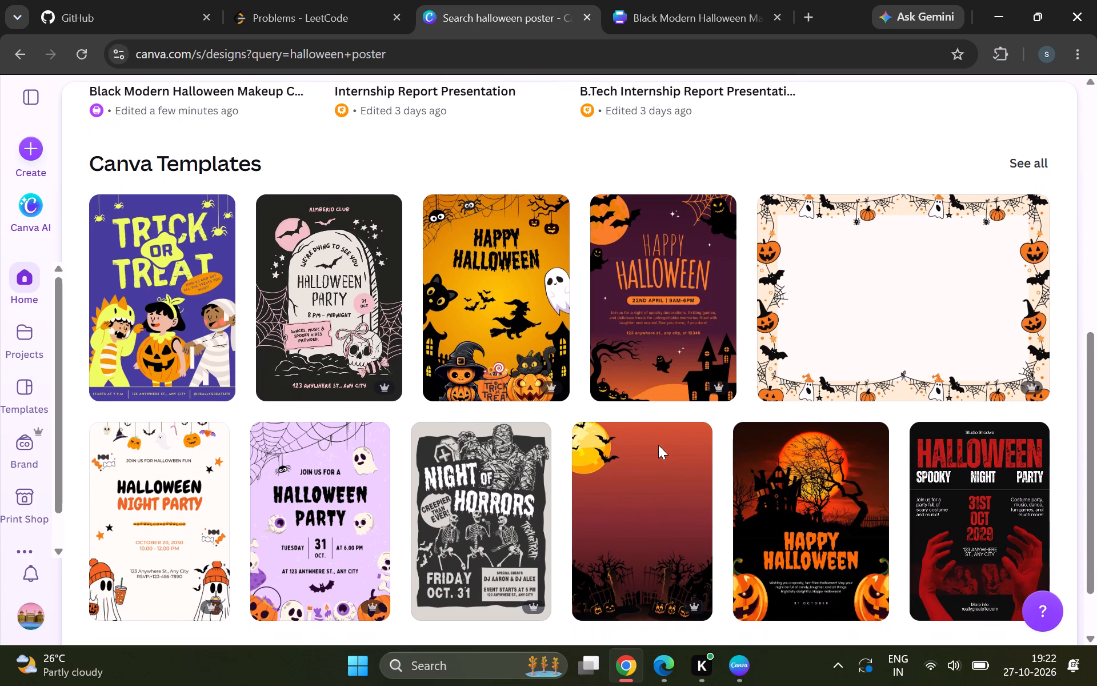
scroll(658, 445, down, 3)
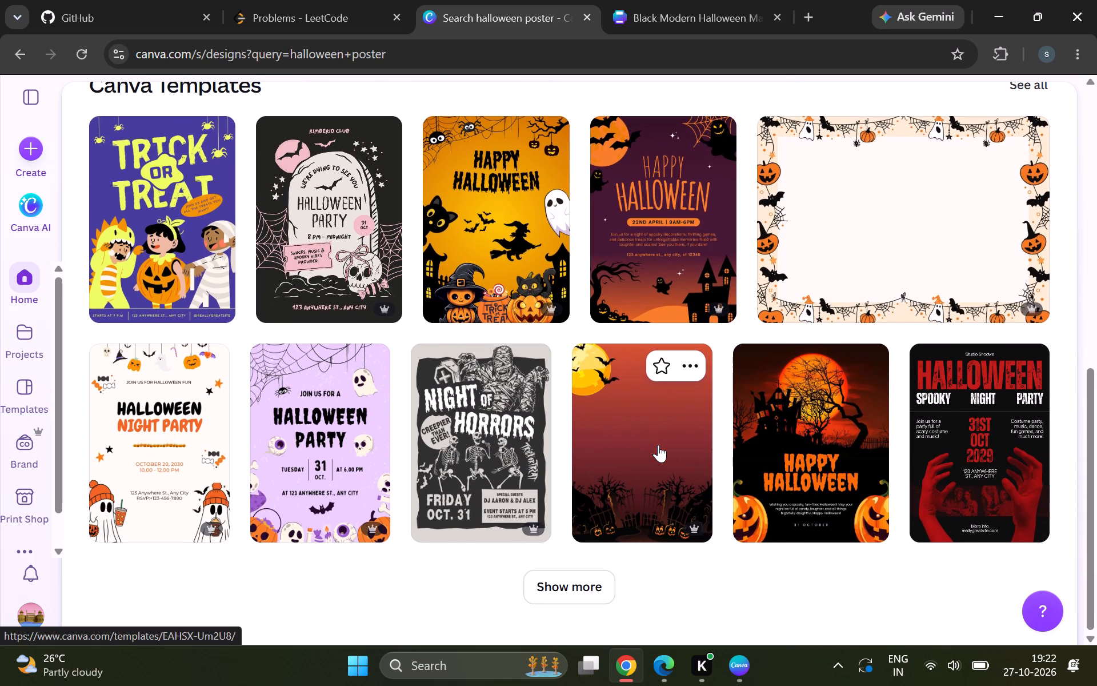
click(961, 462)
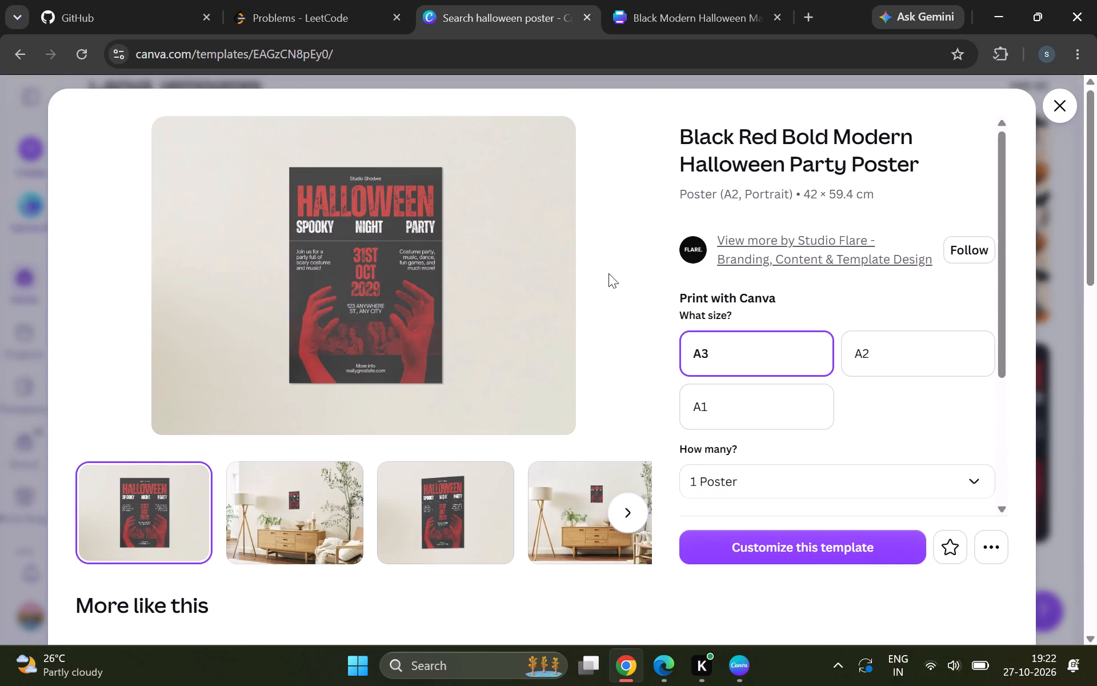
click(787, 546)
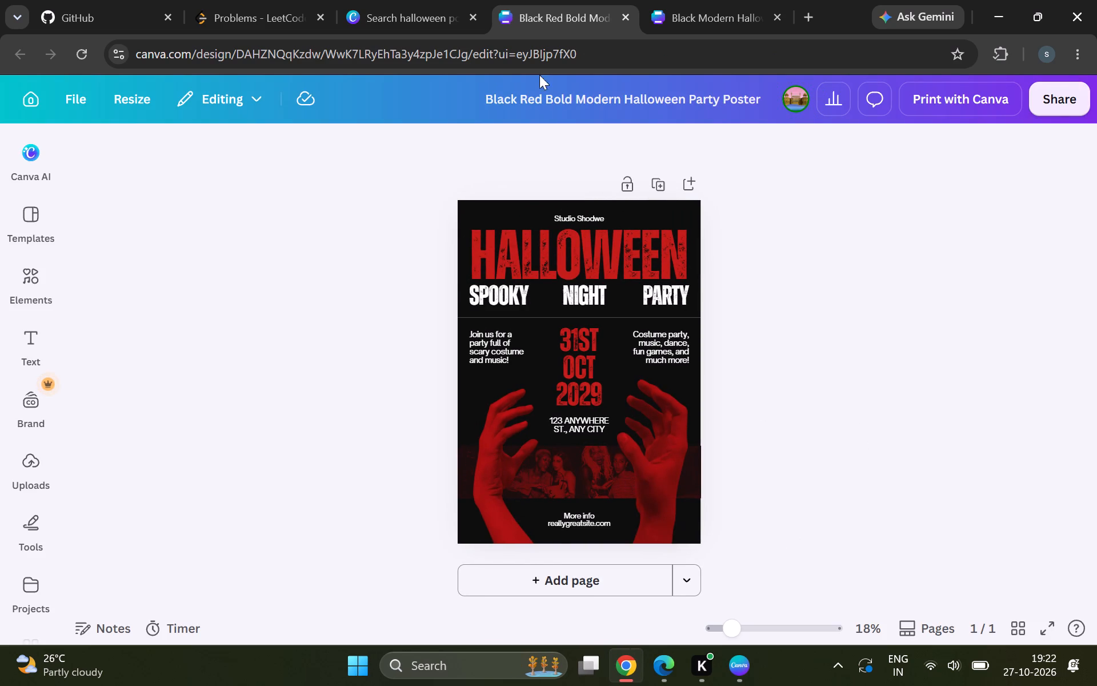
Look through the similar templates suggested beneath the Black Red Bold Modern Halloween Party Poster preview on the template search page.
click(390, 2)
scroll(636, 402, down, 1)
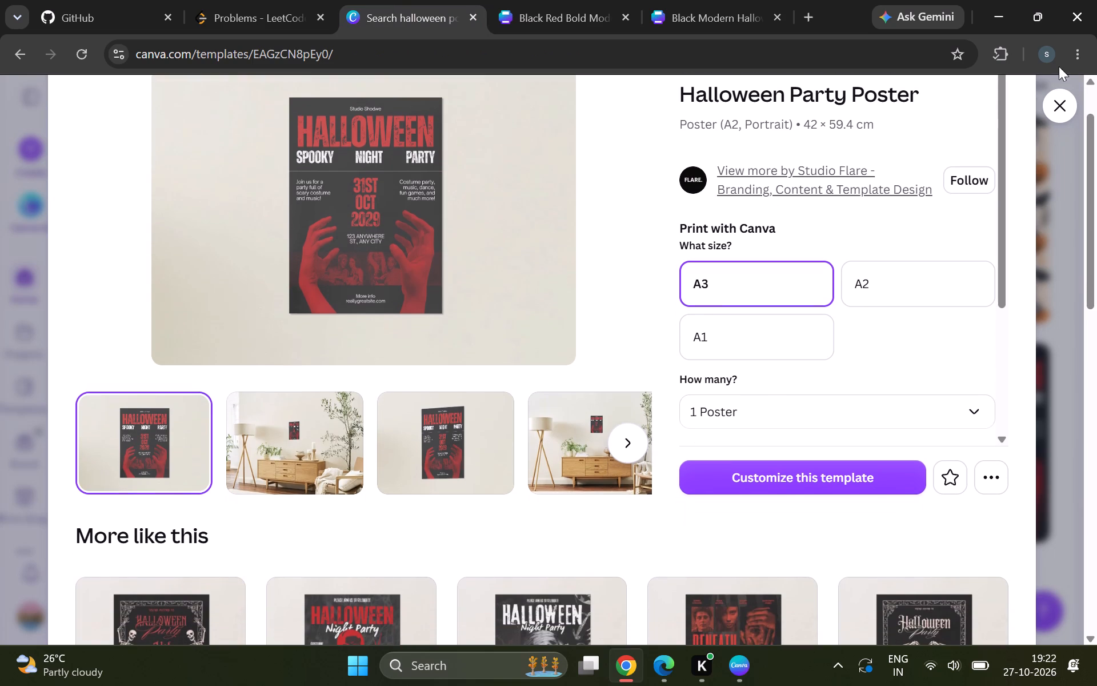
scroll(765, 382, down, 2)
scroll(543, 579, down, 2)
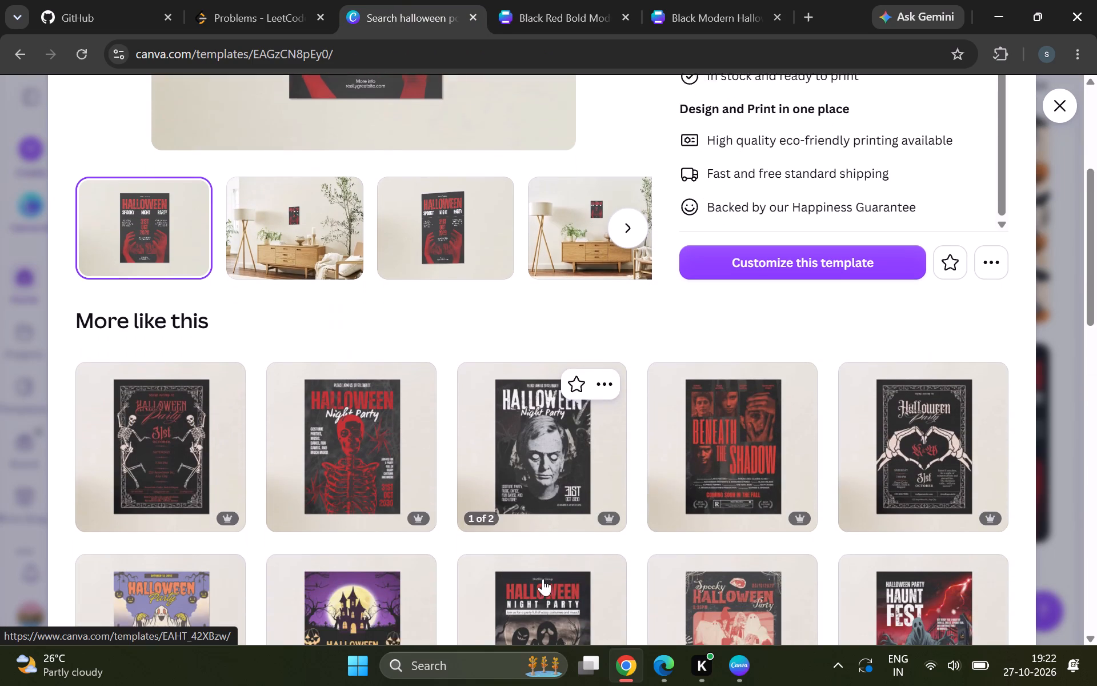
scroll(543, 579, down, 1)
scroll(543, 579, up, 2)
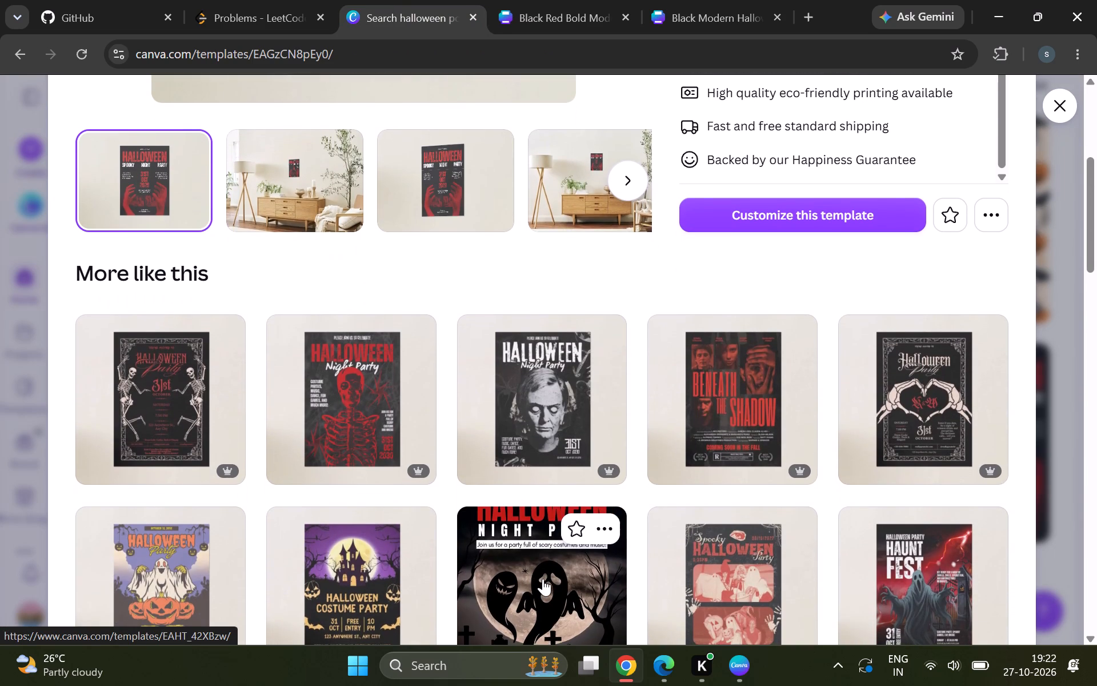
scroll(543, 579, up, 3)
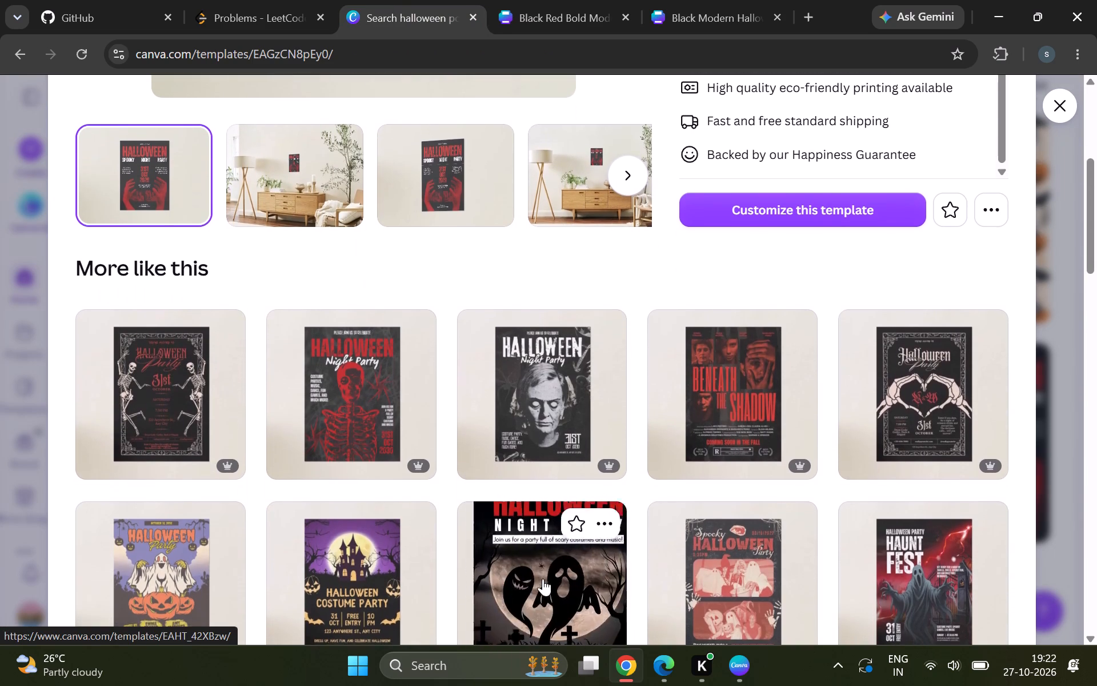
scroll(543, 579, up, 1)
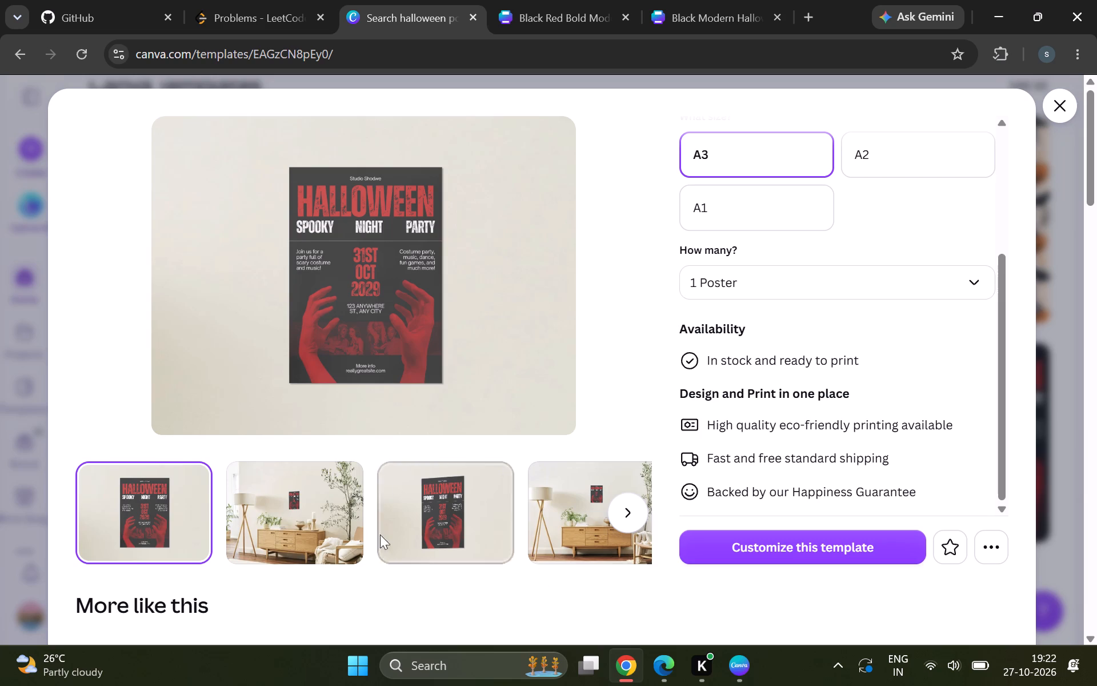
scroll(464, 550, down, 3)
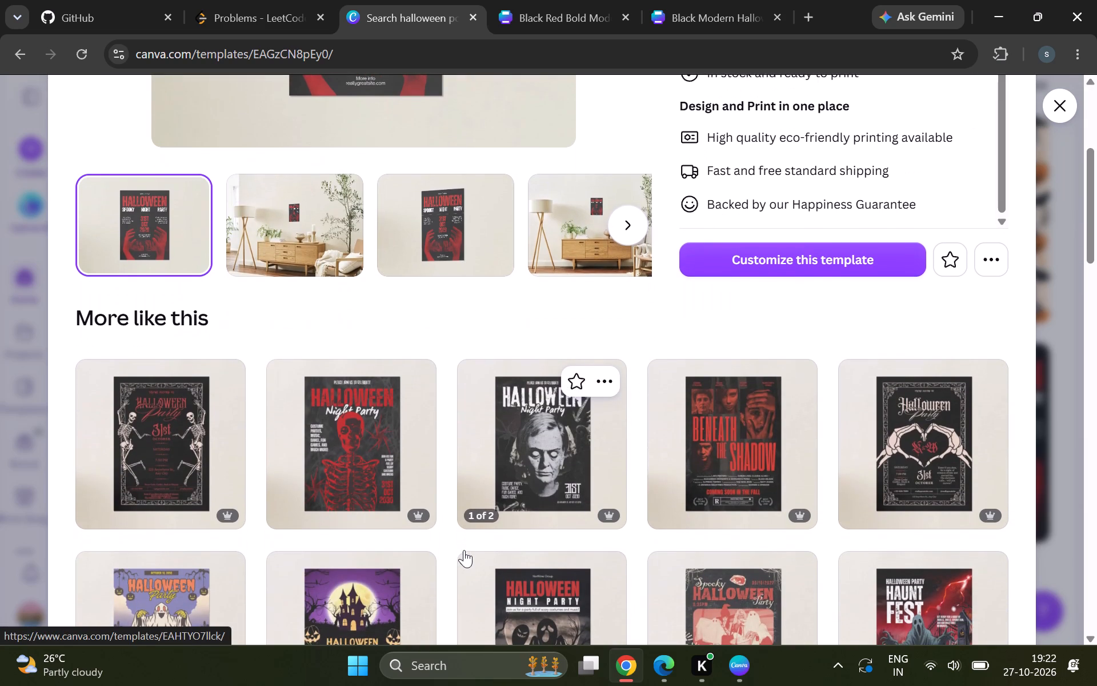
scroll(464, 550, down, 2)
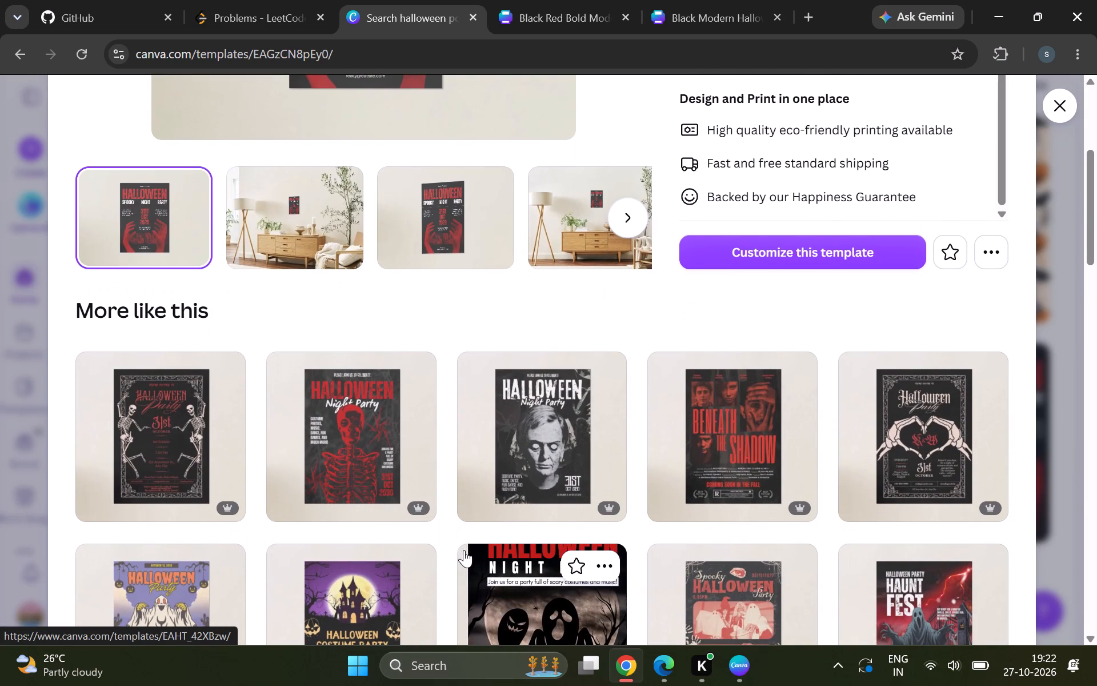
scroll(464, 550, down, 1)
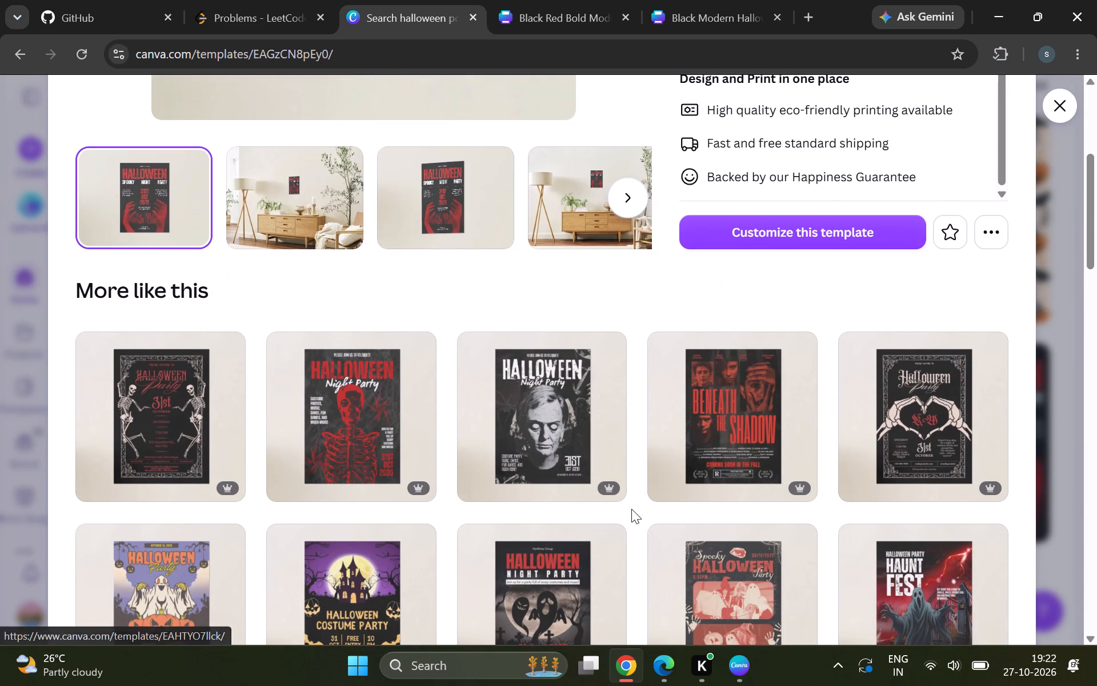
scroll(634, 510, down, 2)
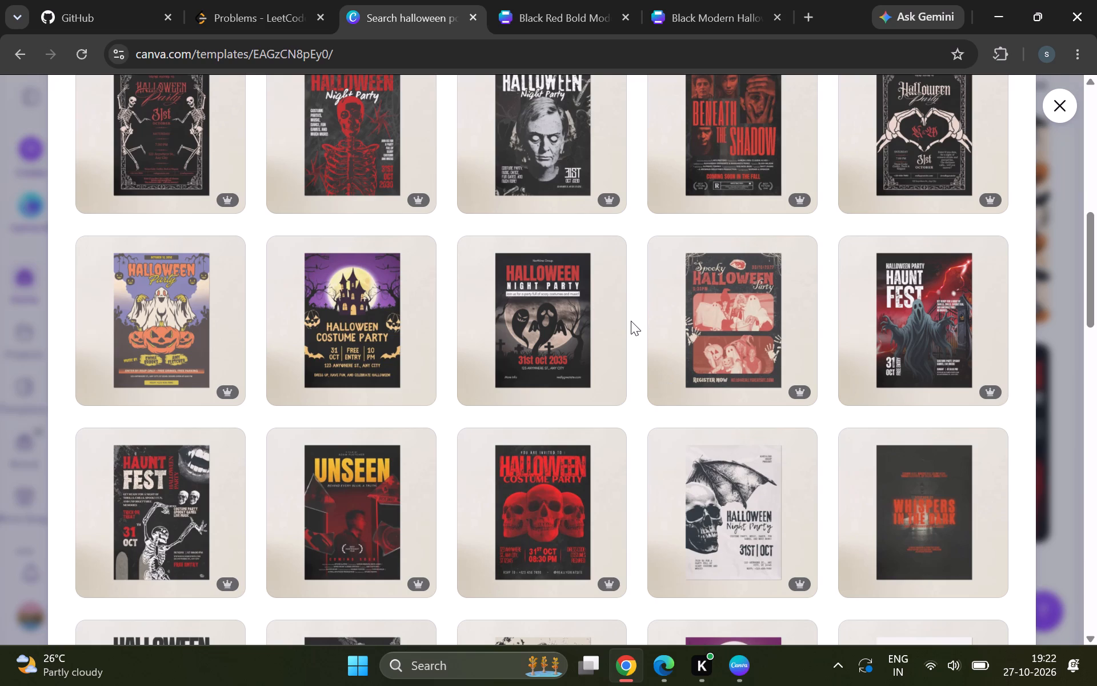
scroll(631, 321, down, 2)
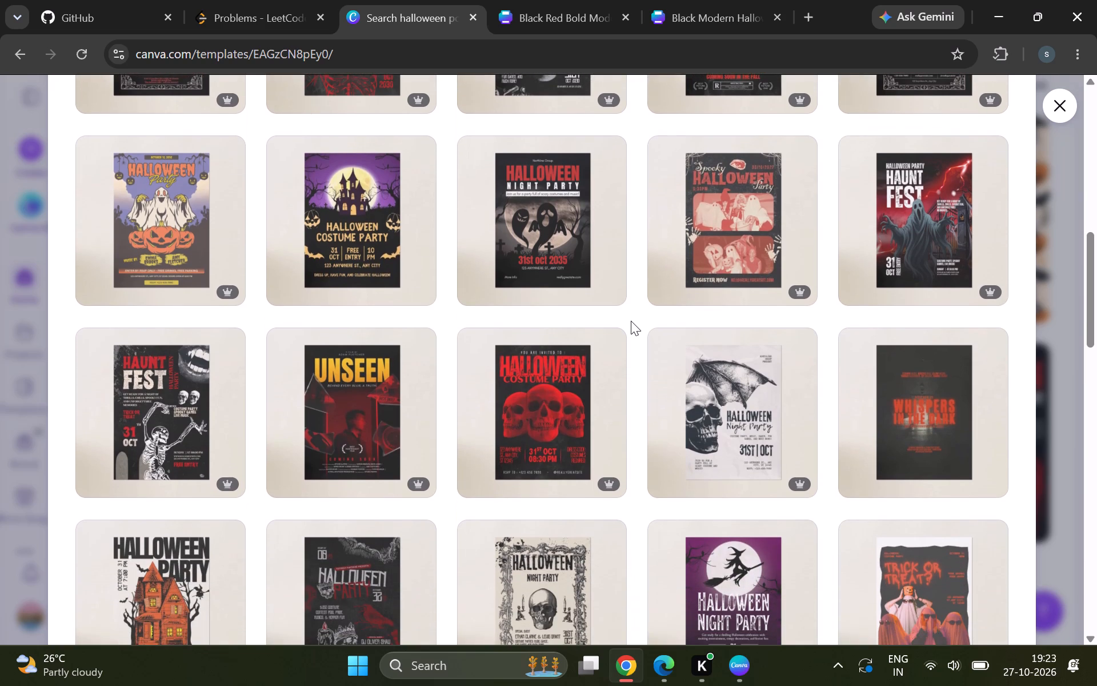
scroll(631, 321, down, 4)
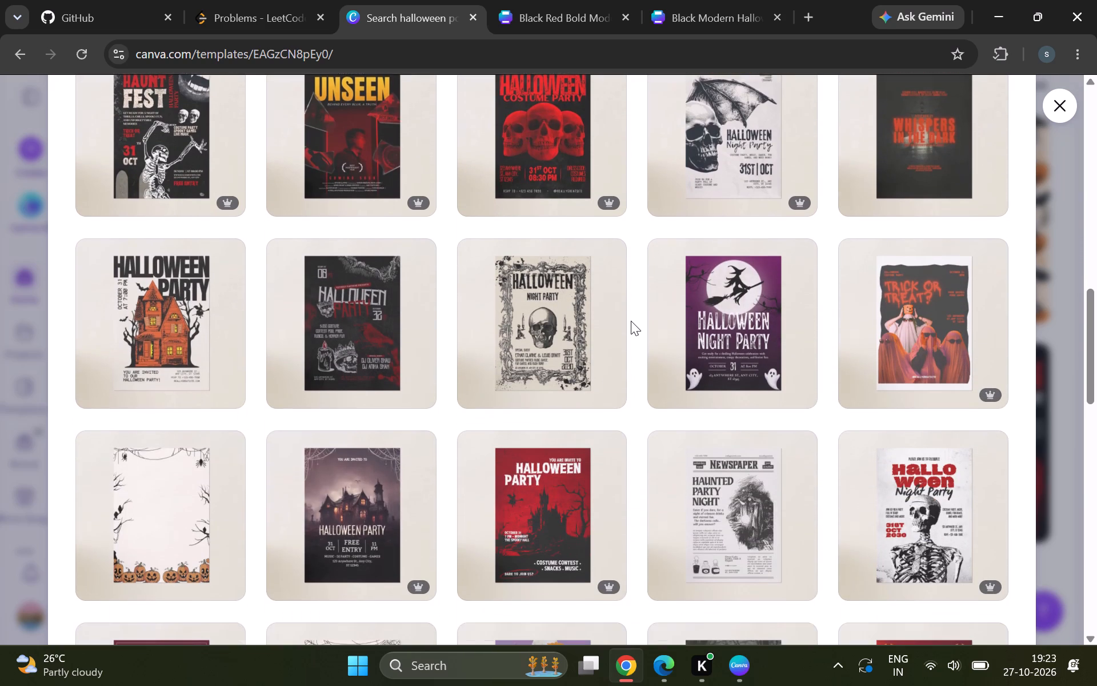
scroll(631, 321, down, 2)
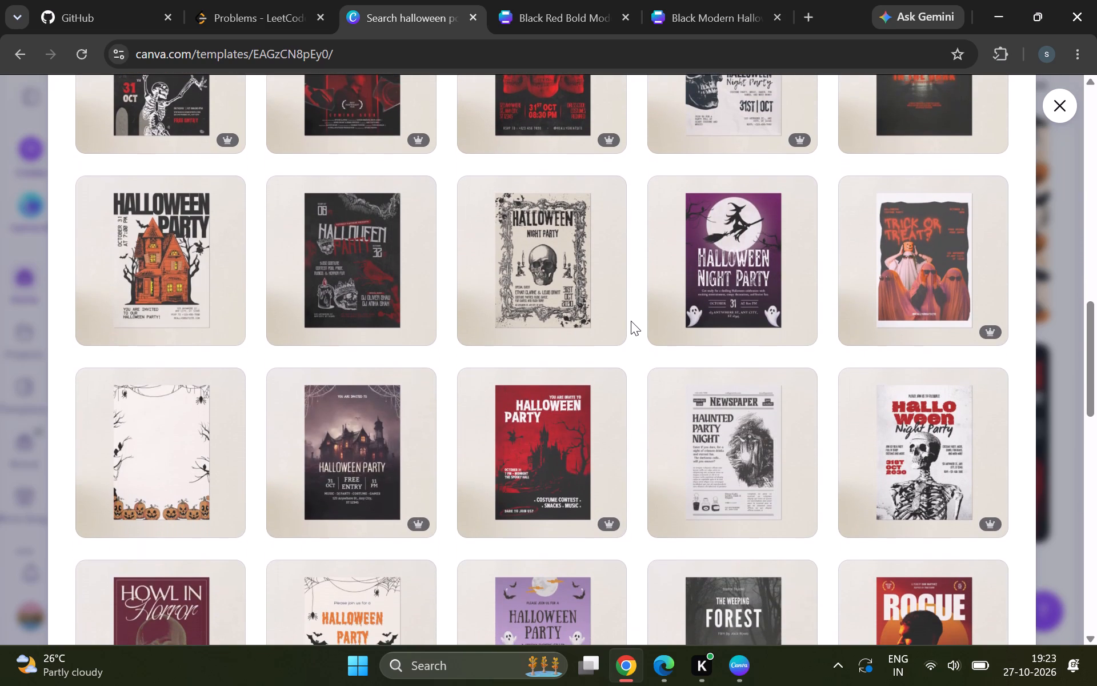
scroll(631, 321, down, 1)
scroll(631, 321, up, 1)
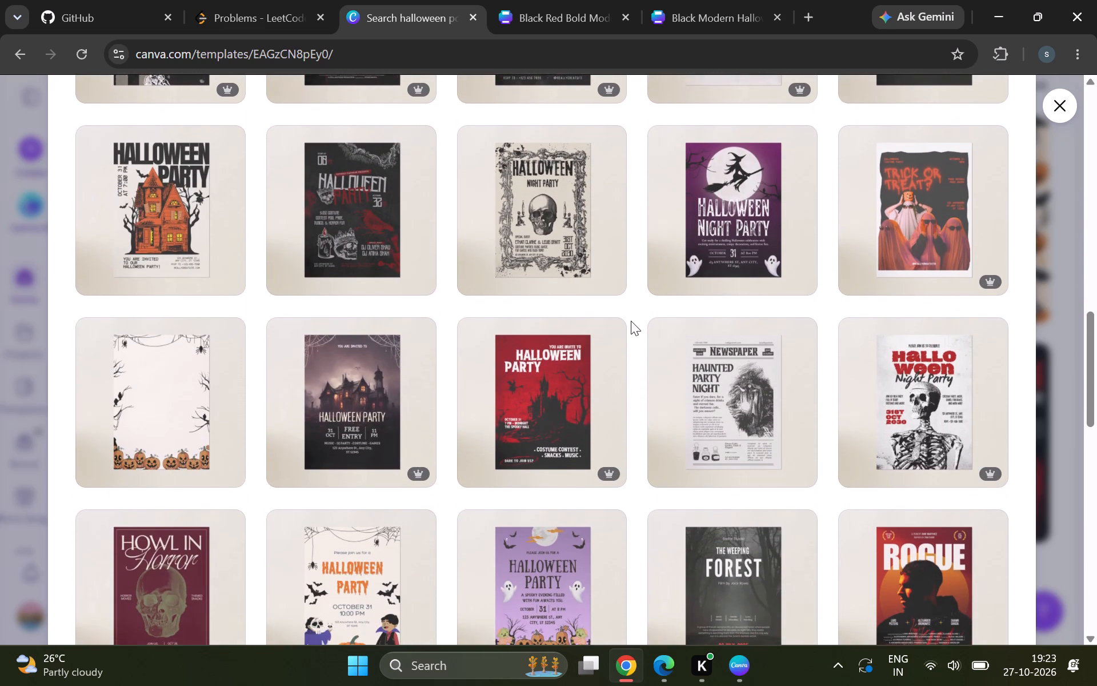
scroll(631, 321, up, 3)
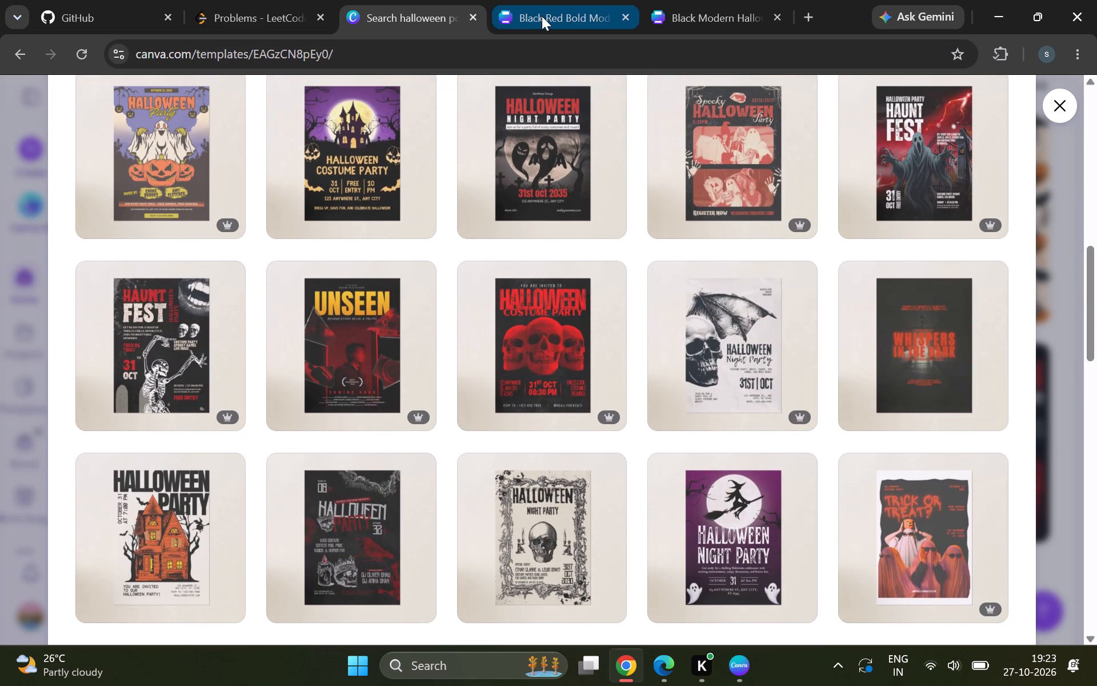
Compare the open Halloween Party Poster design with the Halloween Makeup Contest Flyer, and close the party poster design.
click(542, 16)
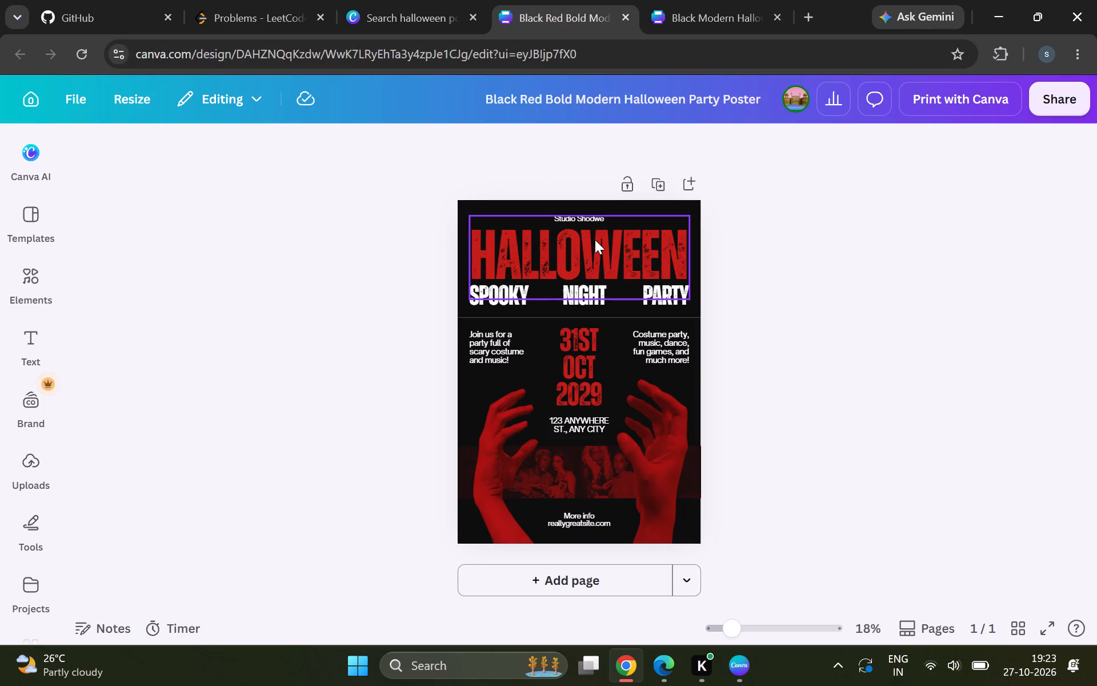
click(695, 31)
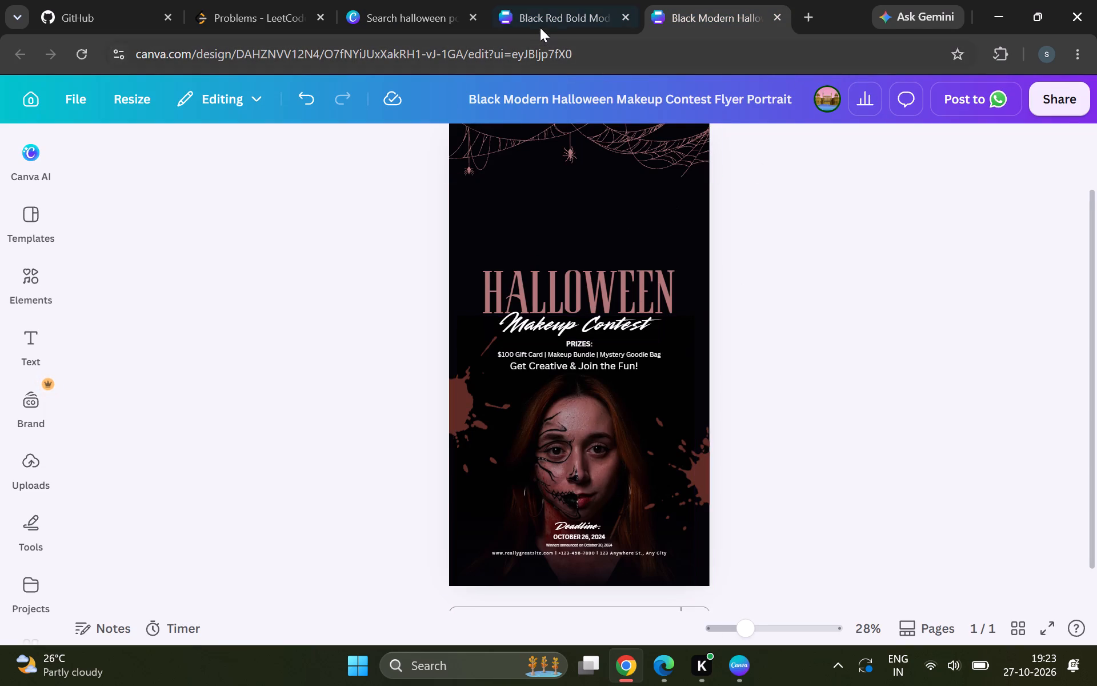
click(541, 30)
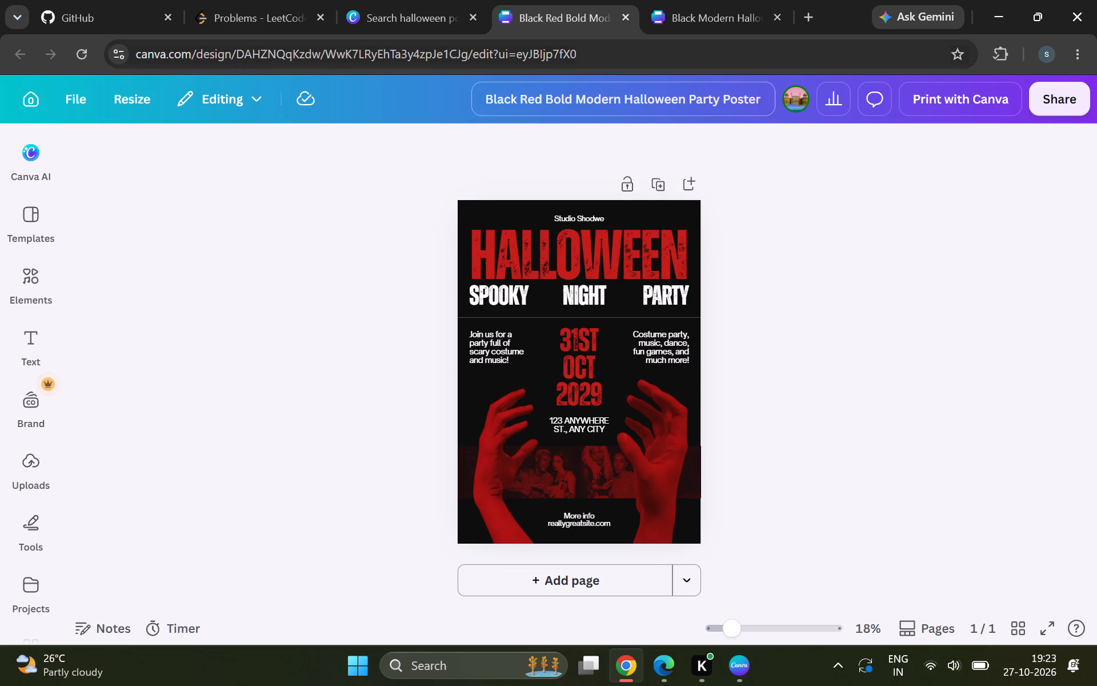
click(710, 9)
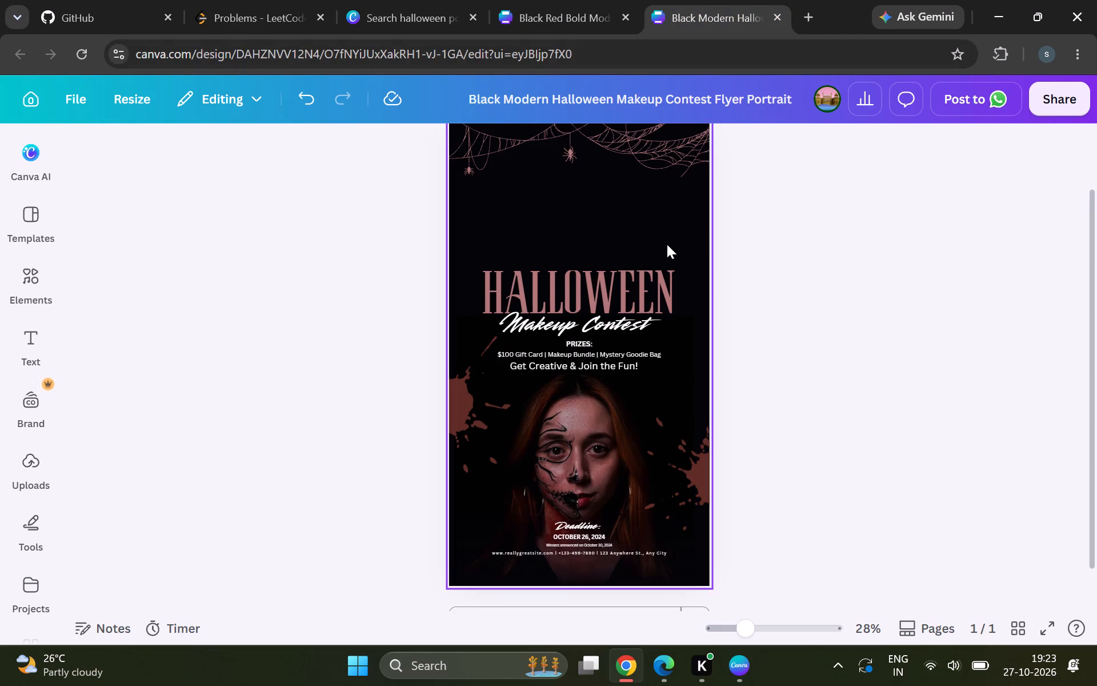
click(574, 22)
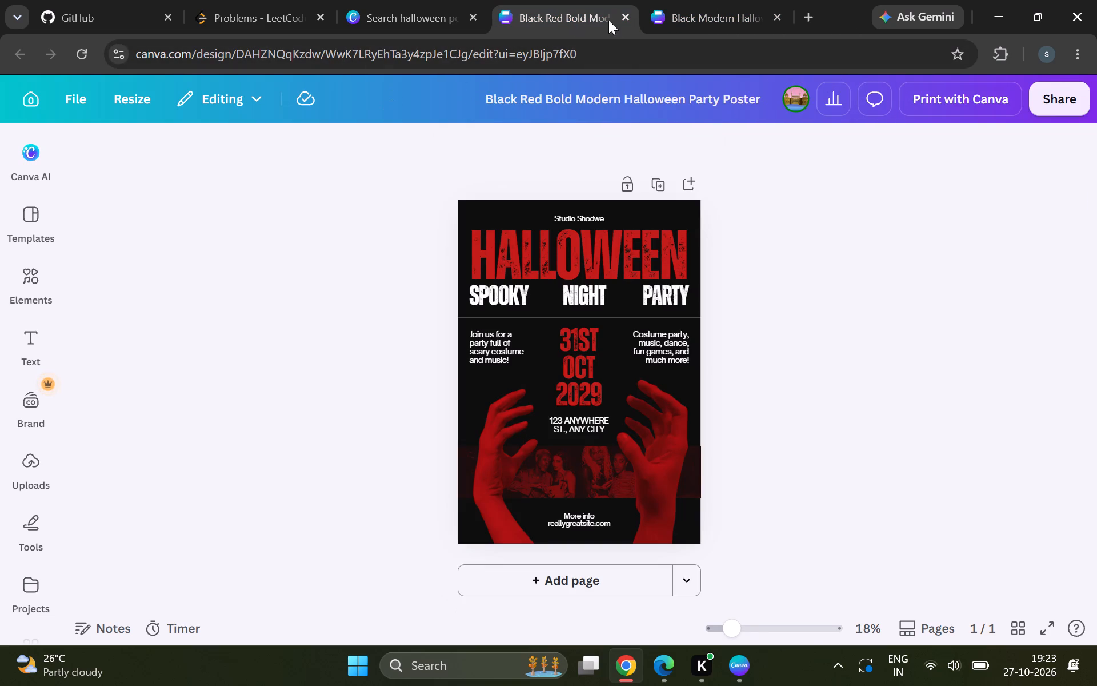
click(624, 17)
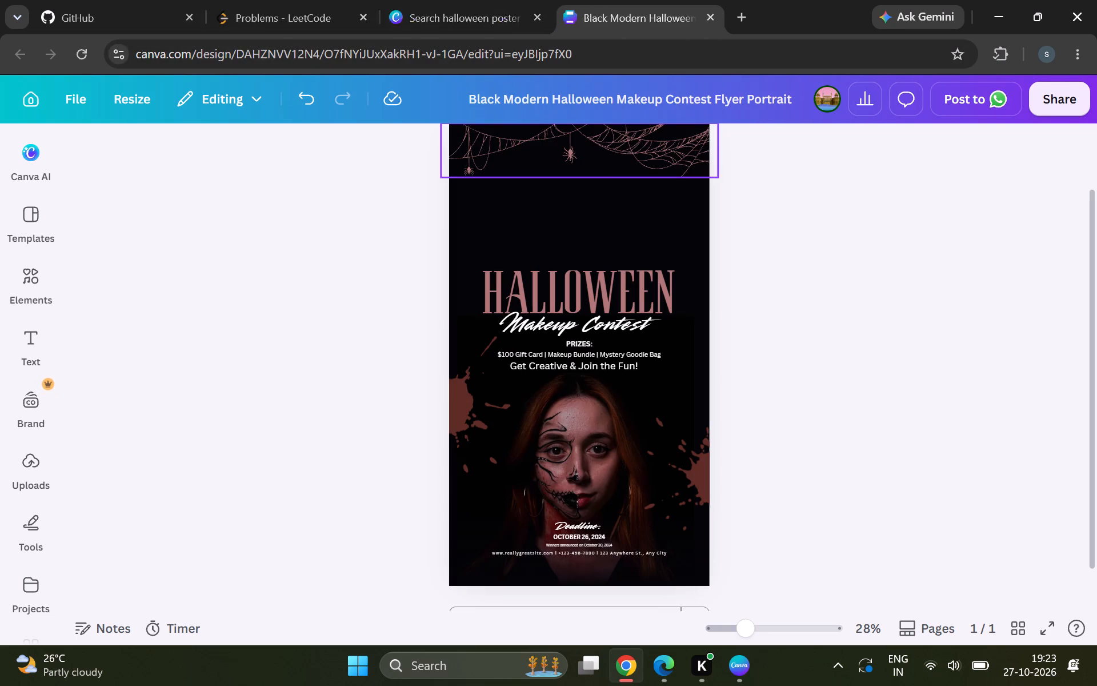
Examine more of the similar Halloween templates down to the end of the suggestions, and close the party poster template preview.
click(495, 25)
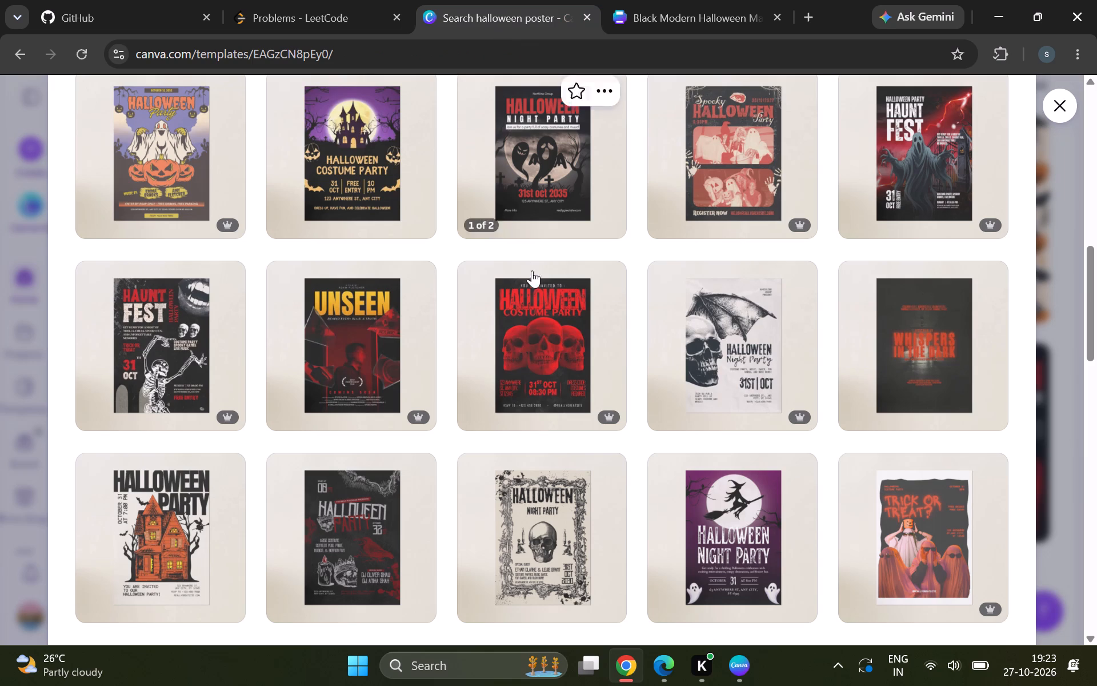
scroll(568, 338, down, 4)
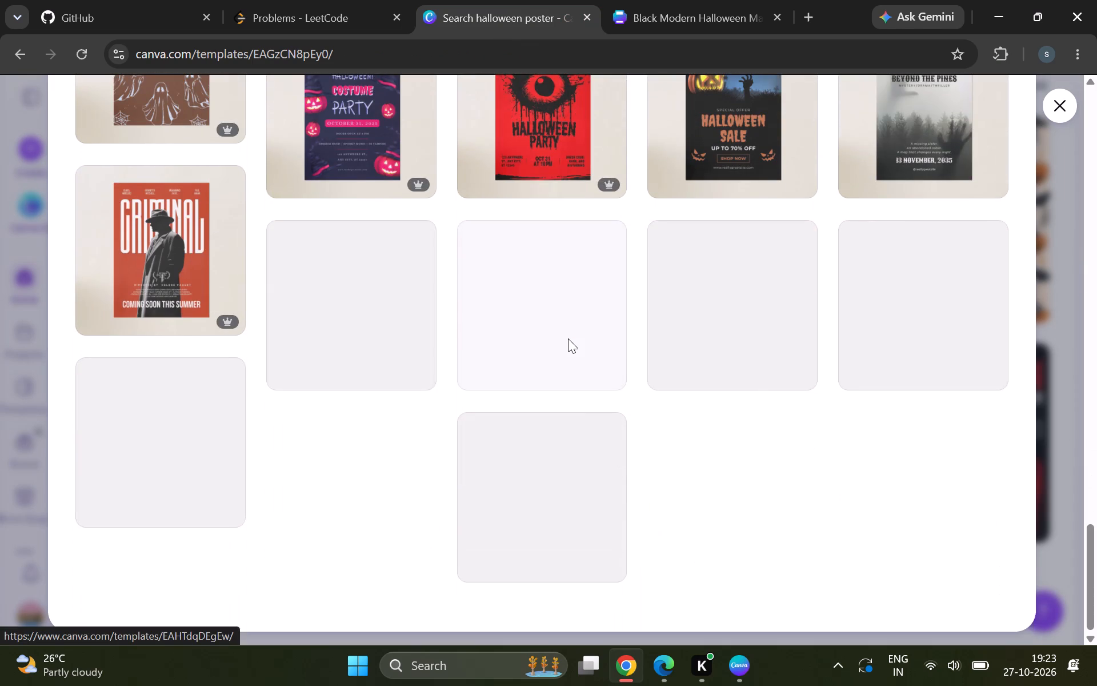
scroll(568, 338, down, 1)
scroll(568, 338, up, 2)
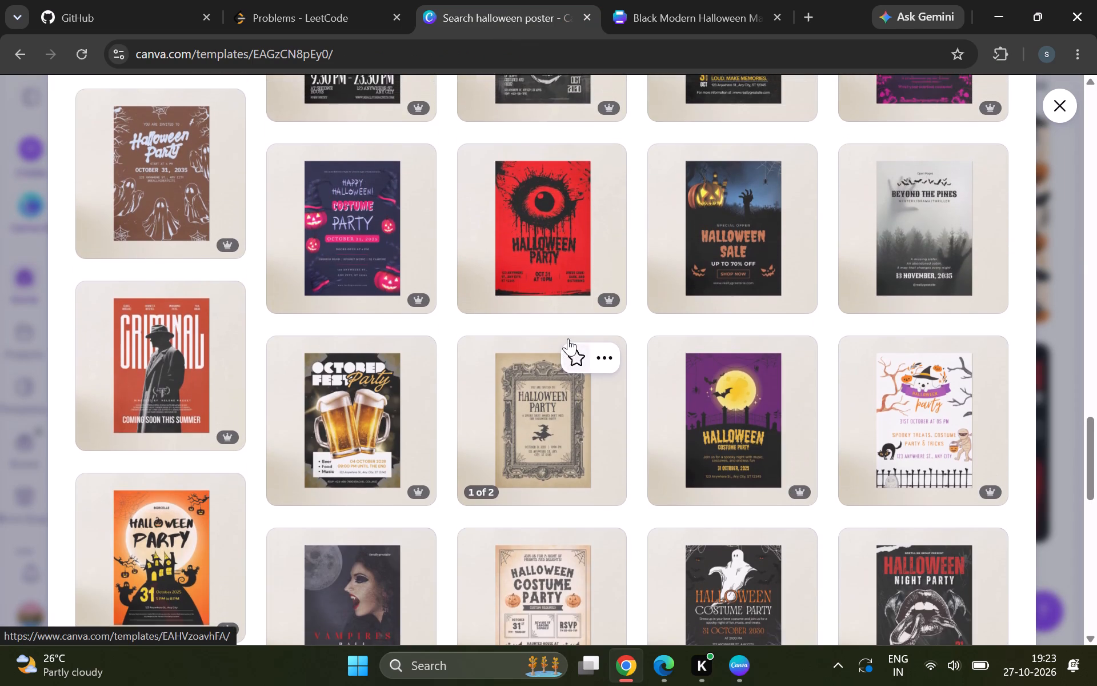
scroll(568, 338, up, 5)
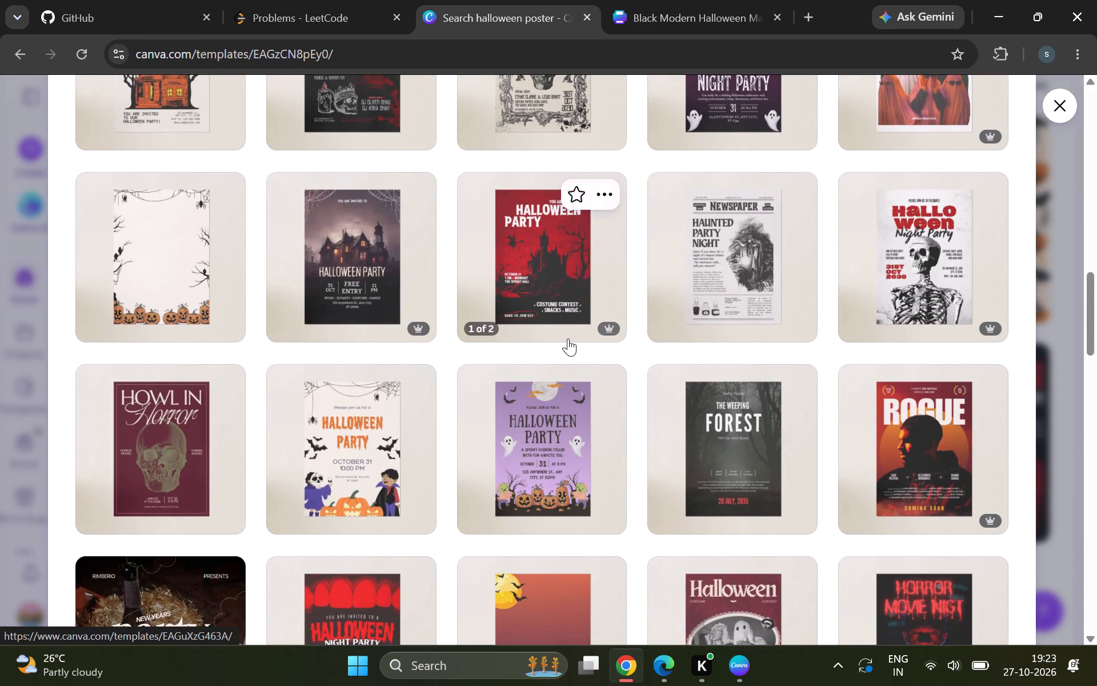
scroll(568, 338, up, 4)
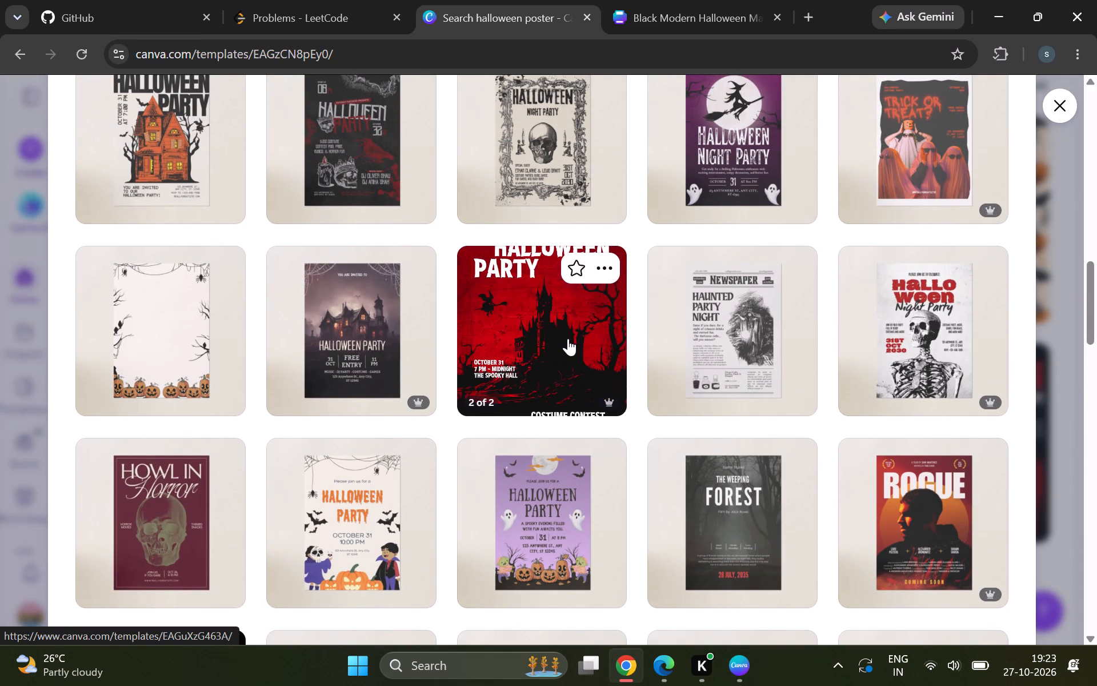
scroll(568, 338, up, 15)
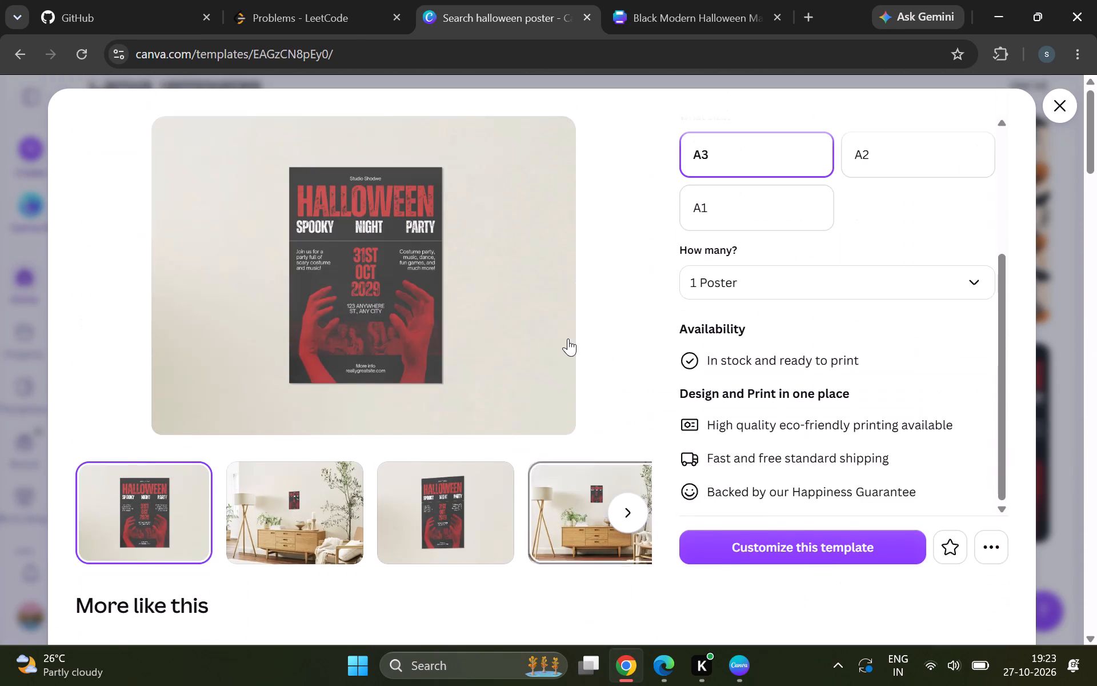
click(1064, 107)
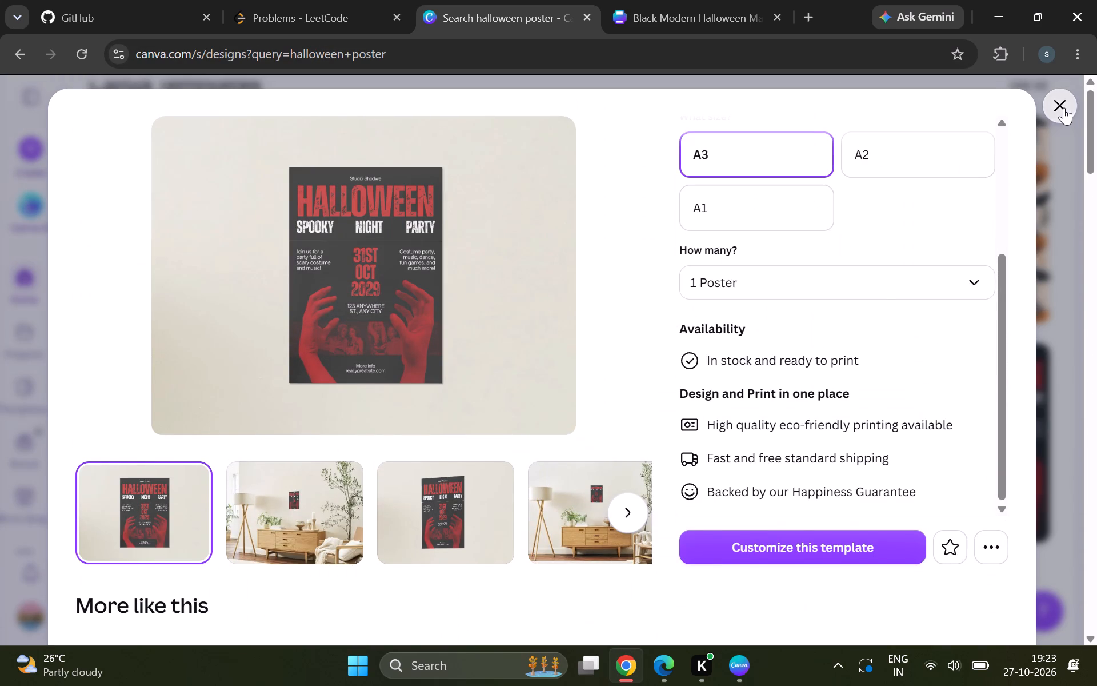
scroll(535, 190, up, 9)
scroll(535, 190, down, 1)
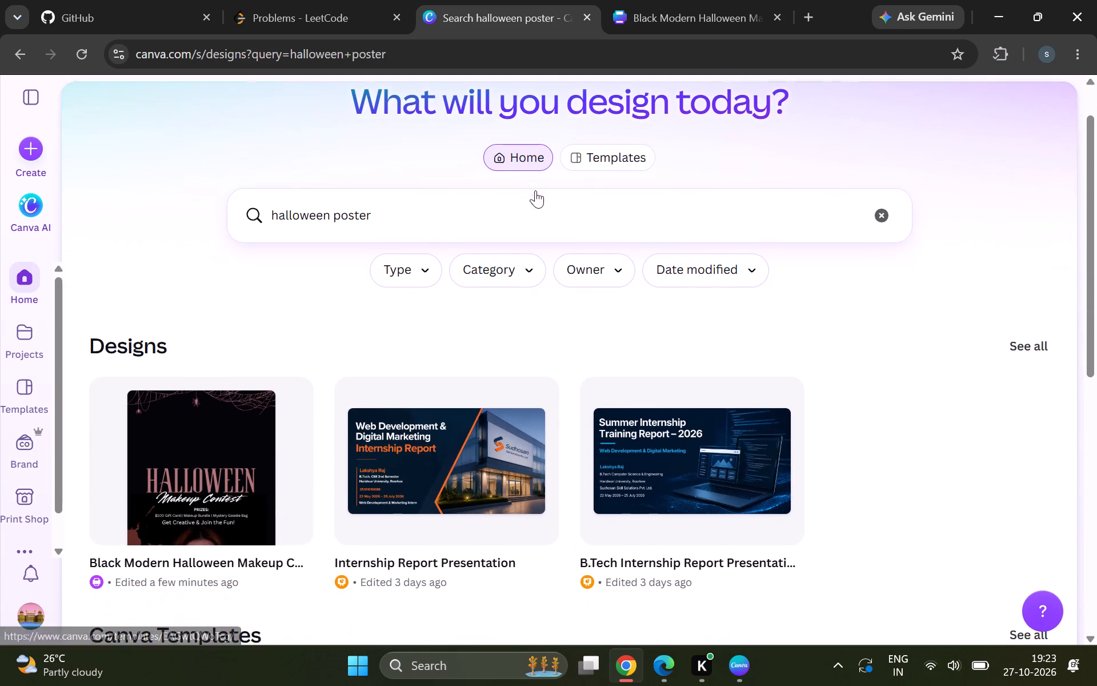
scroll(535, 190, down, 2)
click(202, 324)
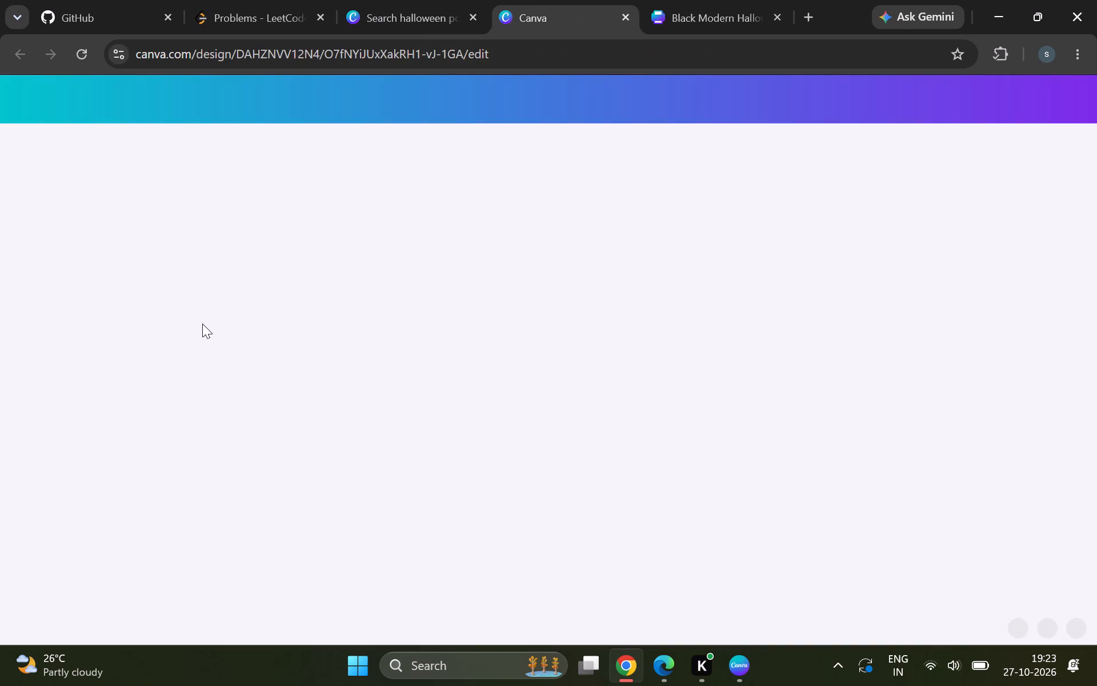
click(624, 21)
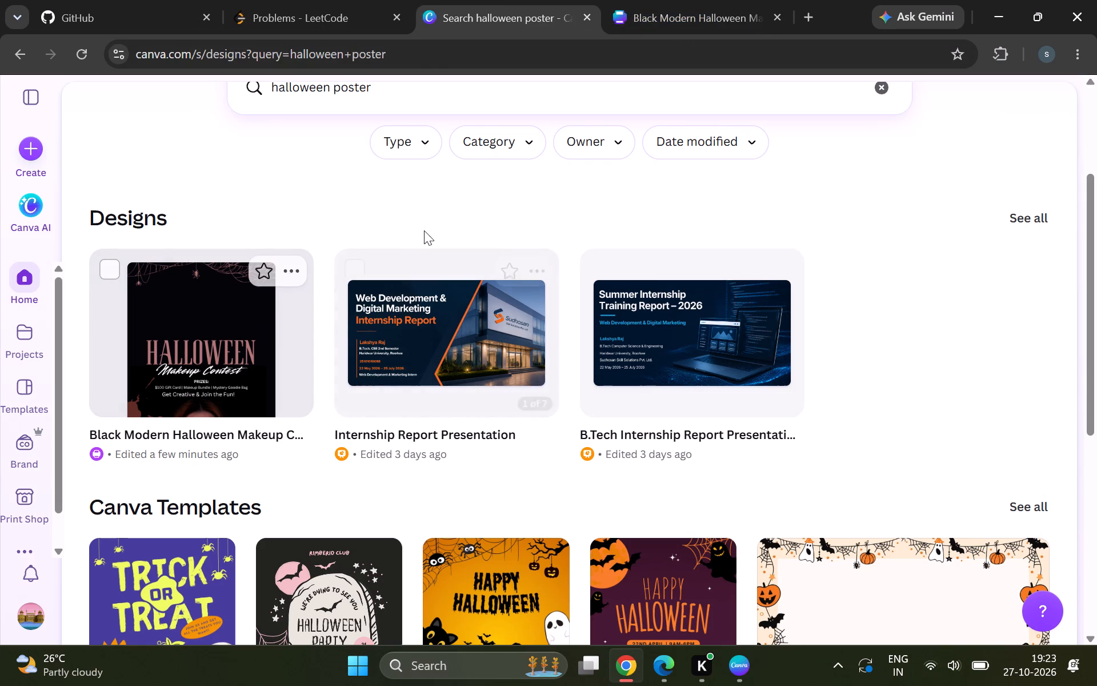
Search for "halloween makeup competition poster" by adding makeup competition to the existing query.
scroll(482, 188, up, 2)
click(441, 206)
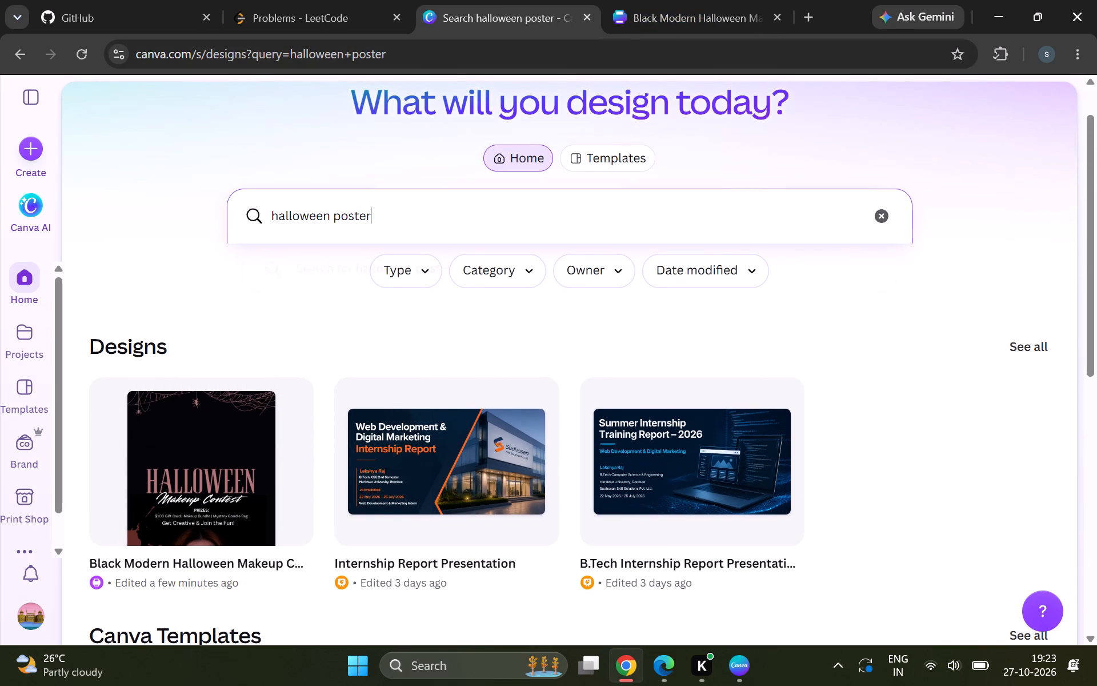
click(330, 217)
key(space)
text(makeup competi)
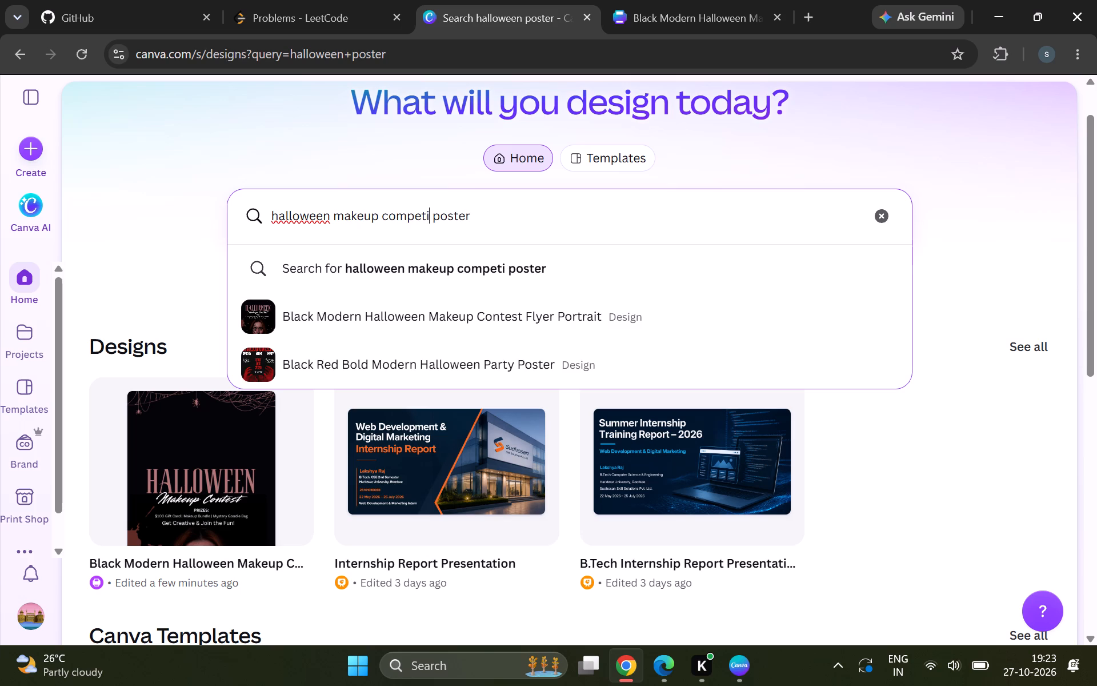
text(tion)
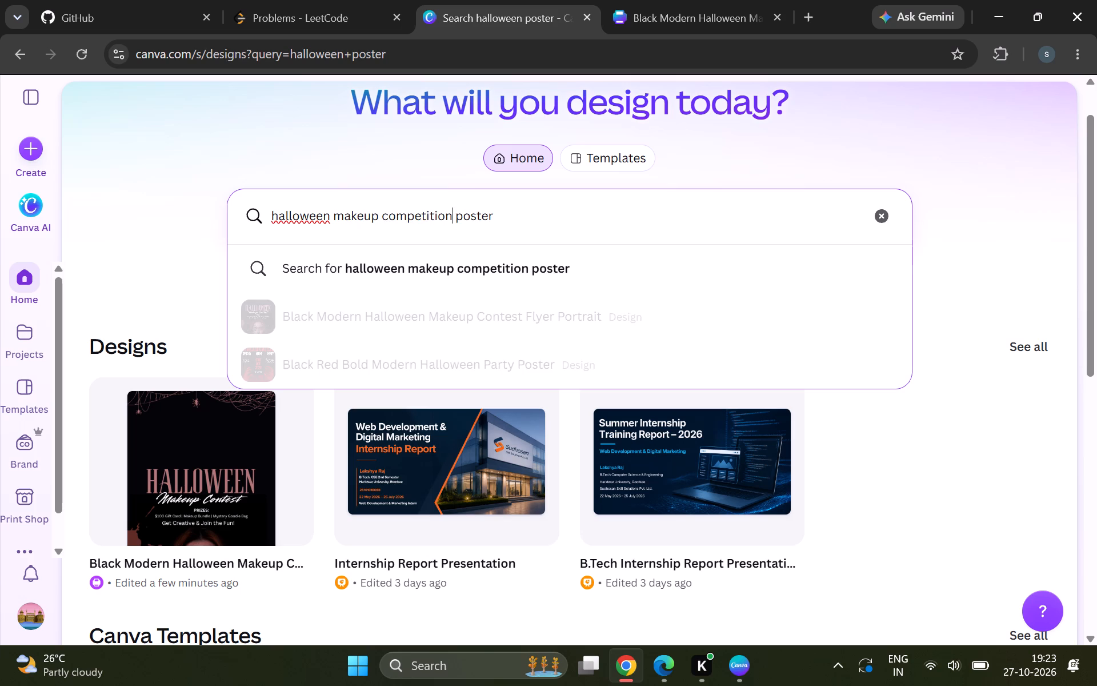
key(Return)
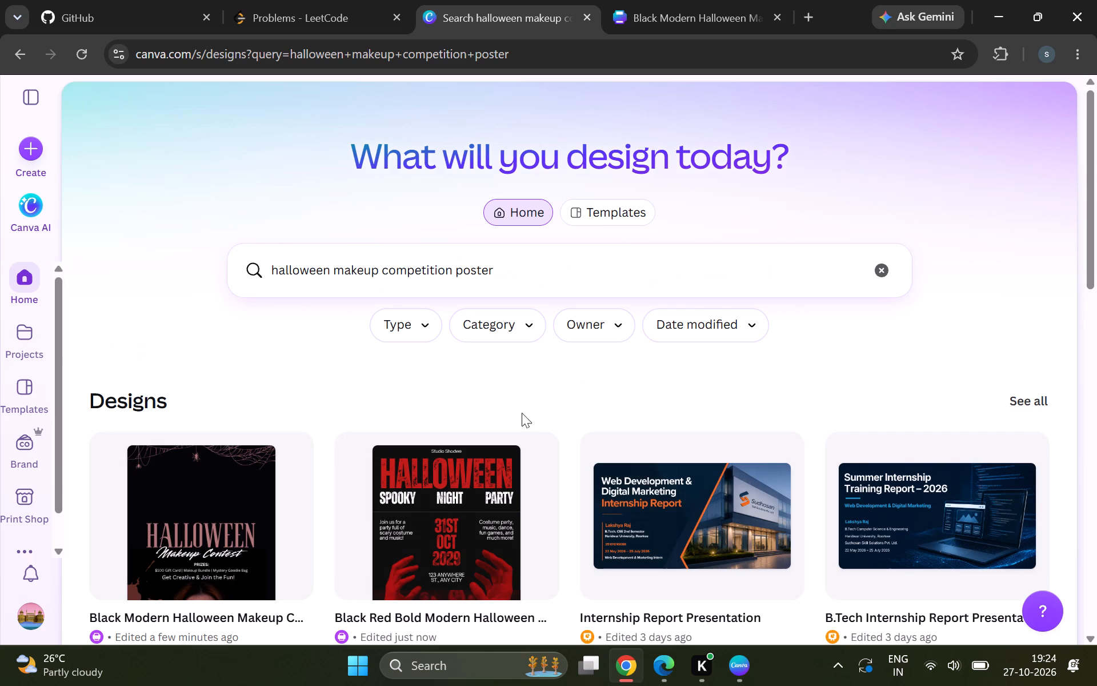
Examine the Canva template results for the halloween makeup competition poster search, loading one additional batch of templates.
scroll(588, 394, down, 3)
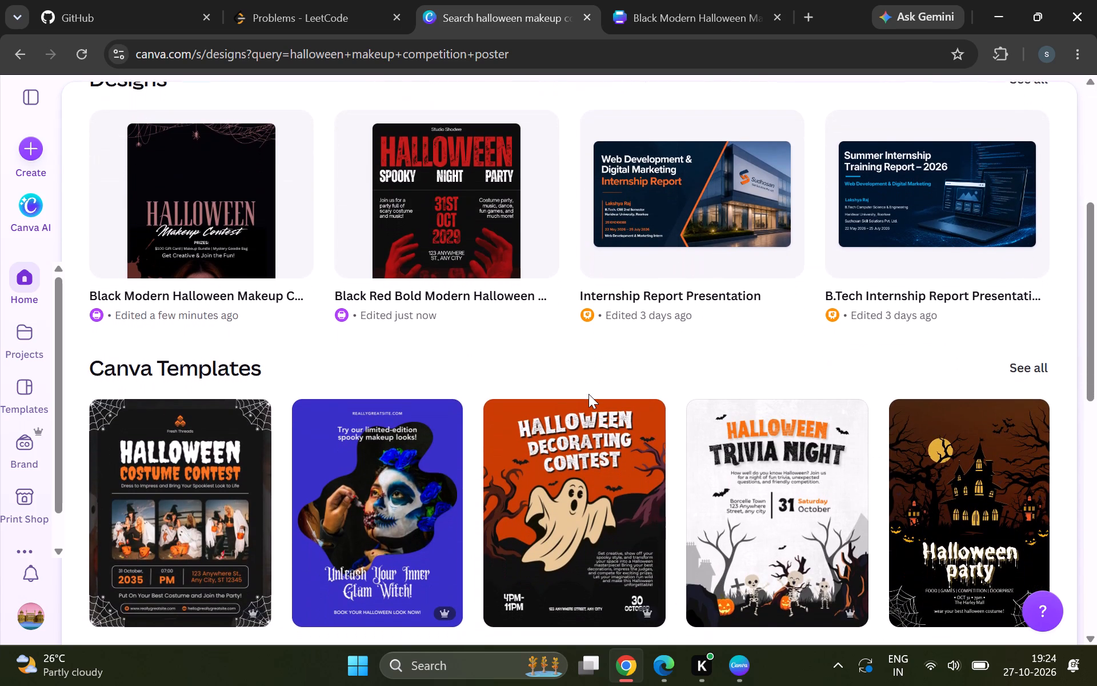
scroll(588, 394, down, 4)
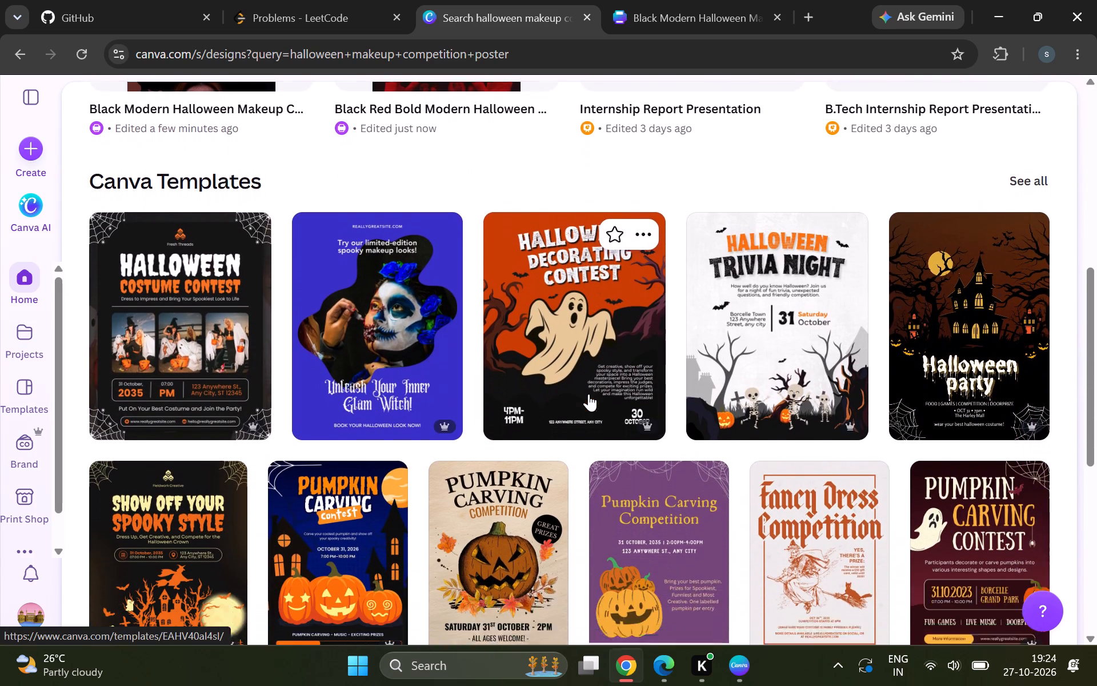
scroll(588, 394, down, 2)
click(561, 327)
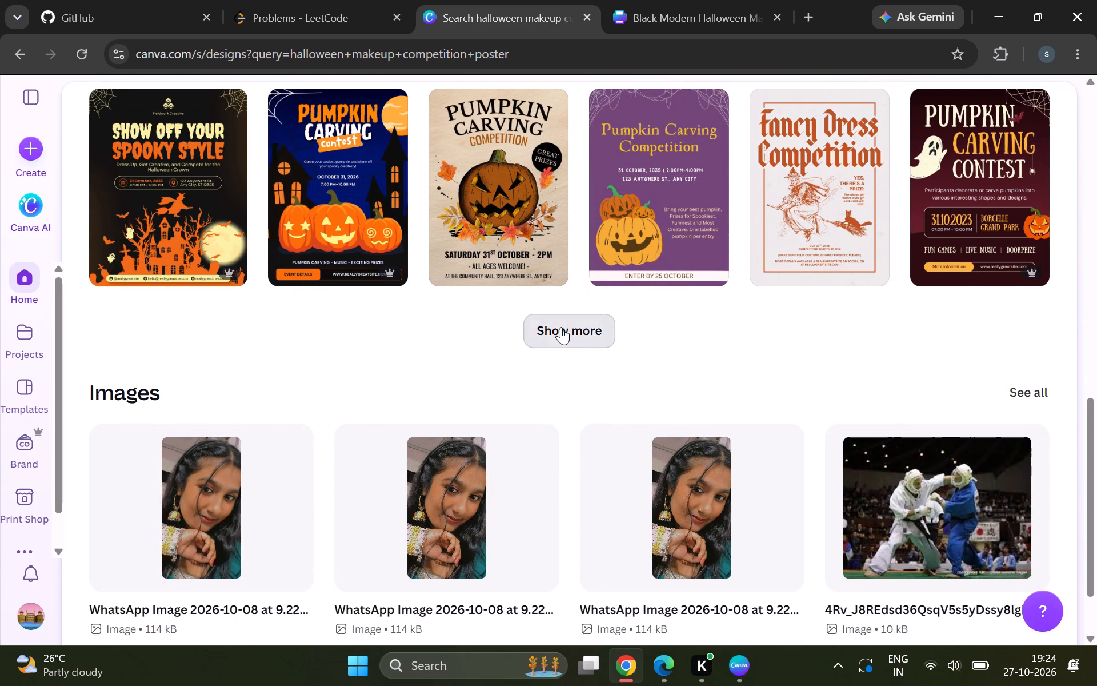
scroll(561, 441, down, 1)
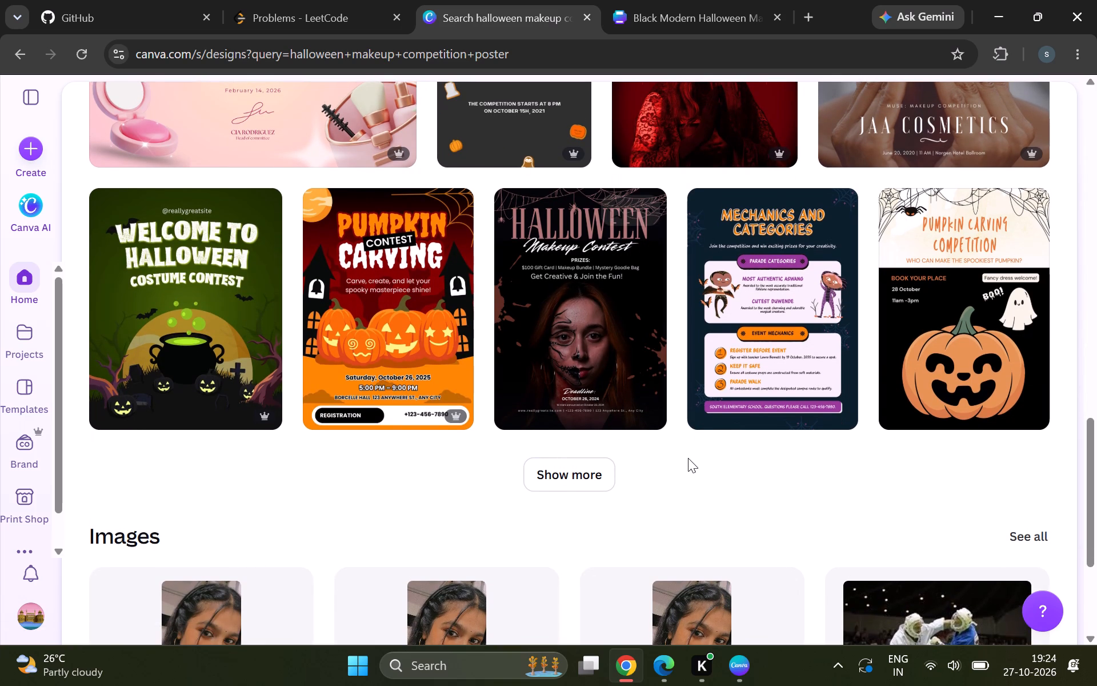
scroll(688, 458, up, 6)
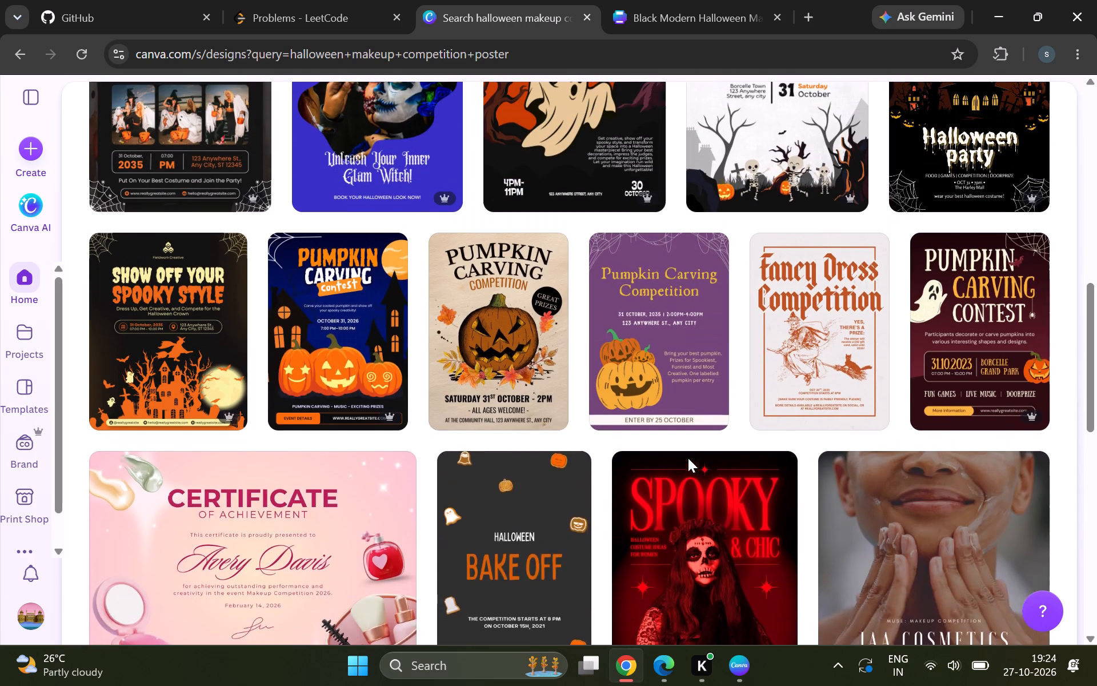
scroll(688, 458, up, 2)
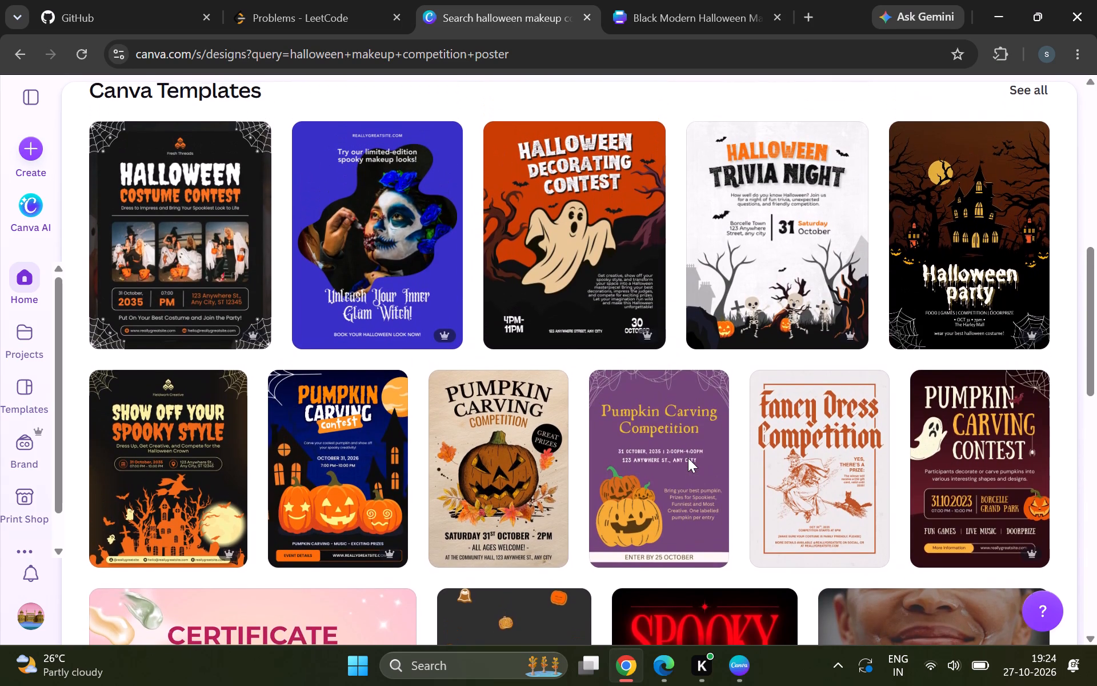
scroll(688, 458, up, 1)
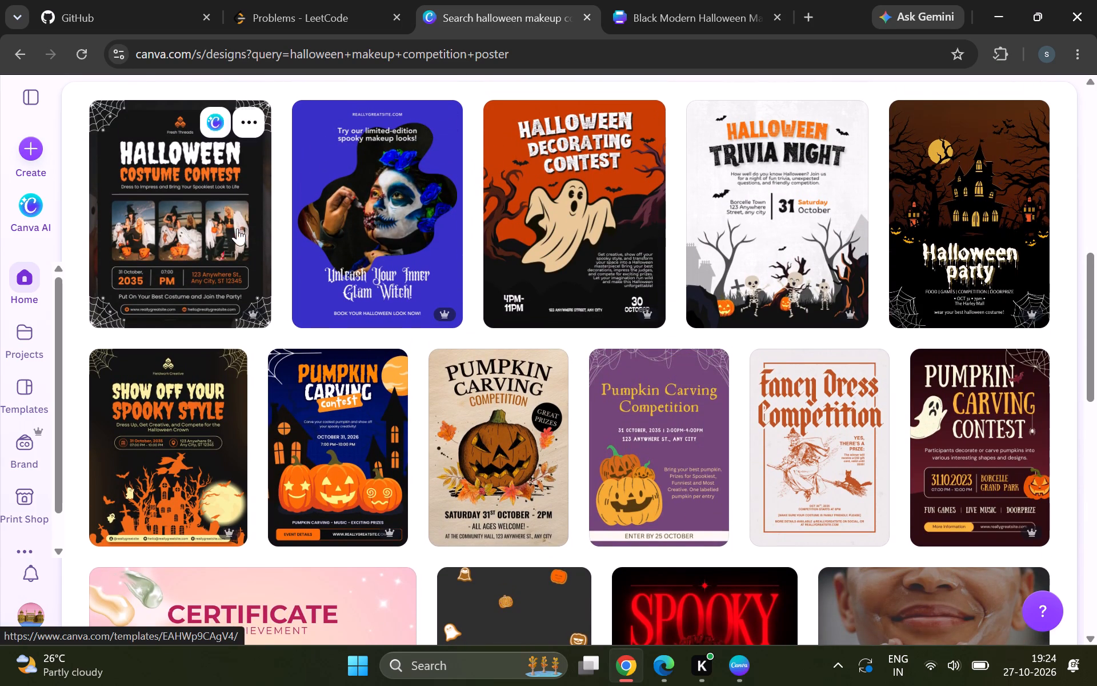
scroll(381, 269, up, 3)
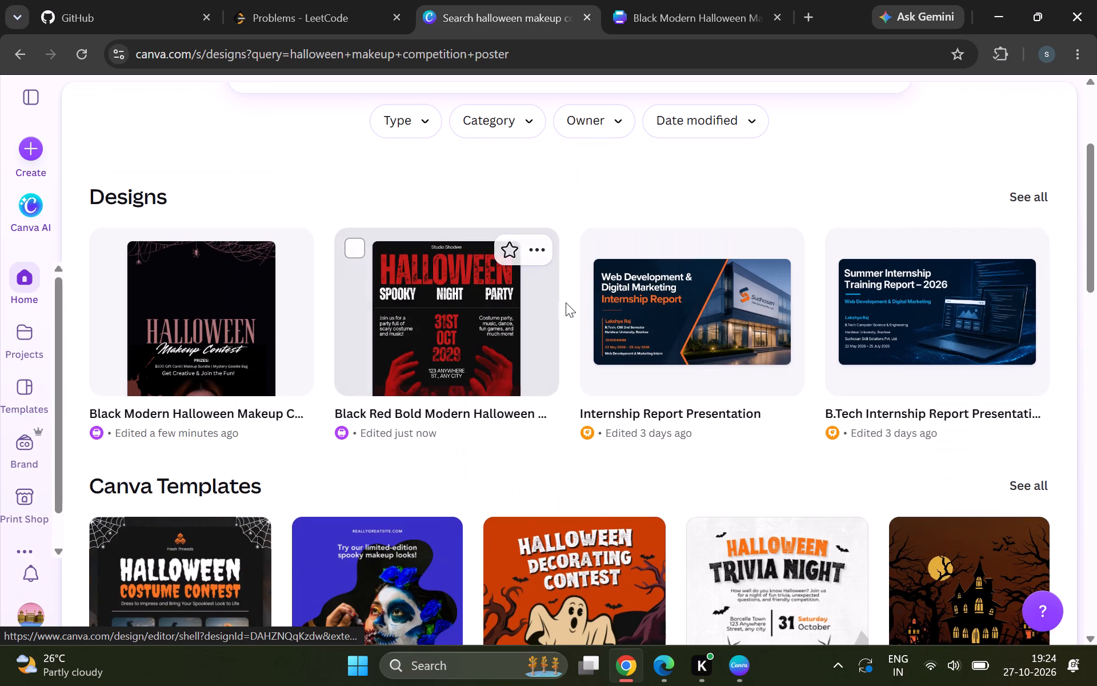
scroll(474, 509, down, 2)
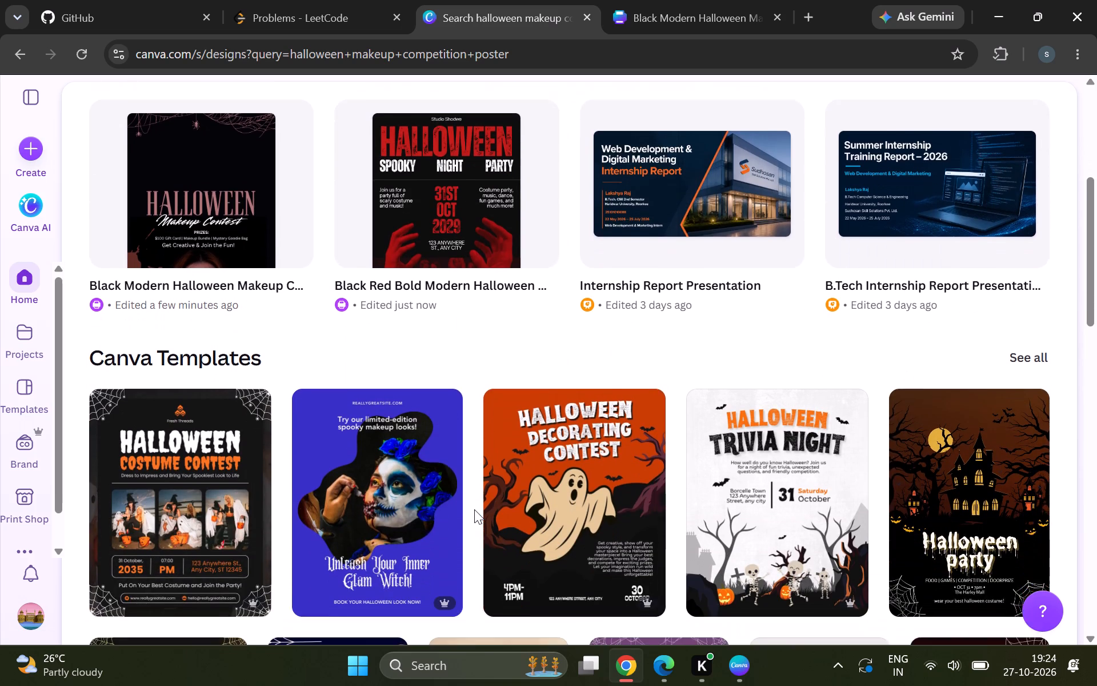
scroll(474, 509, down, 7)
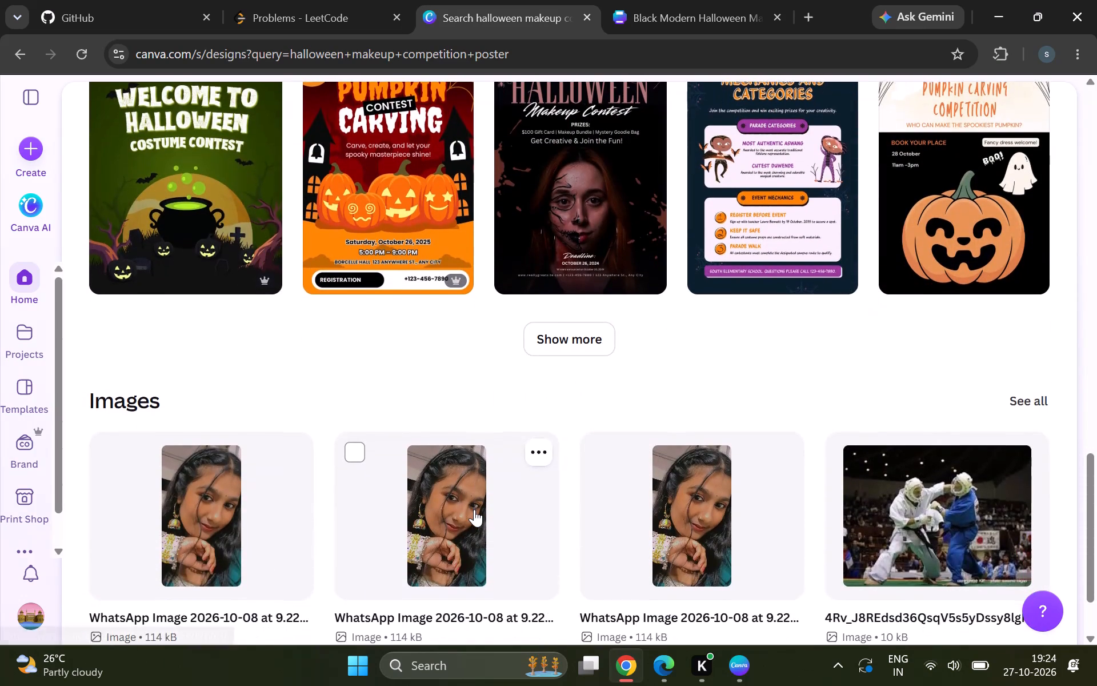
Load another batch of template results and look through the added costume, makeup tutorial and party designs for a suitable poster.
click(560, 328)
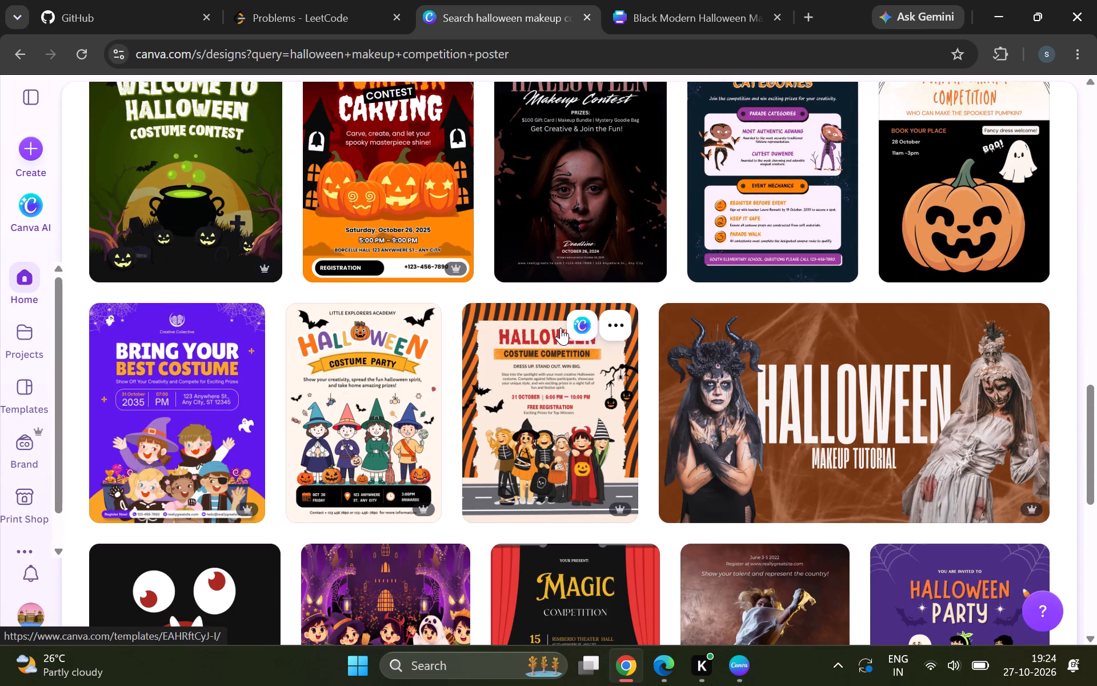
scroll(584, 468, down, 1)
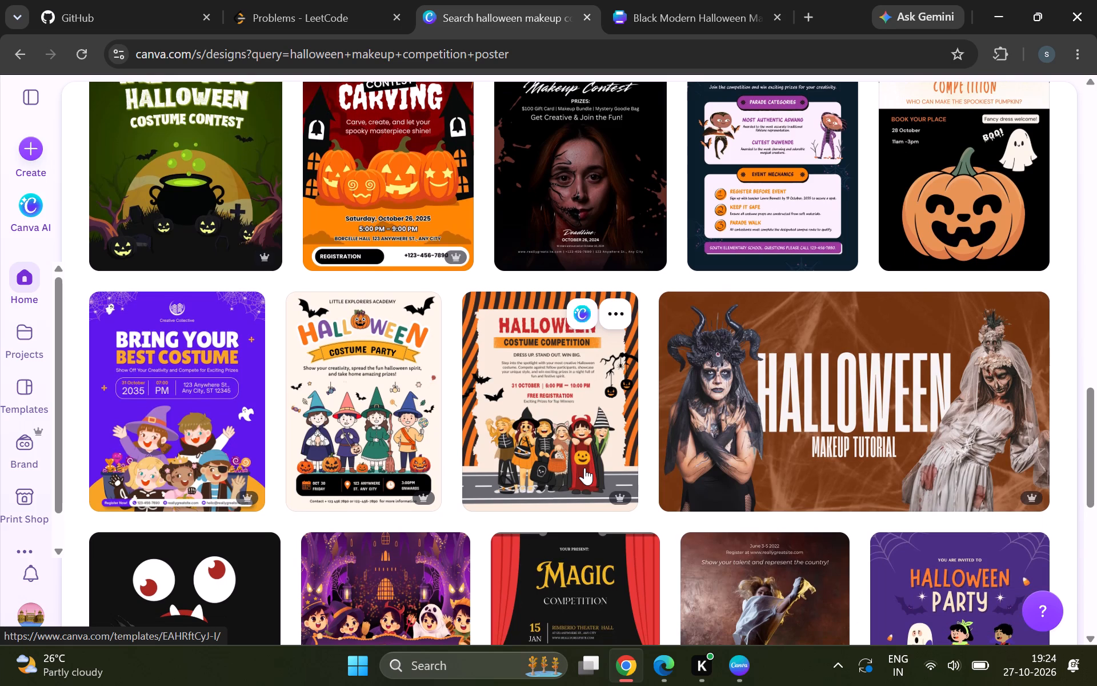
scroll(584, 468, down, 2)
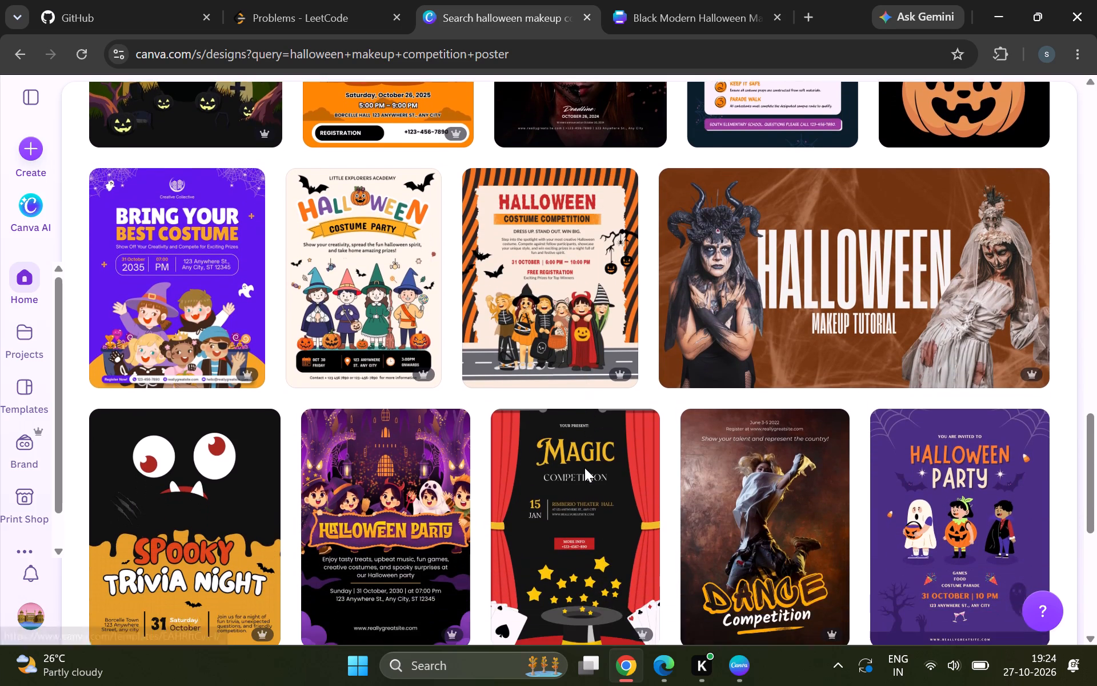
scroll(584, 468, down, 3)
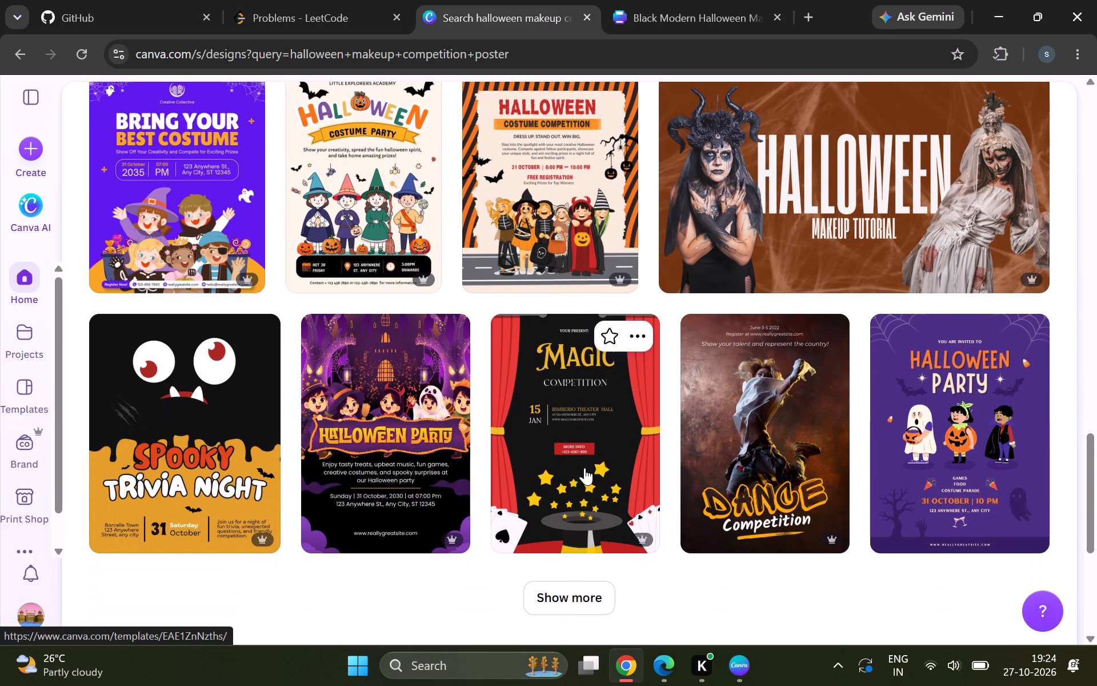
scroll(584, 468, down, 2)
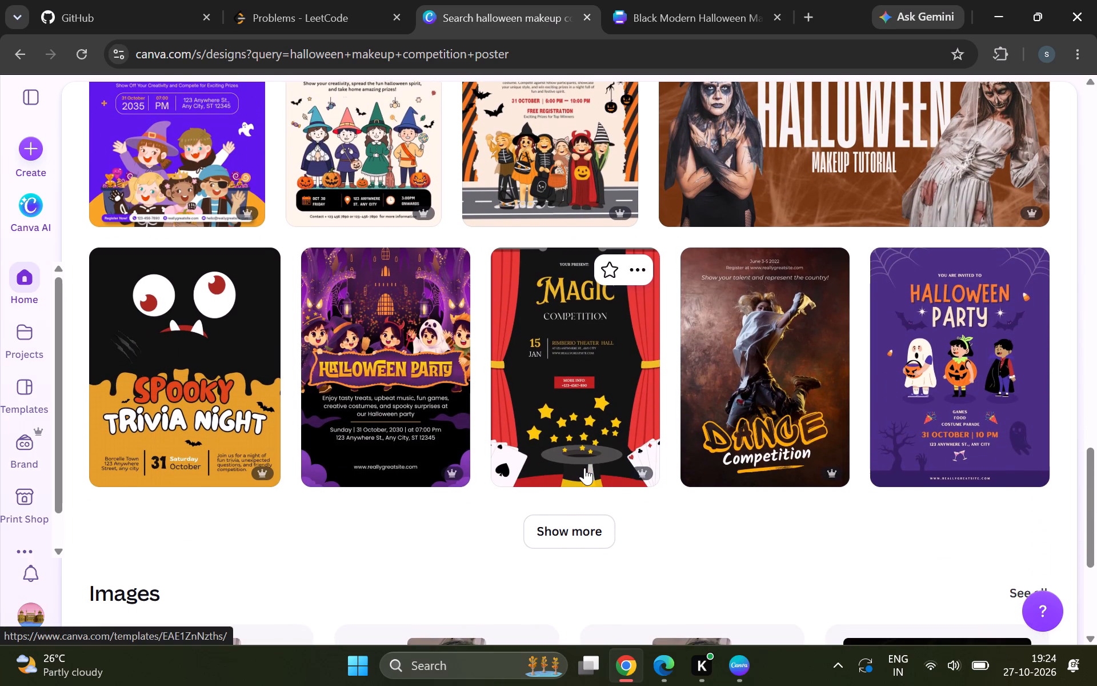
scroll(584, 468, down, 2)
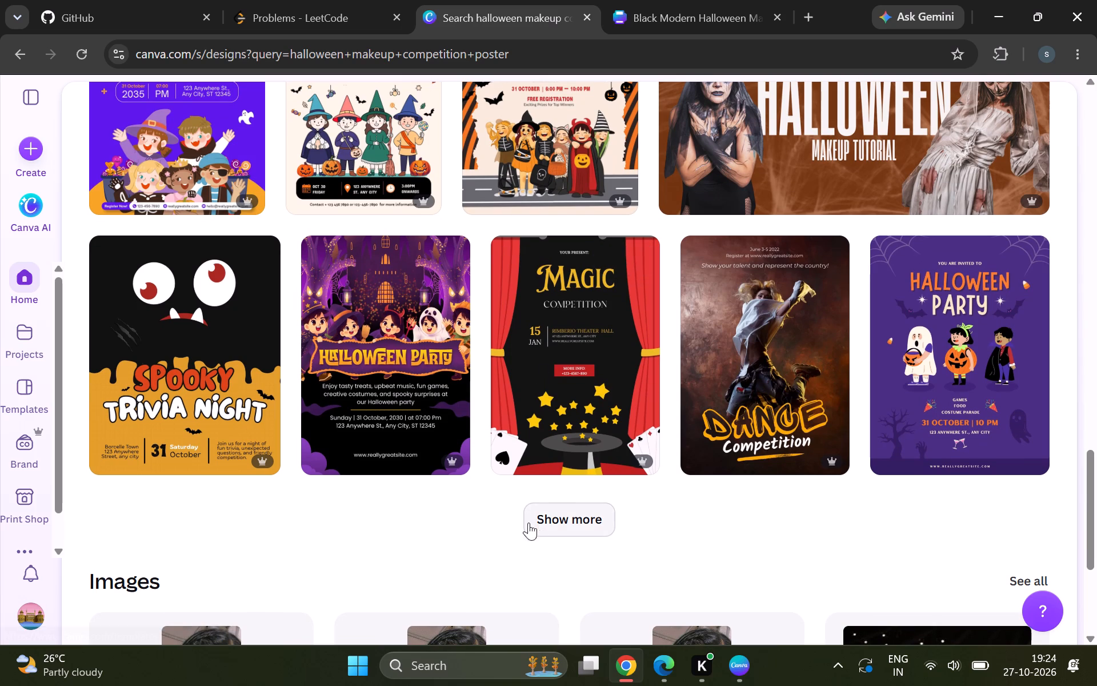
Load two more batches of template results and examine the added Halloween makeup designs for a suitable contest poster.
click(543, 523)
scroll(637, 492, down, 1)
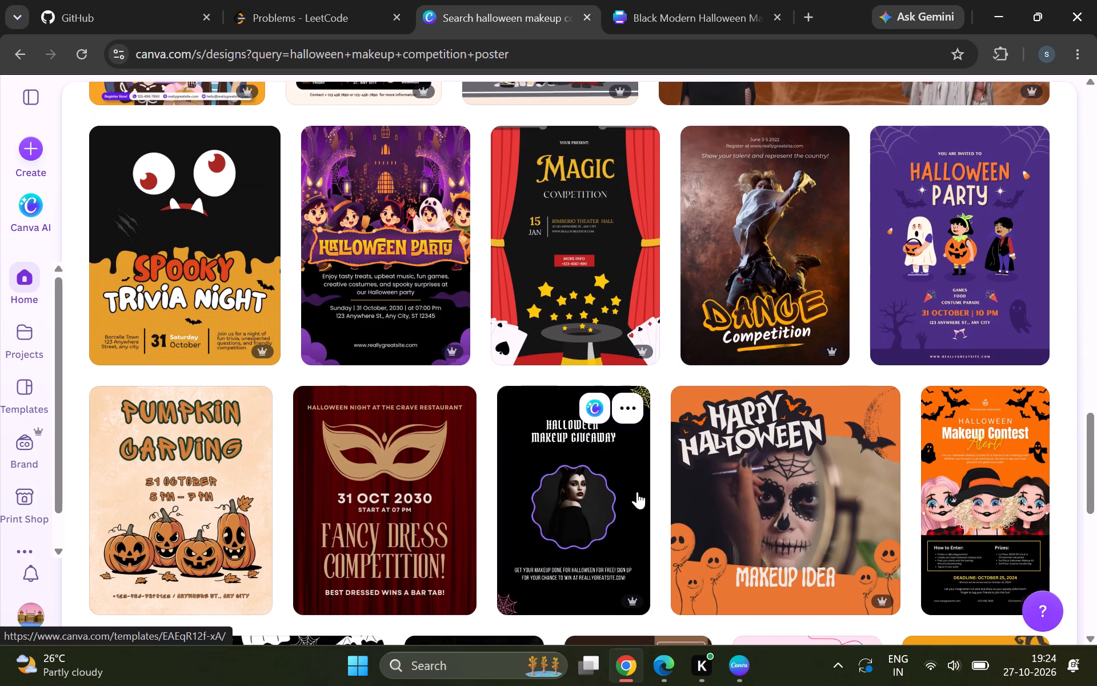
scroll(637, 492, down, 2)
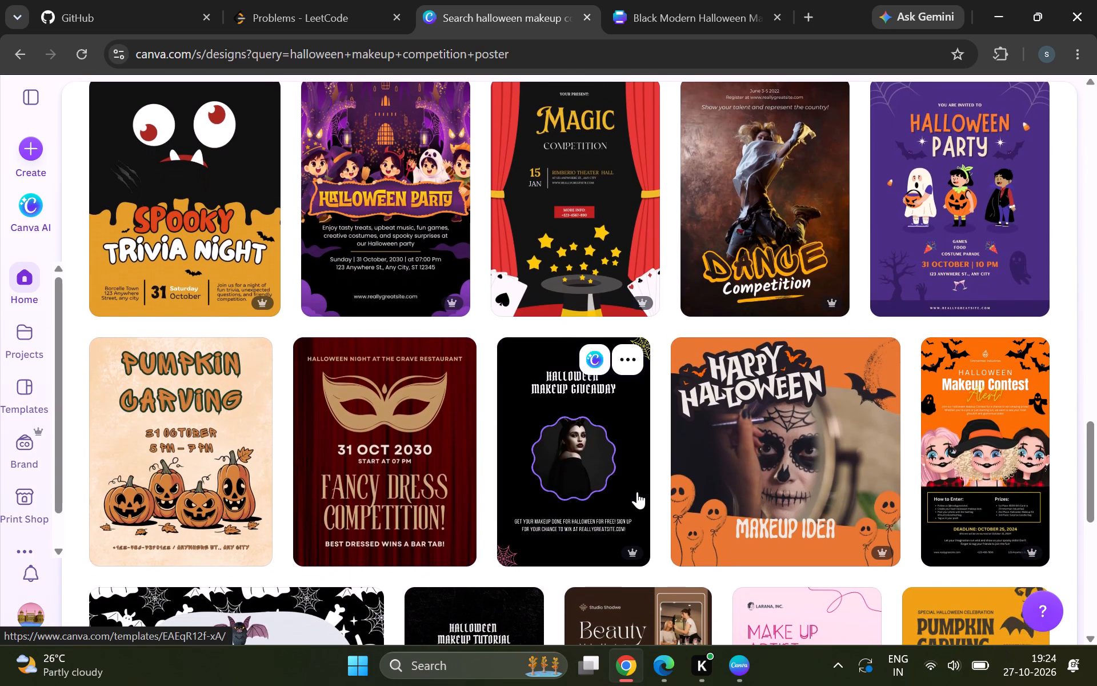
scroll(637, 492, down, 2)
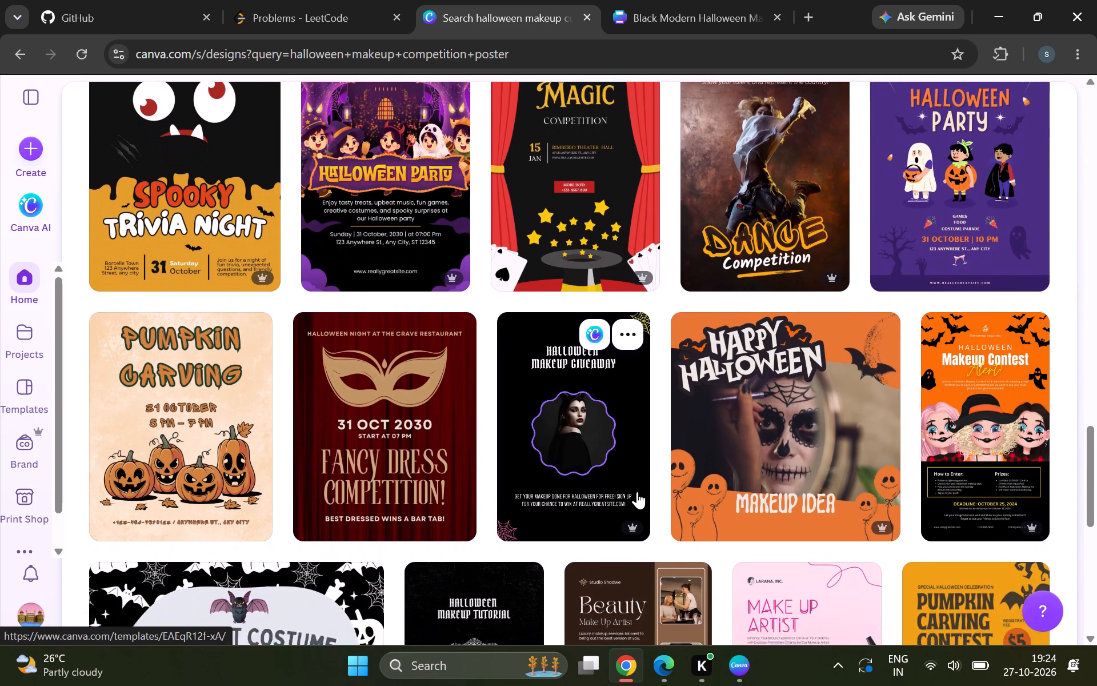
scroll(637, 492, down, 3)
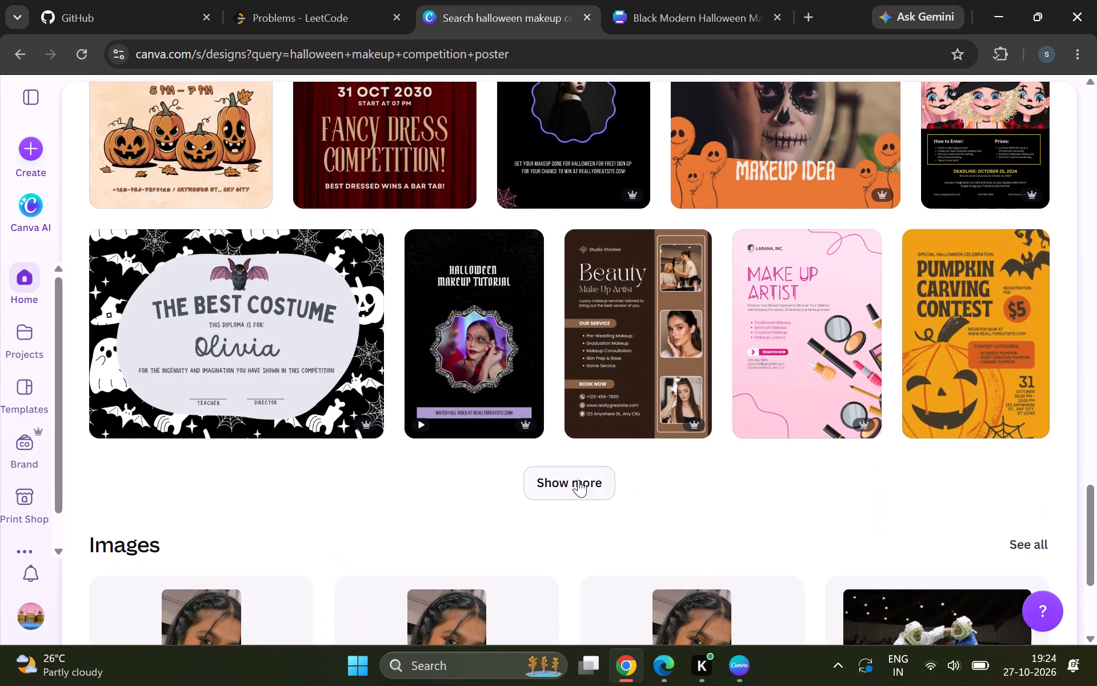
click(577, 479)
scroll(577, 479, down, 3)
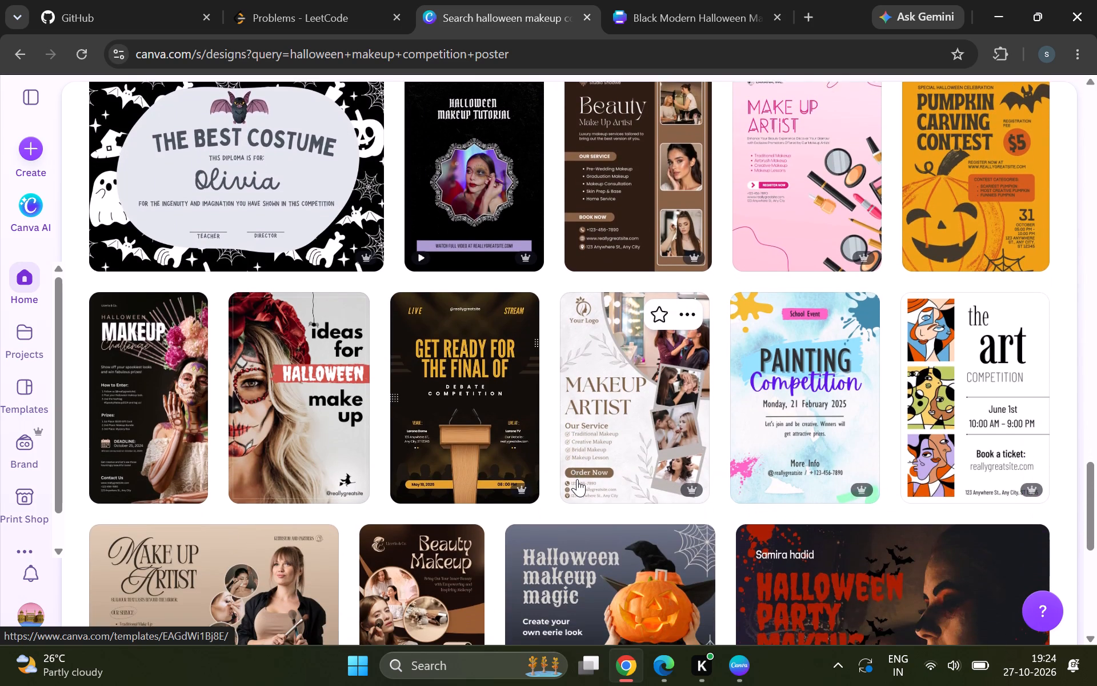
scroll(577, 479, down, 2)
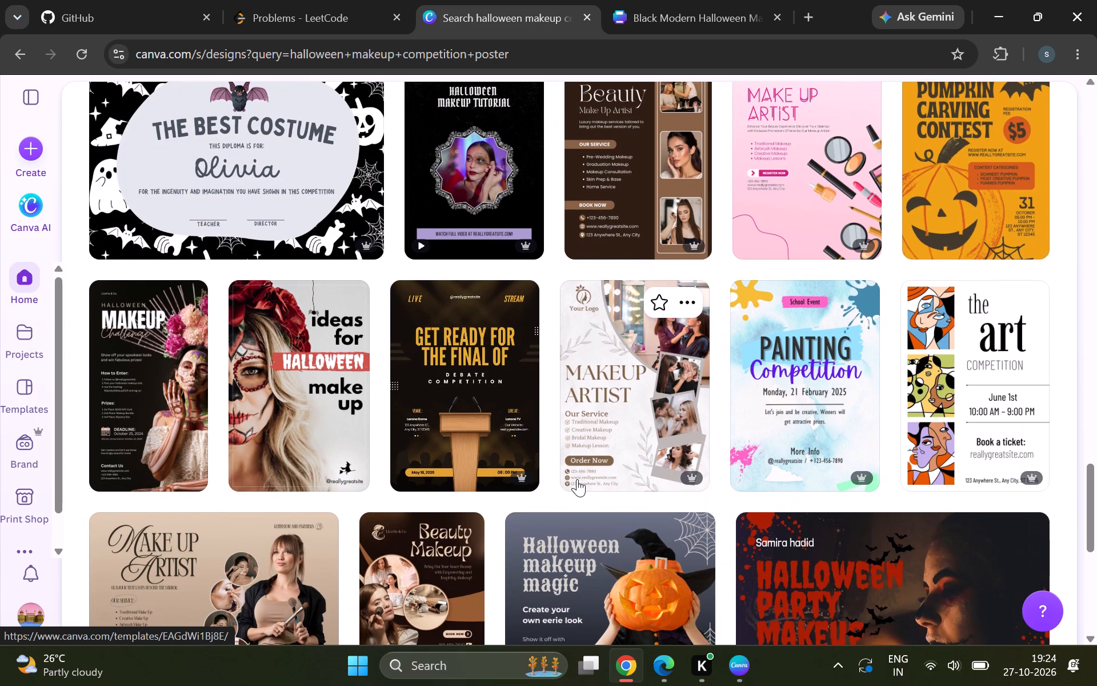
Load one more batch of template results and examine the added Halloween makeup designs for a suitable poster.
scroll(577, 479, down, 1)
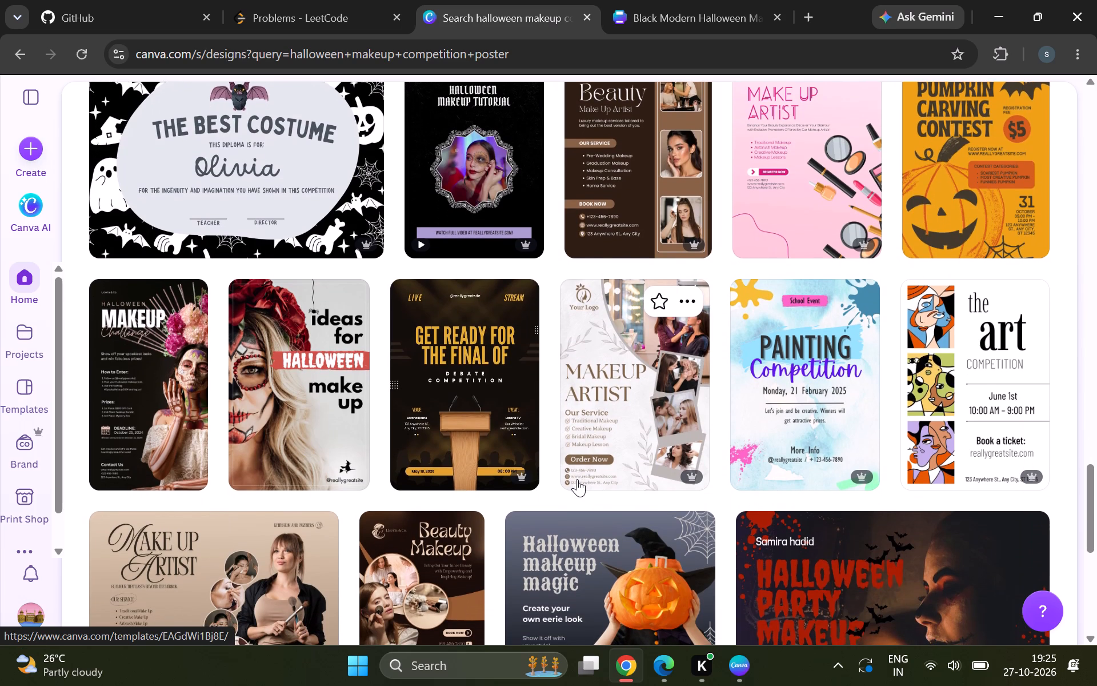
scroll(577, 479, down, 1)
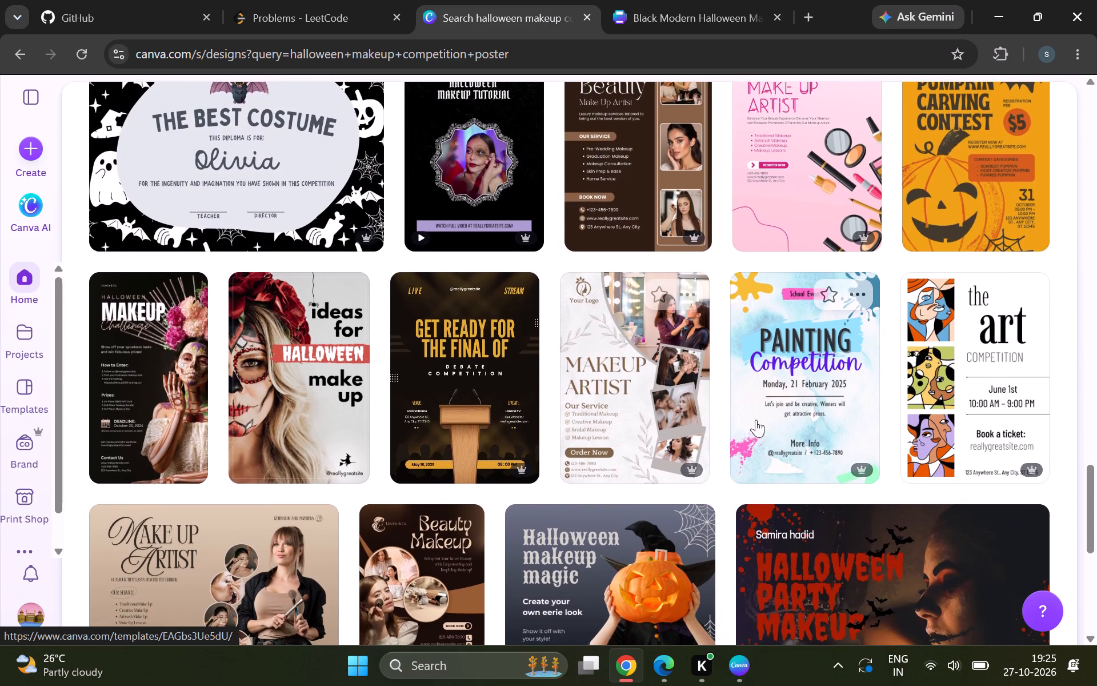
scroll(751, 440, down, 2)
scroll(751, 440, up, 1)
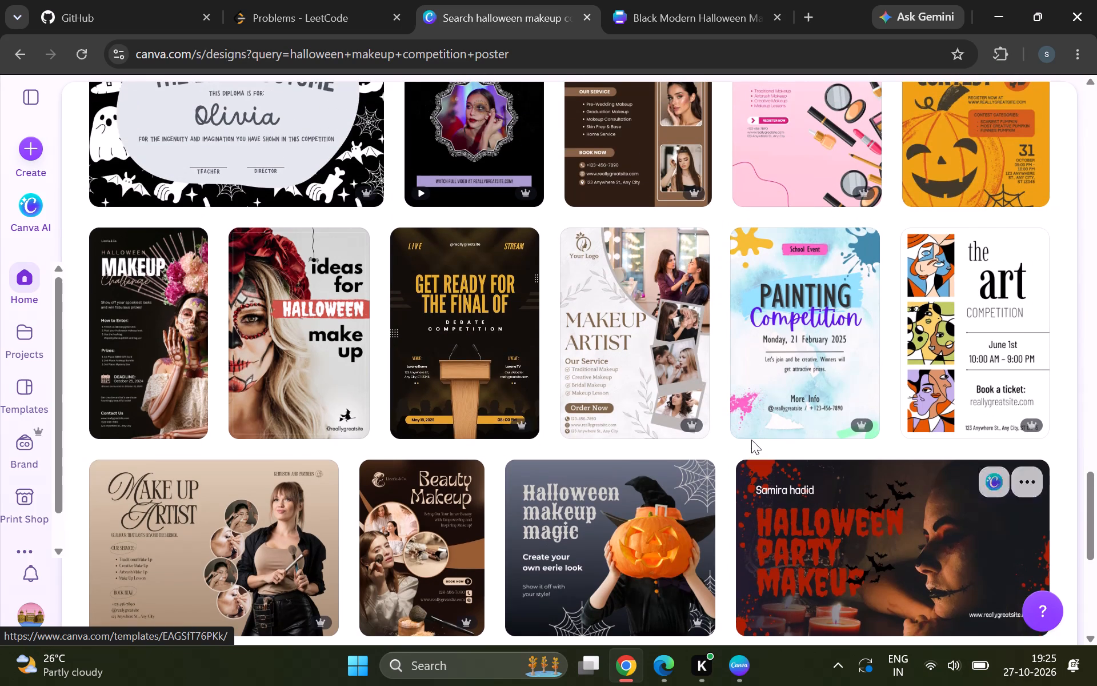
scroll(603, 510, down, 2)
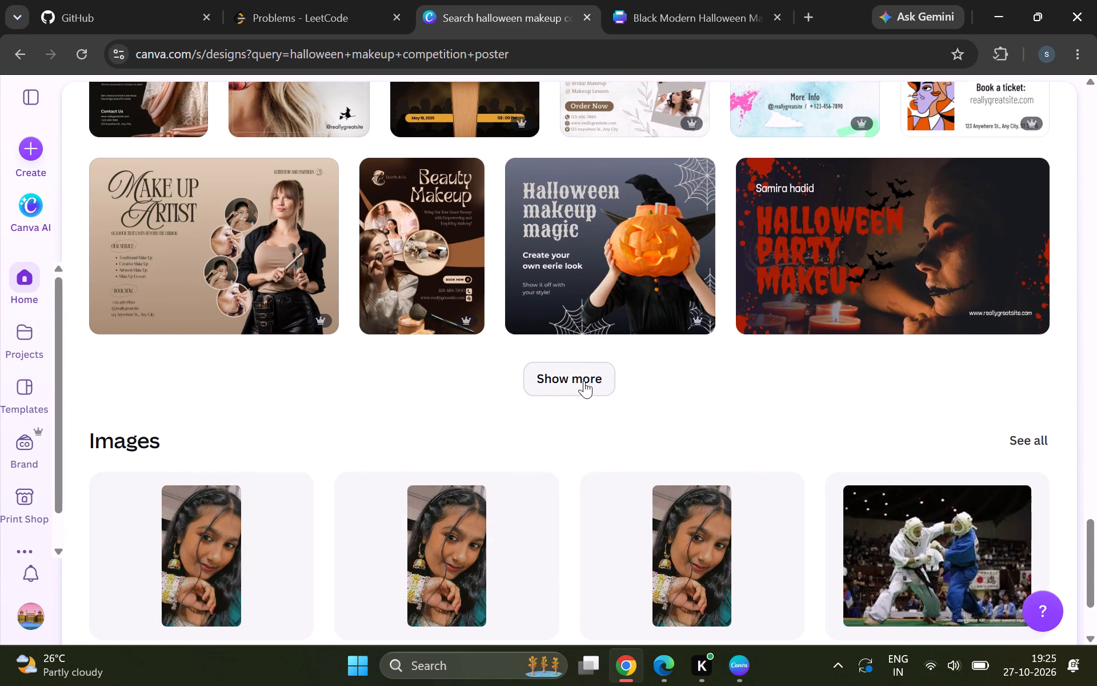
click(584, 381)
scroll(624, 446, down, 1)
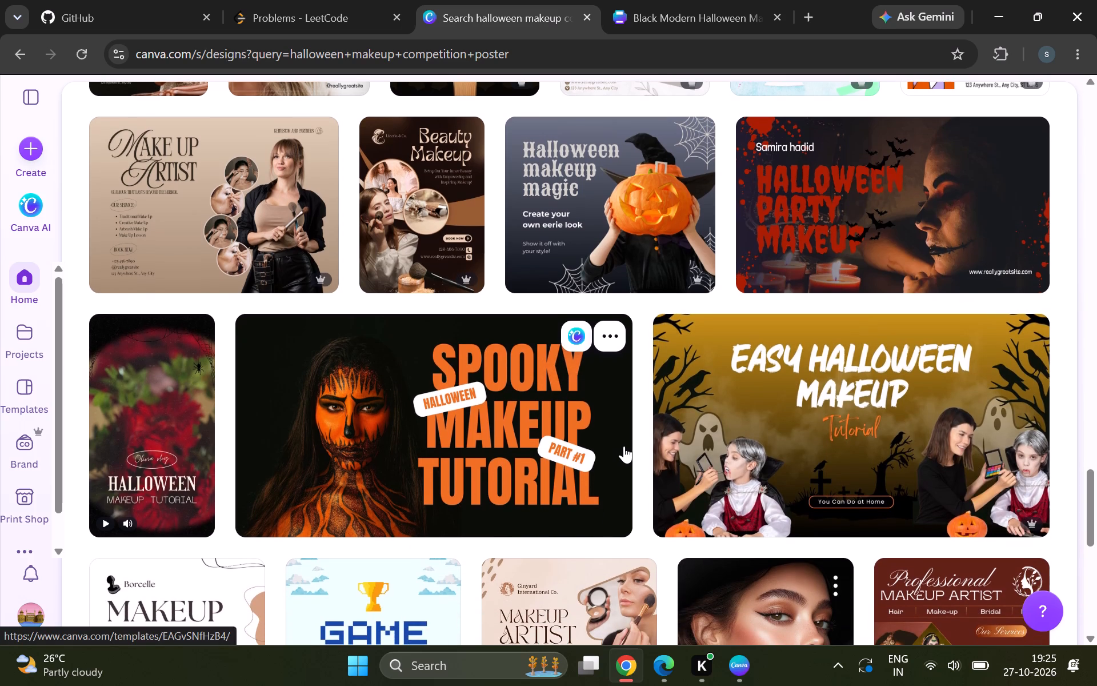
scroll(624, 446, down, 1)
Check the open Black Modern Halloween Makeup Contest flyer design, and return to the template search results.
click(672, 0)
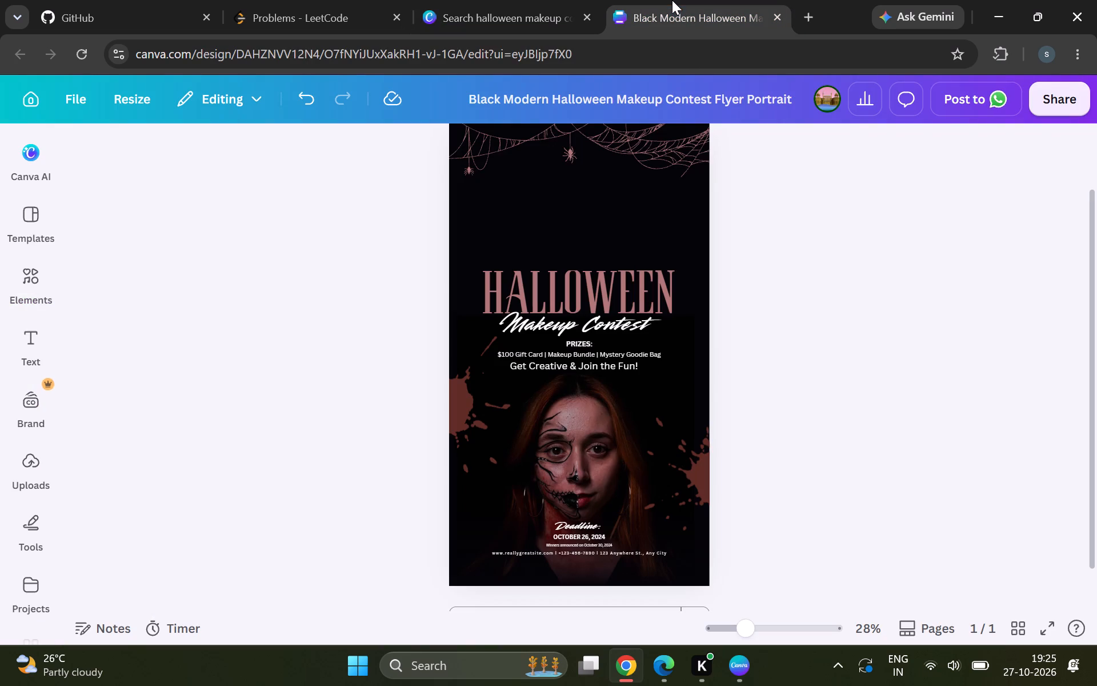
click(505, 19)
Compare the Halloween makeup templates around the newly loaded rows and open the preview of the "Halloween makeup magic" pumpkin design.
scroll(779, 527, down, 1)
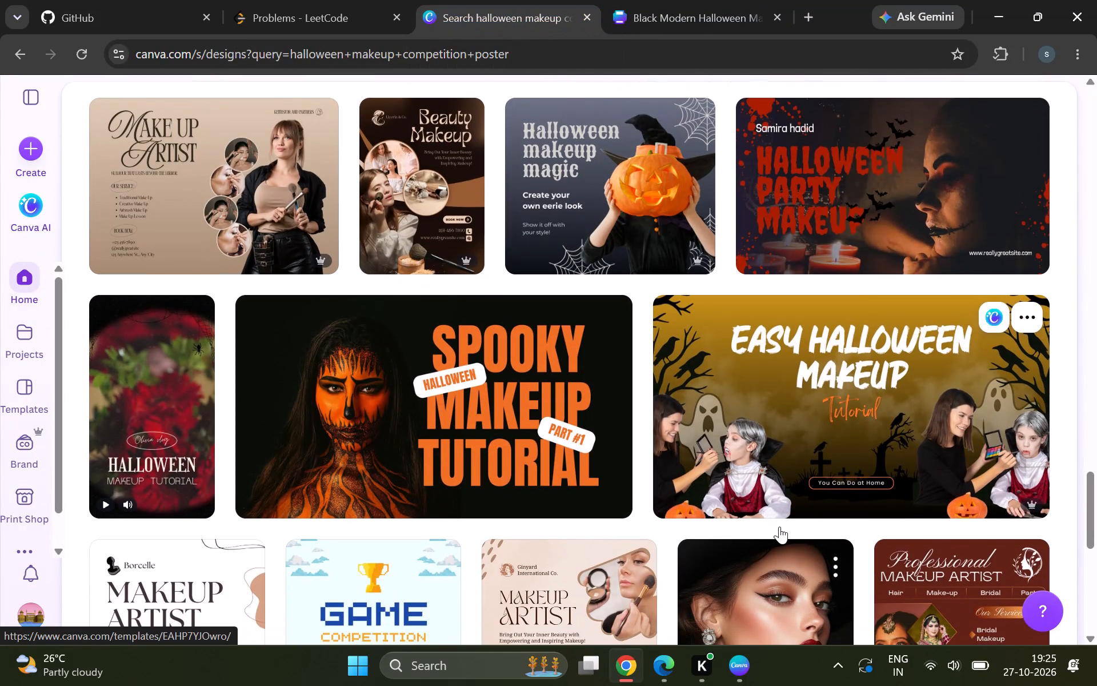
scroll(779, 527, down, 2)
scroll(779, 527, up, 1)
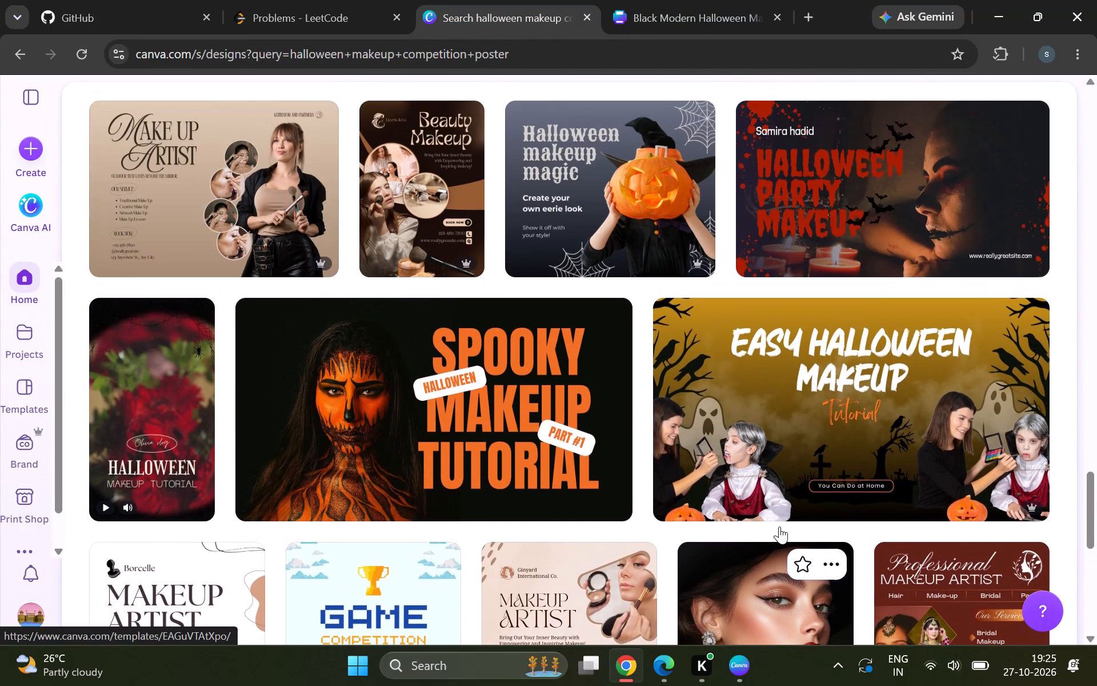
scroll(779, 527, up, 1)
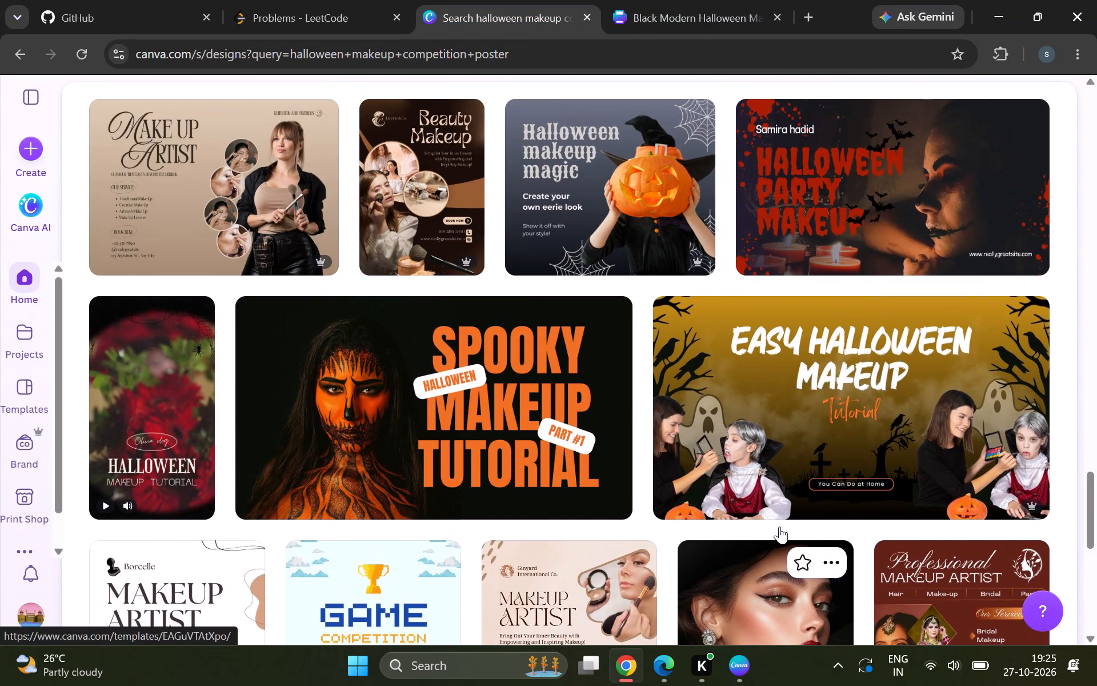
scroll(779, 527, up, 2)
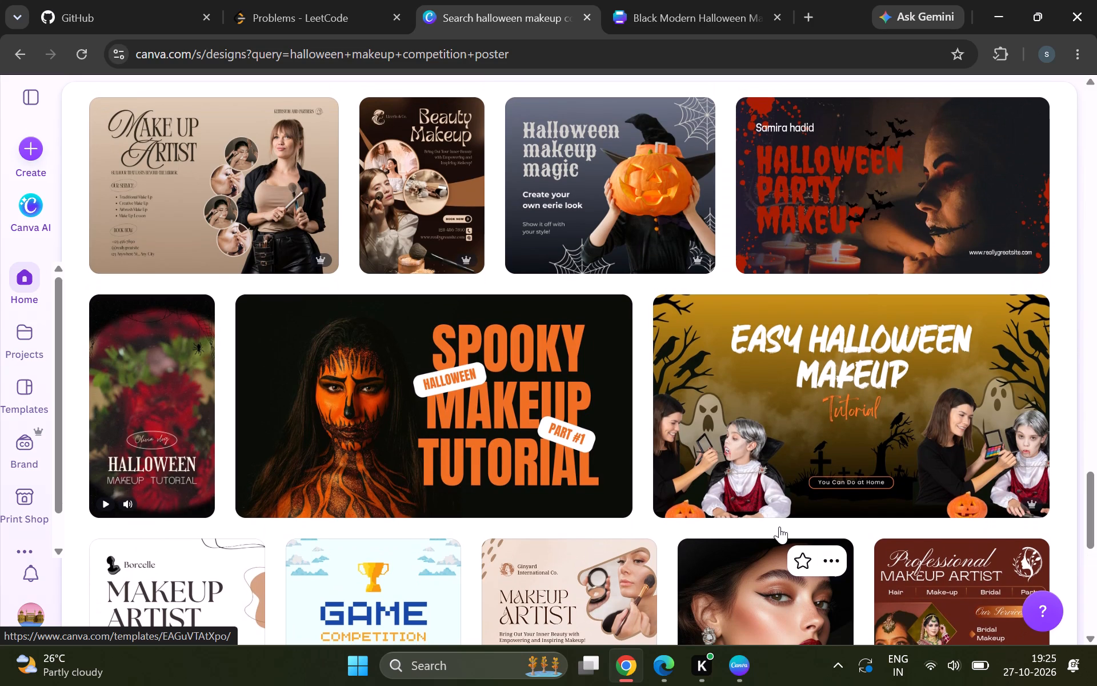
scroll(779, 527, up, 2)
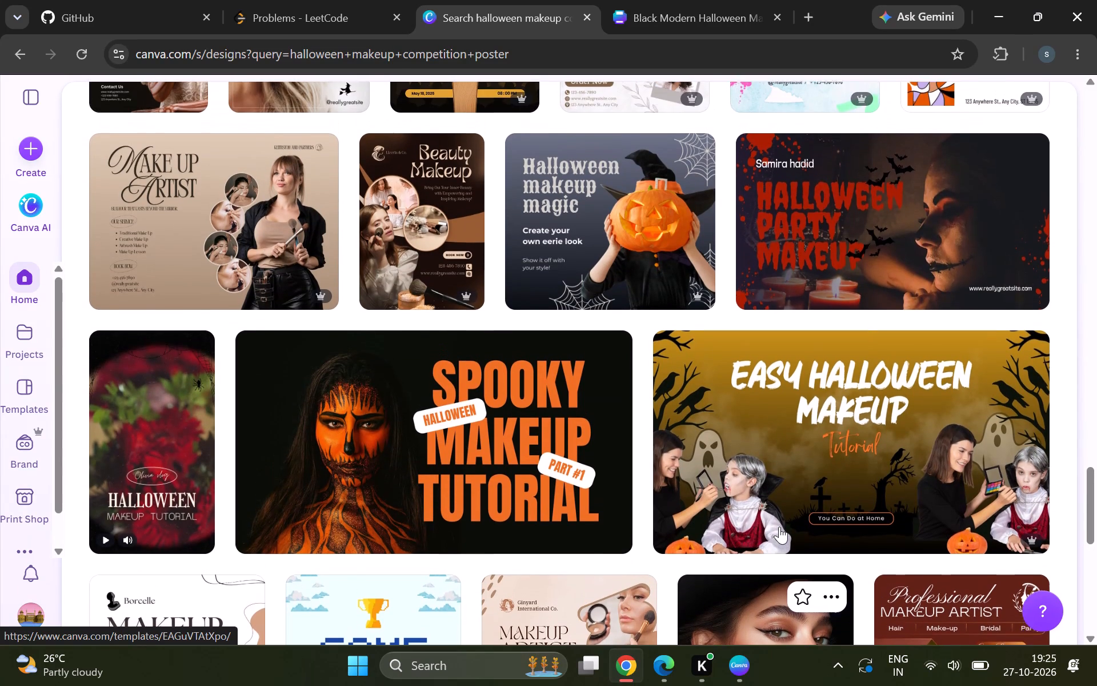
scroll(779, 527, up, 1)
click(638, 245)
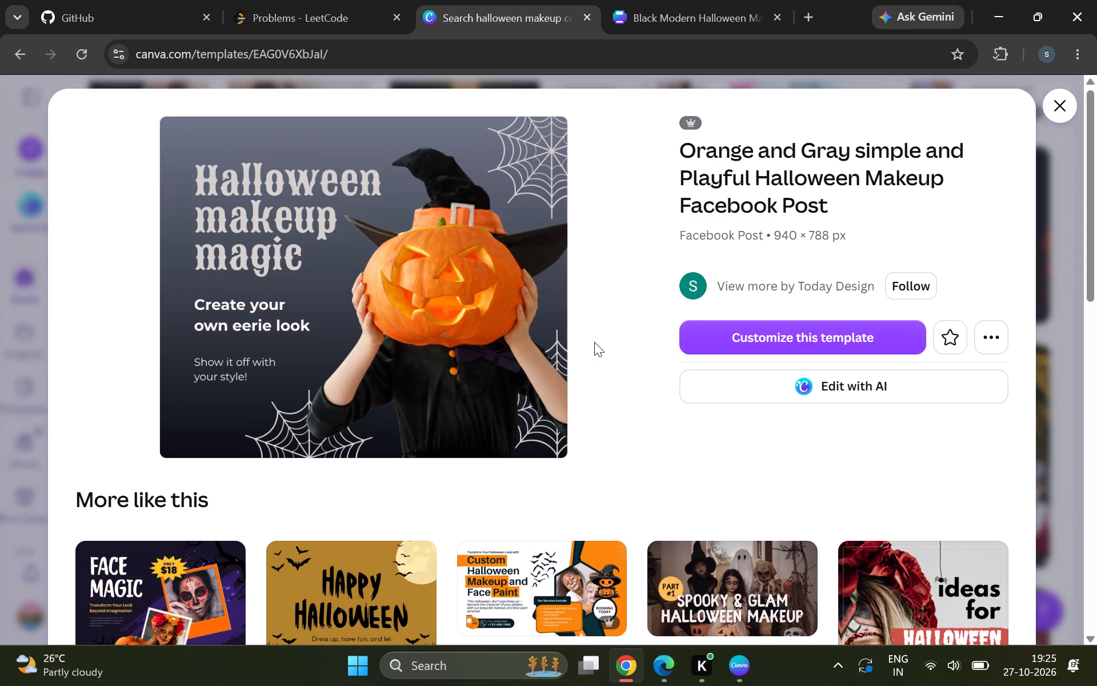
Close the Orange and Gray simple and Playful Halloween Makeup Facebook Post preview, and check the open Halloween Makeup Contest Flyer against the search results.
click(1062, 102)
click(665, 6)
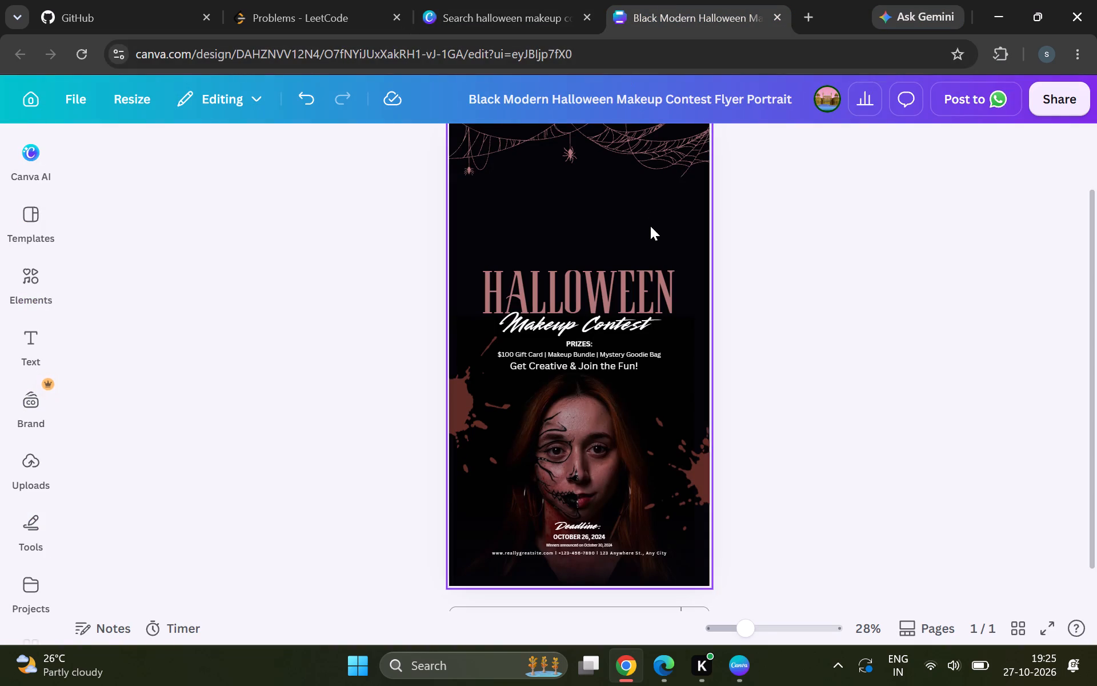
click(513, 16)
Look through the remaining makeup and competition templates, loading one further batch of results to examine.
scroll(508, 422, down, 1)
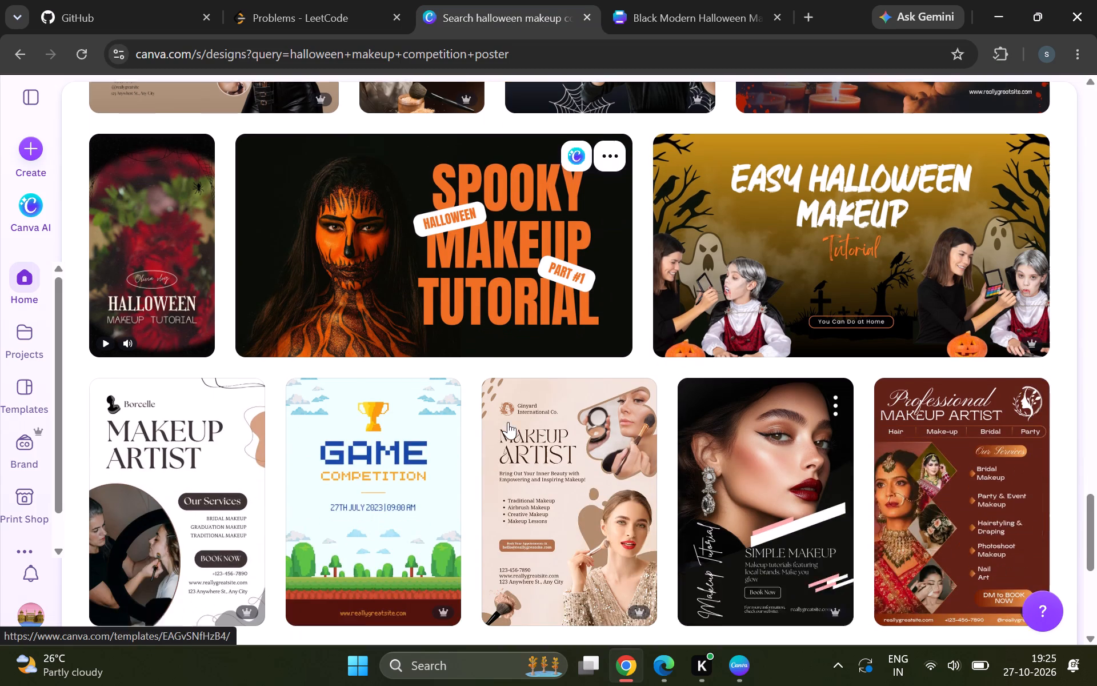
scroll(508, 422, down, 5)
scroll(508, 422, up, 1)
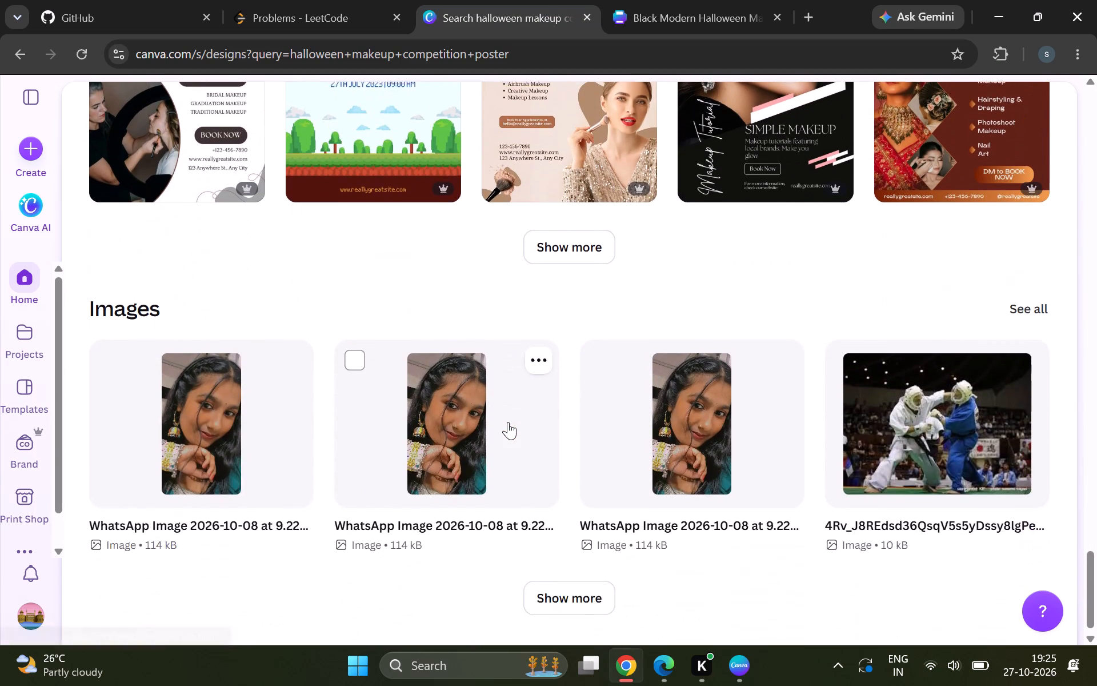
scroll(508, 422, up, 1)
click(566, 344)
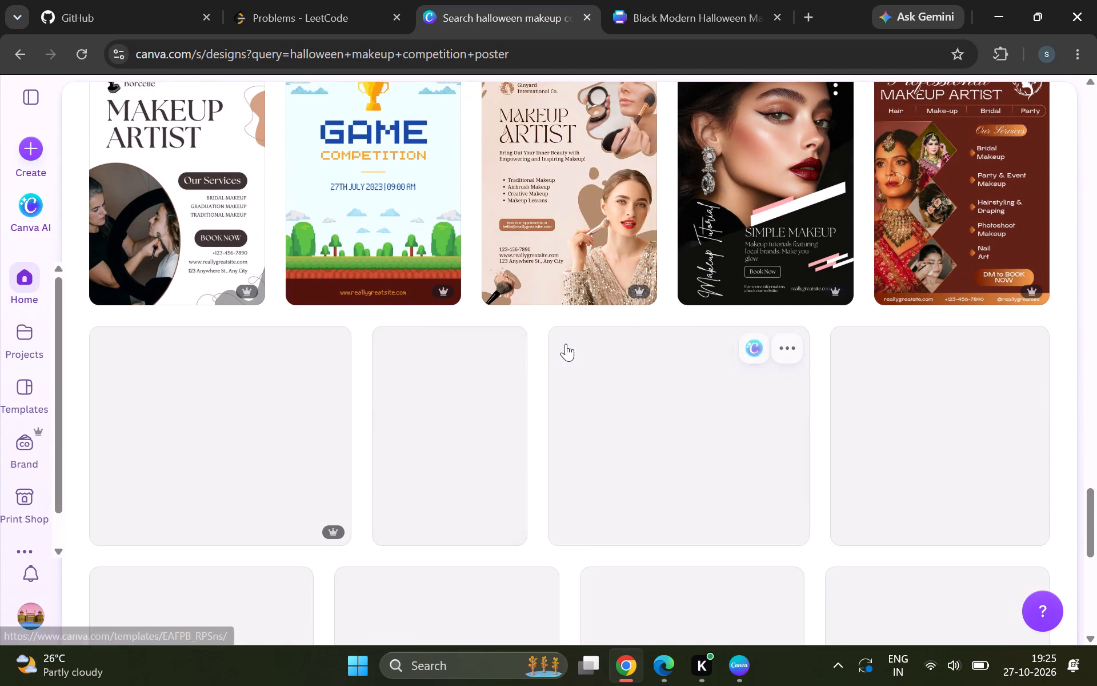
scroll(537, 438, down, 1)
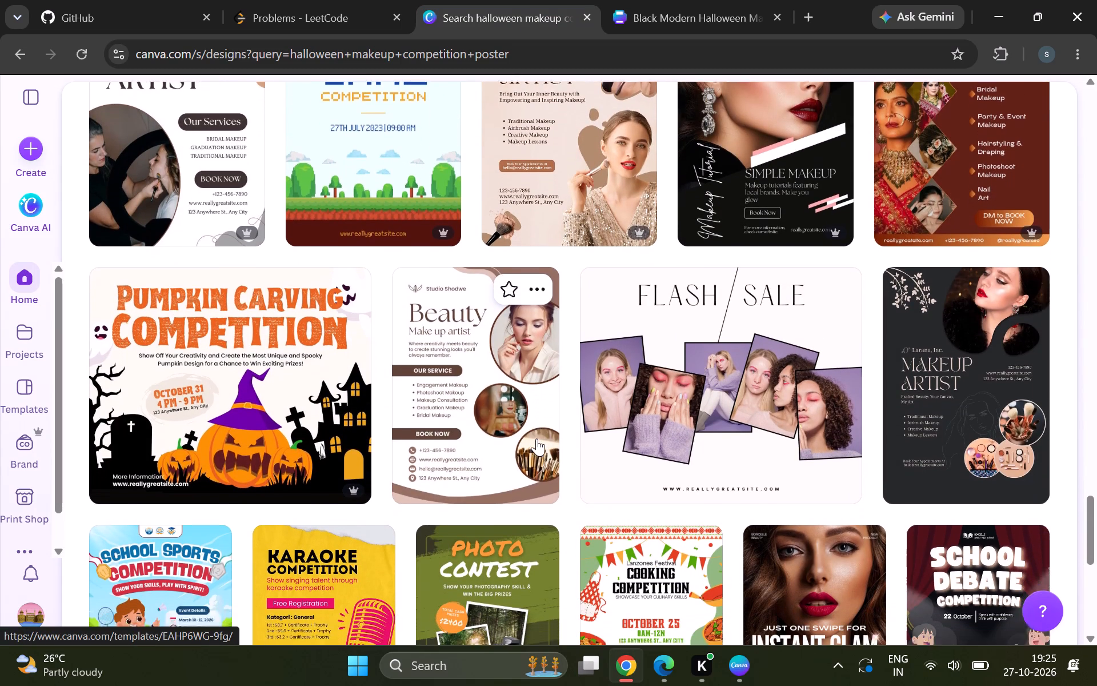
scroll(537, 438, down, 3)
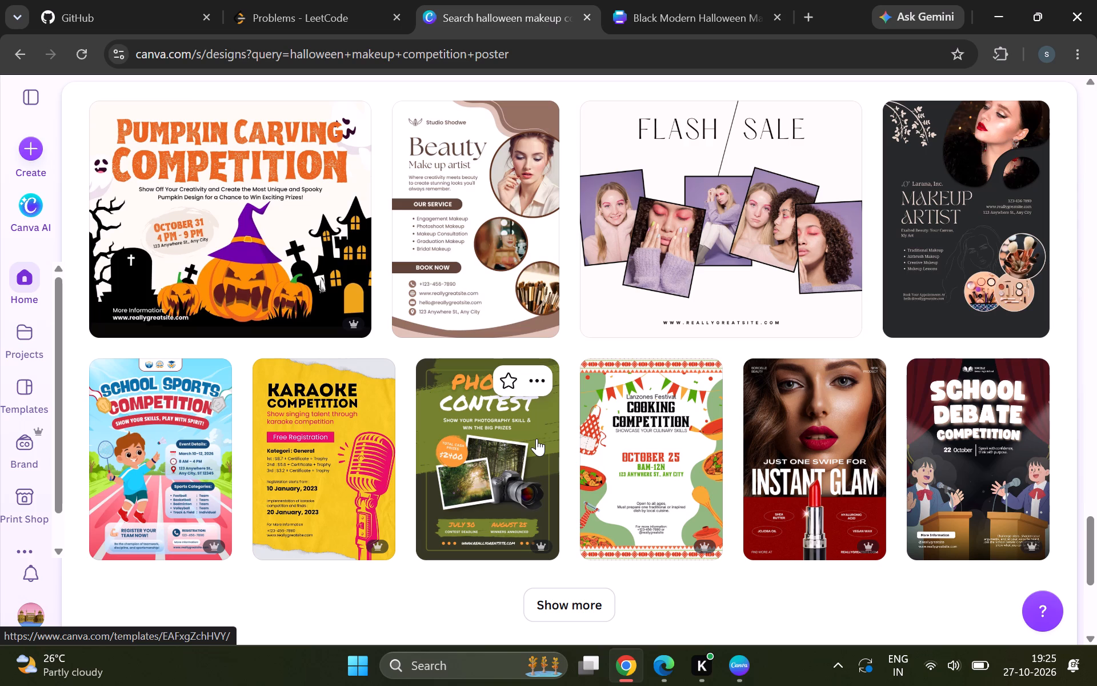
scroll(537, 438, down, 1)
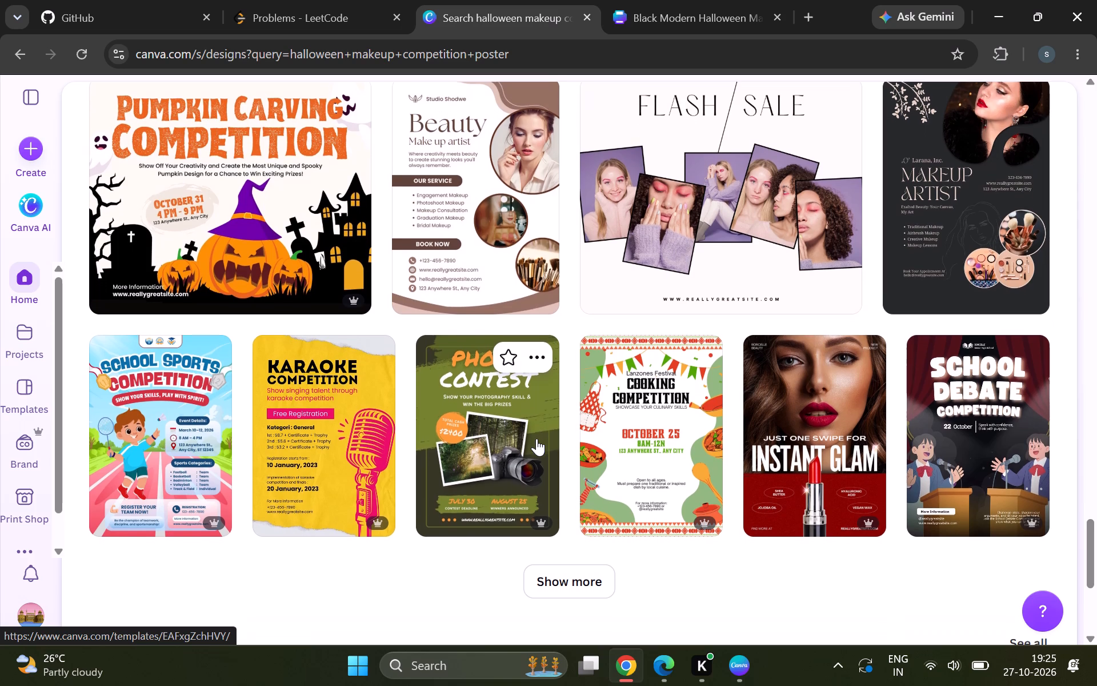
scroll(537, 438, down, 3)
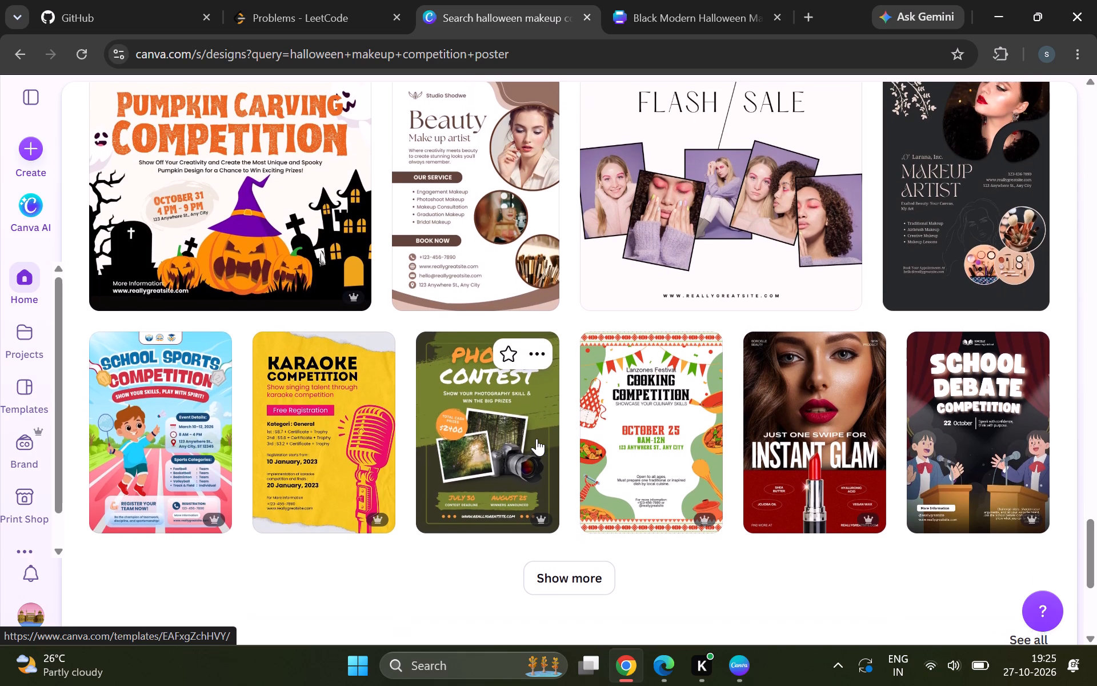
scroll(537, 438, down, 2)
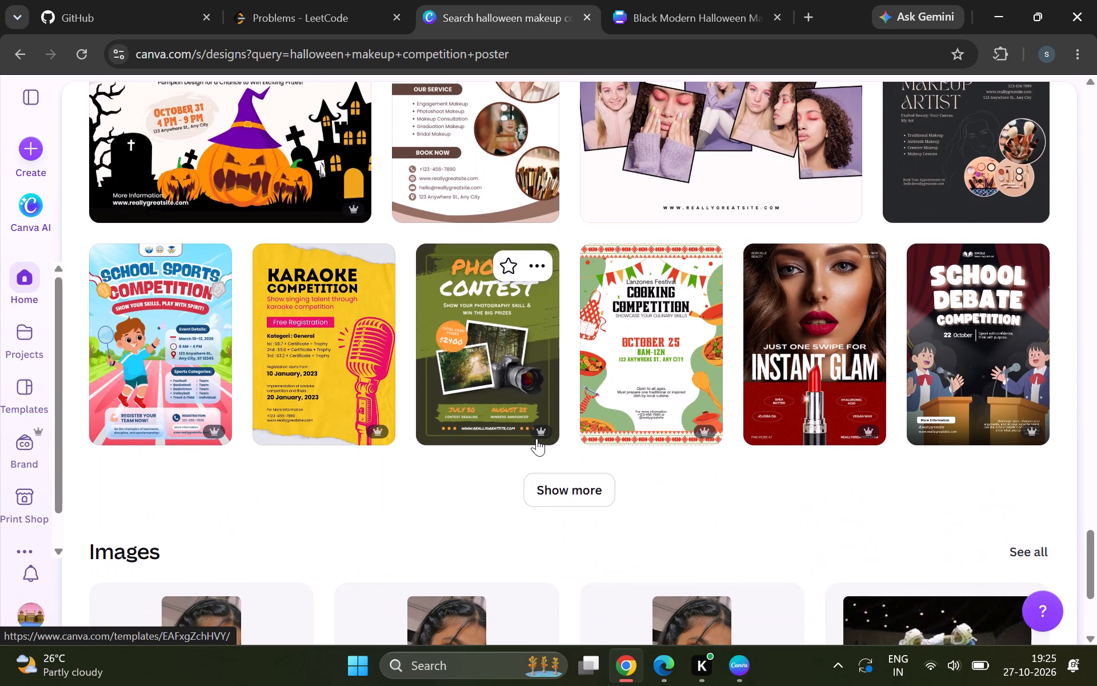
Load one last batch of template results, look through it, and return to the start of the search results.
click(560, 487)
scroll(560, 487, down, 1)
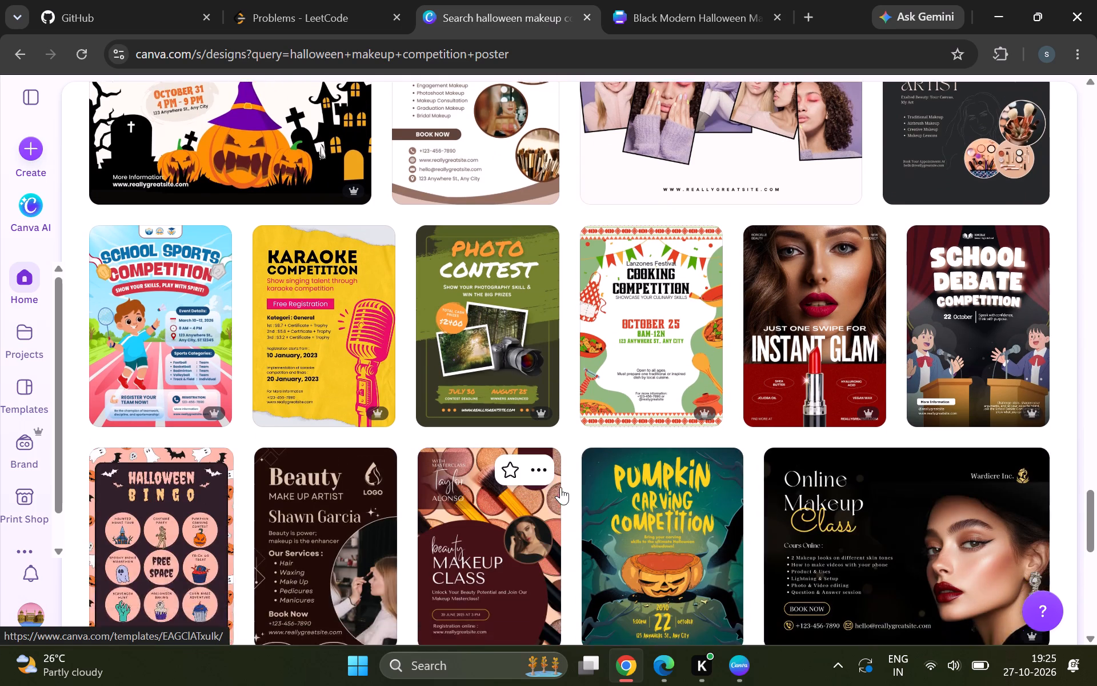
scroll(560, 487, down, 5)
scroll(560, 487, up, 1)
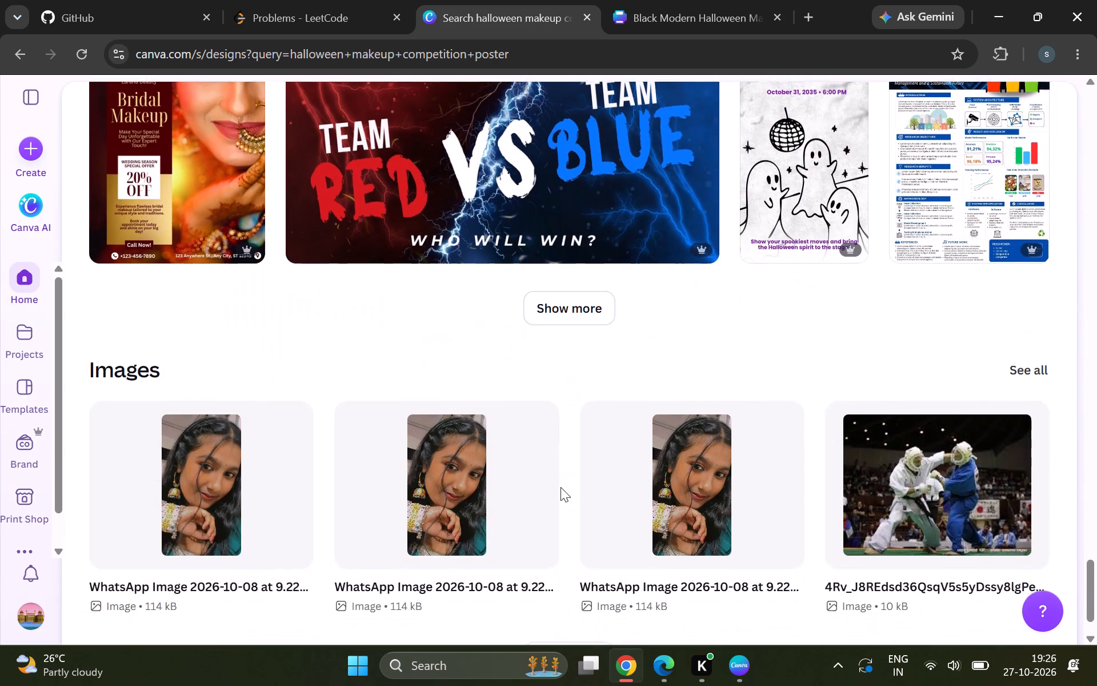
scroll(560, 487, up, 13)
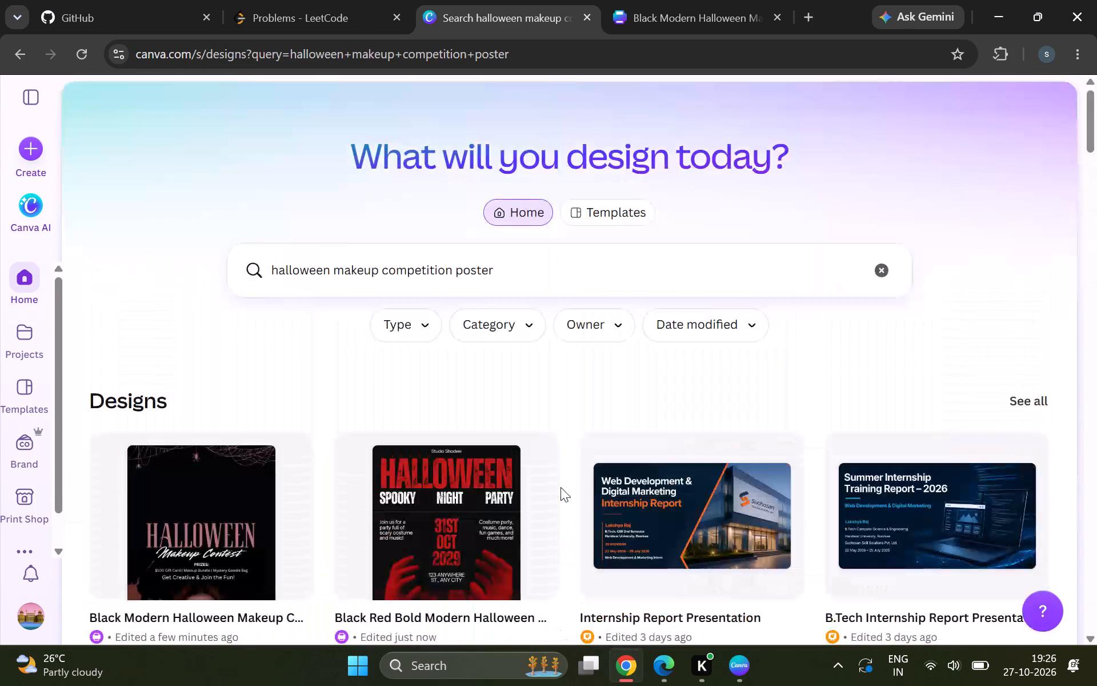
Replace the design search with naqaab and look over the results.
scroll(560, 487, up, 1)
drag(499, 281, 269, 267)
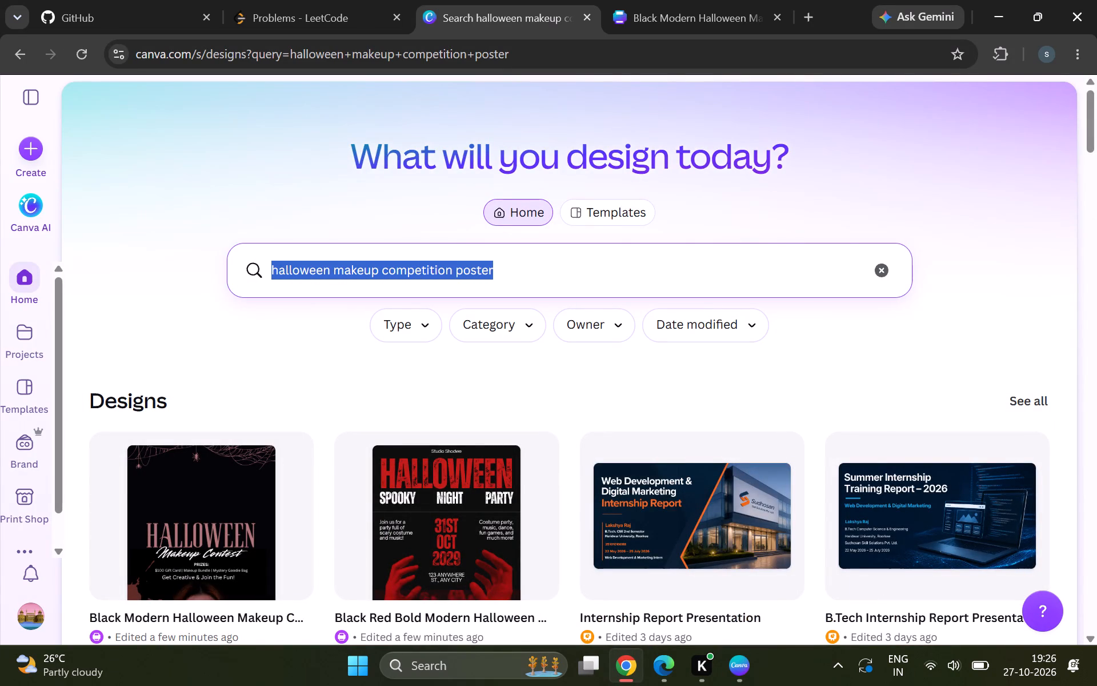
drag(269, 267, 265, 267)
key(BackSpace)
text(naqaab)
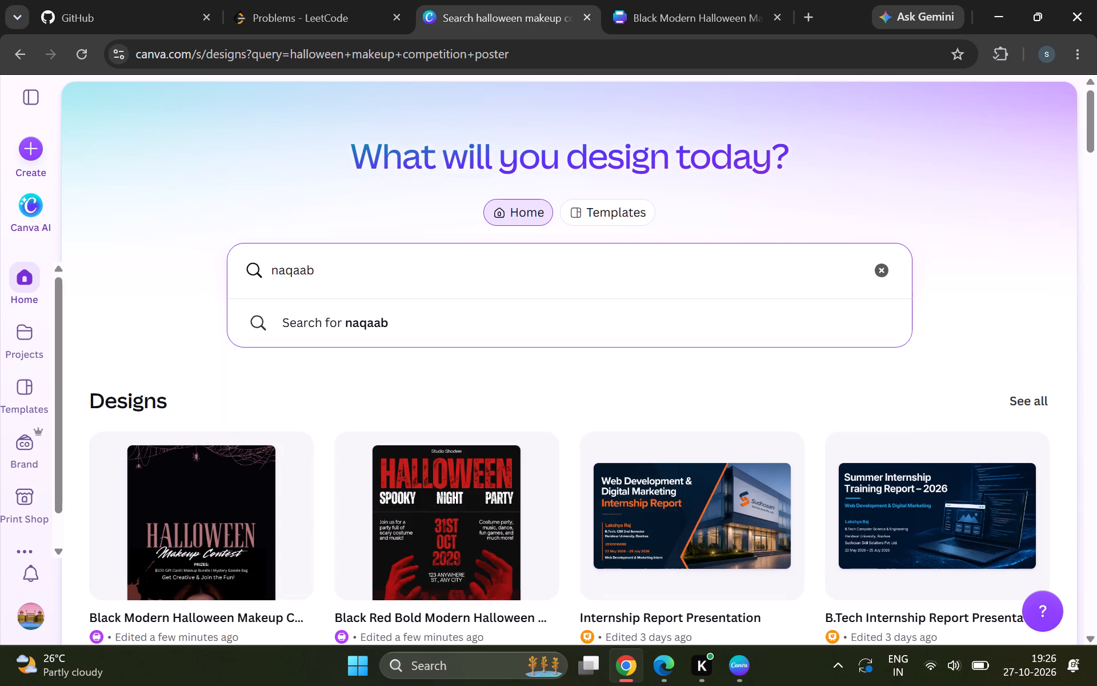
key(space)
key(Return)
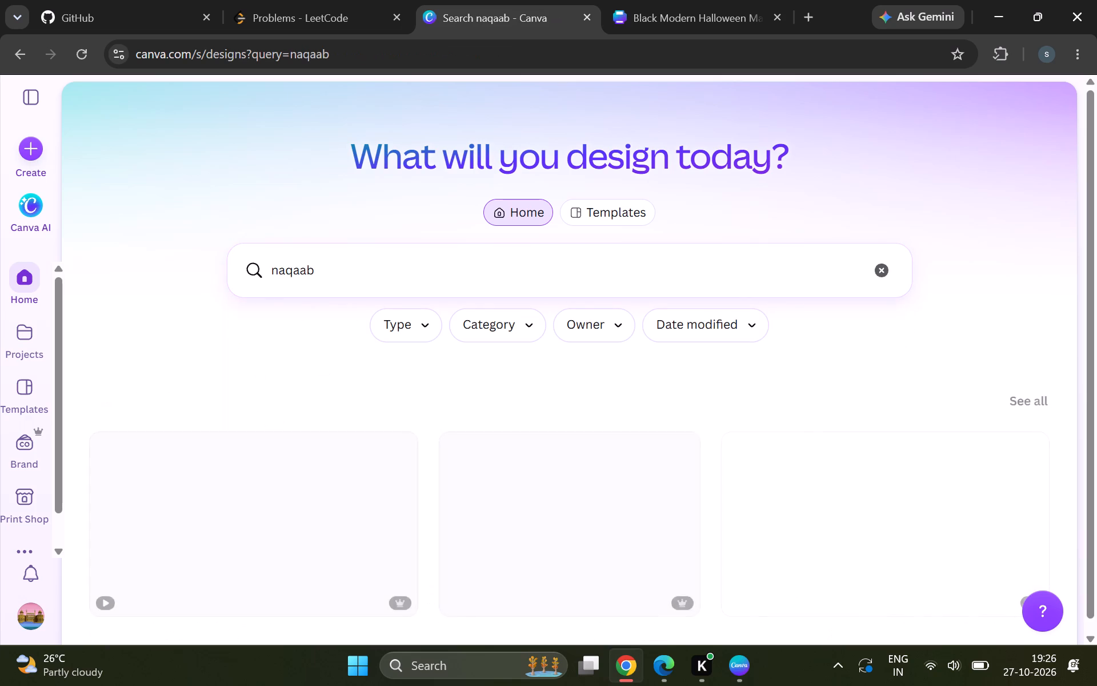
scroll(478, 397, down, 4)
scroll(567, 481, down, 3)
scroll(397, 461, up, 2)
scroll(397, 461, down, 4)
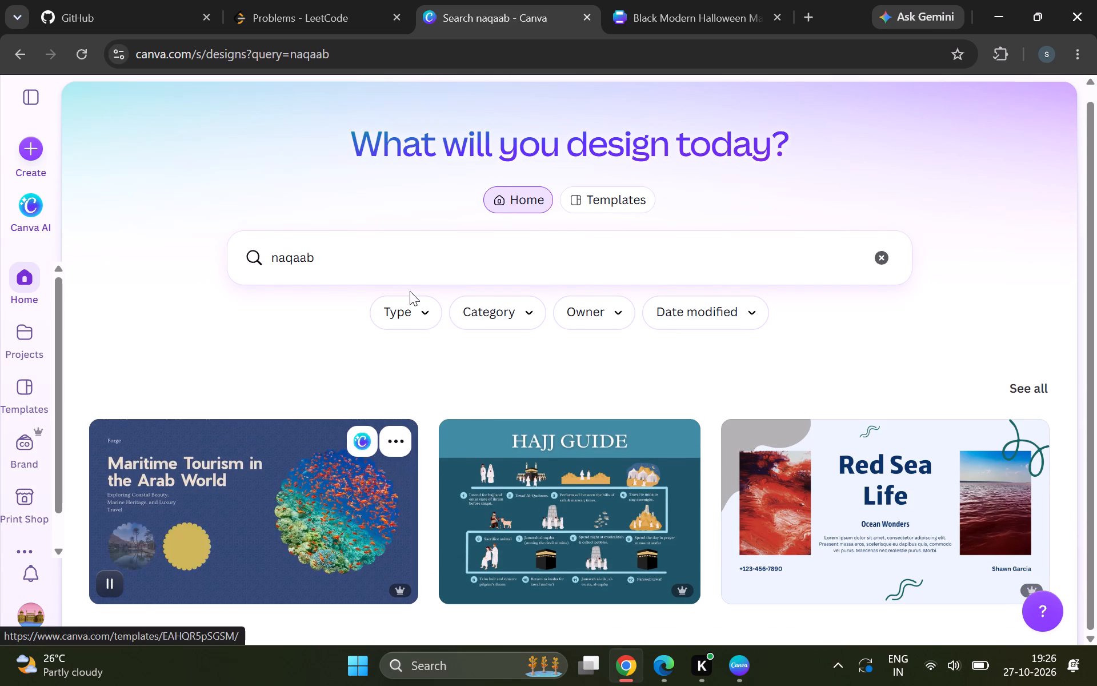
Change the design search to poster on naqaab and run it.
click(361, 257)
key(BackSpace)
key(BackSpace)
key(BackSpace)
key(BackSpace)
key(BackSpace)
key(BackSpace)
key(BackSpace)
key(BackSpace)
key(BackSpace)
key(BackSpace)
key(BackSpace)
key(BackSpace)
key(BackSpace)
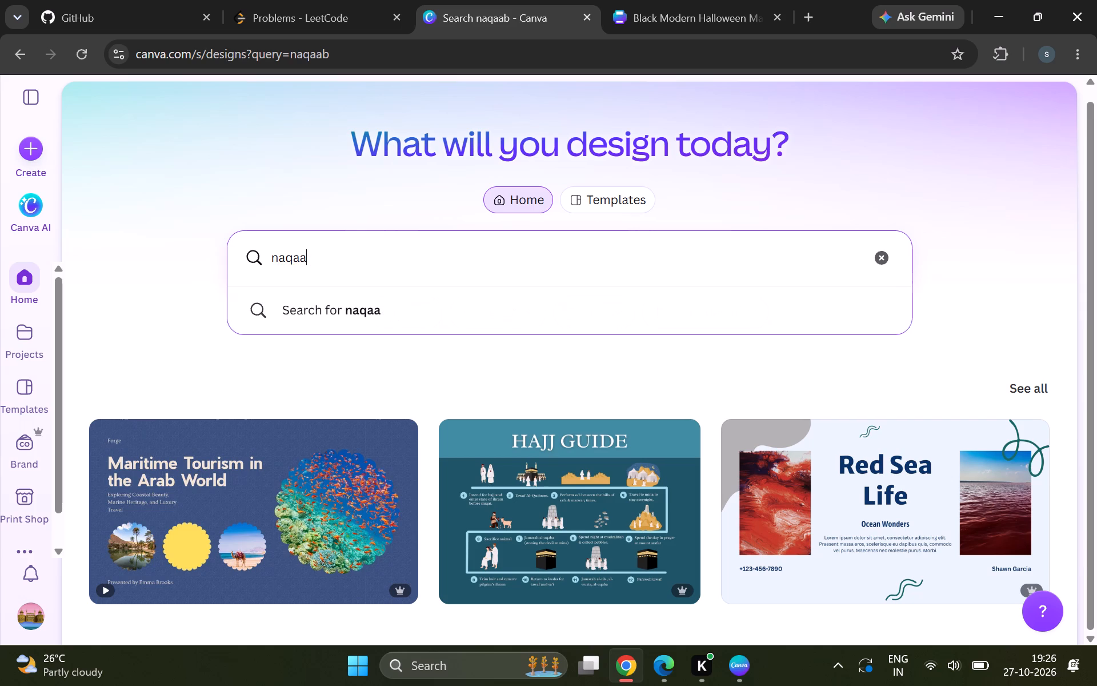
text(pose)
key(BackSpace)
text(ter on)
key(space)
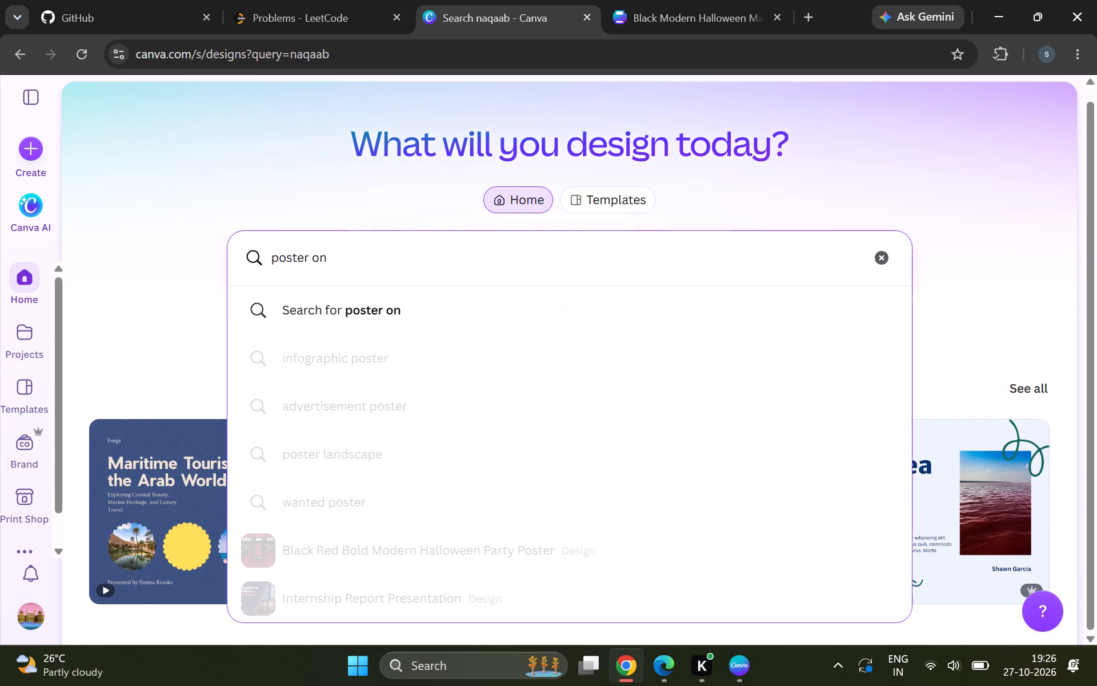
text(naqaab)
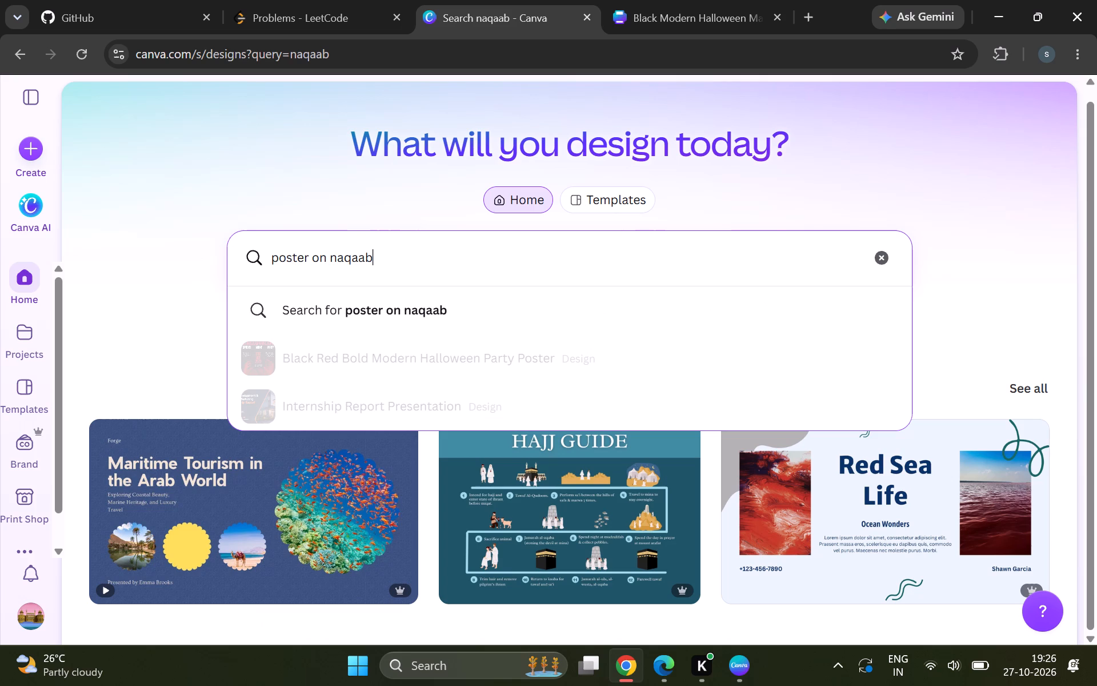
key(Return)
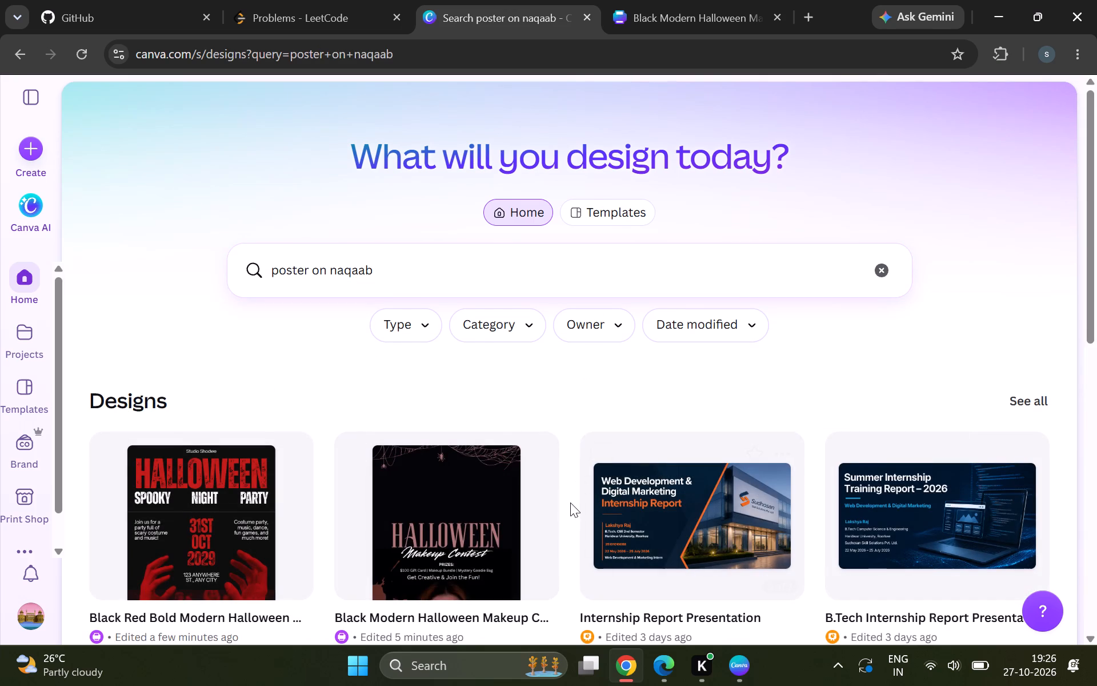
Look through the poster on naqaab templates, load one further batch, and return to the start of the results.
scroll(570, 502, down, 4)
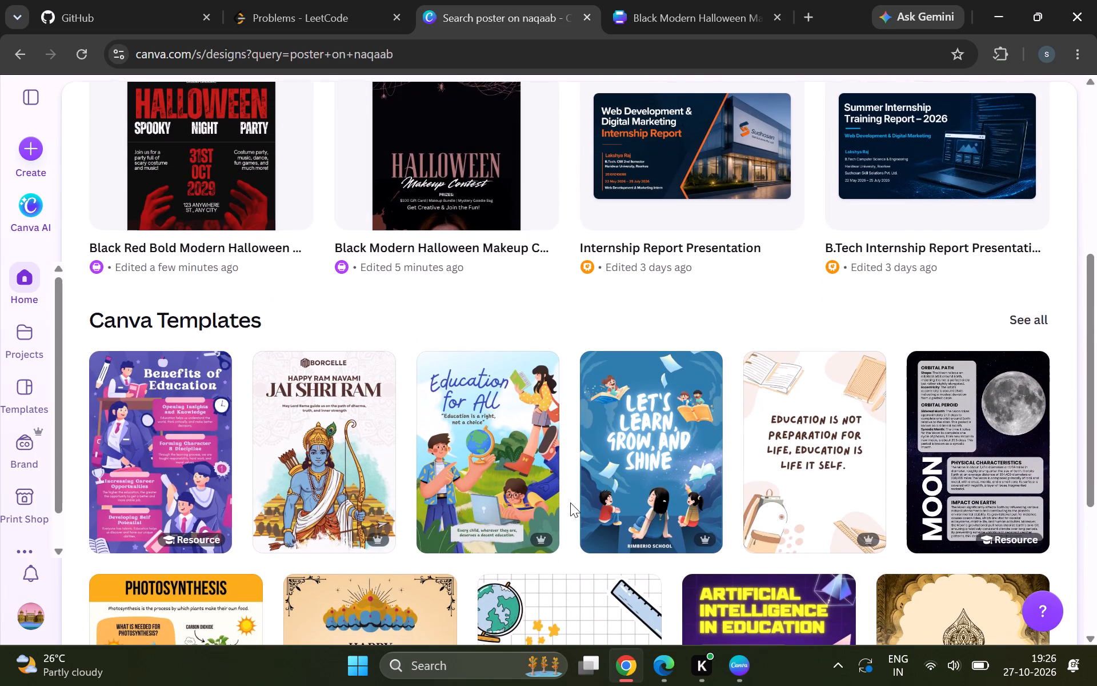
scroll(570, 502, down, 2)
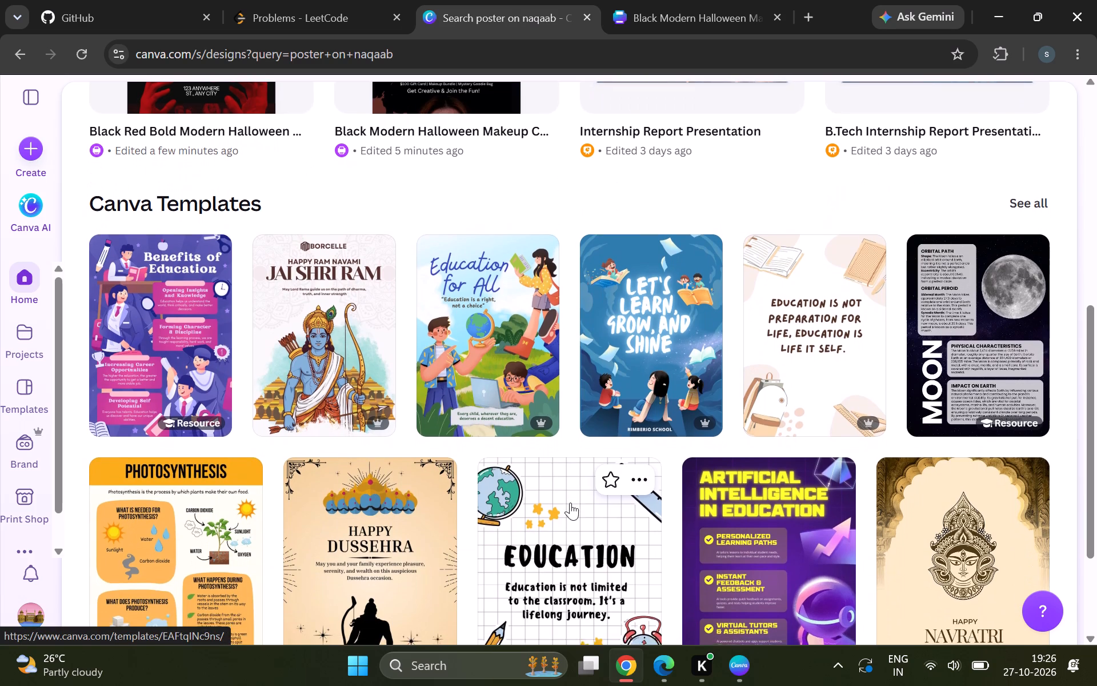
scroll(570, 502, down, 3)
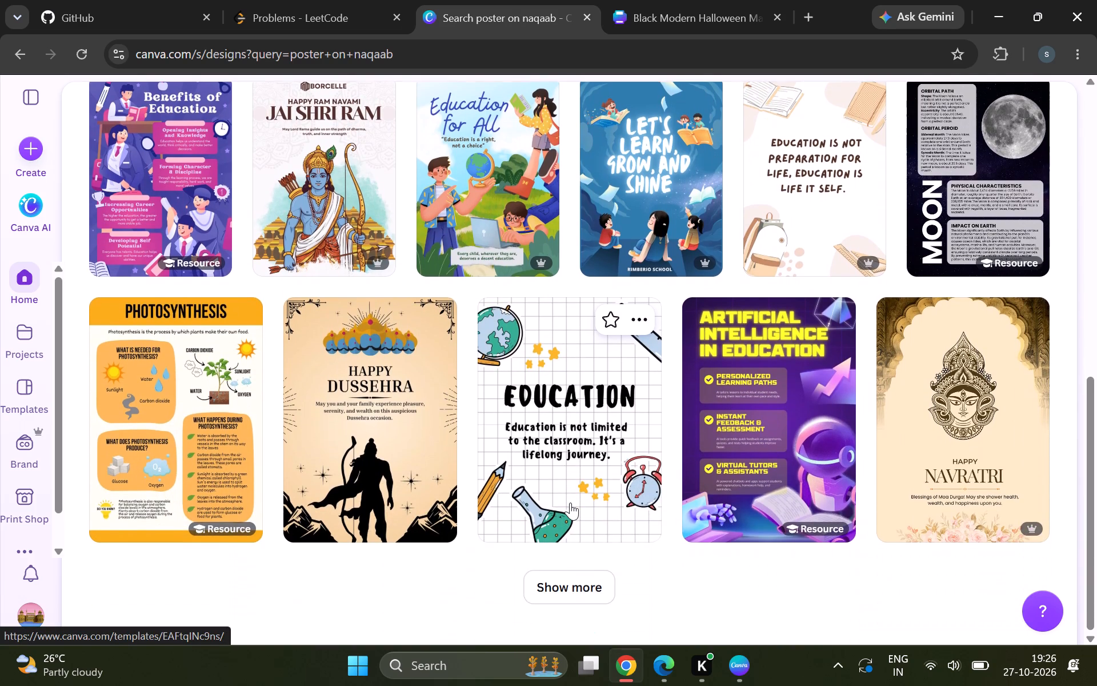
scroll(570, 502, down, 1)
click(556, 581)
scroll(526, 519, down, 1)
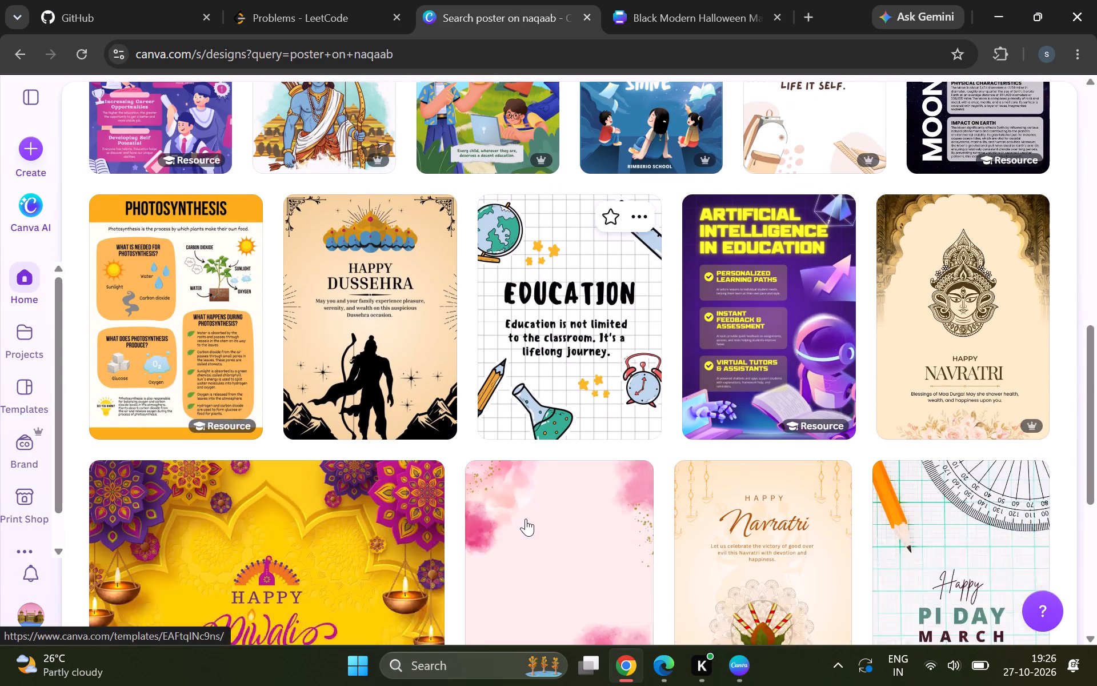
scroll(526, 519, down, 6)
scroll(526, 519, up, 12)
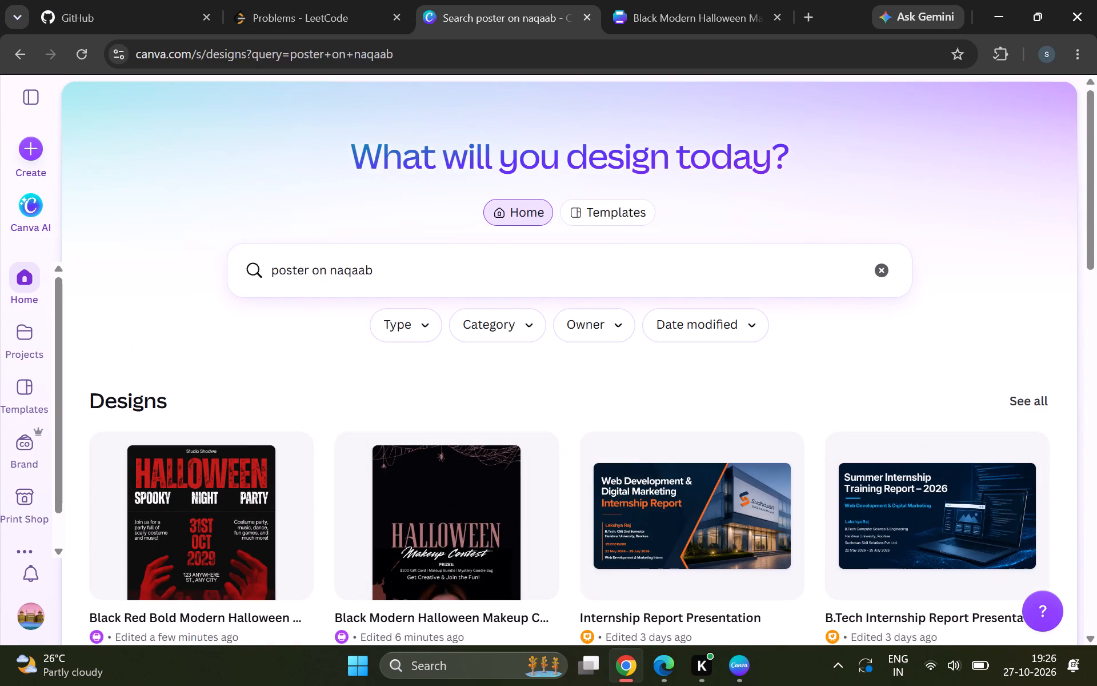
Change the design search to poster on halloween mask and run it.
click(394, 260)
key(BackSpace)
key(BackSpace)
key(BackSpace)
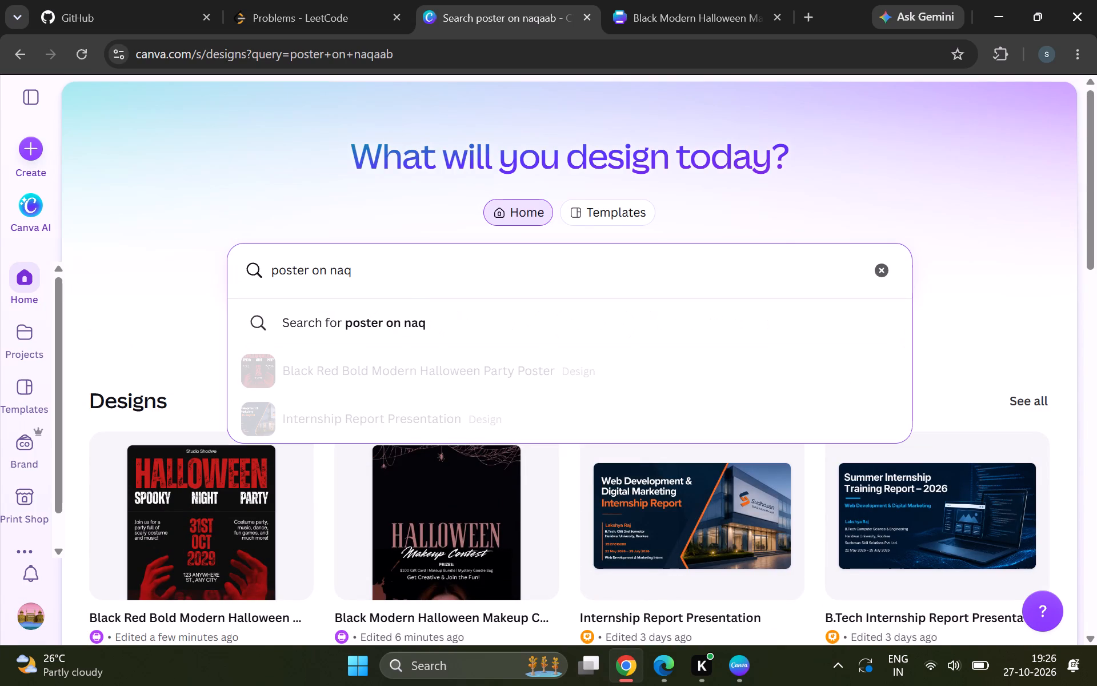
key(BackSpace)
key(BackSpace)
key(BackSpace)
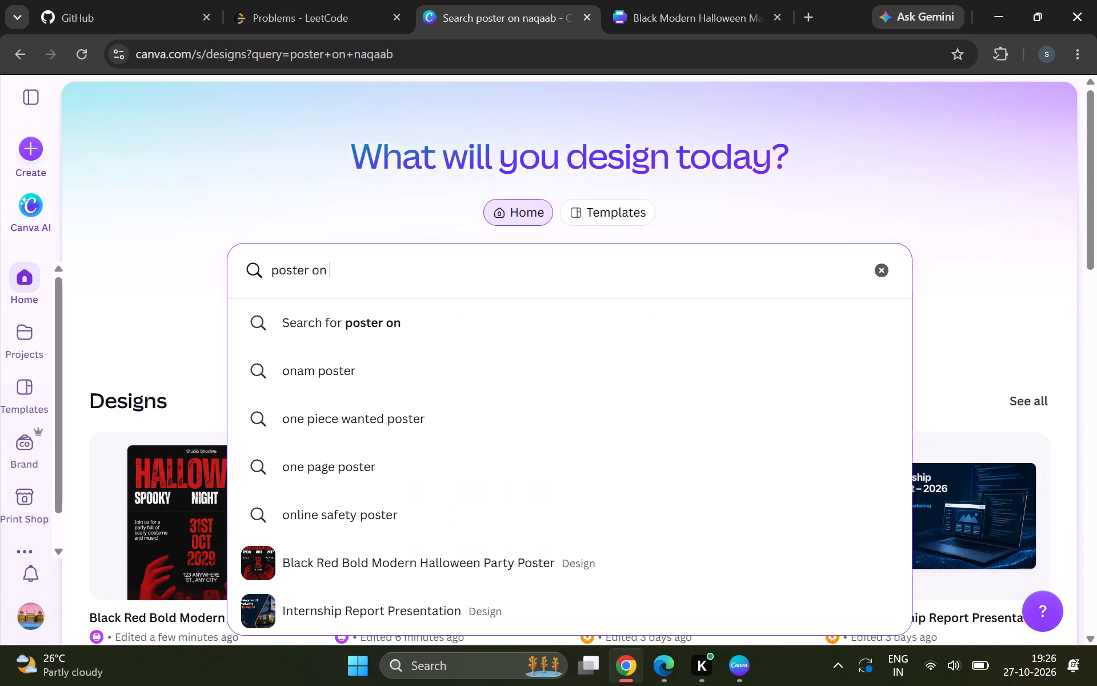
text(mask)
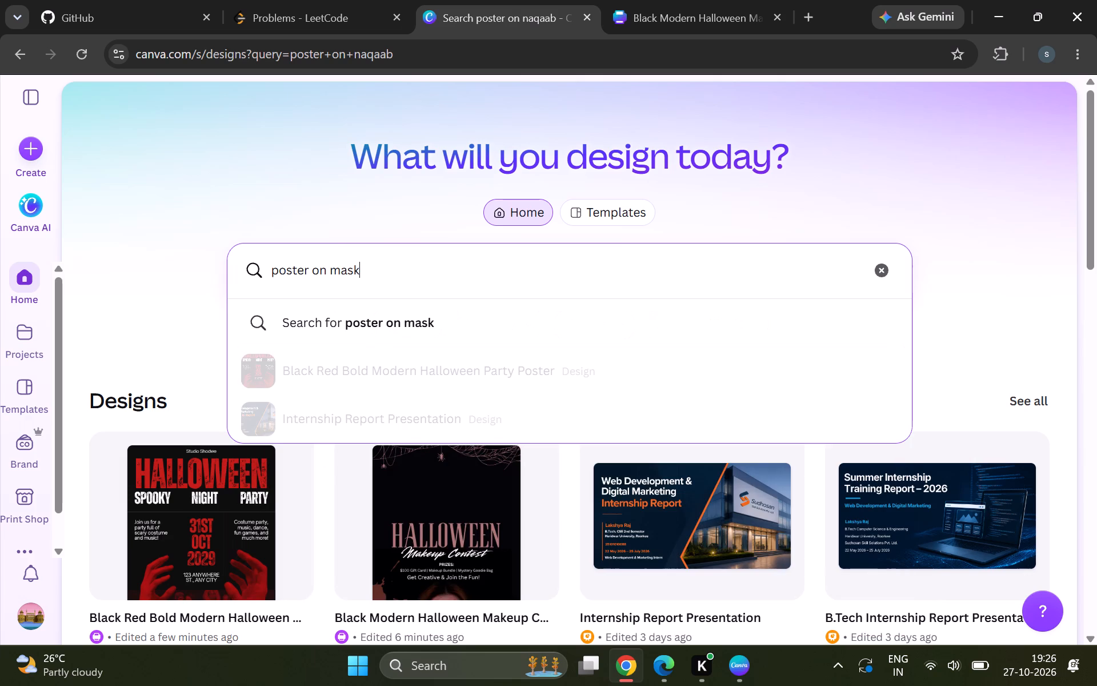
click(327, 270)
key(space)
text(halo)
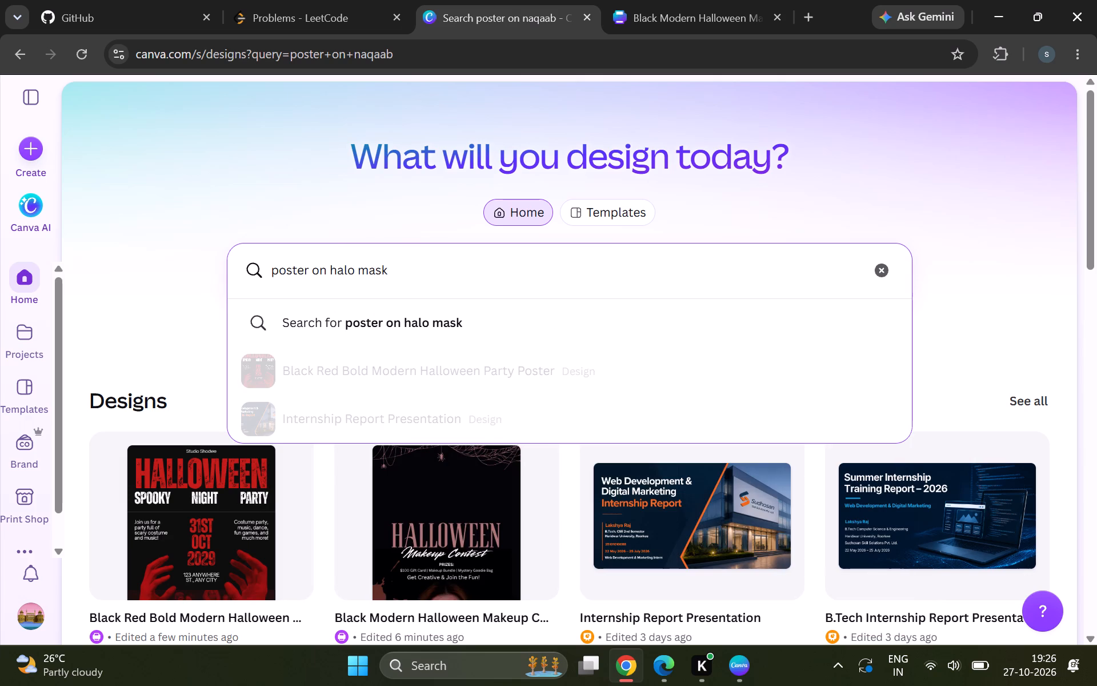
key(BackSpace)
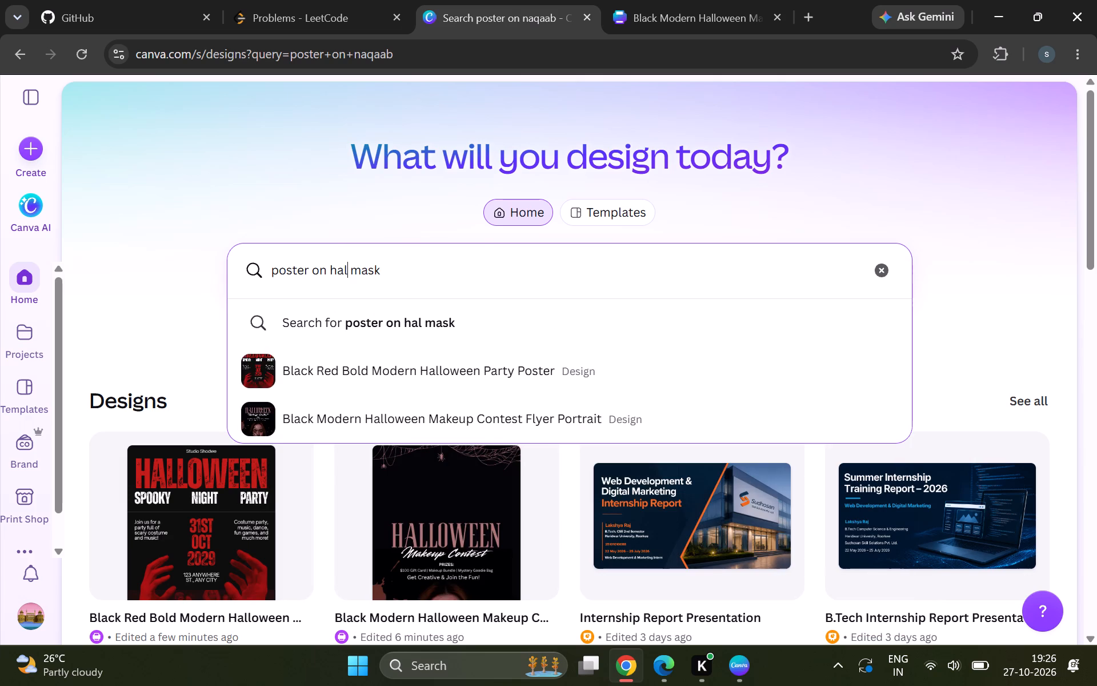
text(loween)
key(space)
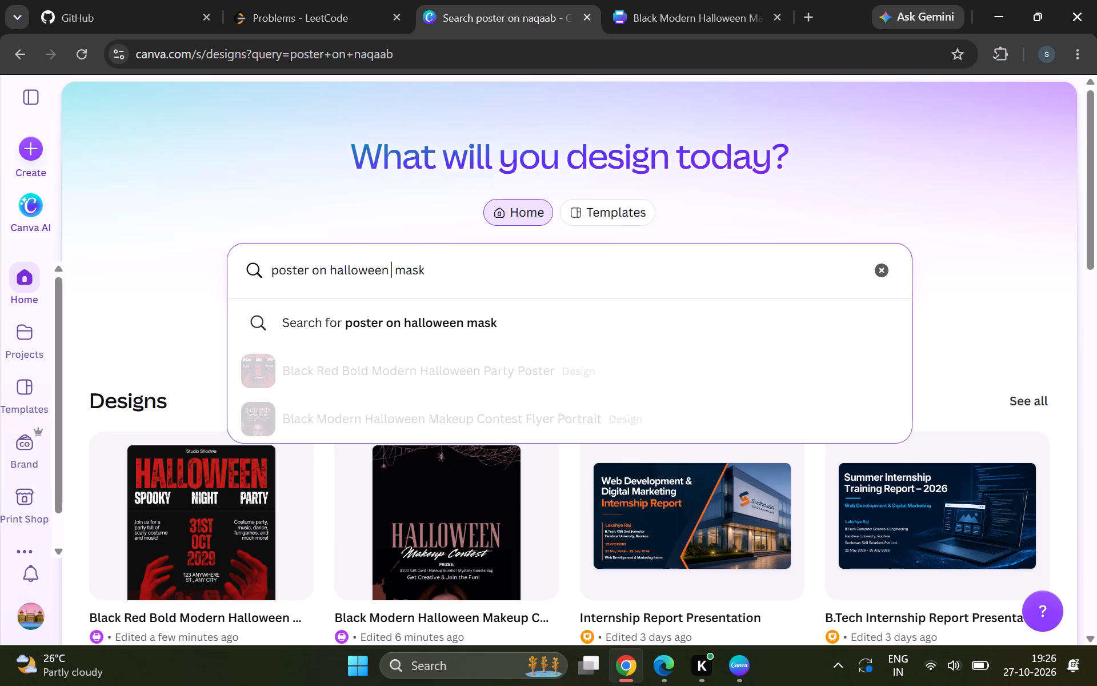
key(BackSpace)
key(Return)
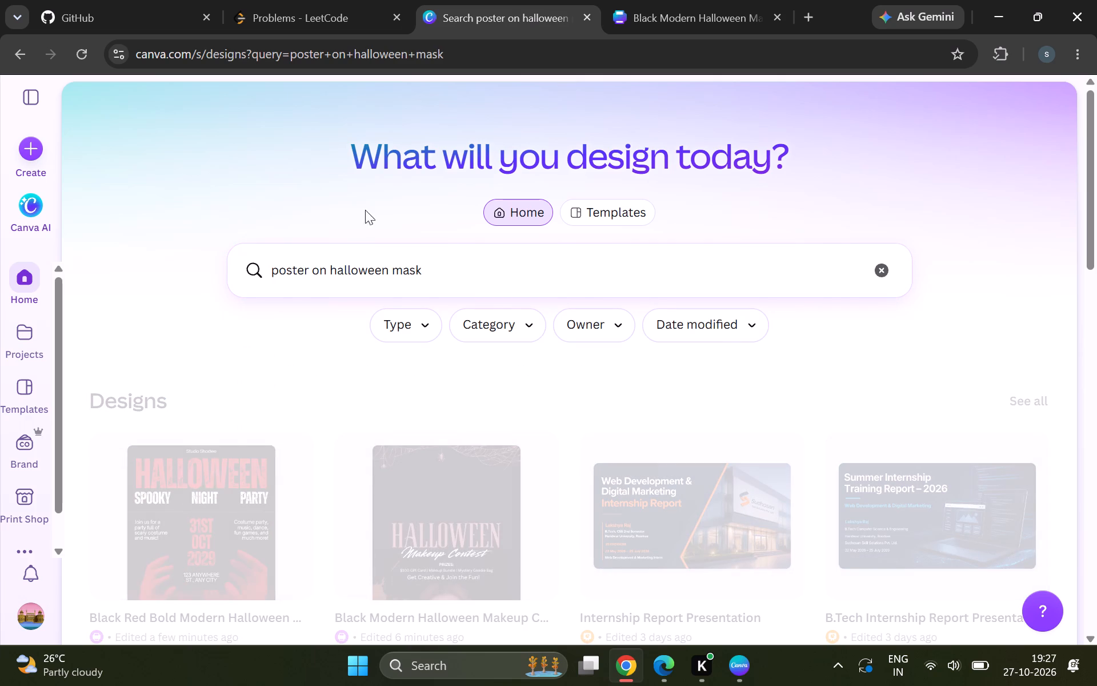
Examine the Halloween mask templates, load one more batch to look through, and return to the start of the results.
scroll(466, 457, down, 2)
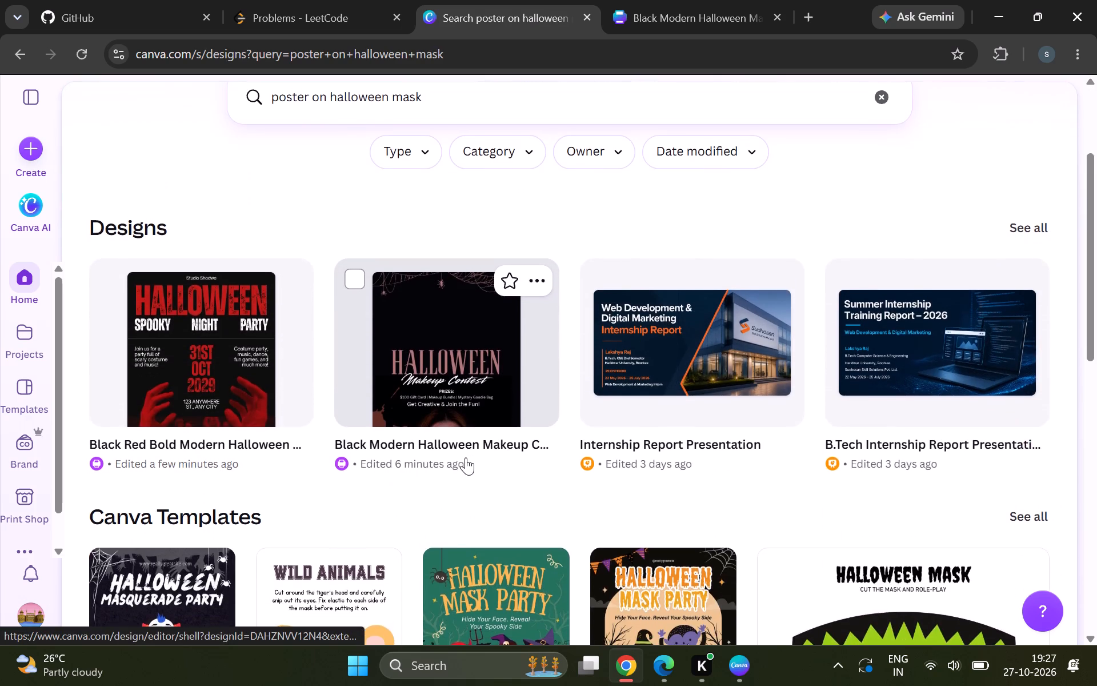
scroll(466, 457, down, 4)
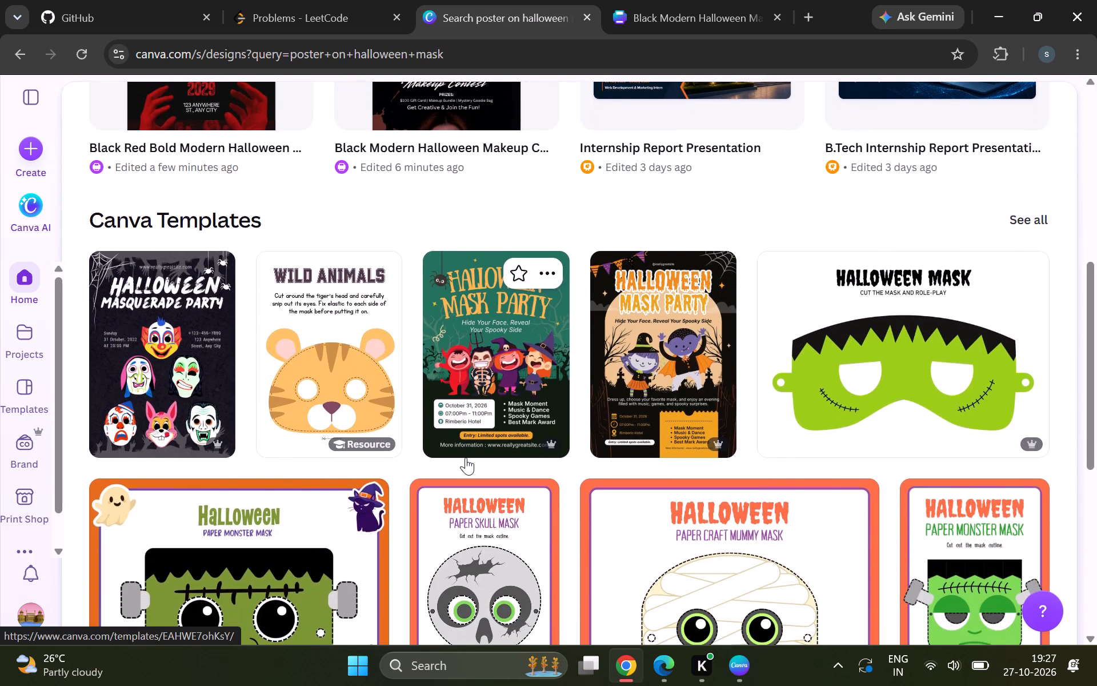
scroll(466, 457, down, 2)
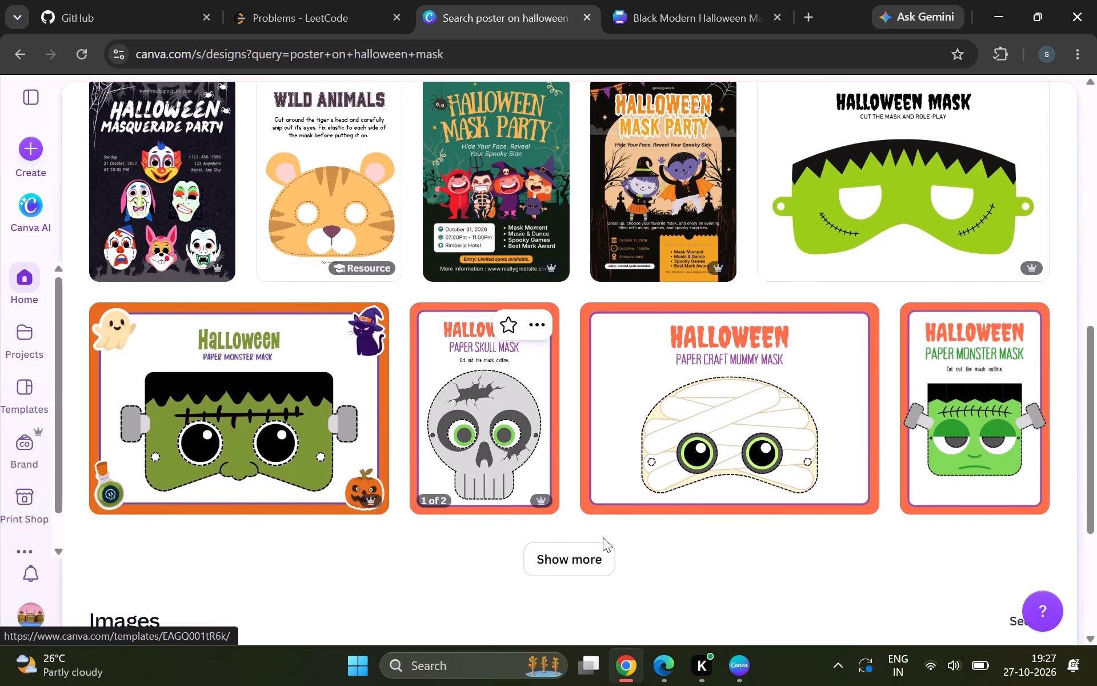
click(571, 551)
scroll(571, 551, down, 3)
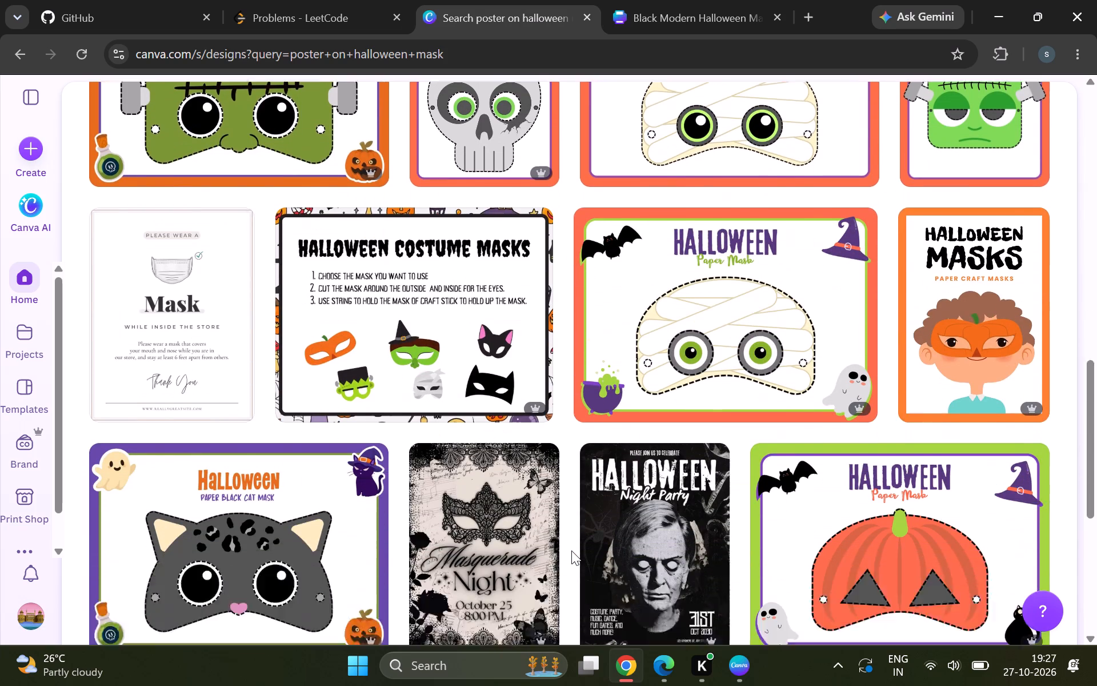
scroll(571, 551, down, 6)
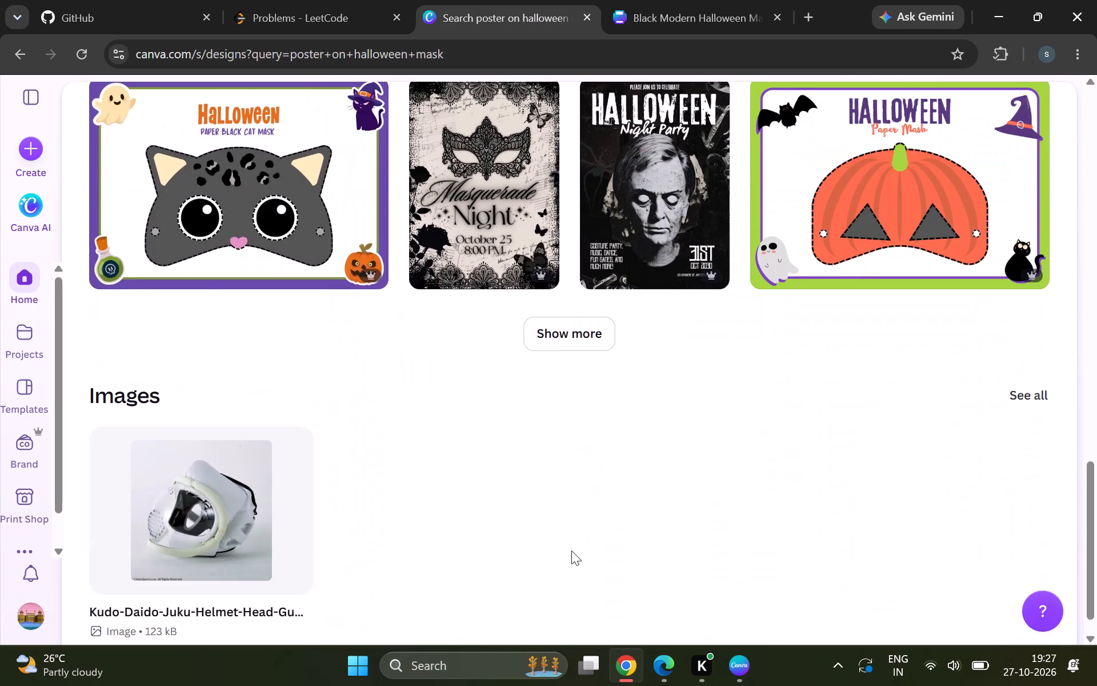
scroll(571, 551, up, 17)
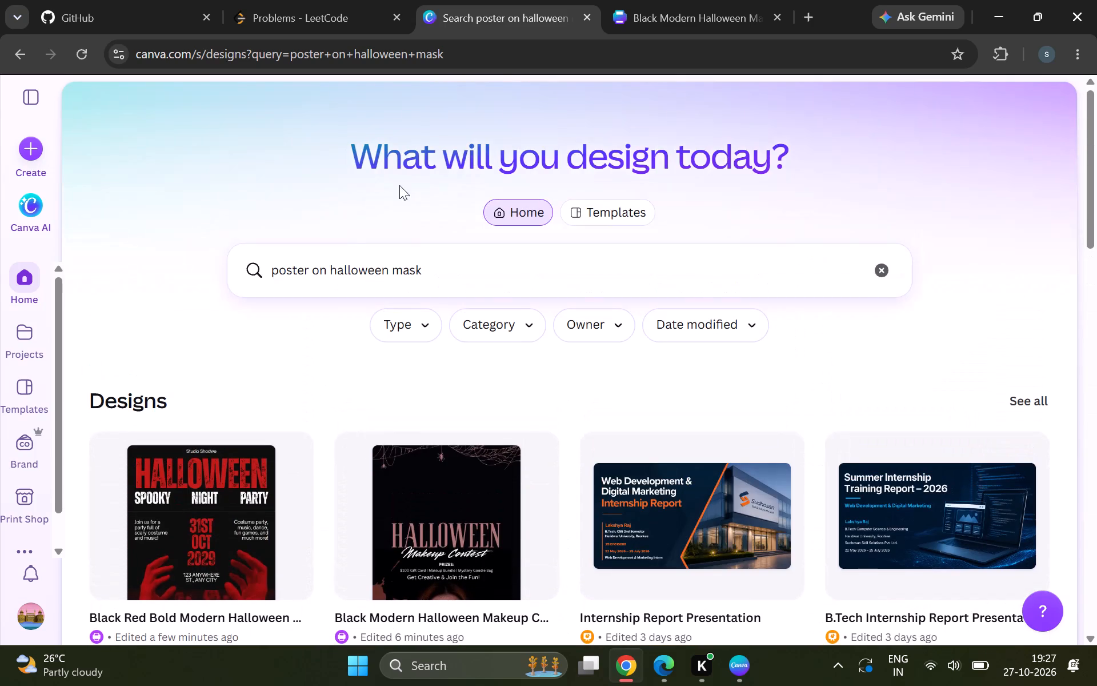
Clear the search text and switch back to the open Black Modern Halloween Makeup Contest Flyer to examine it closer up.
drag(511, 268, 227, 260)
key(BackSpace)
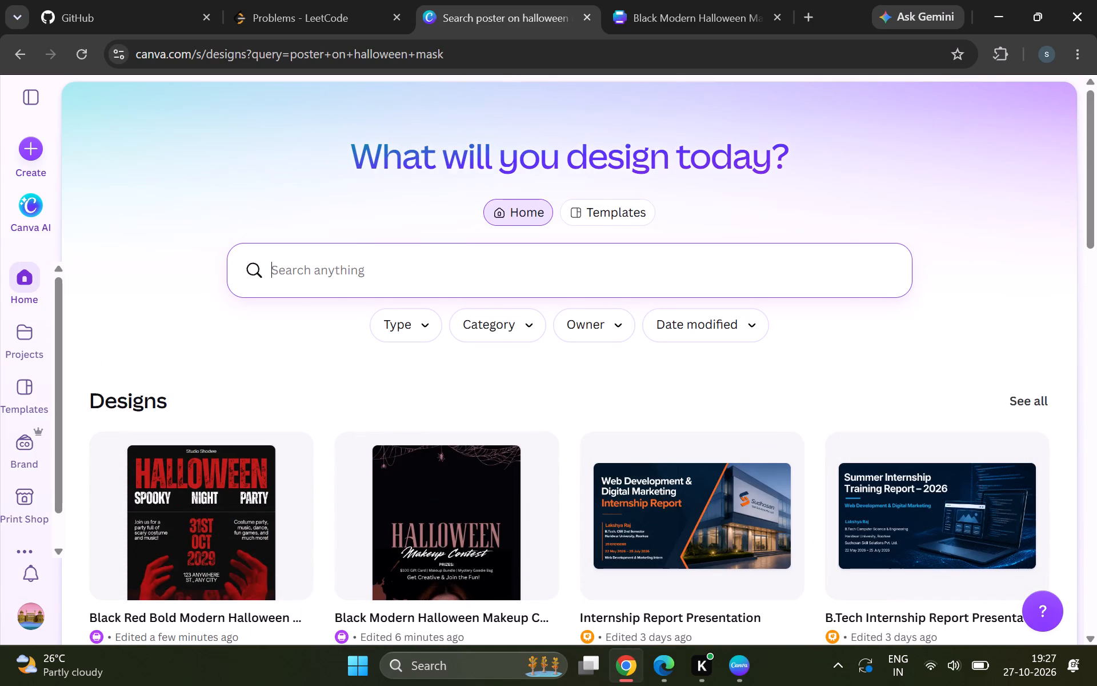
click(639, 6)
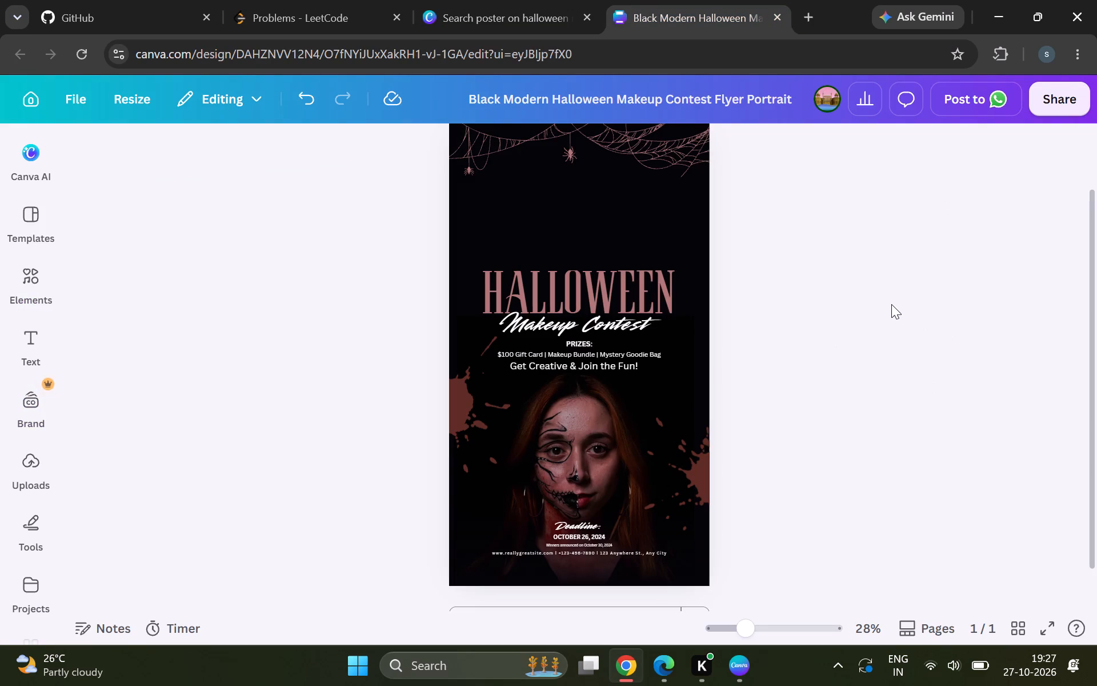
click(891, 304)
scroll(891, 304, down, 3)
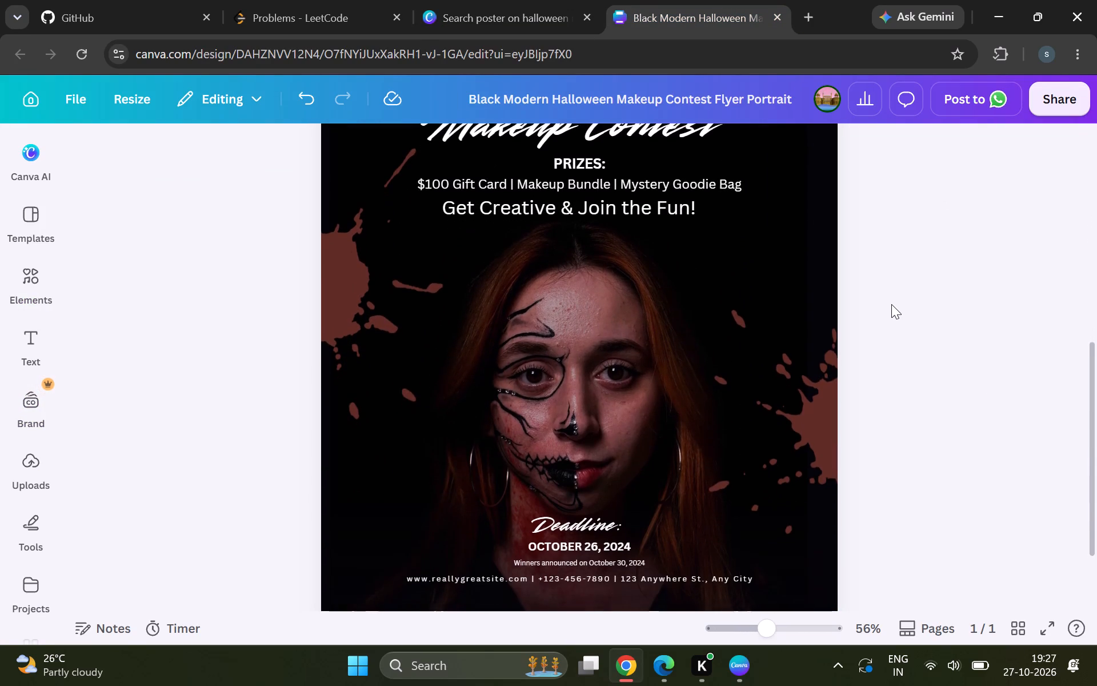
scroll(891, 304, down, 1)
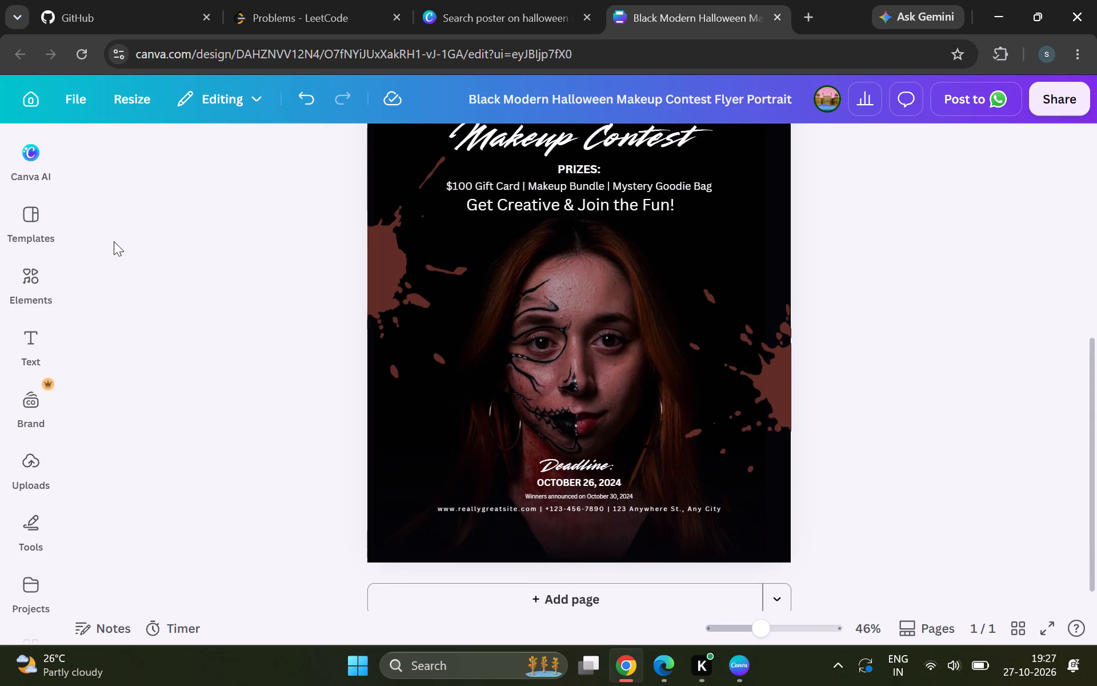
Search the flyer's design elements for face mask and look over the graphics, photos, videos and 3D results.
click(18, 282)
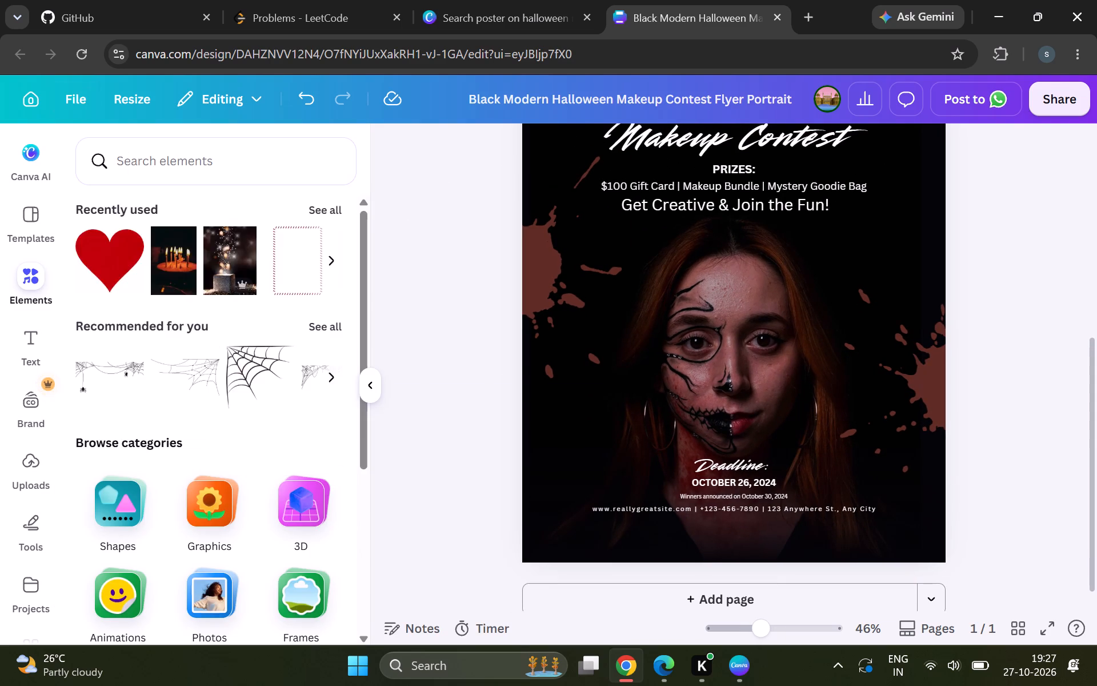
click(130, 164)
text(face mask)
key(Return)
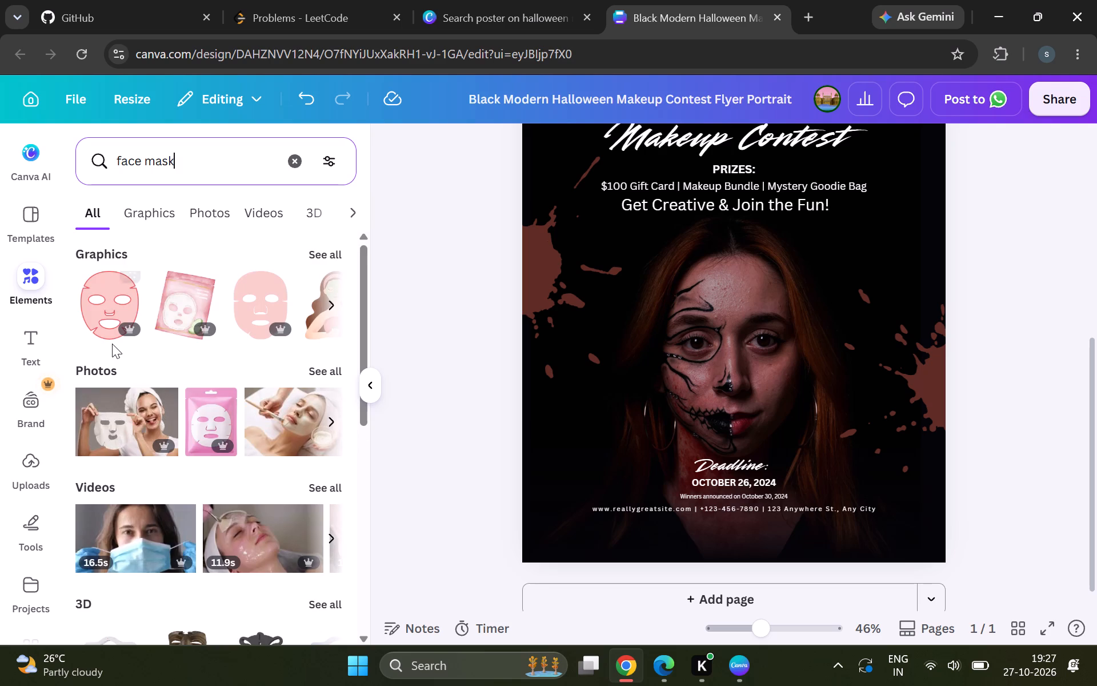
scroll(263, 325, up, 2)
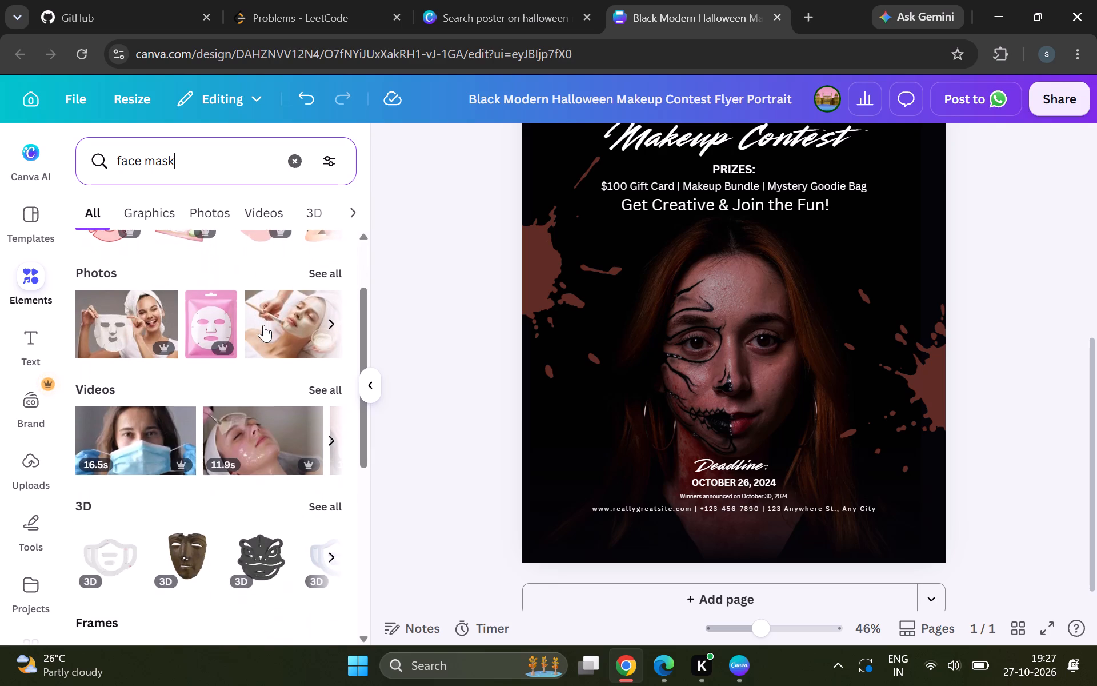
scroll(263, 325, up, 1)
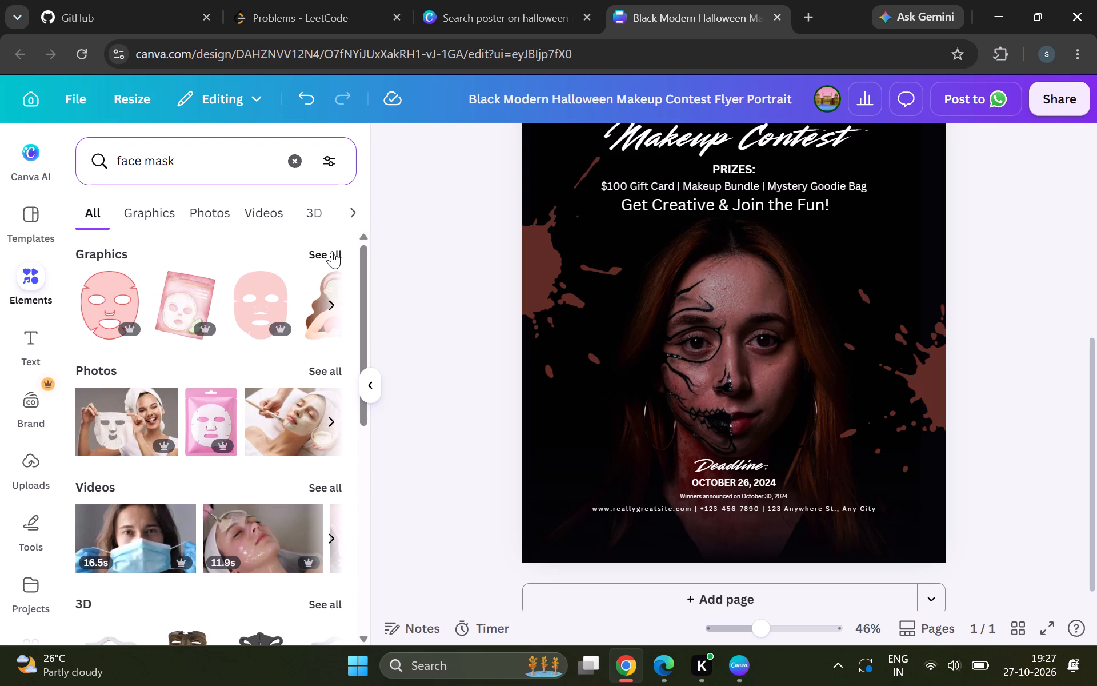
Show all the graphics results for face mask and look them over for a suitable mask.
click(332, 251)
scroll(251, 425, down, 1)
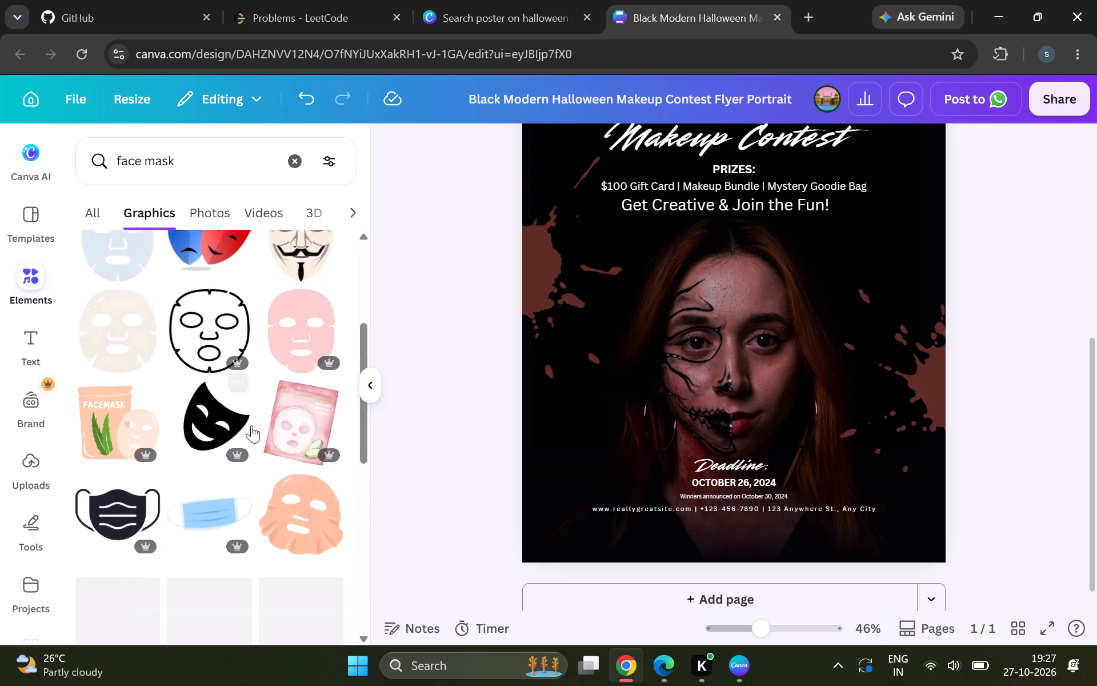
scroll(251, 425, down, 3)
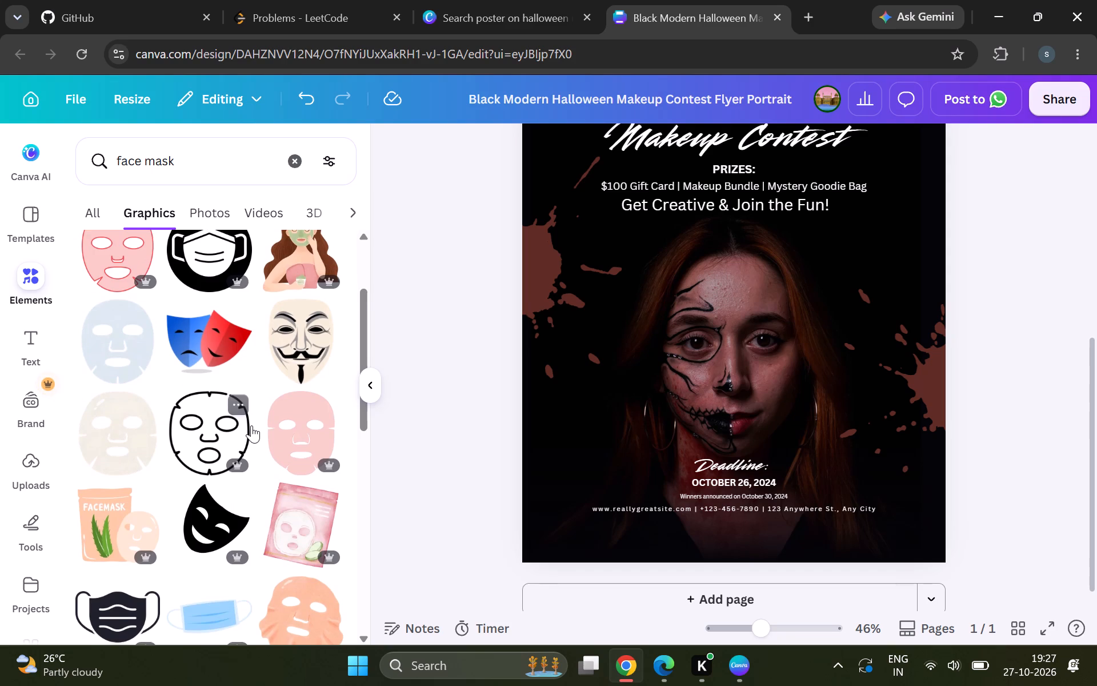
scroll(251, 425, down, 2)
scroll(251, 425, up, 4)
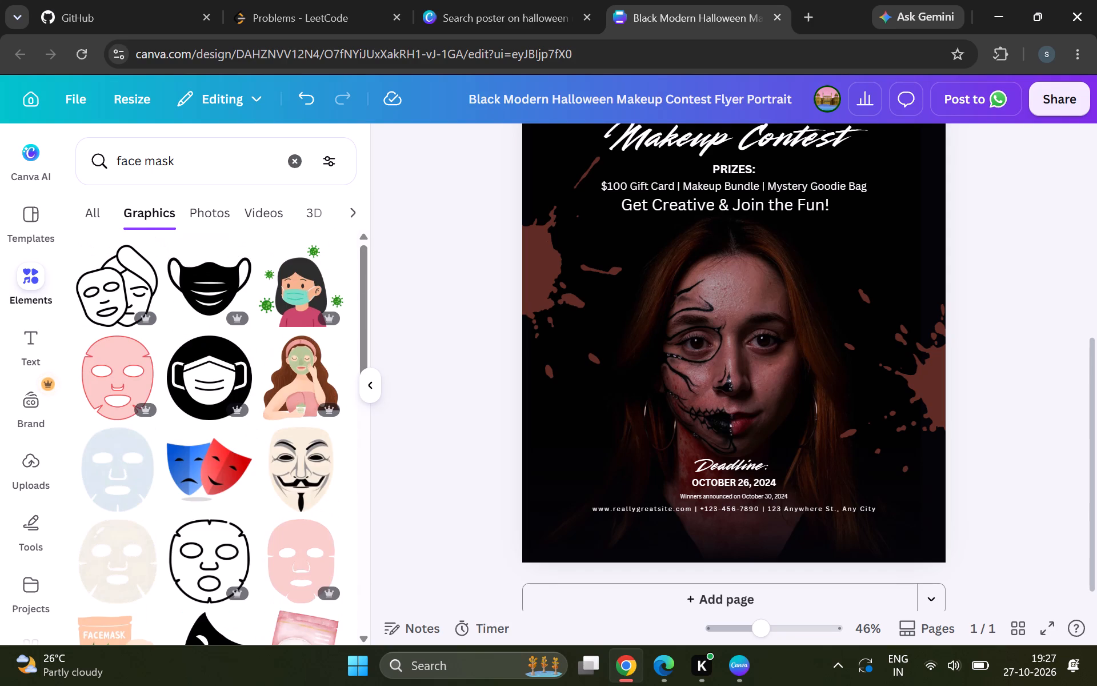
Refine the graphics search to halloween face mask and run it.
click(117, 162)
text(halloween)
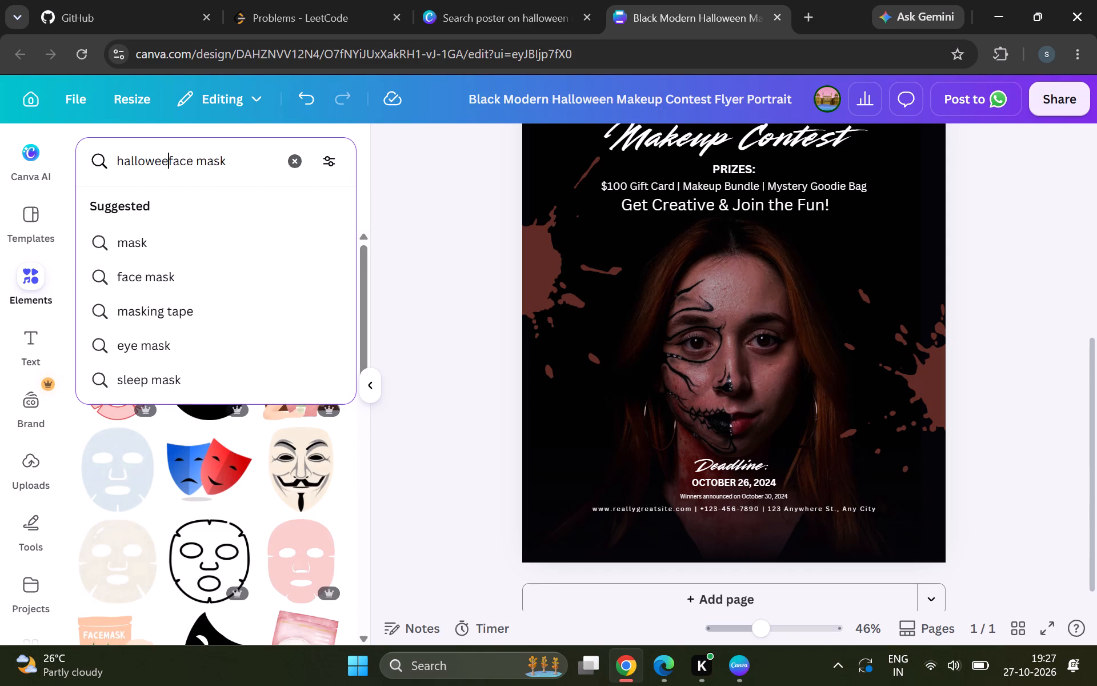
key(space)
key(Return)
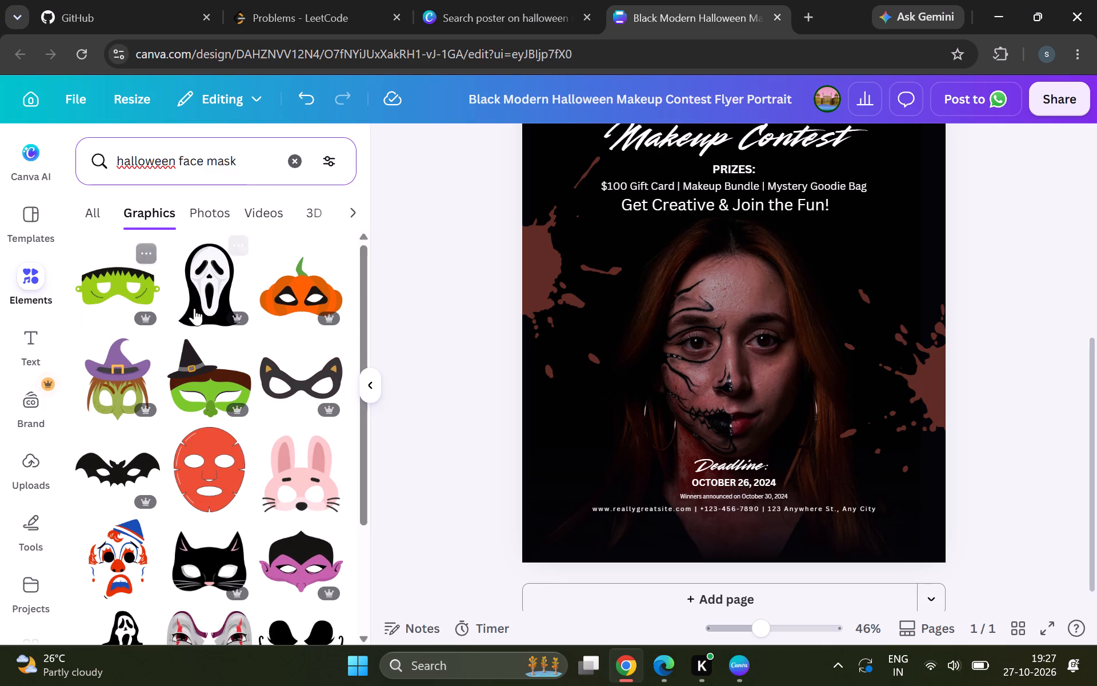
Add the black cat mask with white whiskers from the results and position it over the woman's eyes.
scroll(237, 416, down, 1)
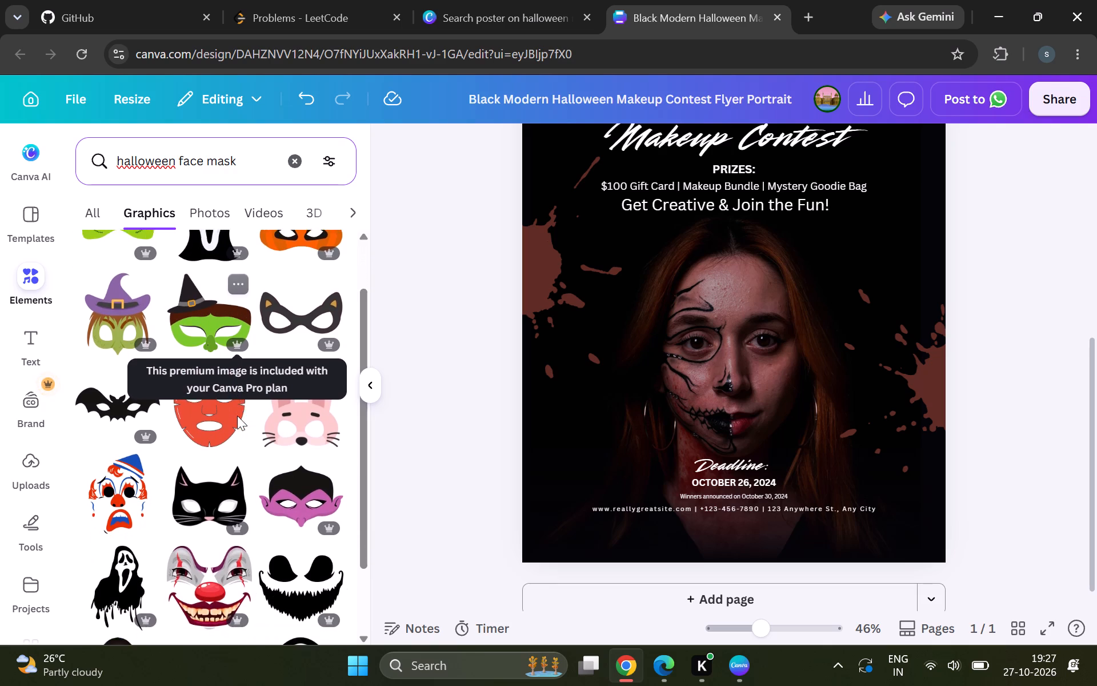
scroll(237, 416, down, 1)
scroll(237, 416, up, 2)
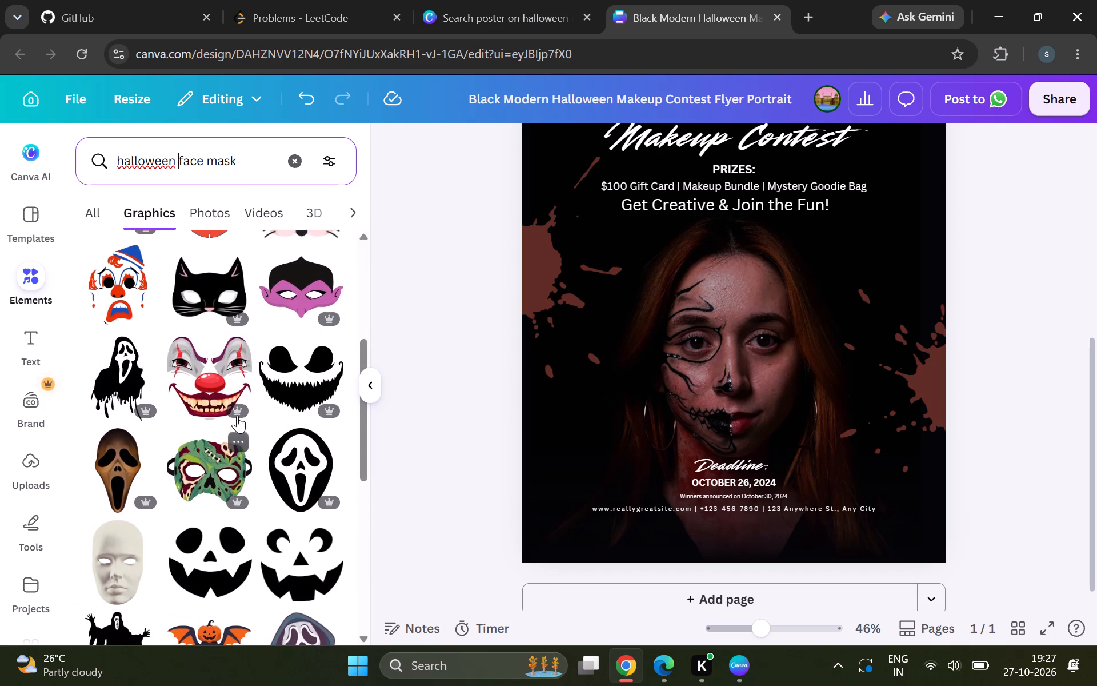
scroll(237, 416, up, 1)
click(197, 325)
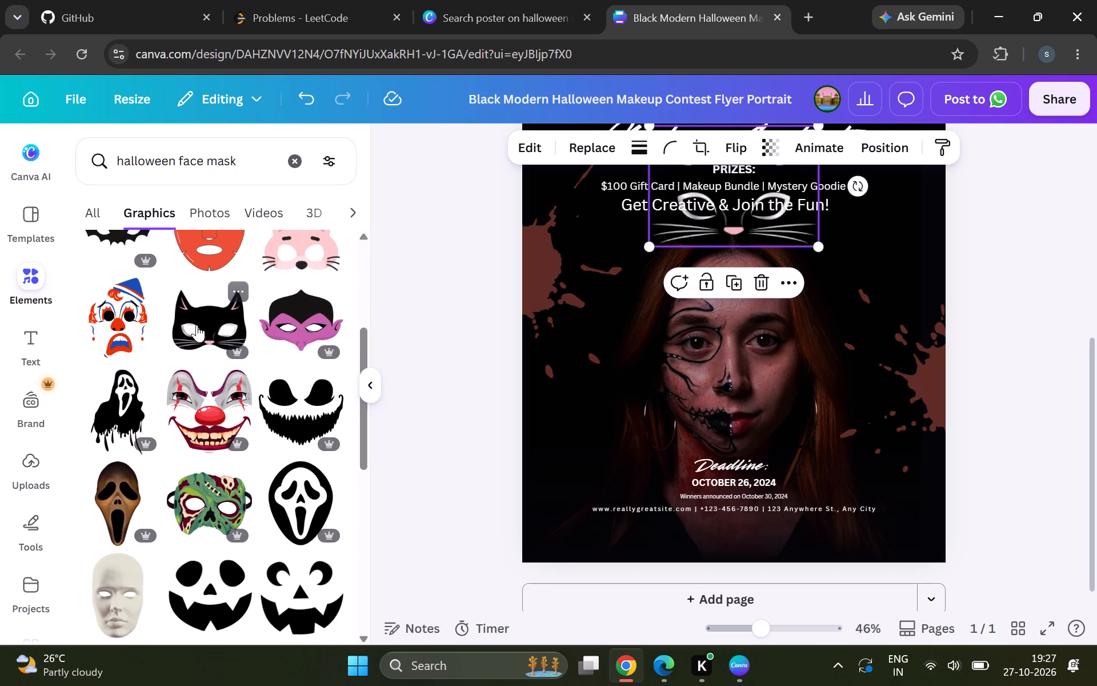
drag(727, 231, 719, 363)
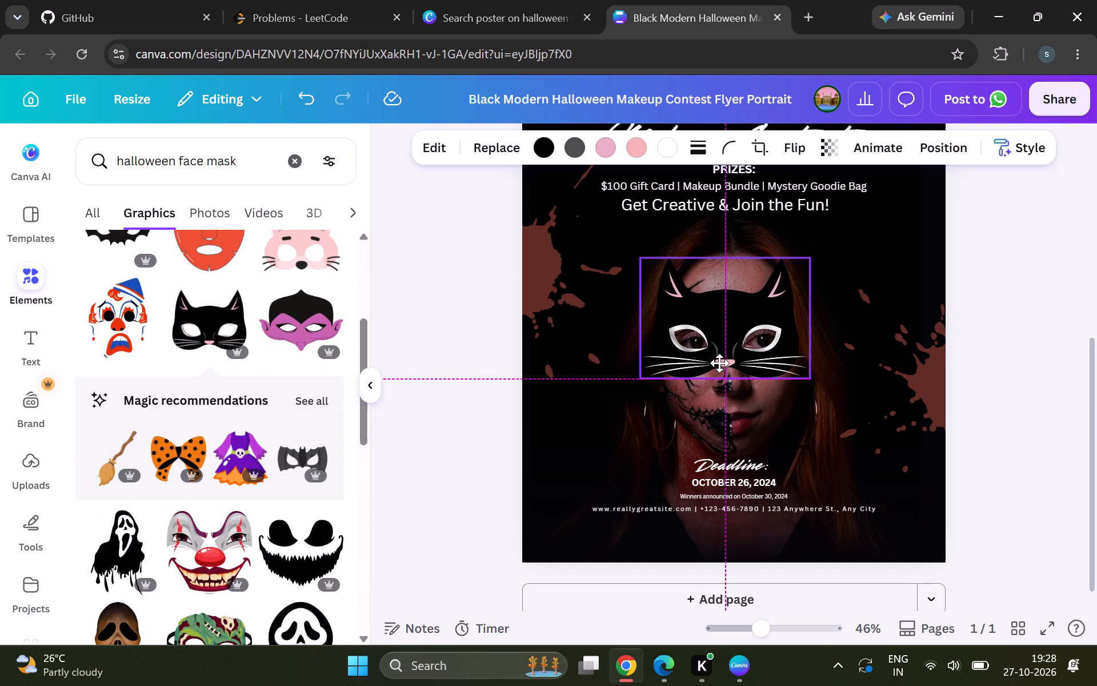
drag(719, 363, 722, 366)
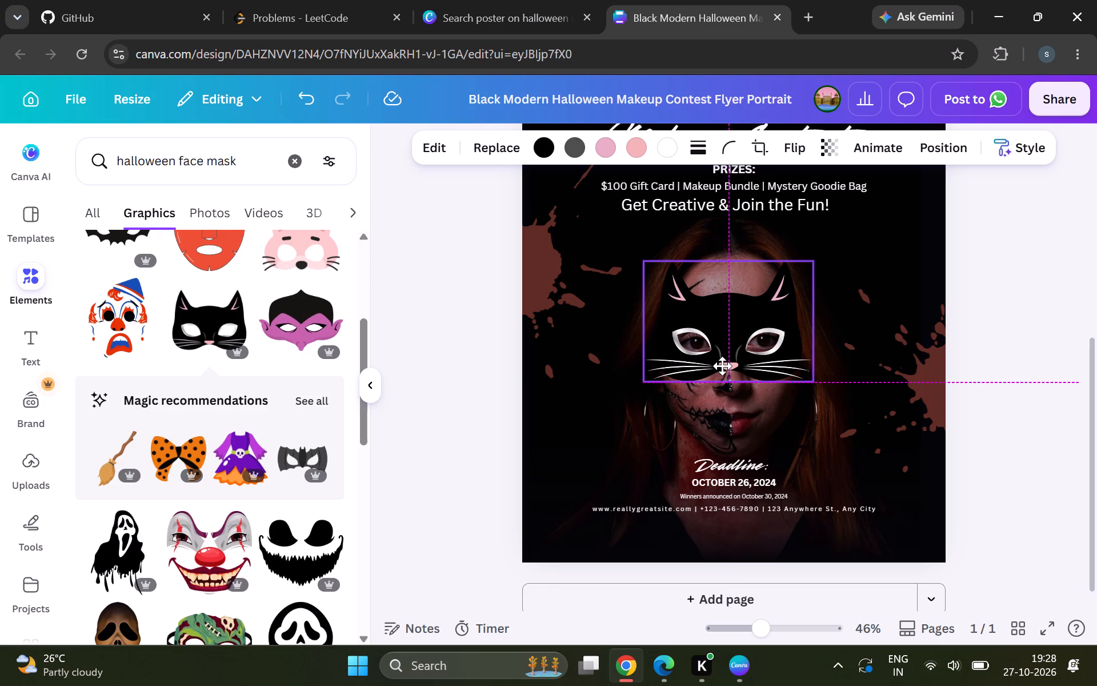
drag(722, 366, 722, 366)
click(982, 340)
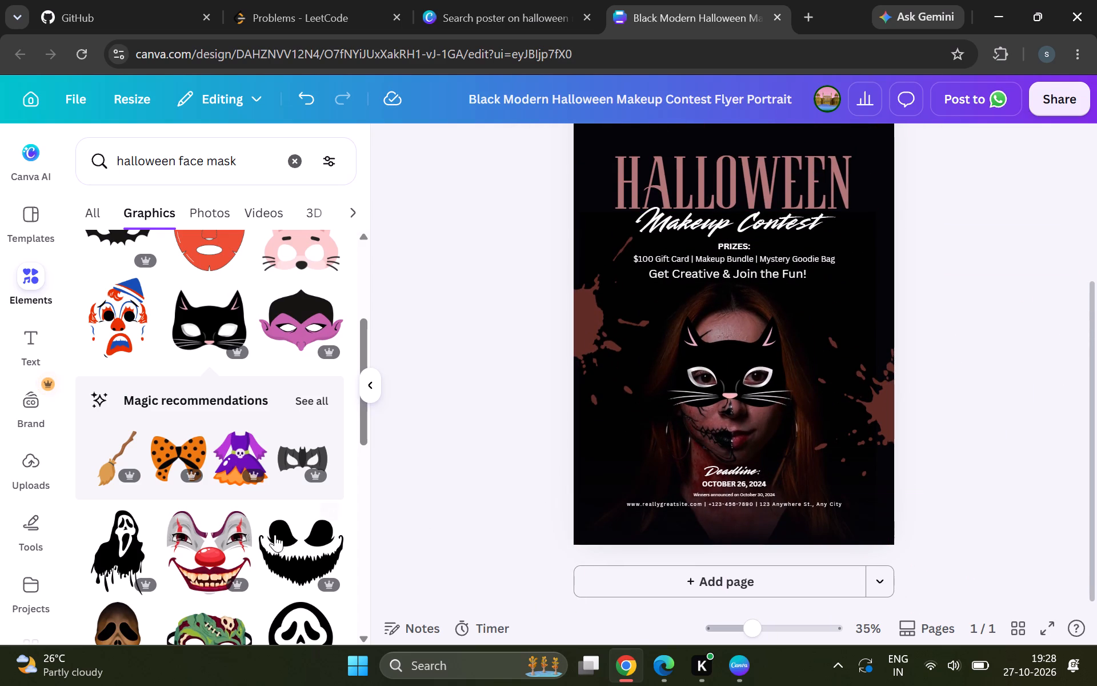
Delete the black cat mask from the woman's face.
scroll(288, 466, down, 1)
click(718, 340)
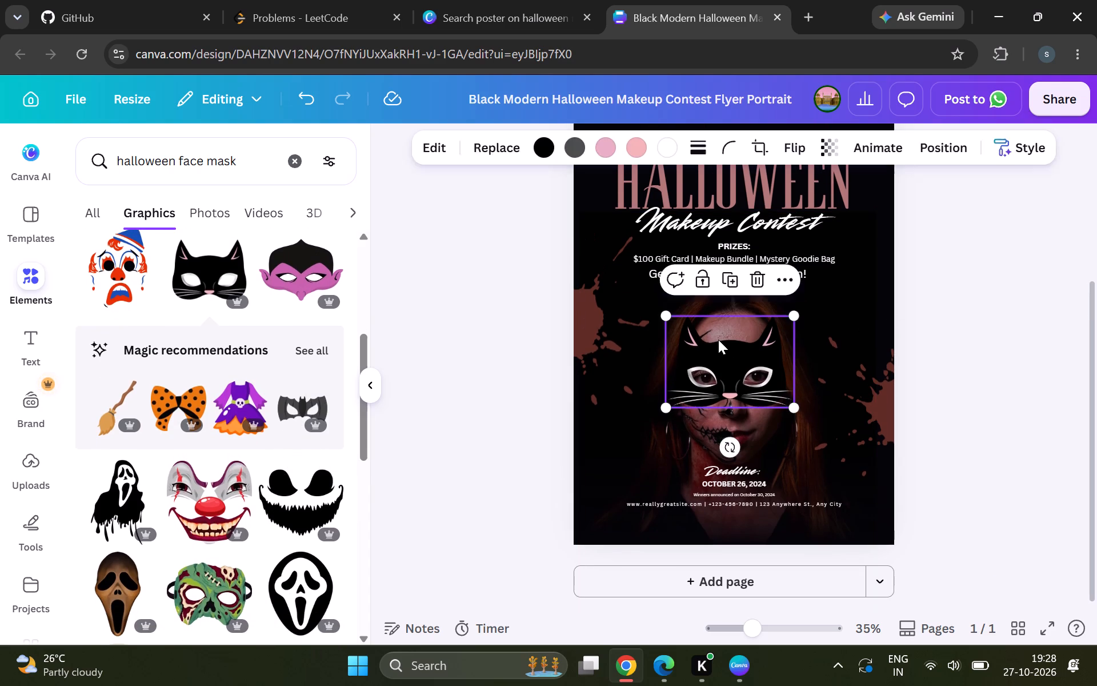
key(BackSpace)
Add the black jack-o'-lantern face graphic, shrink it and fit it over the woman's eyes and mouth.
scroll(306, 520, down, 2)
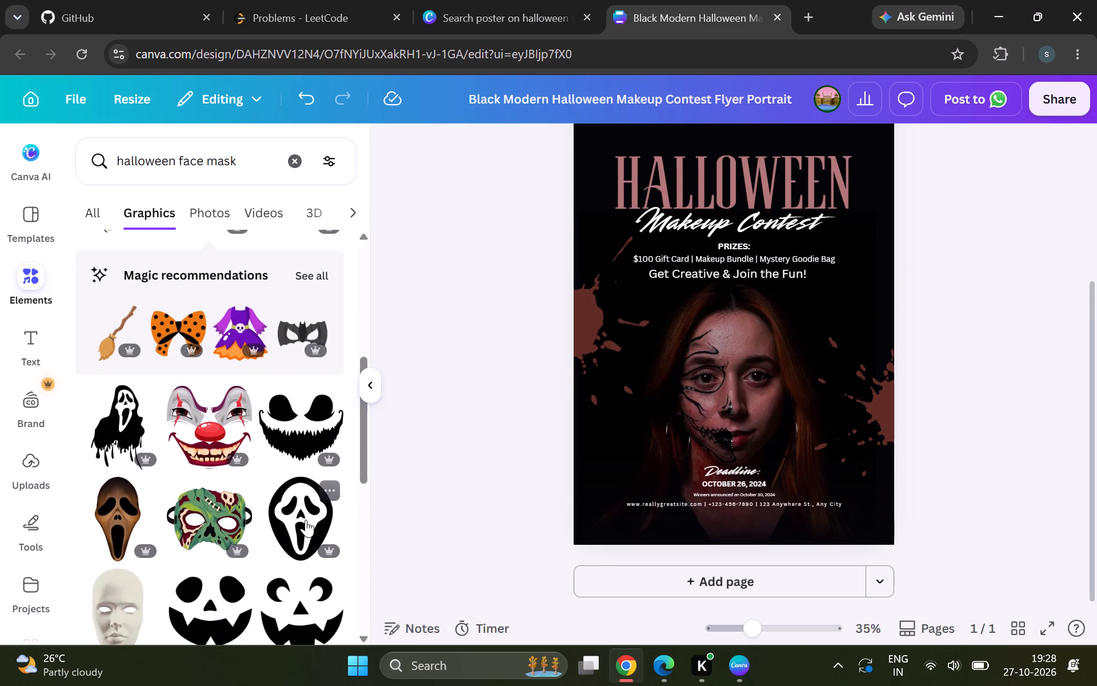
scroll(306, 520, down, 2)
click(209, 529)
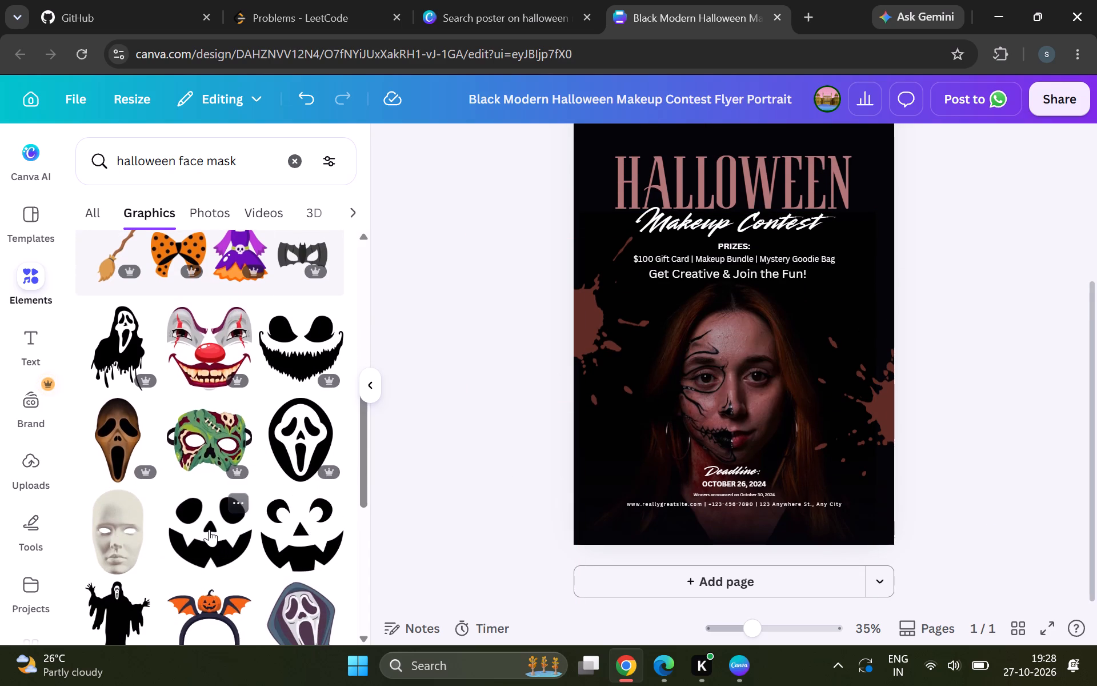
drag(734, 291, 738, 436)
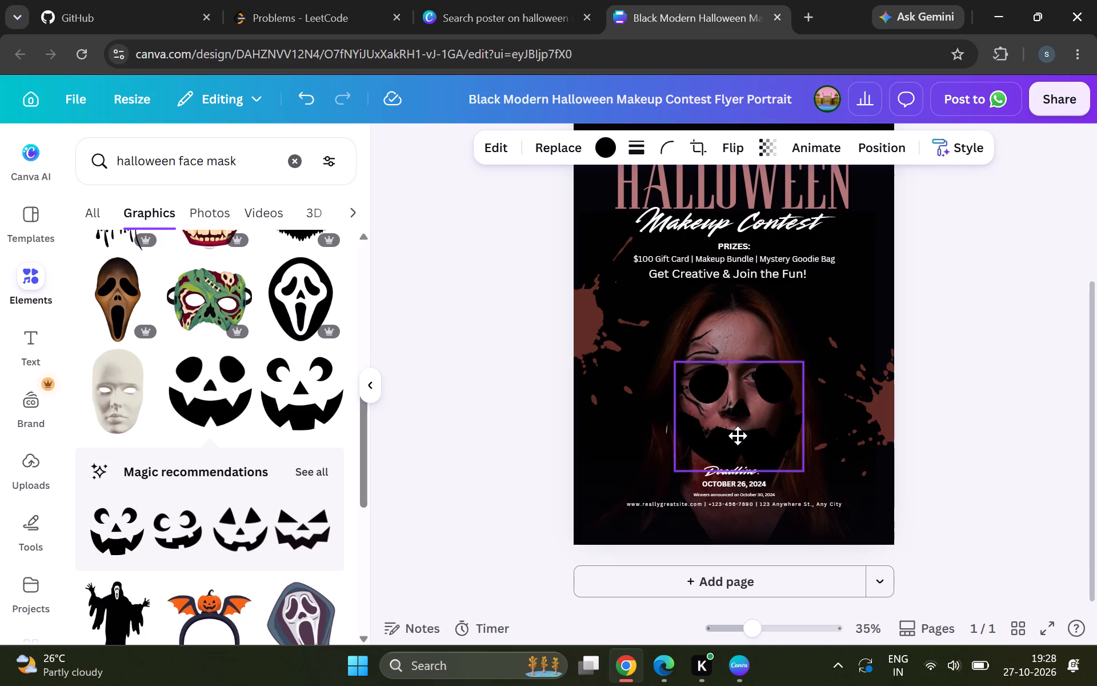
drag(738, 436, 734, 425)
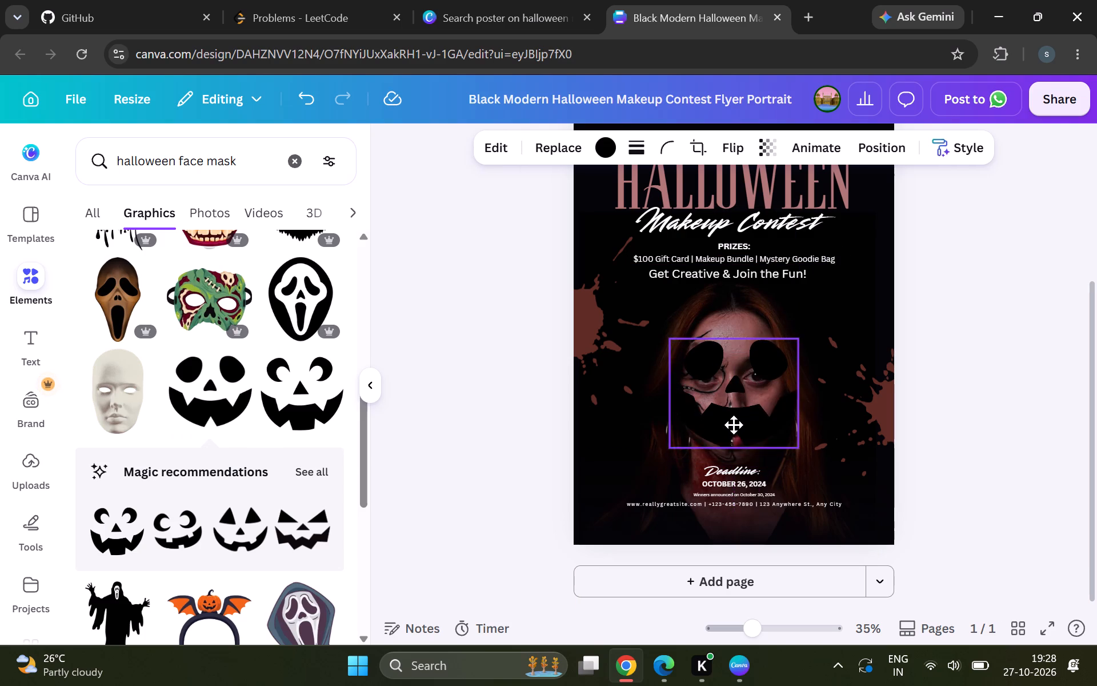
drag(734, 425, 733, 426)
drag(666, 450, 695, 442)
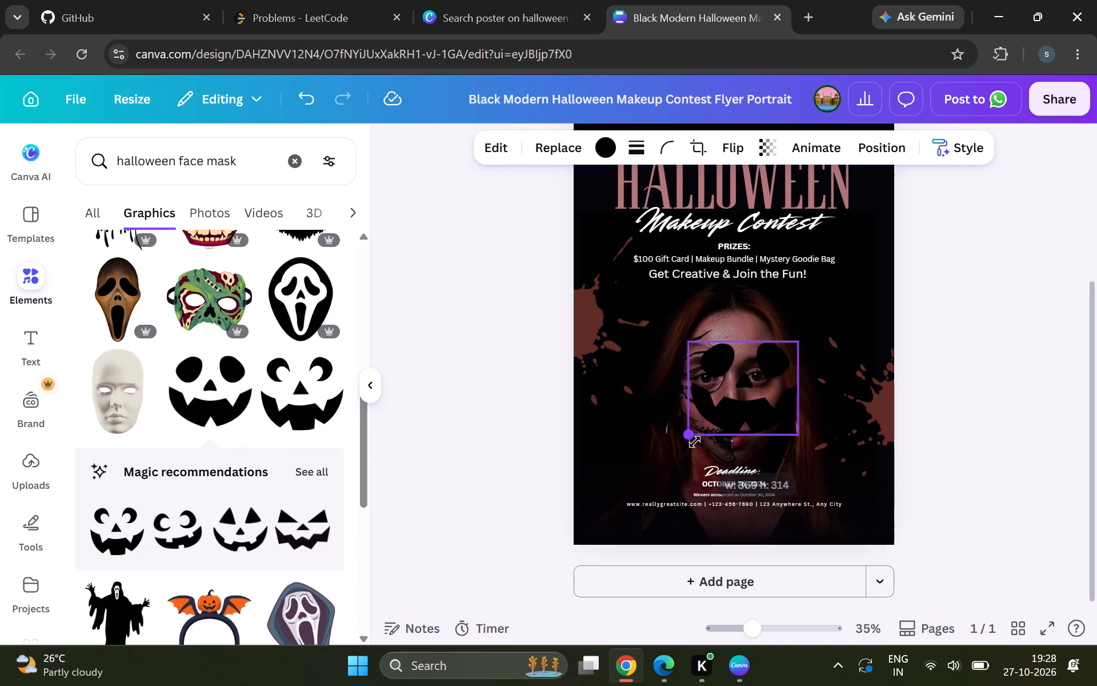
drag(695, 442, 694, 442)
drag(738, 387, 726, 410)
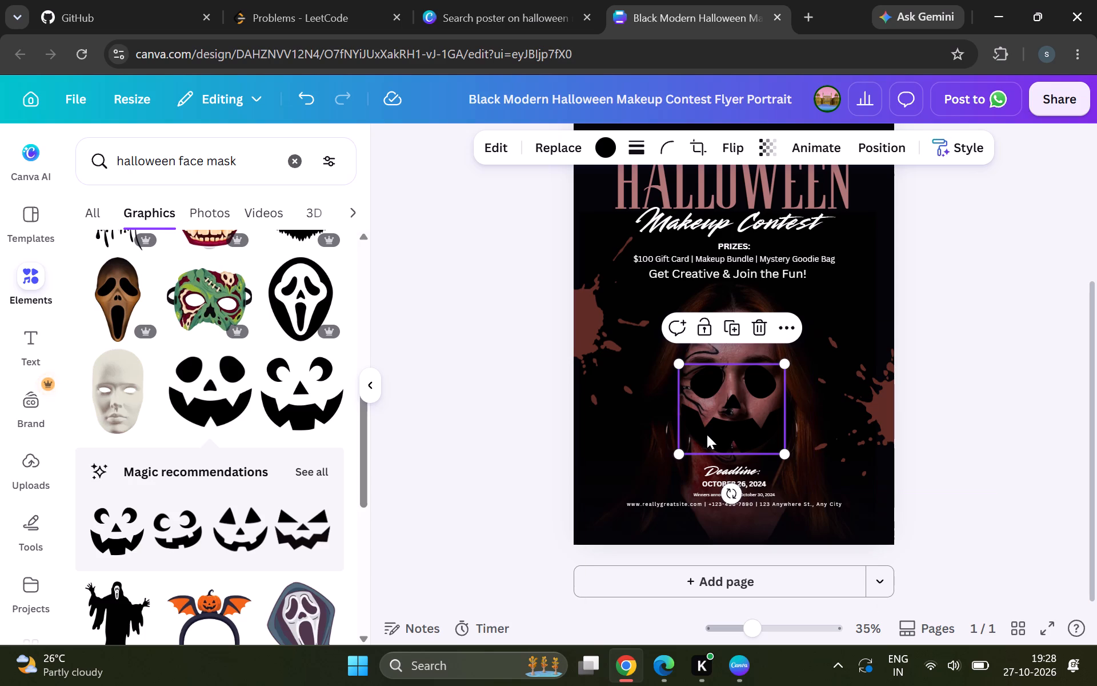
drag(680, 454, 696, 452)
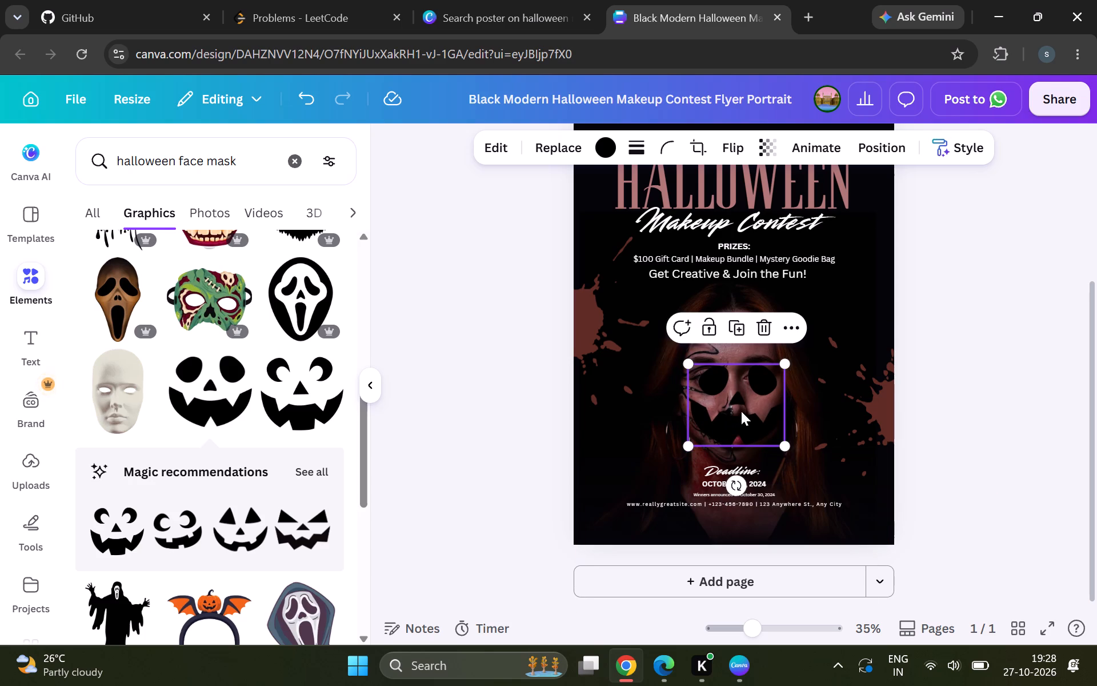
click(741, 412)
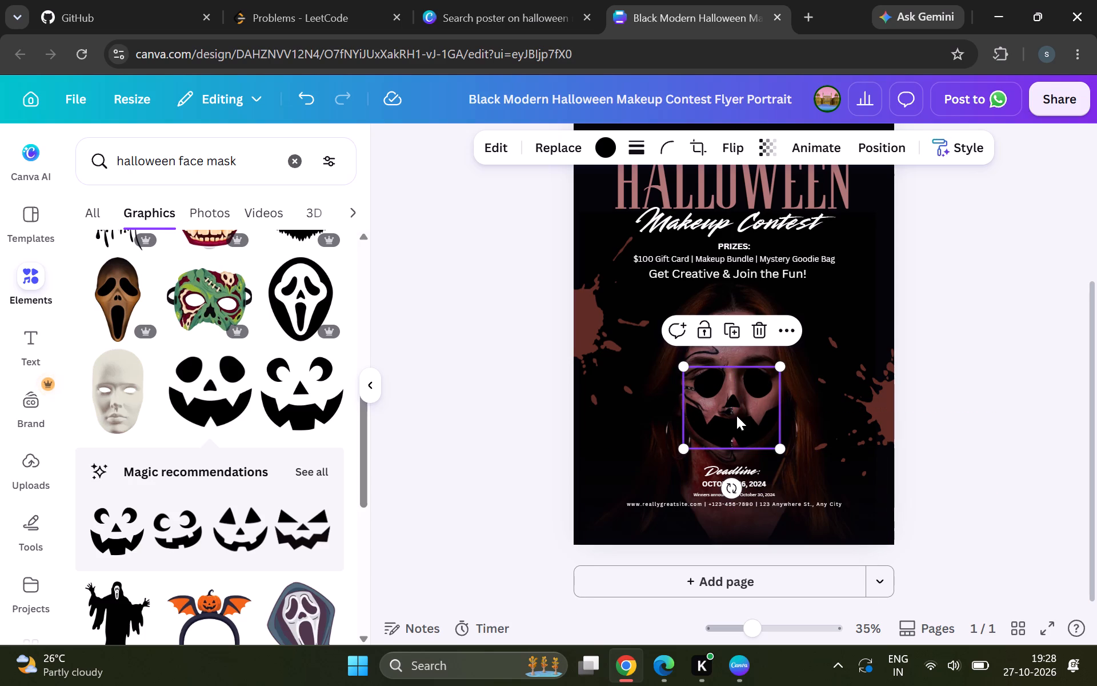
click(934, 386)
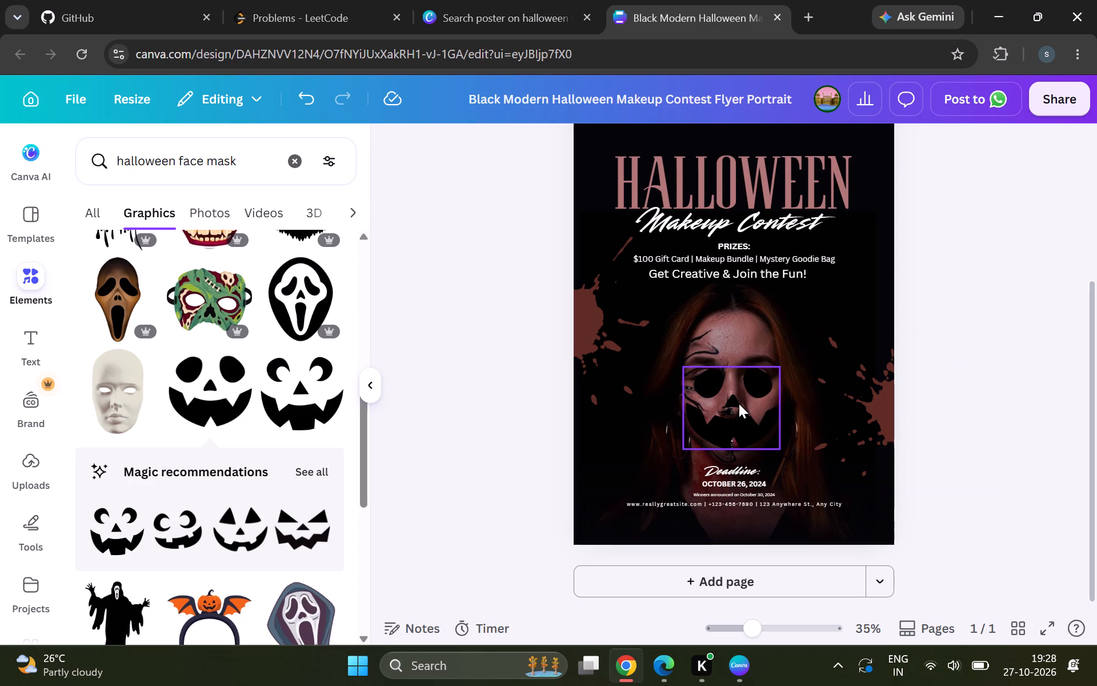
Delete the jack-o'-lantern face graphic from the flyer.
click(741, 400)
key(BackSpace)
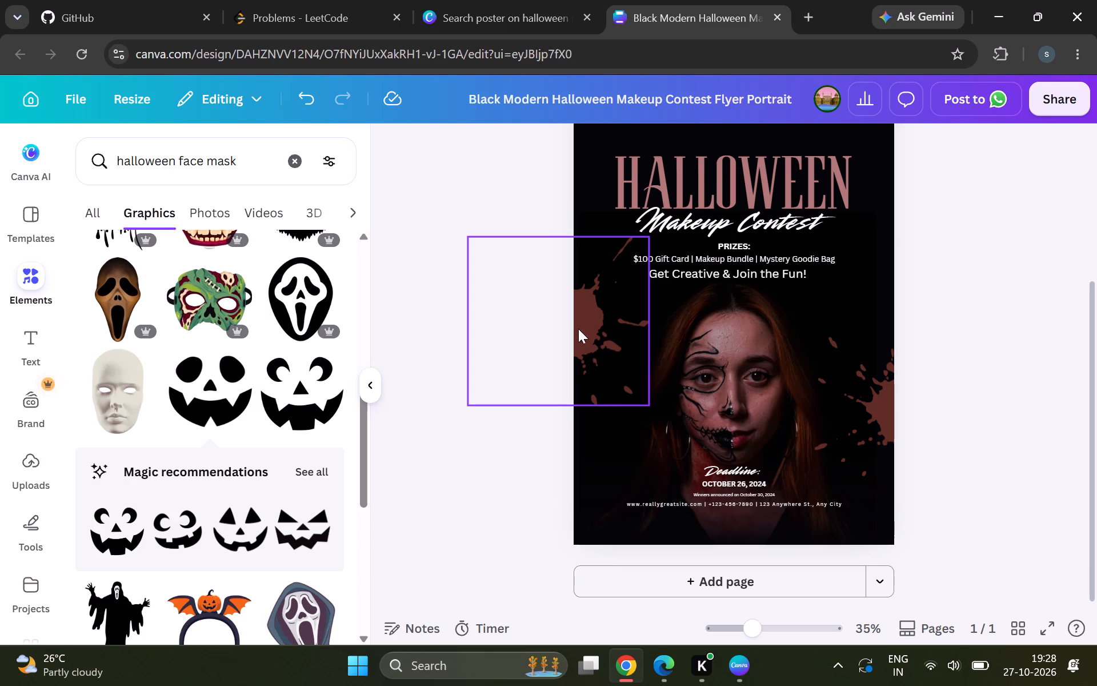
Add the black bat mask to the flyer, enlarge it slightly and align its eye holes with the woman's eyes.
scroll(266, 497, down, 4)
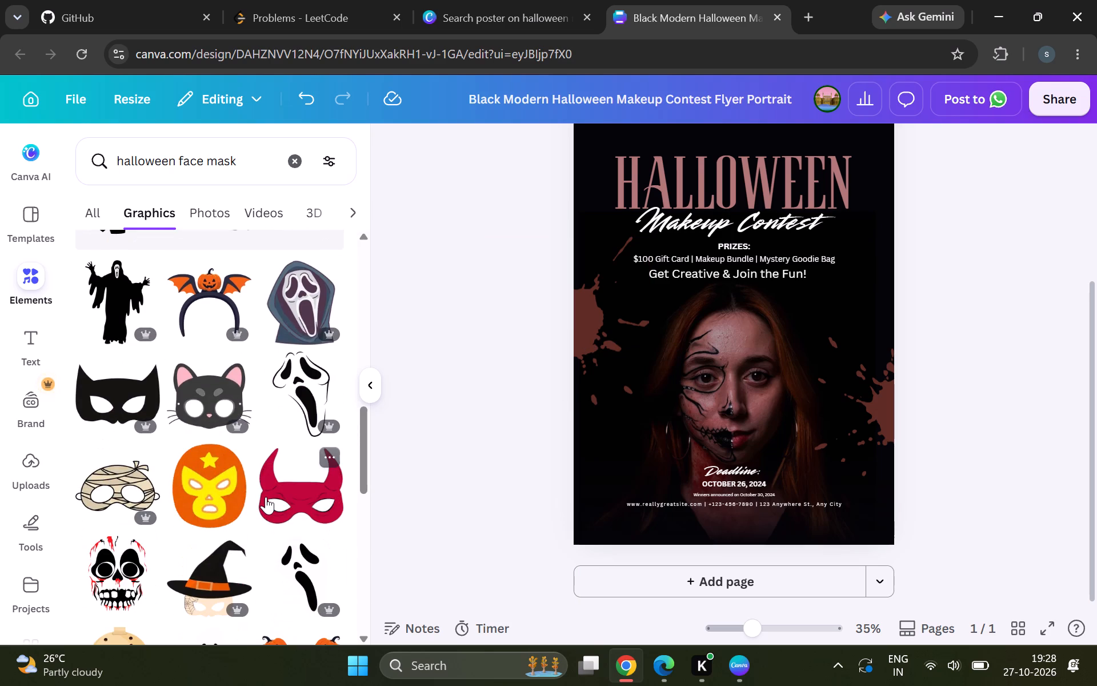
scroll(234, 410, up, 3)
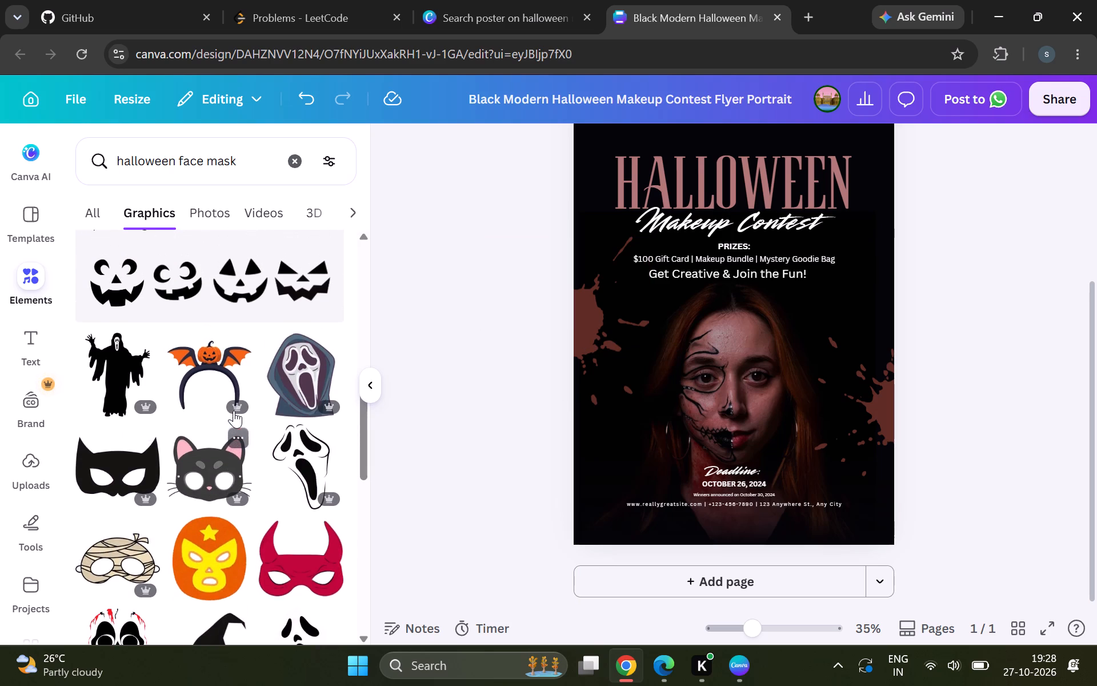
scroll(234, 410, up, 2)
scroll(323, 430, up, 2)
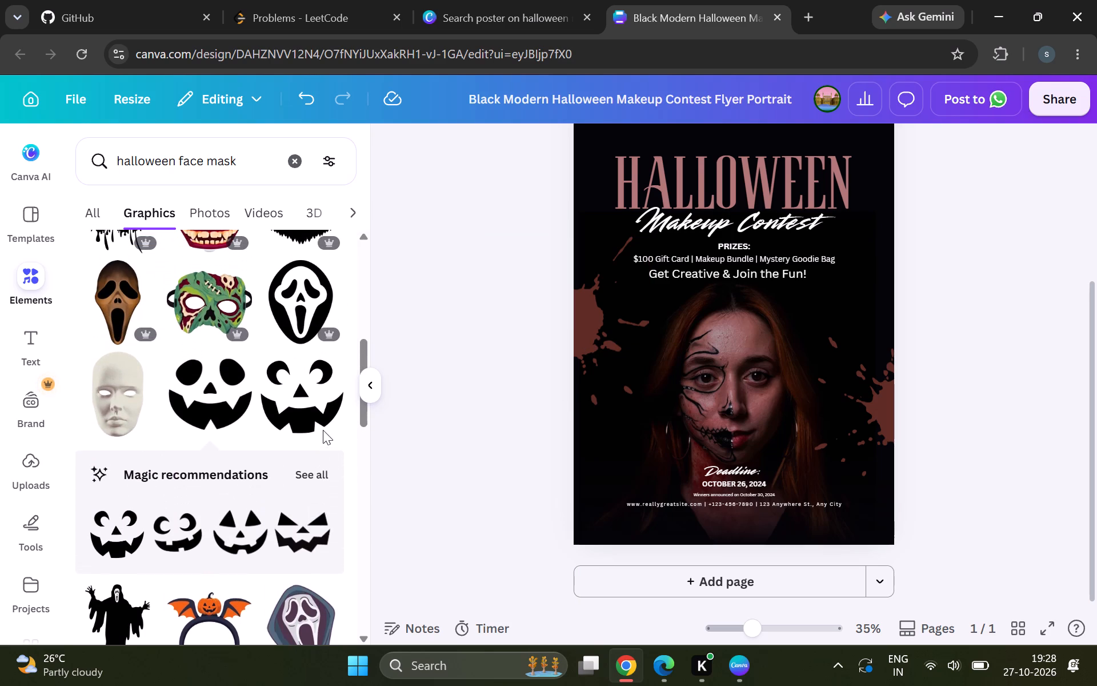
scroll(323, 430, up, 5)
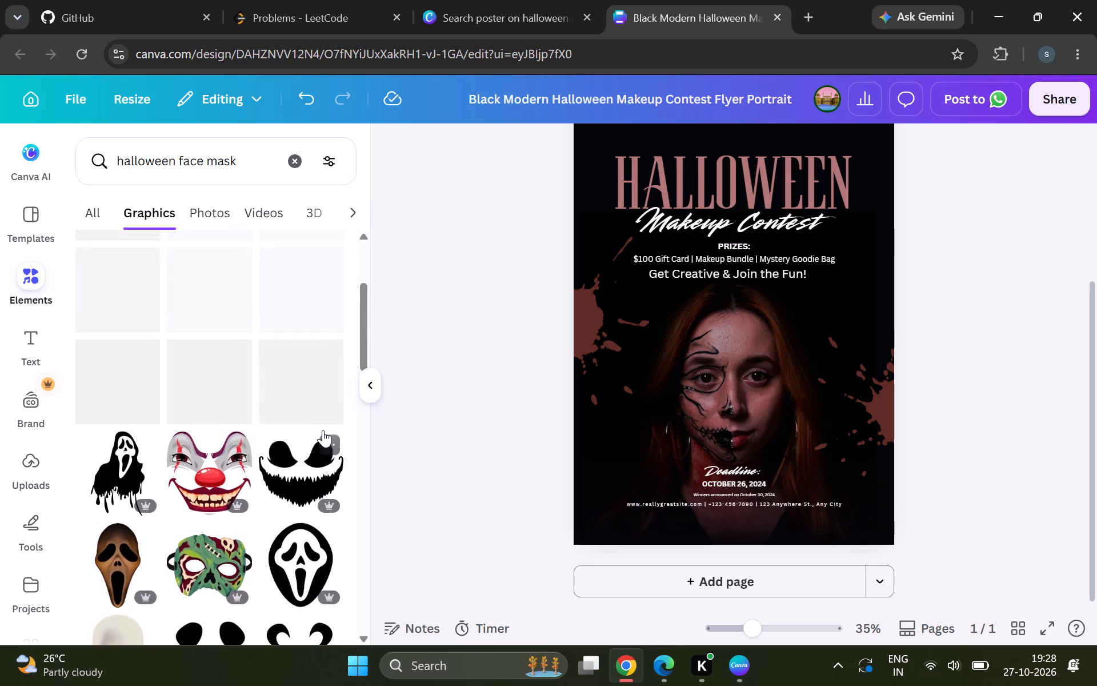
scroll(323, 430, up, 2)
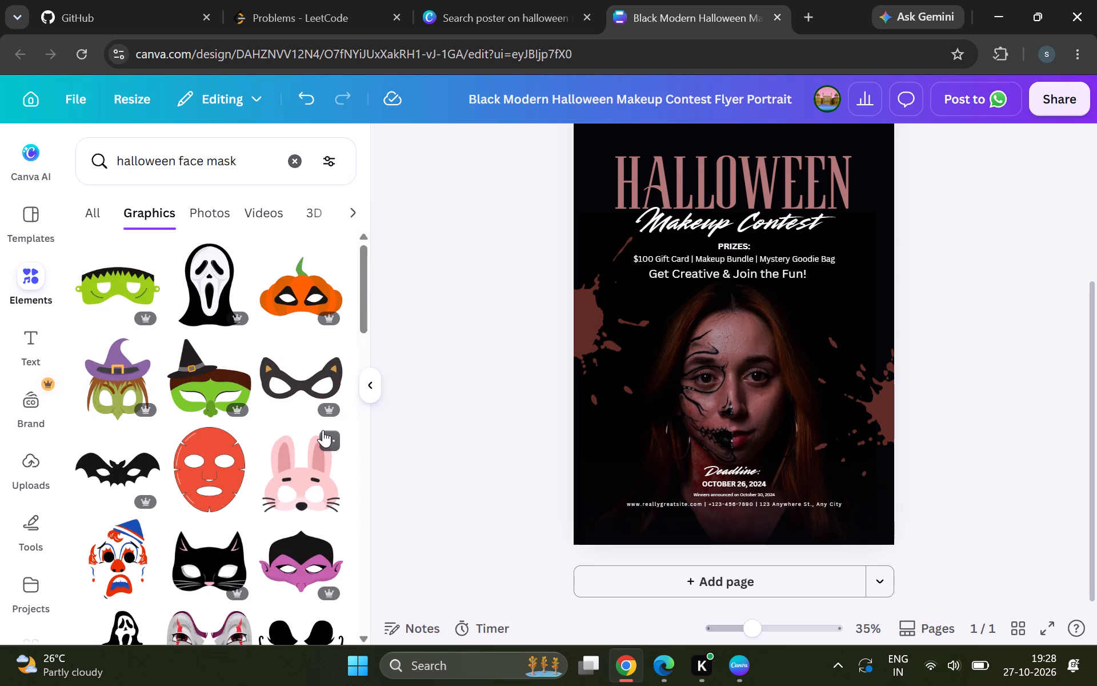
click(121, 466)
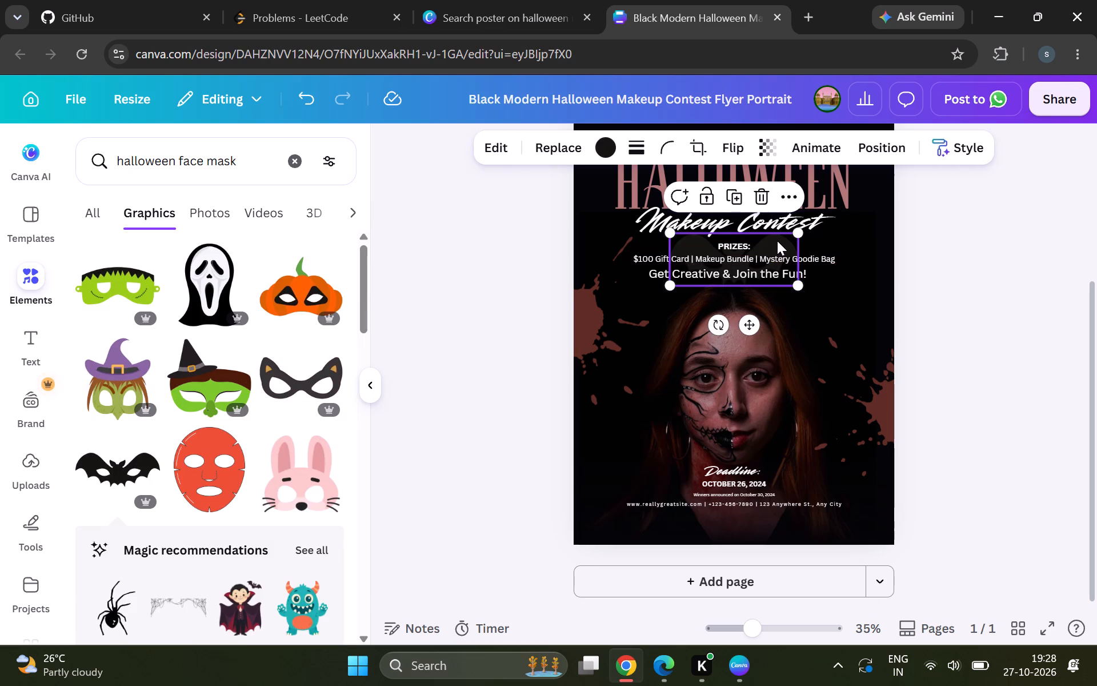
drag(777, 240, 774, 355)
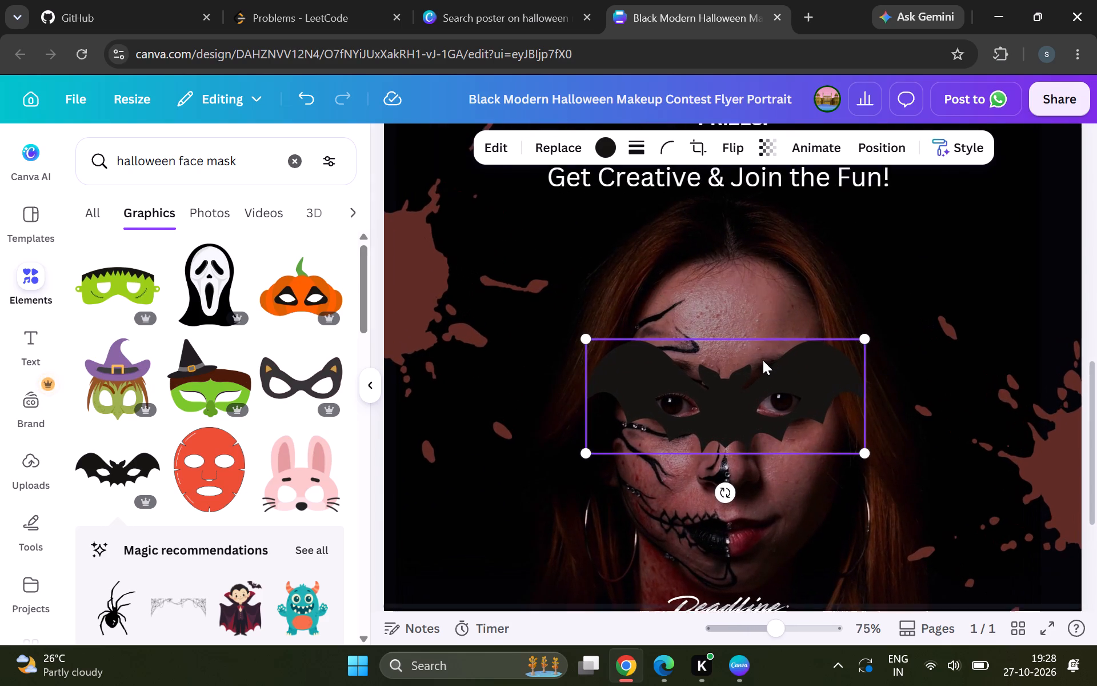
drag(578, 460, 567, 466)
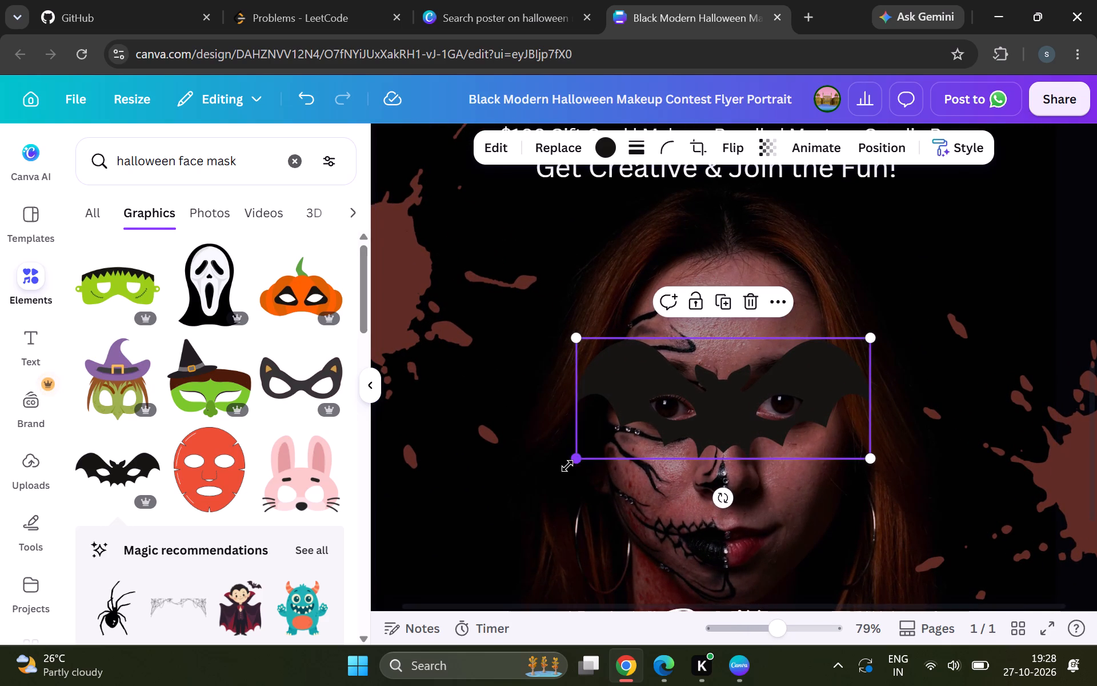
drag(567, 466, 563, 469)
drag(667, 424, 678, 422)
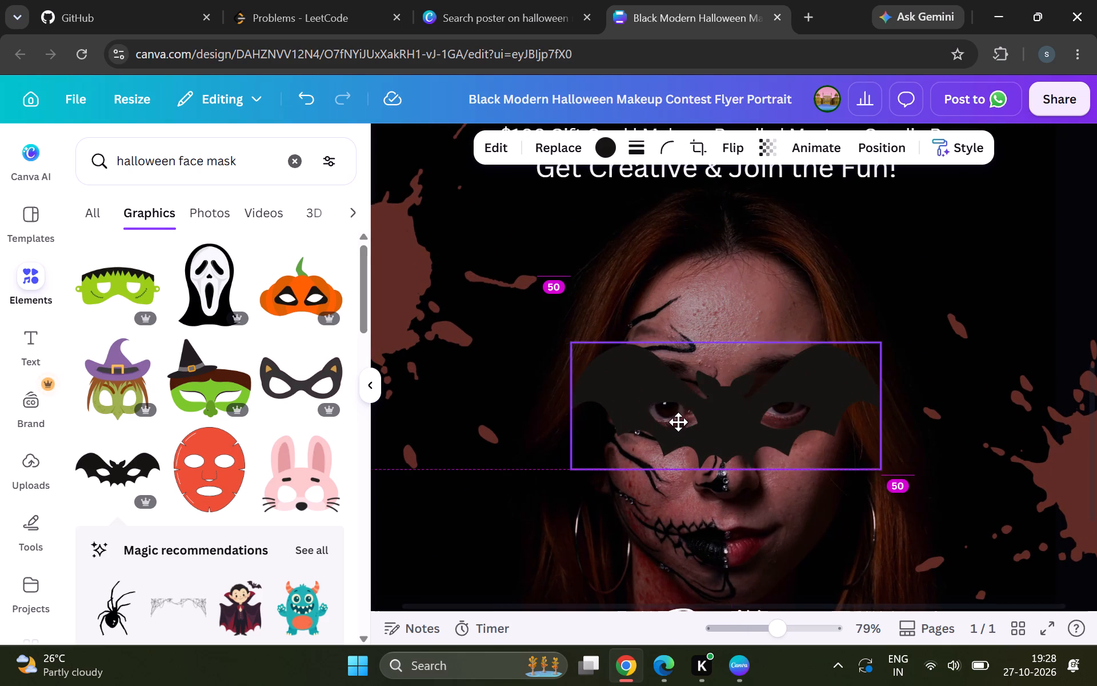
drag(678, 422, 673, 418)
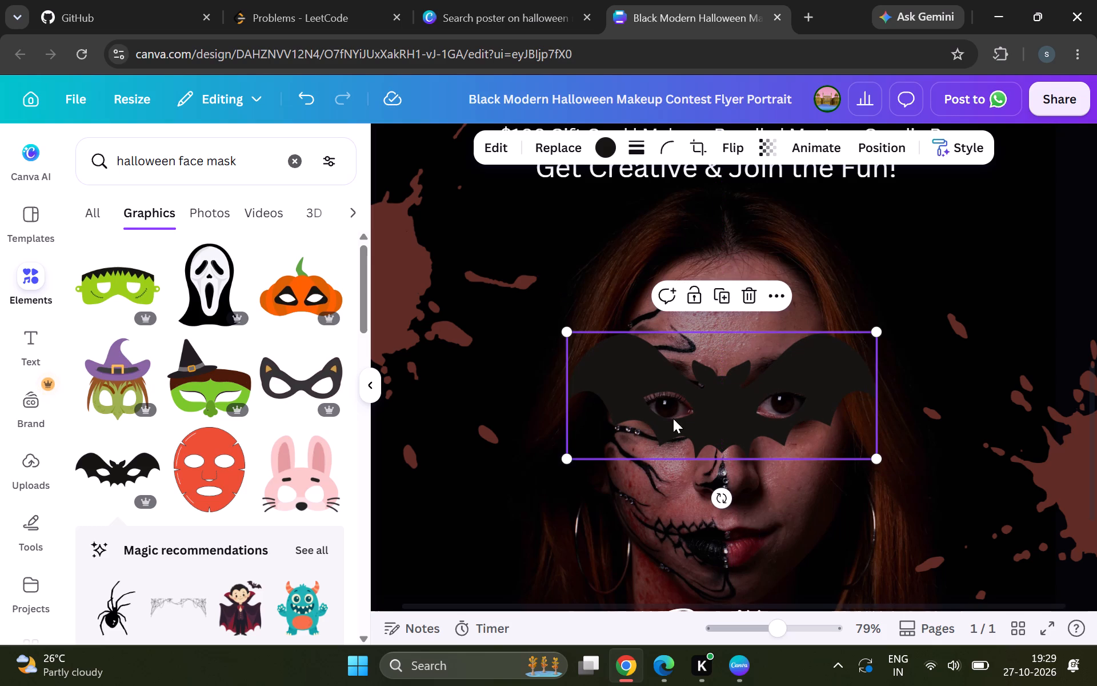
click(979, 425)
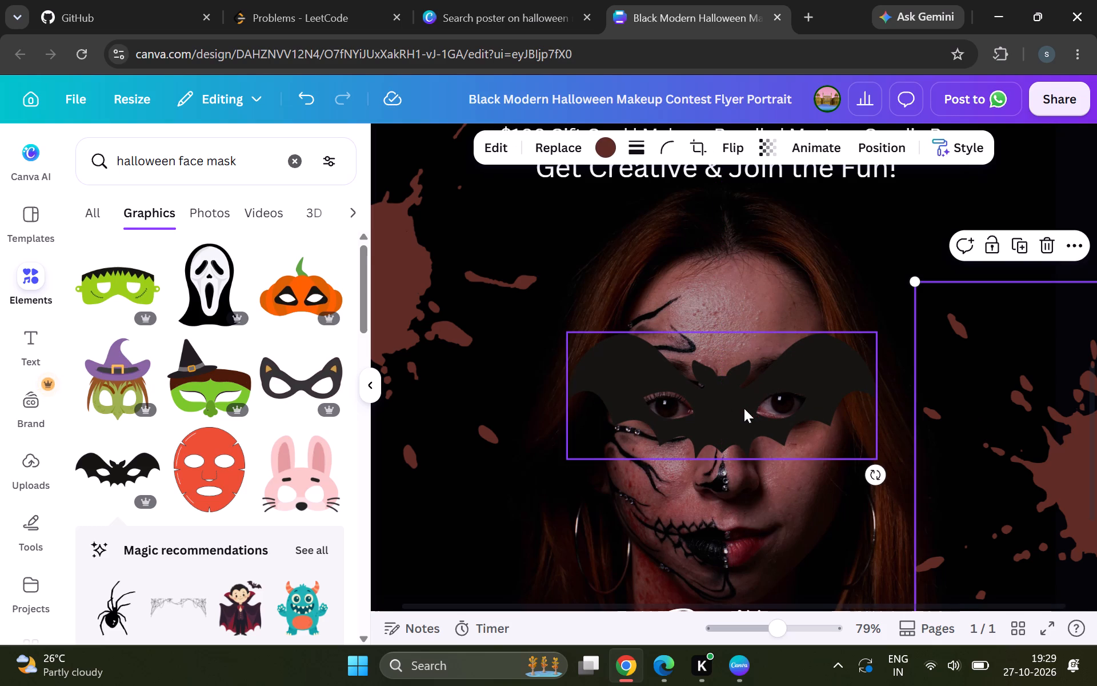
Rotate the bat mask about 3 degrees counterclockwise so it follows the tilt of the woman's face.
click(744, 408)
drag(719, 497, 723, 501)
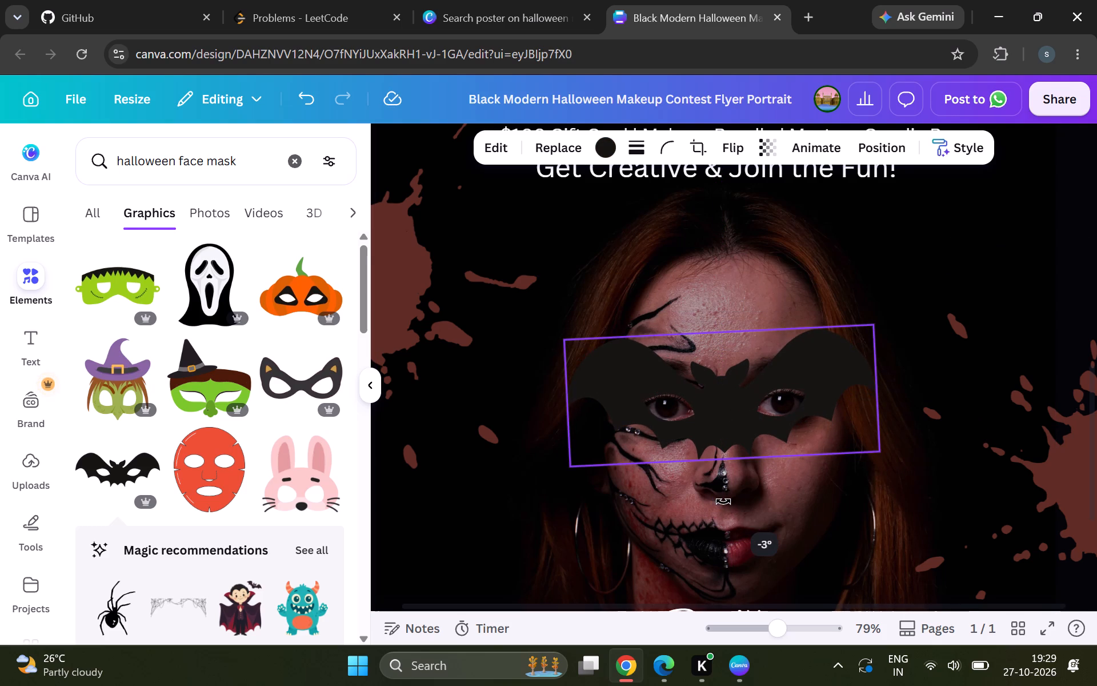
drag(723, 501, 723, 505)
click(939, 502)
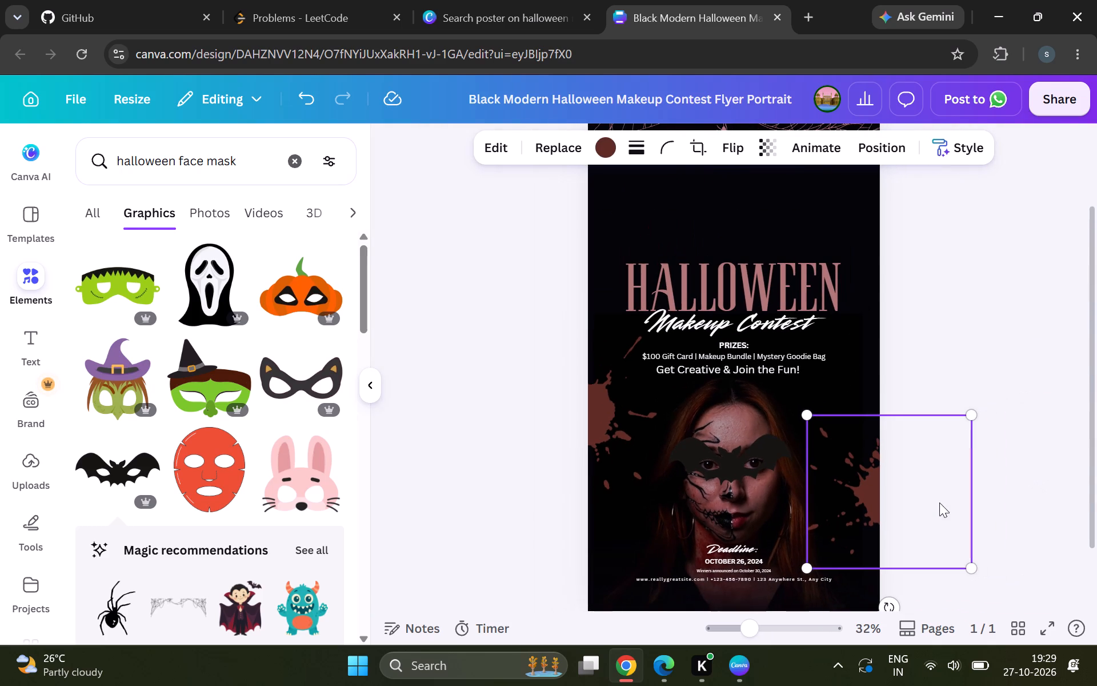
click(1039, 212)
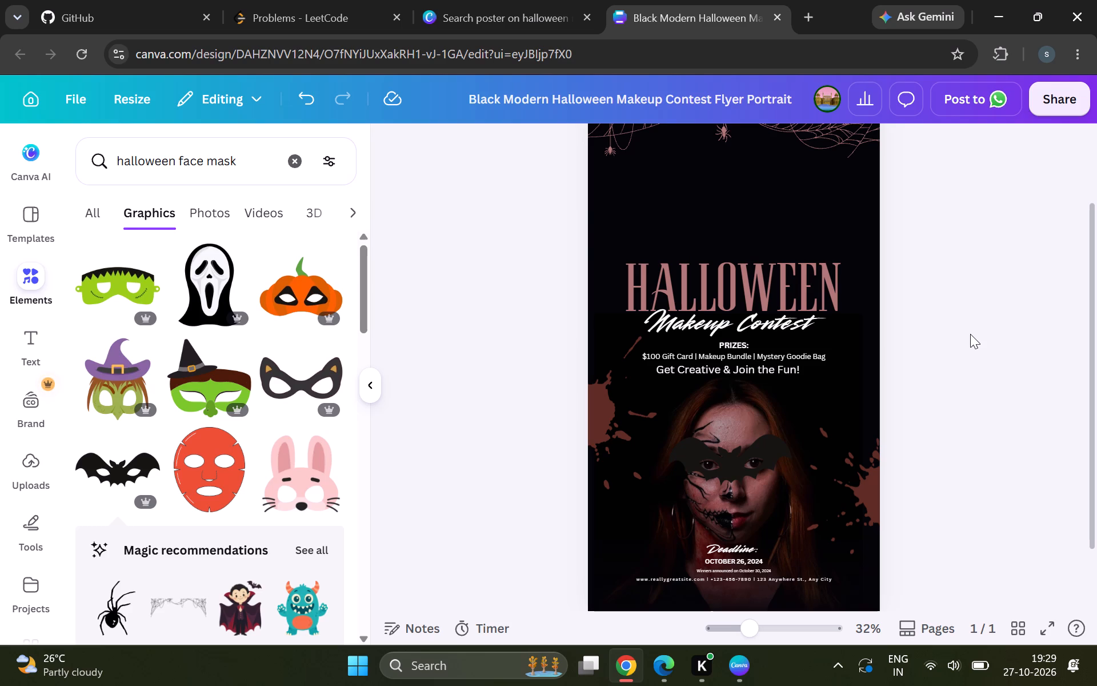
Delete the black bat mask from the woman's face.
click(742, 481)
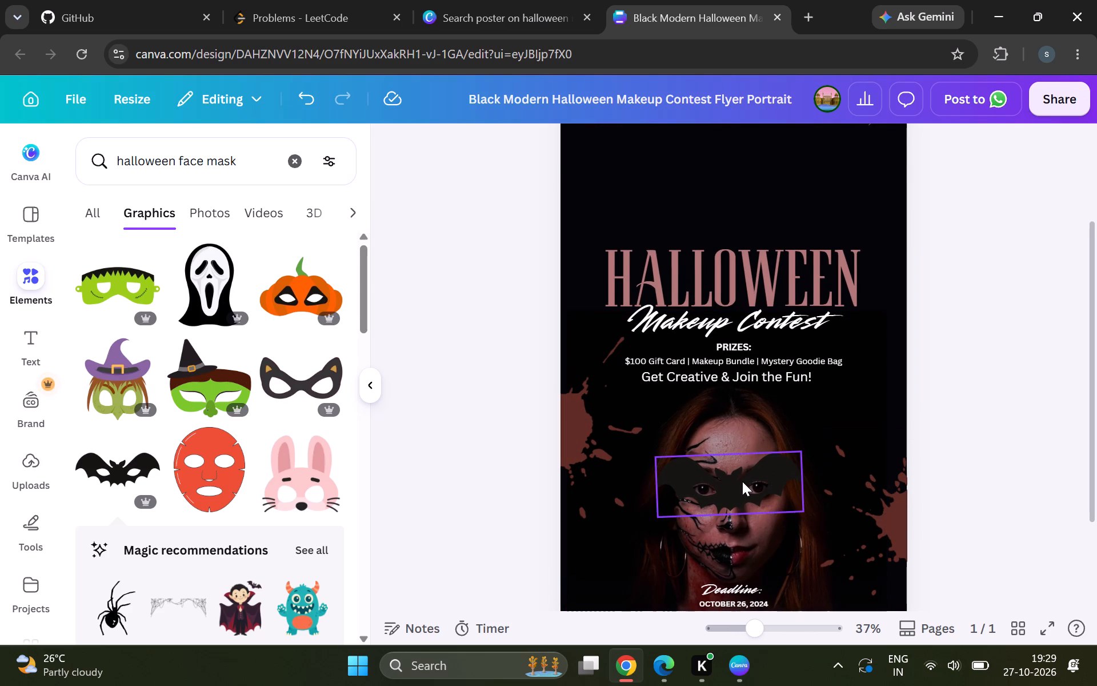
key(BackSpace)
Look through the halloween face mask graphics for another element that suits the flyer.
scroll(286, 526, down, 1)
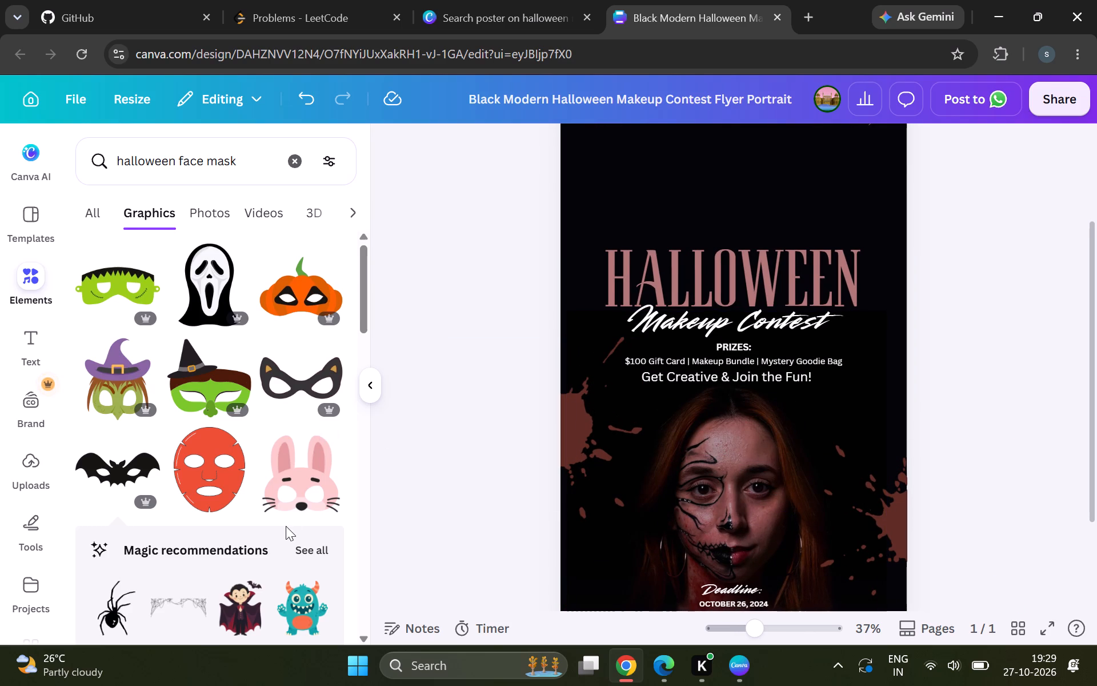
scroll(286, 526, down, 1)
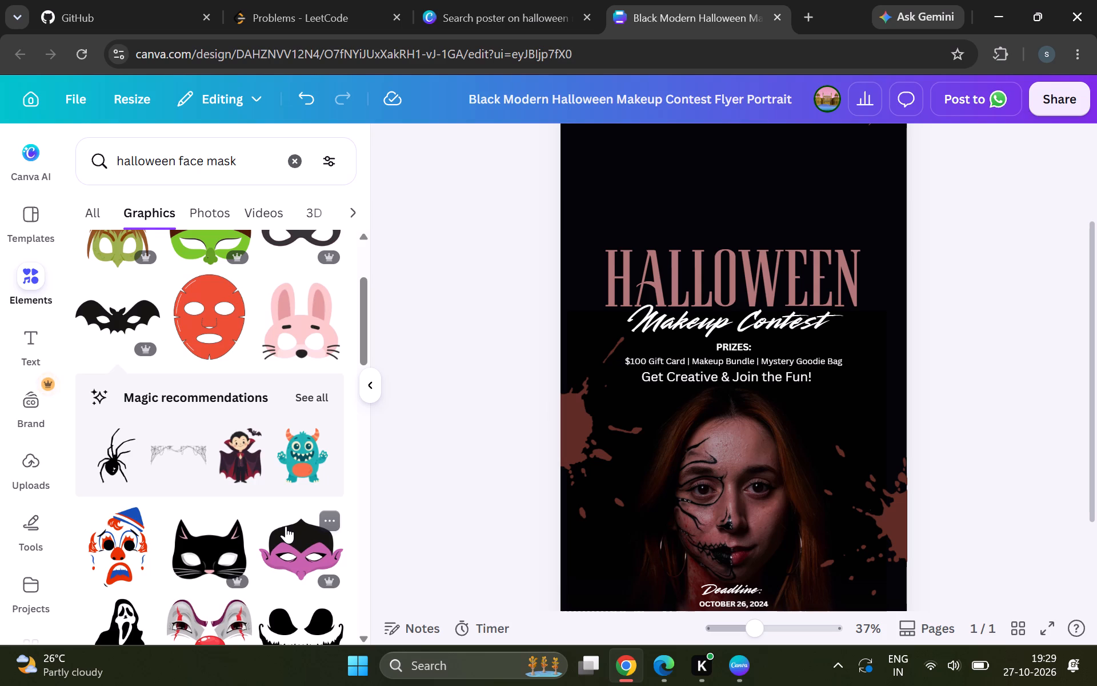
scroll(113, 497, down, 1)
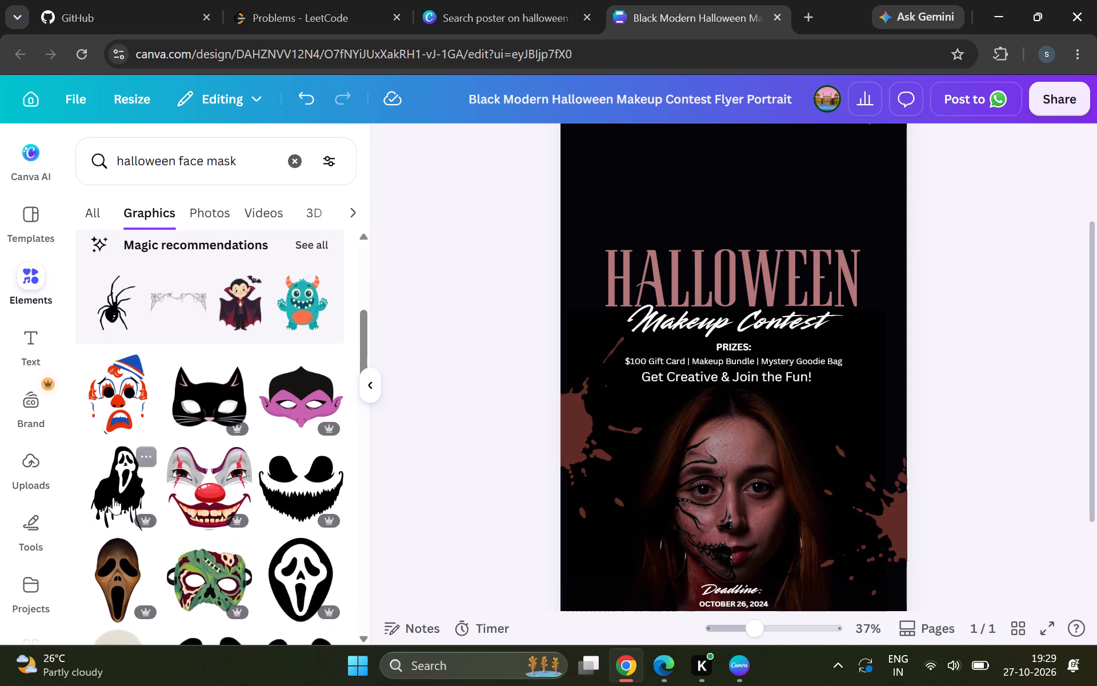
scroll(113, 497, down, 7)
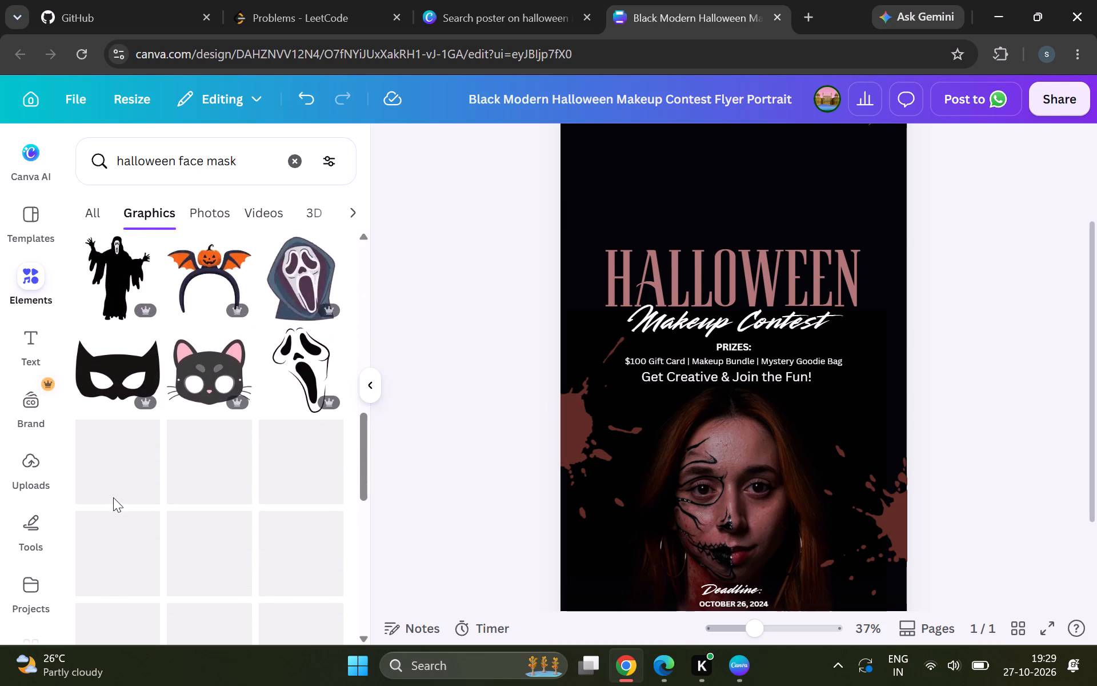
scroll(113, 497, down, 1)
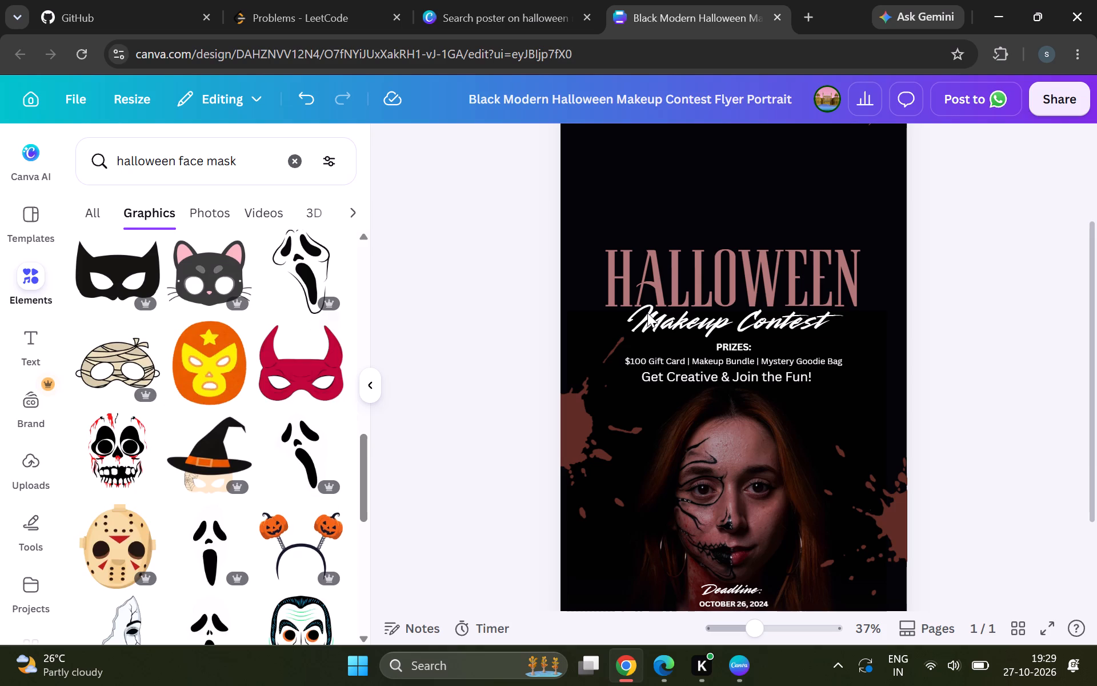
scroll(182, 513, down, 1)
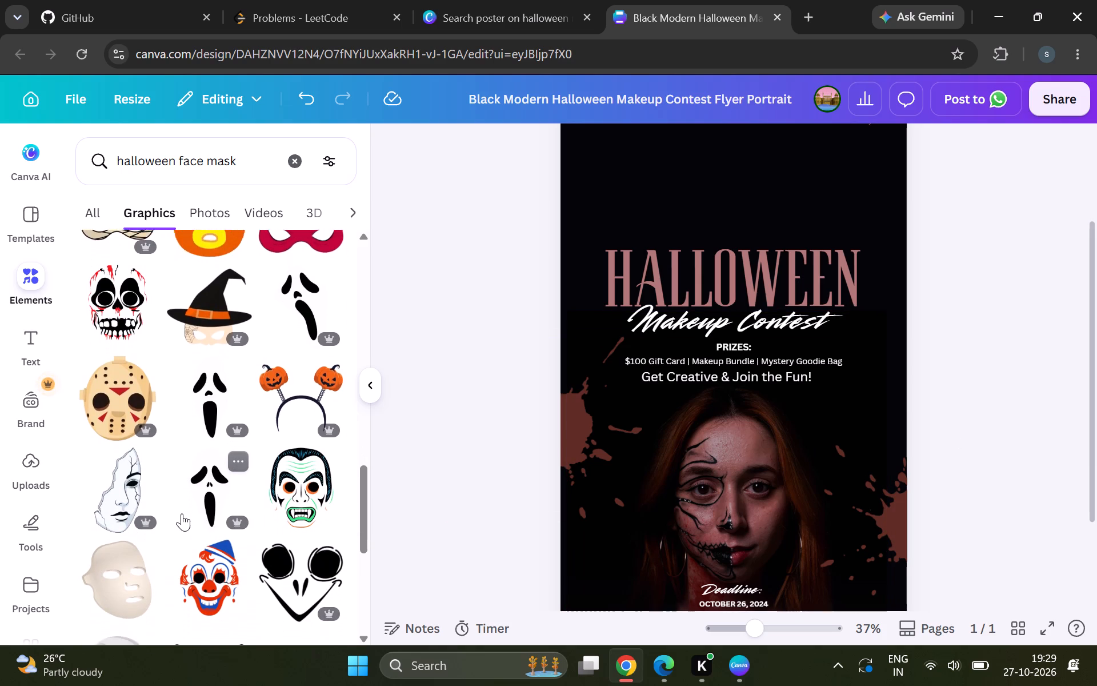
scroll(182, 513, down, 3)
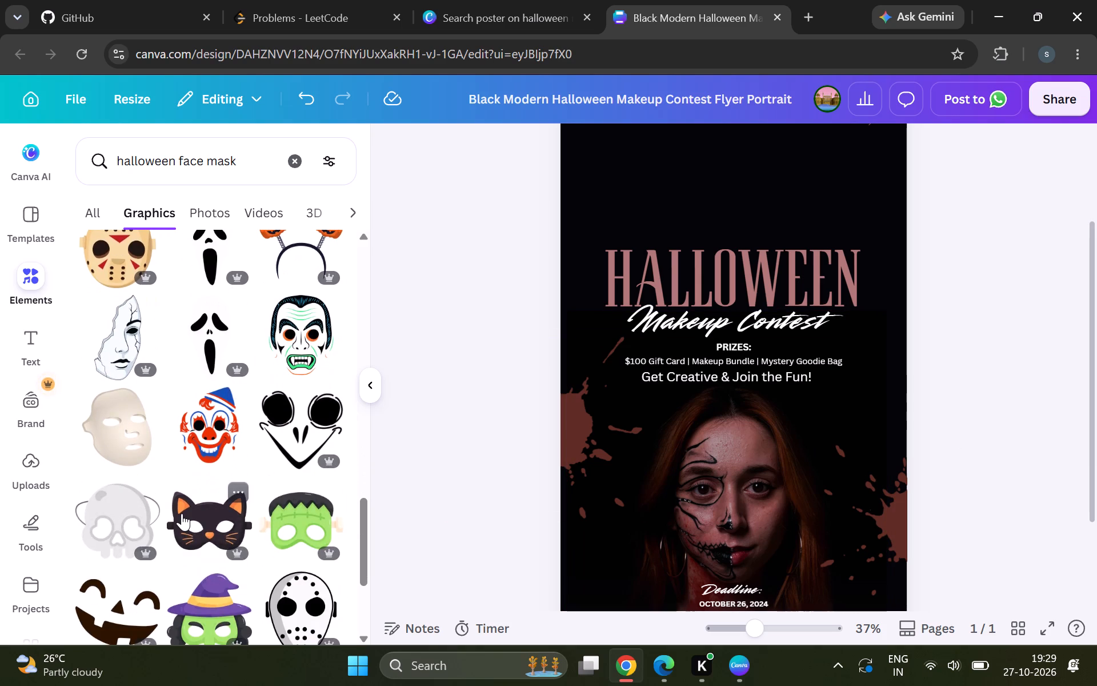
scroll(182, 513, down, 1)
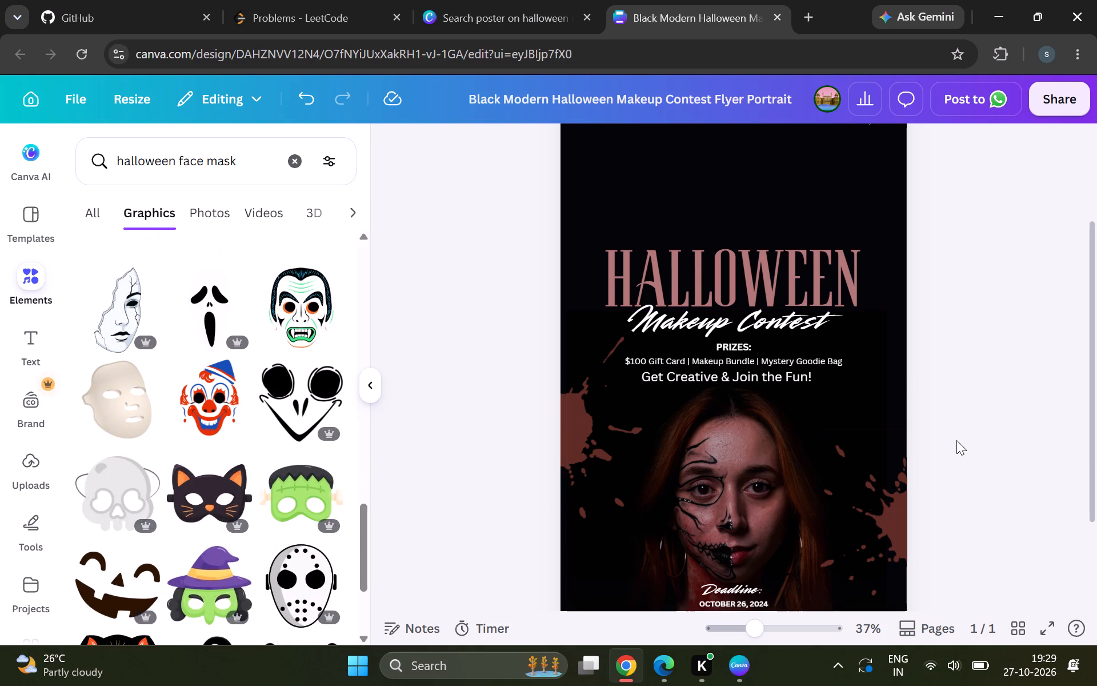
scroll(956, 440, down, 1)
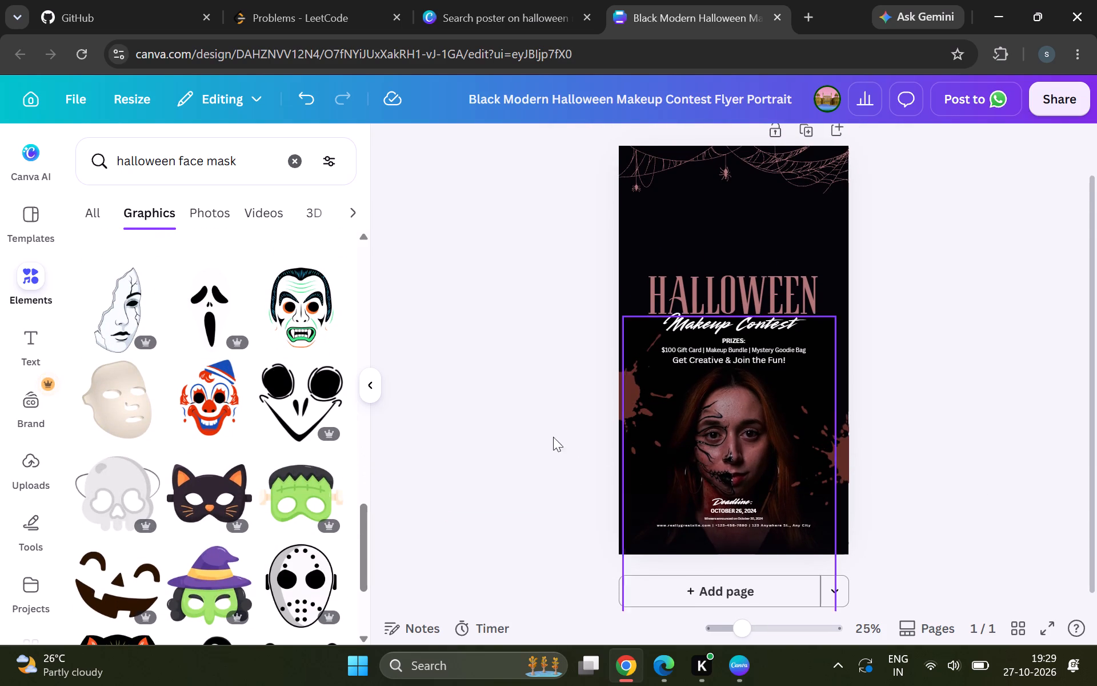
scroll(316, 491, down, 3)
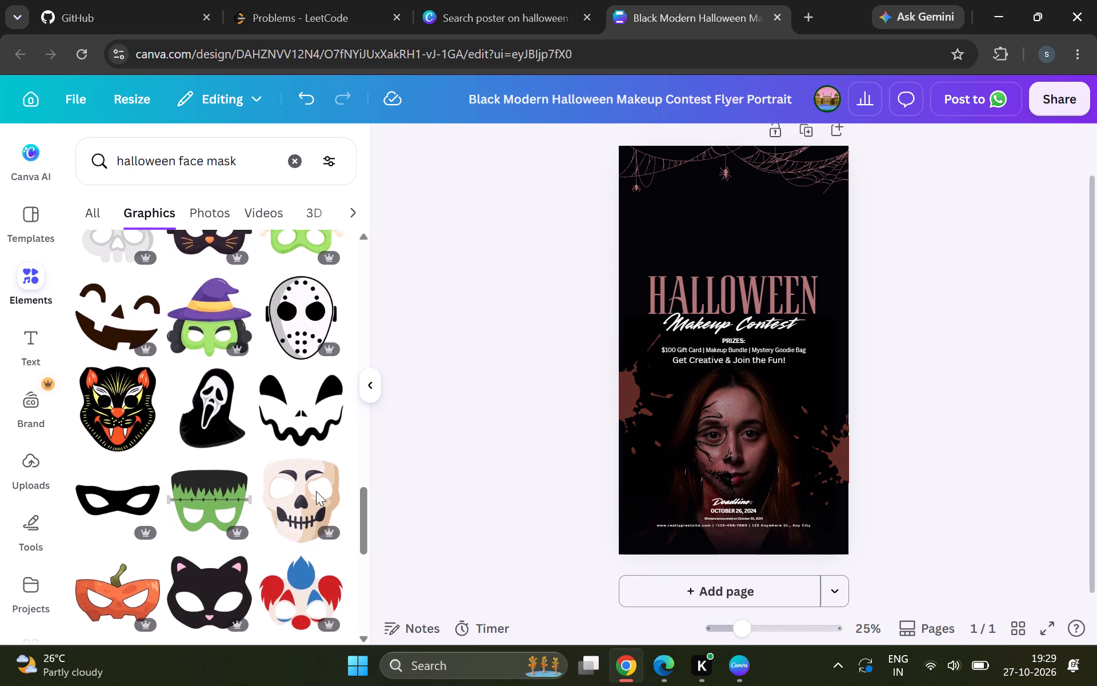
scroll(316, 491, down, 2)
scroll(316, 491, up, 9)
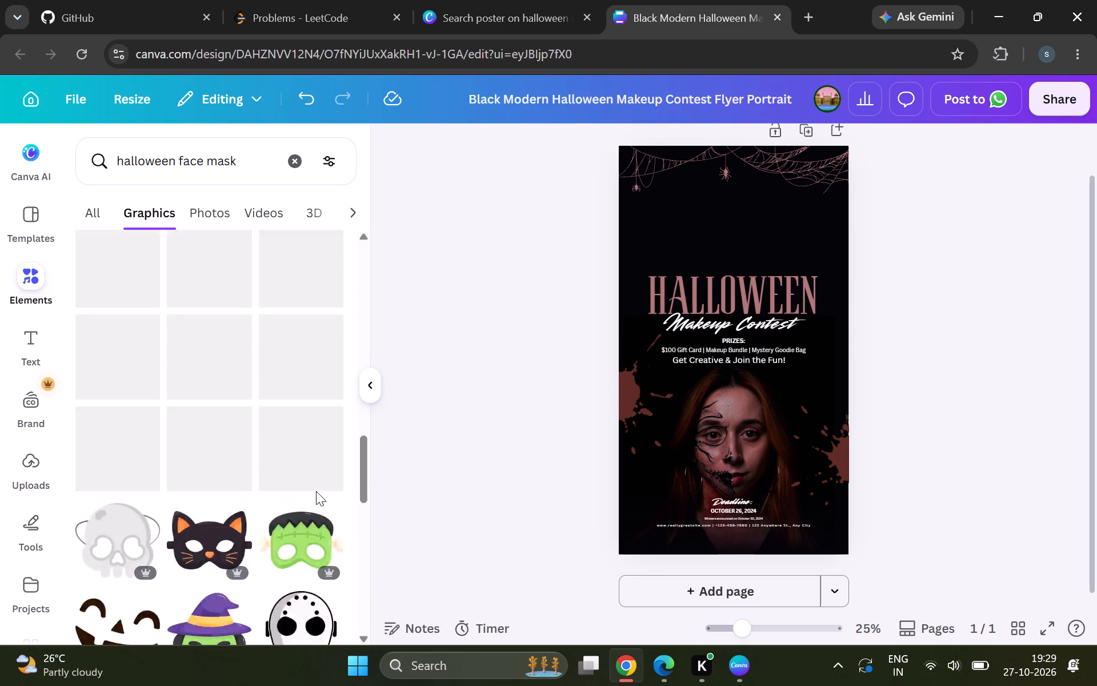
scroll(316, 491, up, 9)
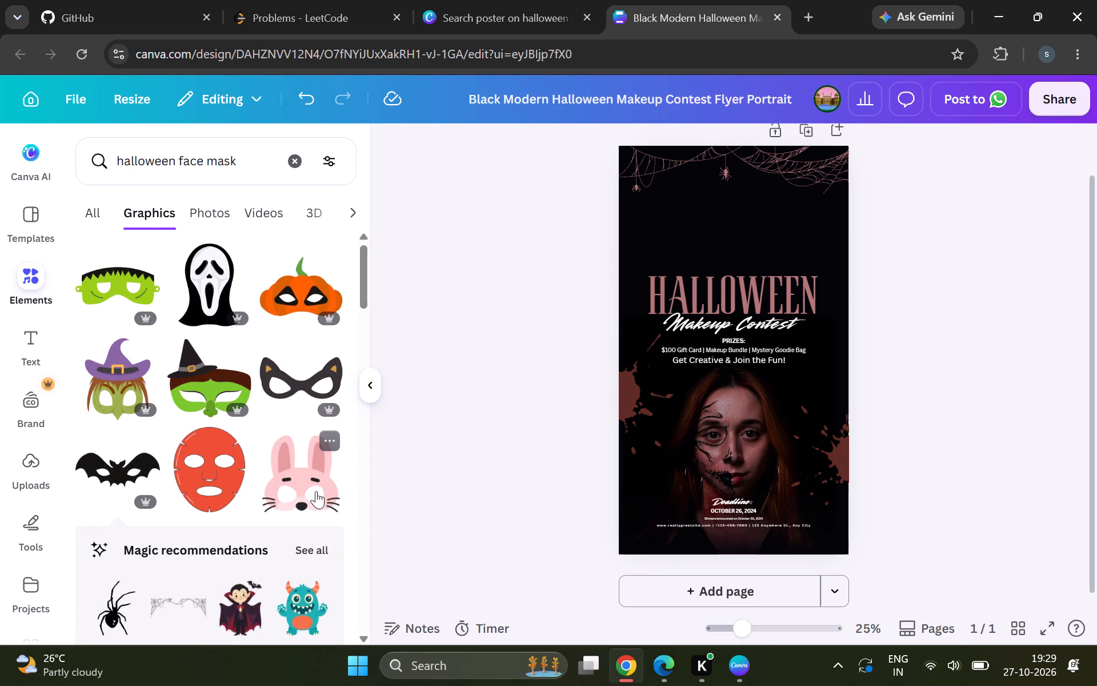
scroll(210, 630, down, 1)
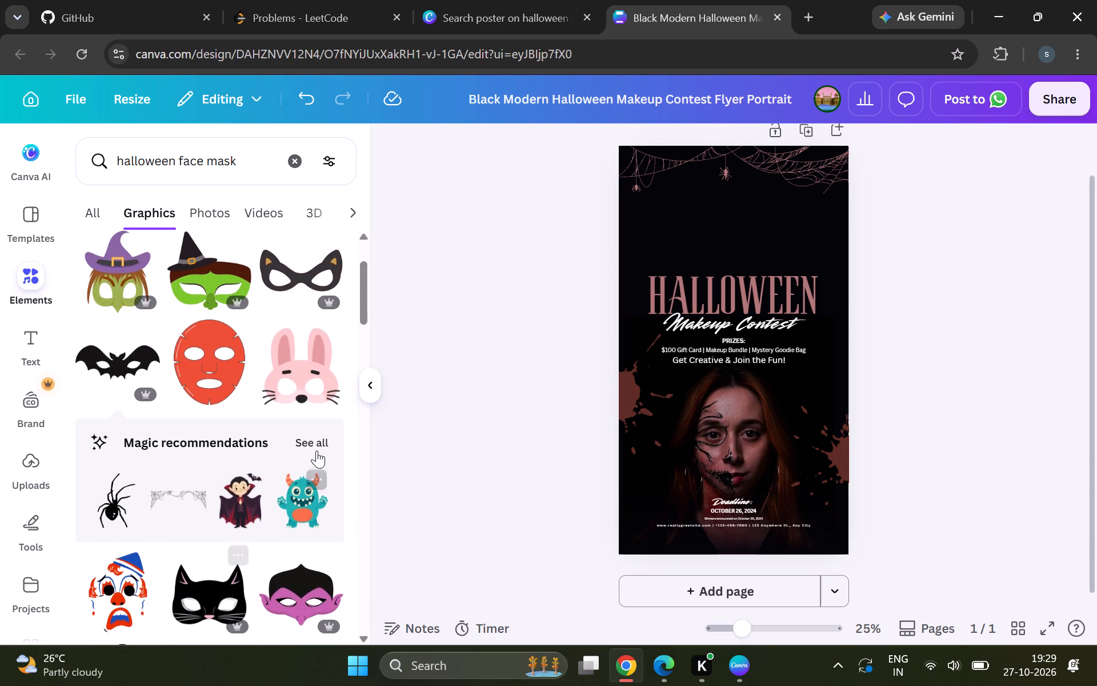
Add the smiling white ghost graphic from the full set of Magic recommendations and shrink it to a small figure.
click(319, 440)
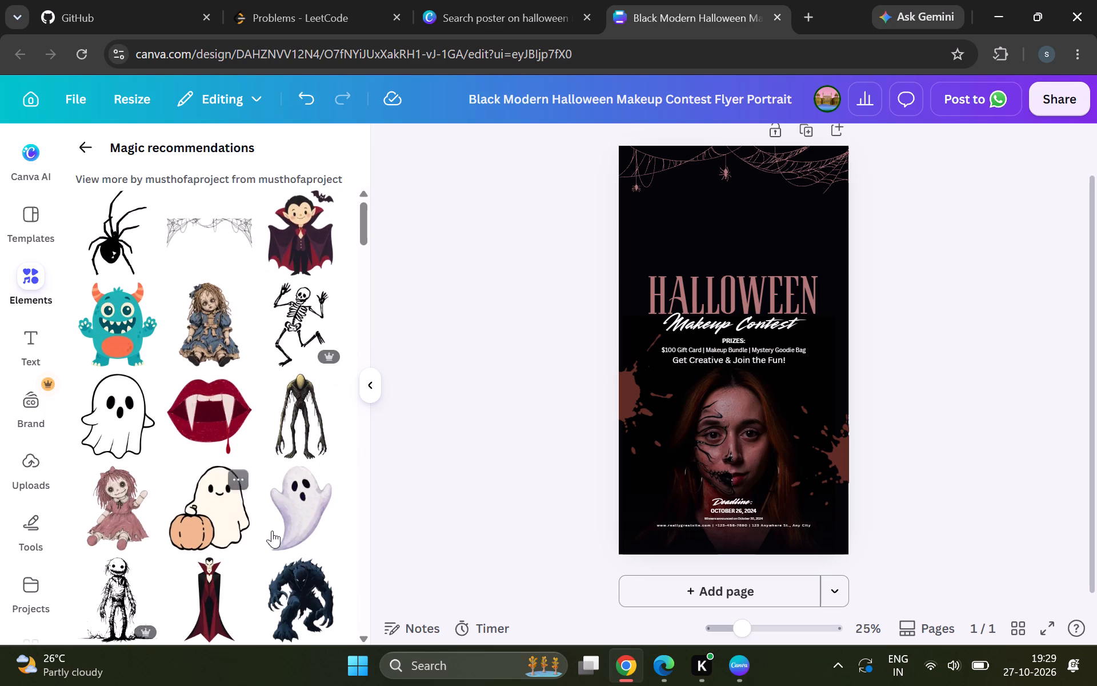
scroll(221, 564, down, 1)
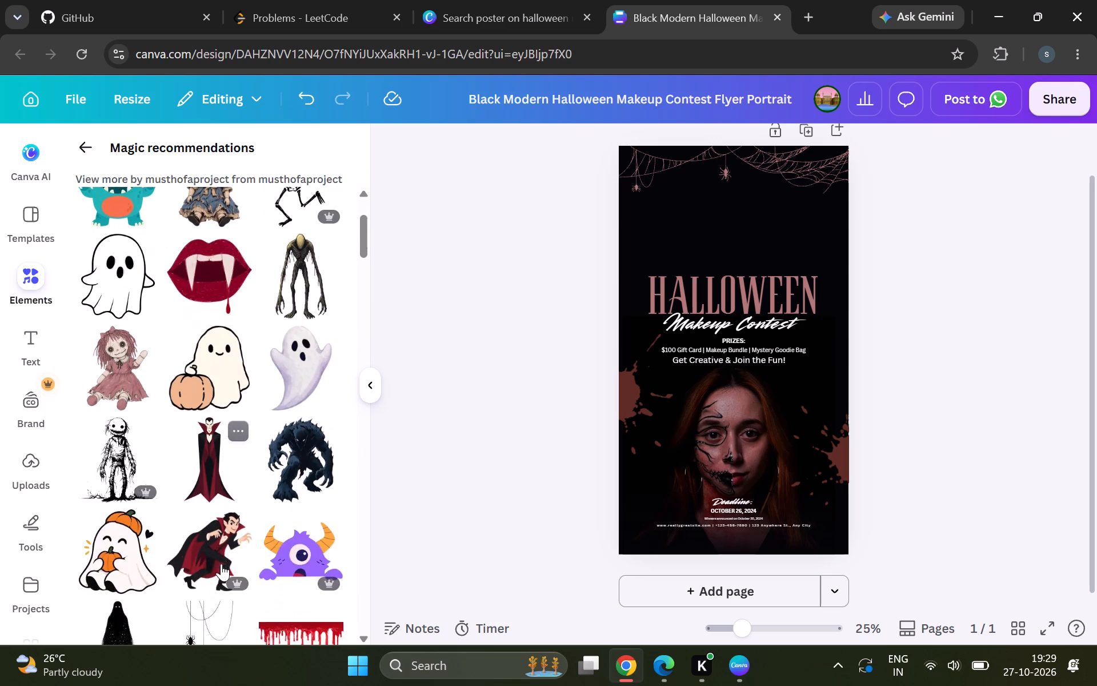
scroll(221, 564, down, 2)
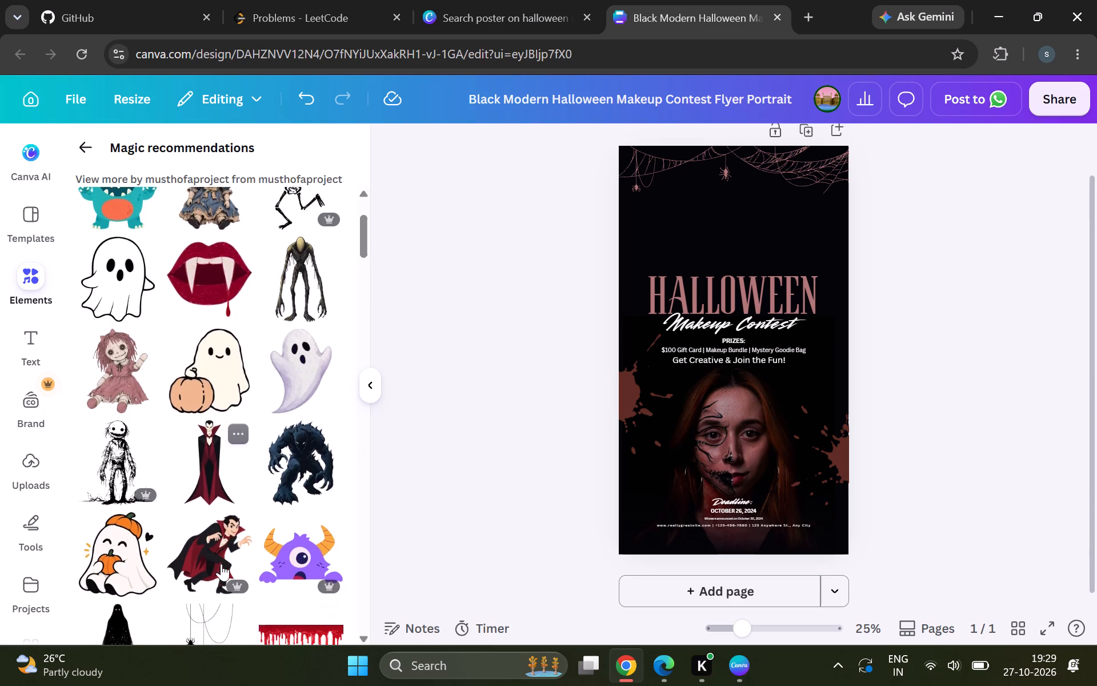
scroll(221, 564, down, 3)
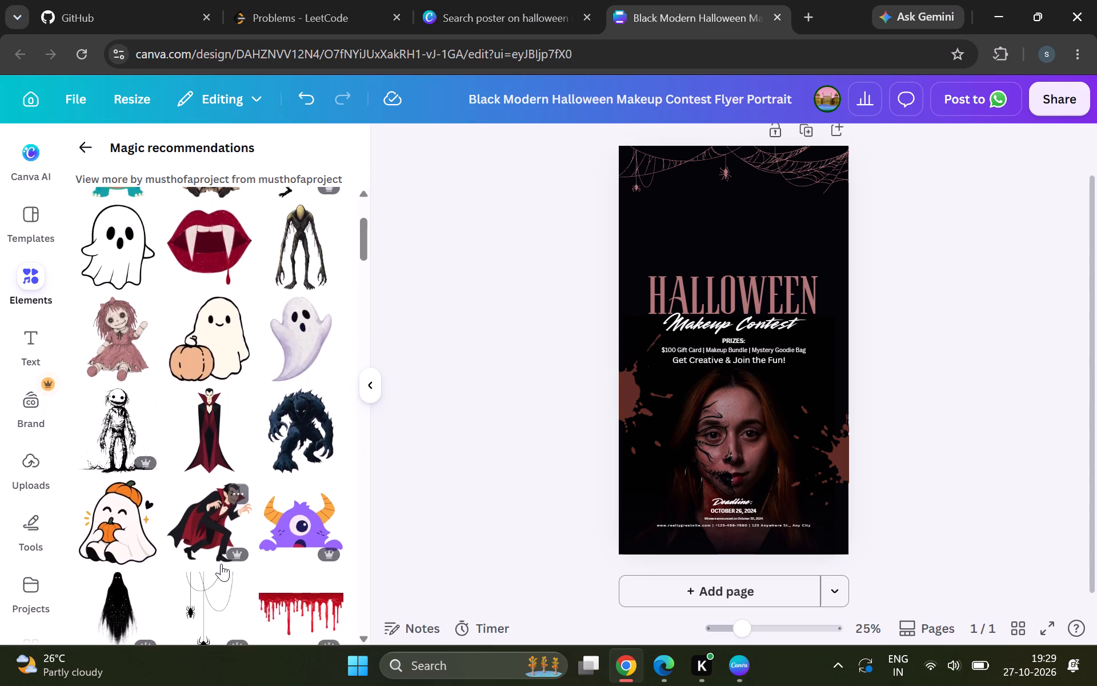
scroll(221, 564, down, 5)
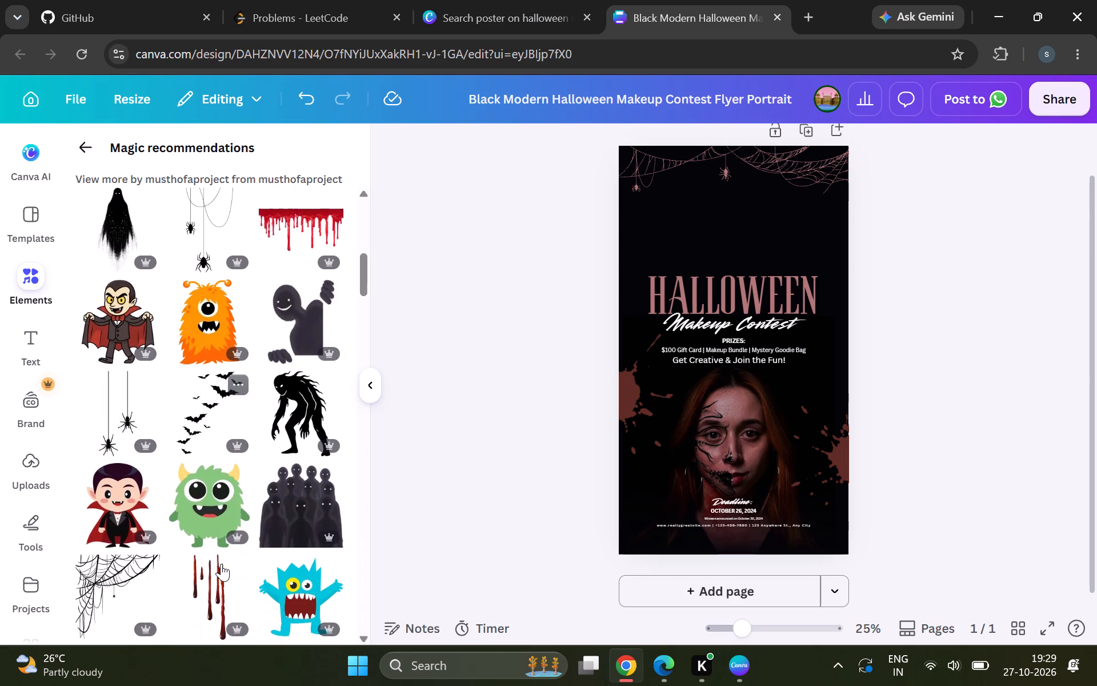
scroll(221, 564, down, 6)
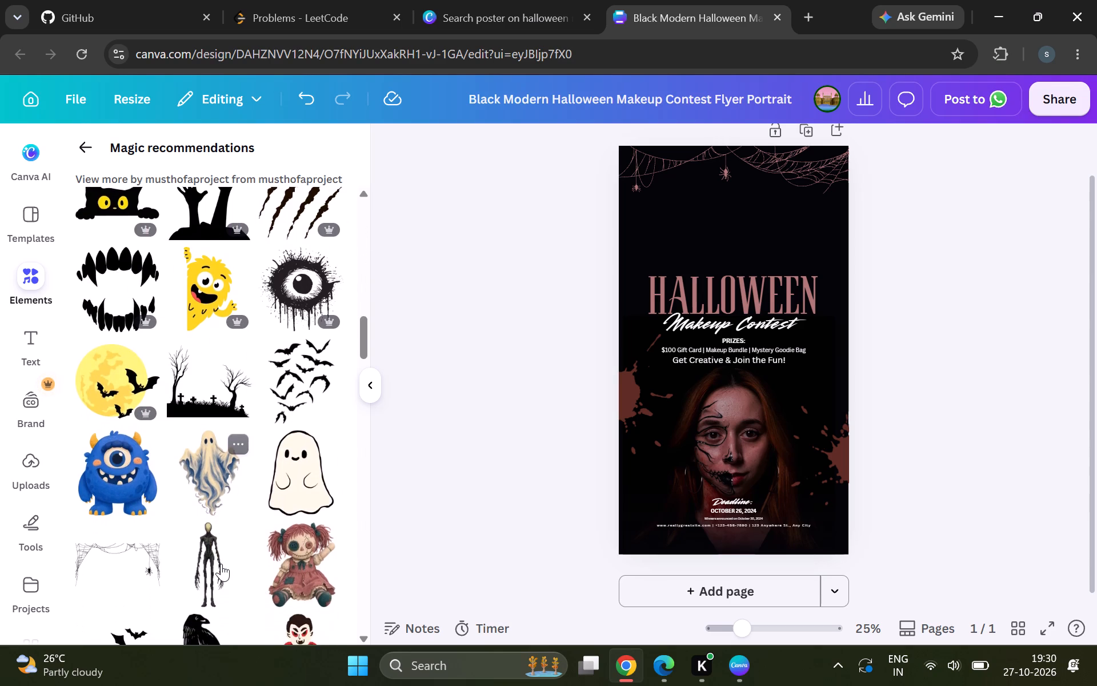
scroll(221, 564, down, 2)
click(302, 422)
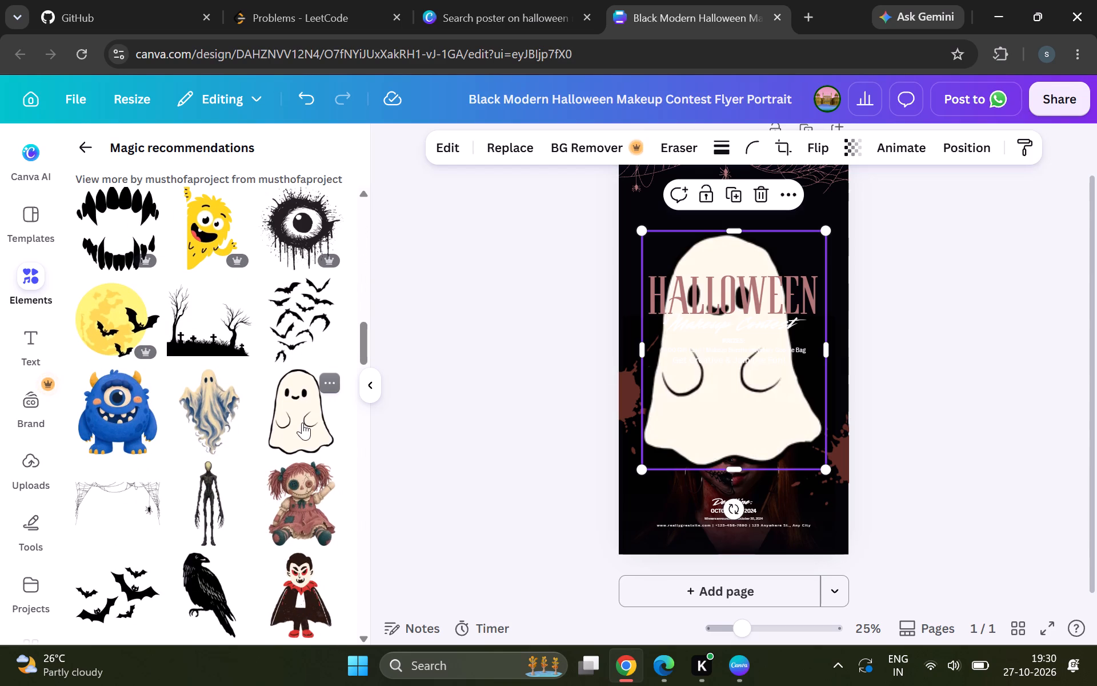
drag(644, 465, 735, 329)
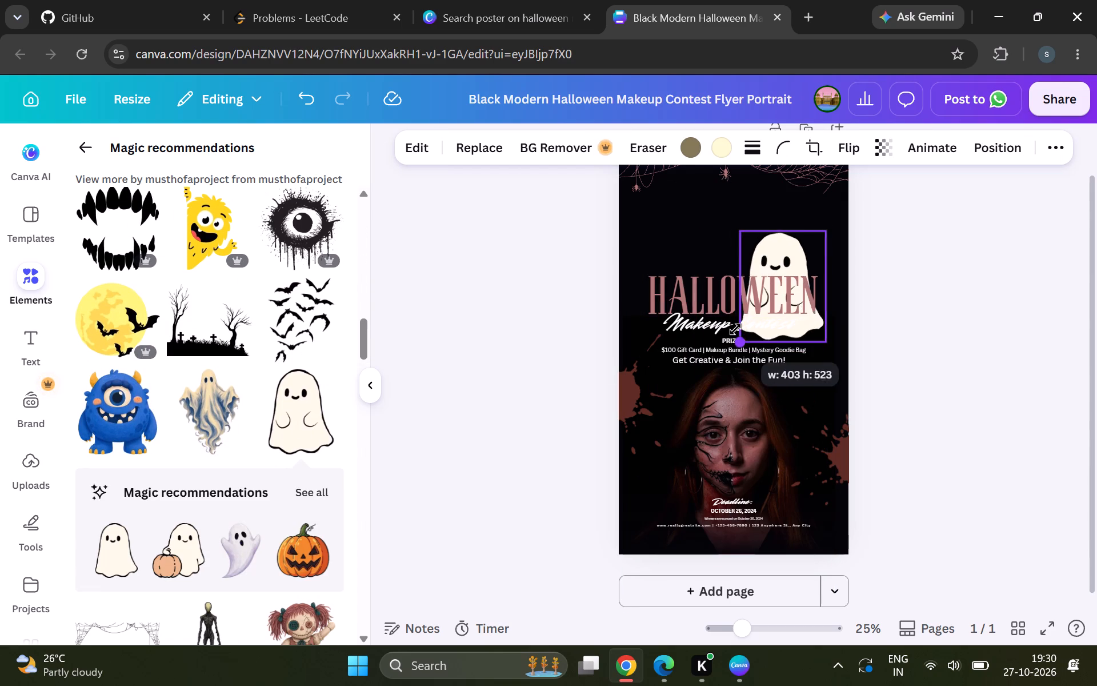
drag(735, 329, 771, 279)
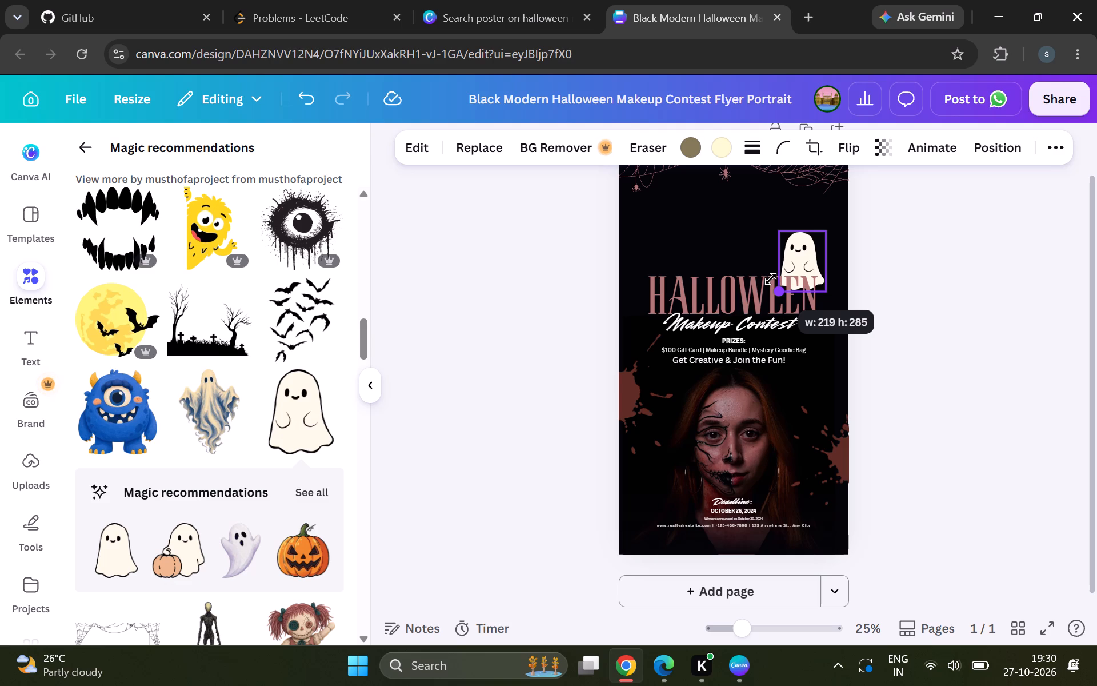
drag(771, 279, 772, 277)
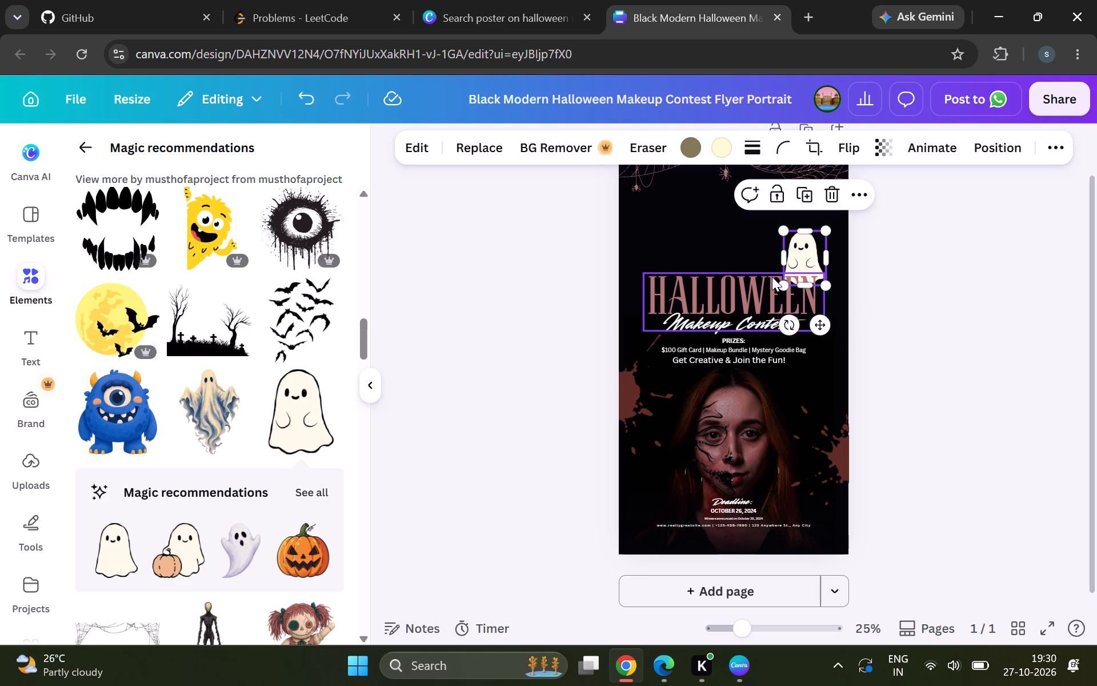
Move the white ghost into the flyer's bottom-right corner and shrink it a little more so it clears the contact line.
drag(818, 325, 834, 580)
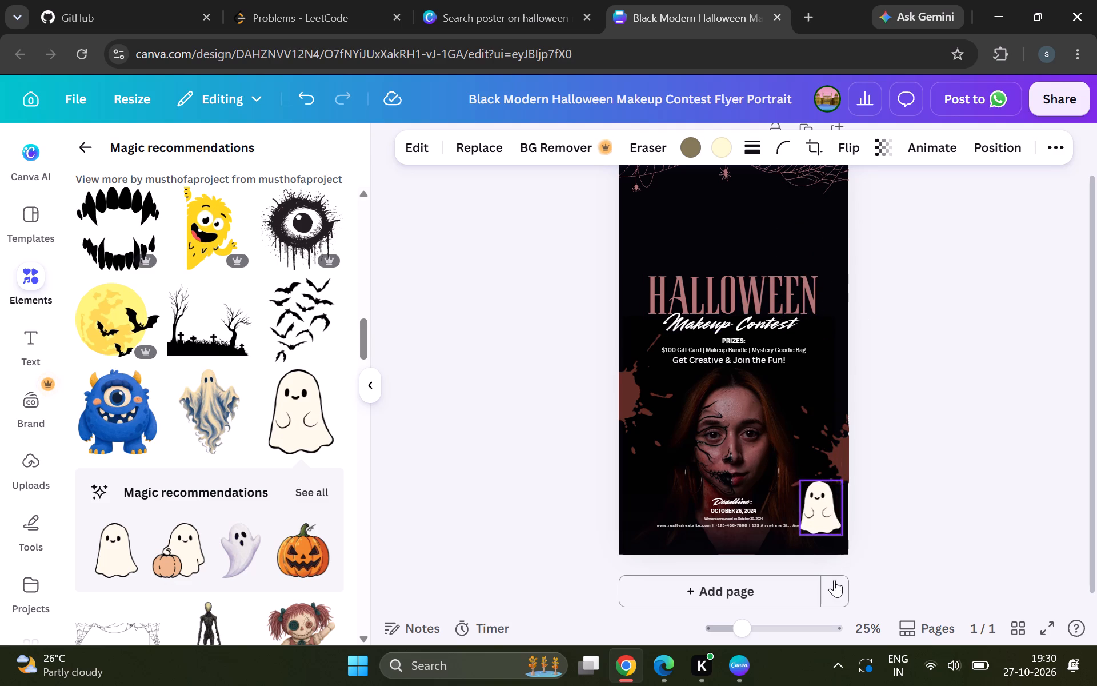
drag(834, 580, 847, 591)
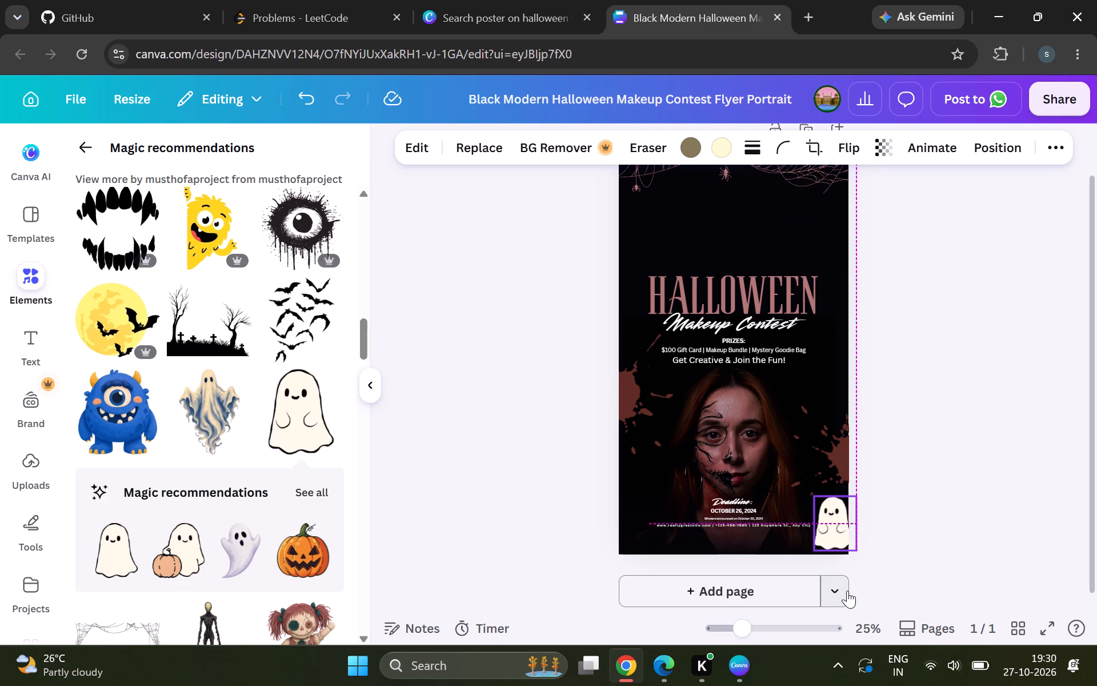
drag(847, 591, 838, 596)
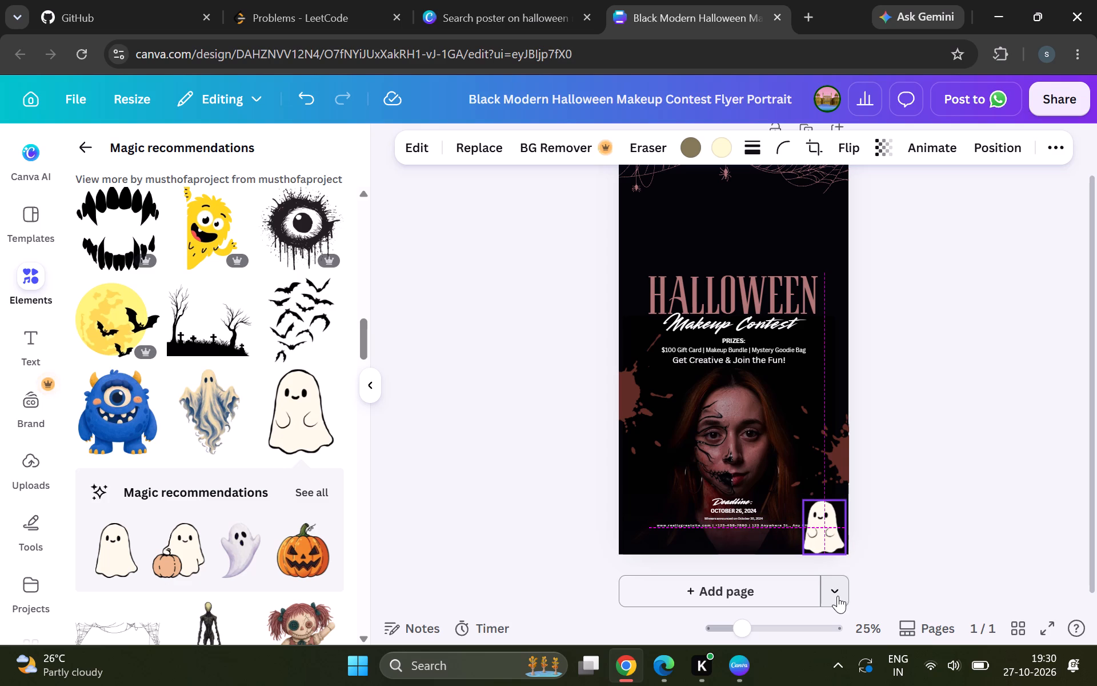
drag(838, 596, 838, 595)
drag(808, 496, 819, 510)
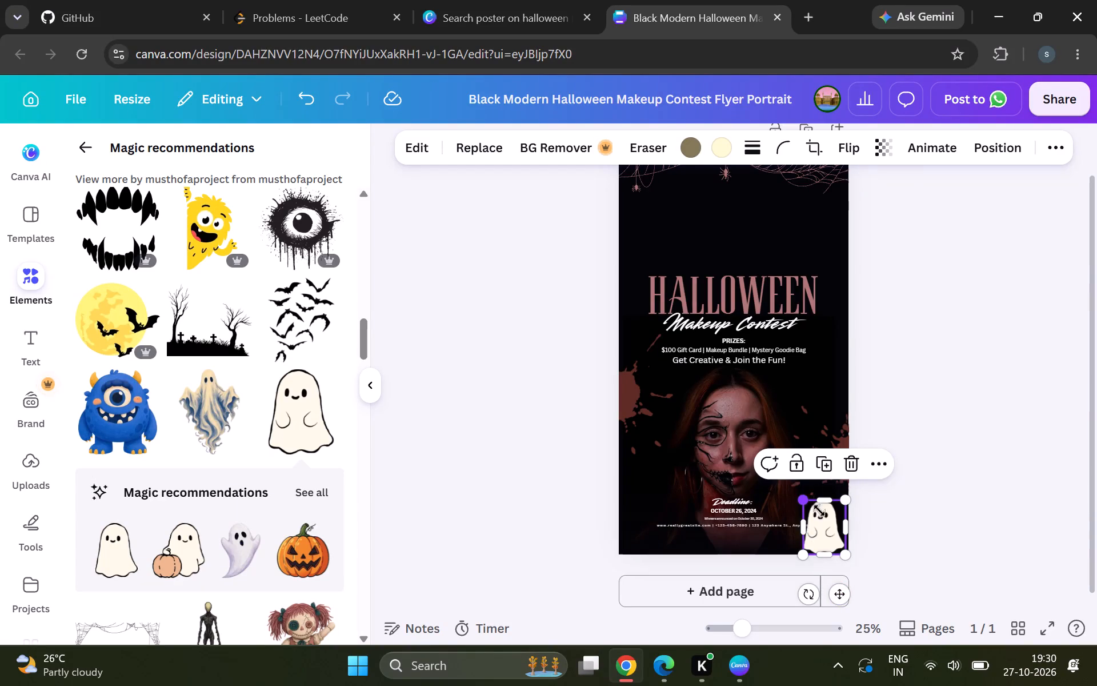
drag(819, 510, 820, 512)
click(948, 551)
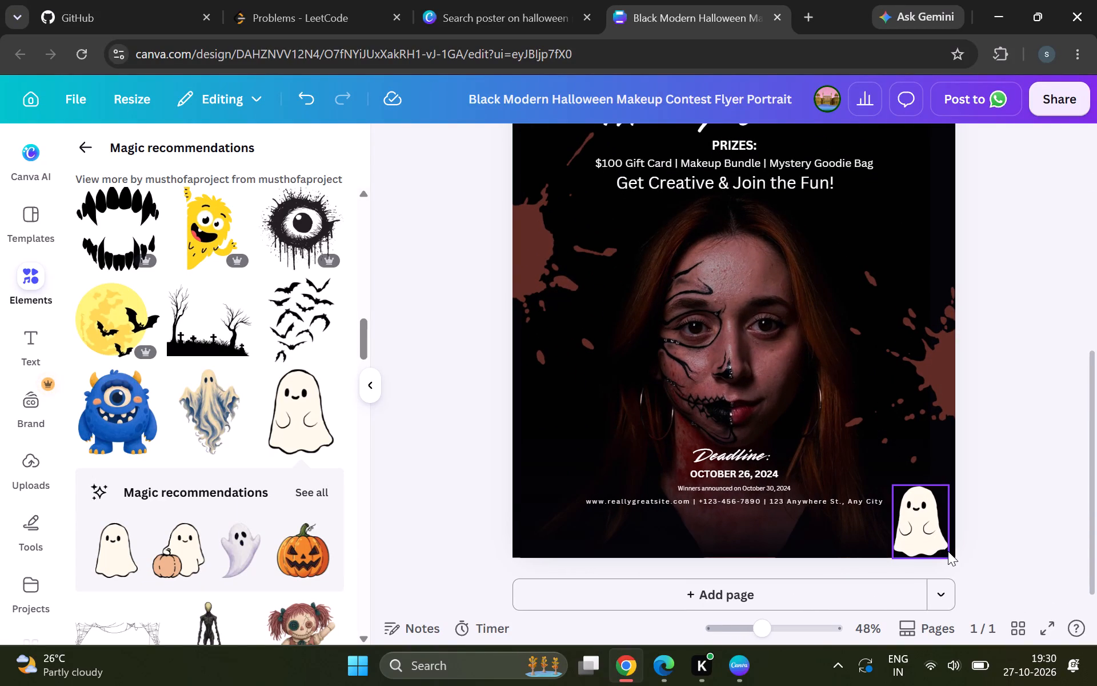
Set the white ghost's transparency to 86.
click(910, 529)
click(881, 150)
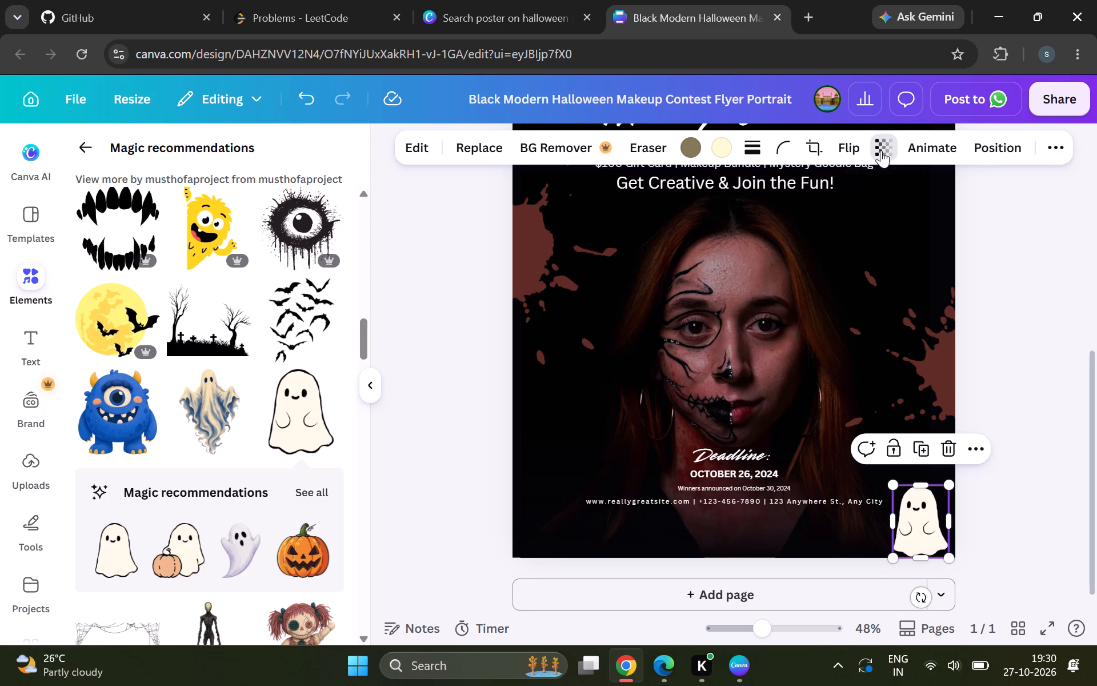
click(902, 214)
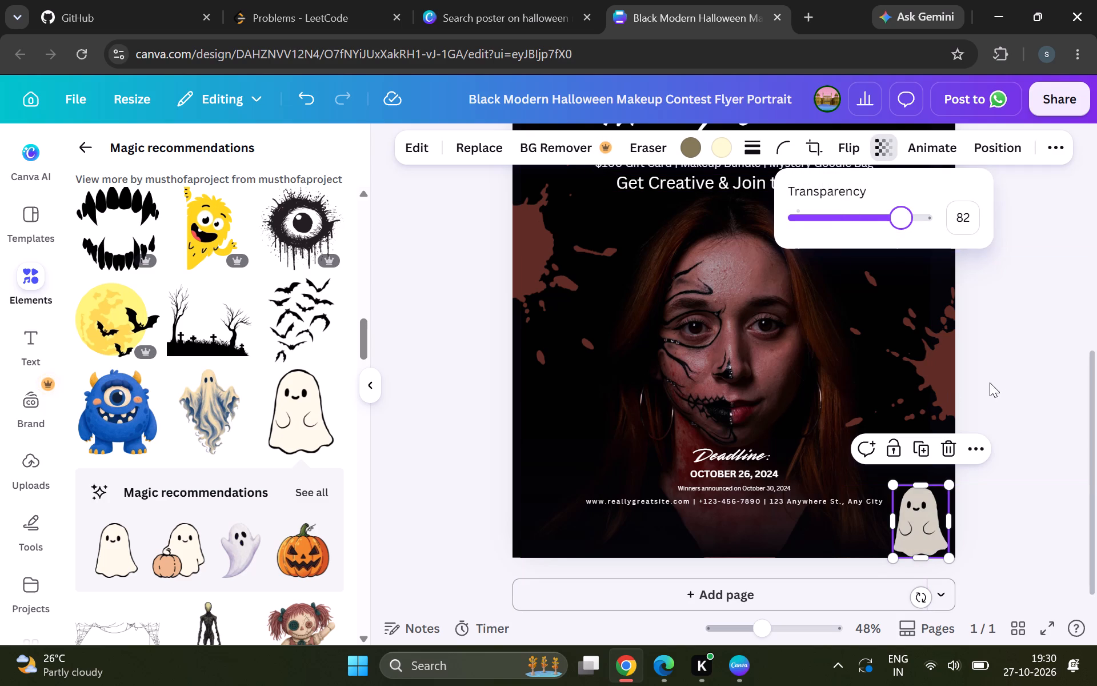
drag(899, 220, 908, 220)
Set the white ghost's transparency to 91.
drag(908, 220, 914, 223)
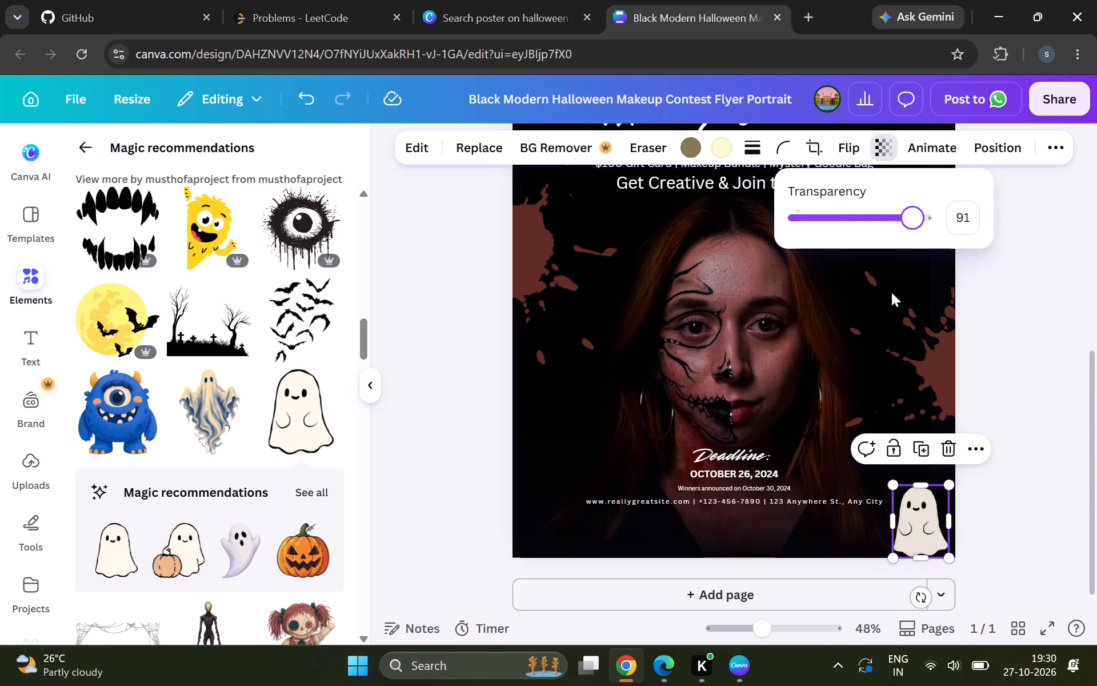
click(1015, 363)
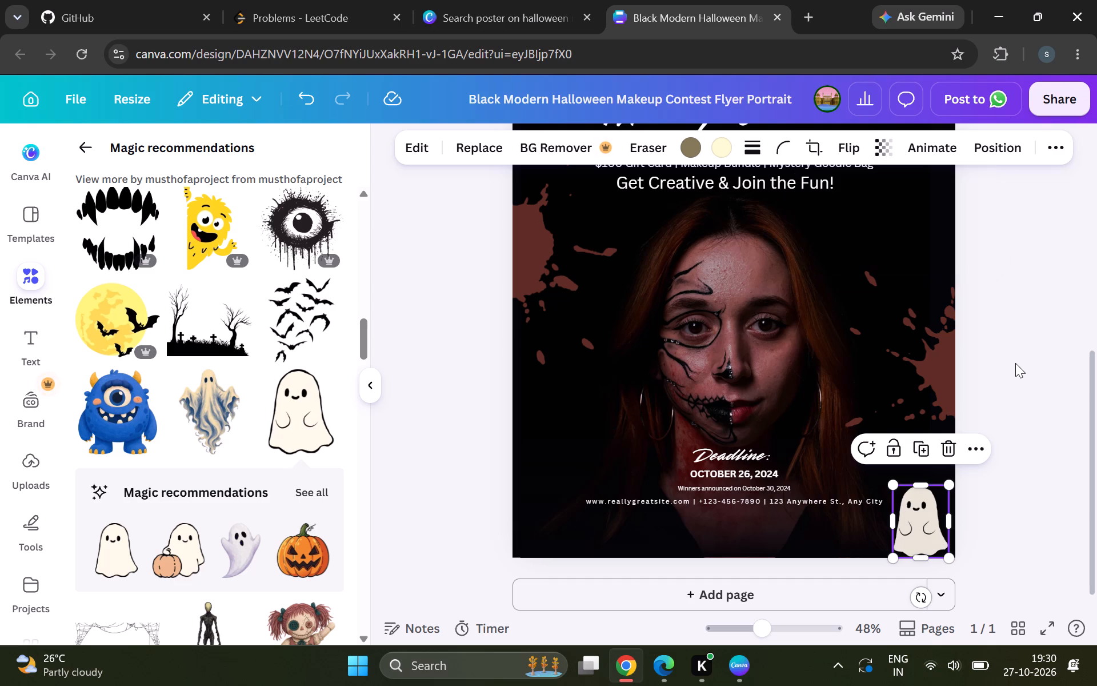
click(1015, 363)
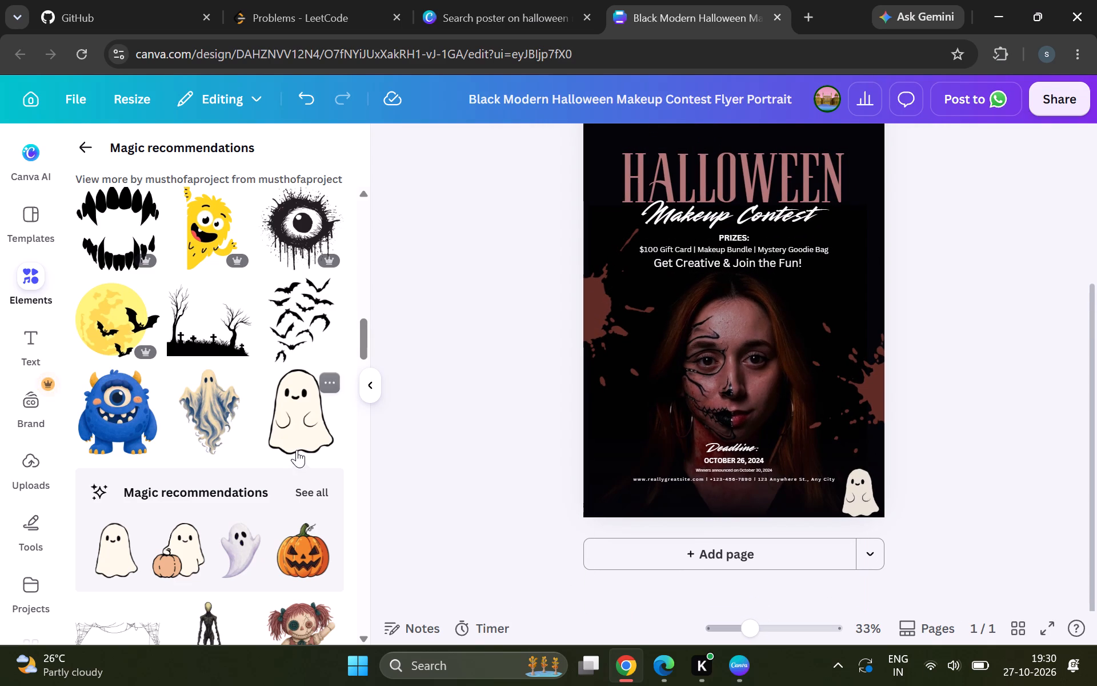
Add the corner spider web graphic from the Magic recommendations and fit it into the flyer's bottom-left corner.
scroll(297, 450, down, 8)
scroll(297, 450, up, 1)
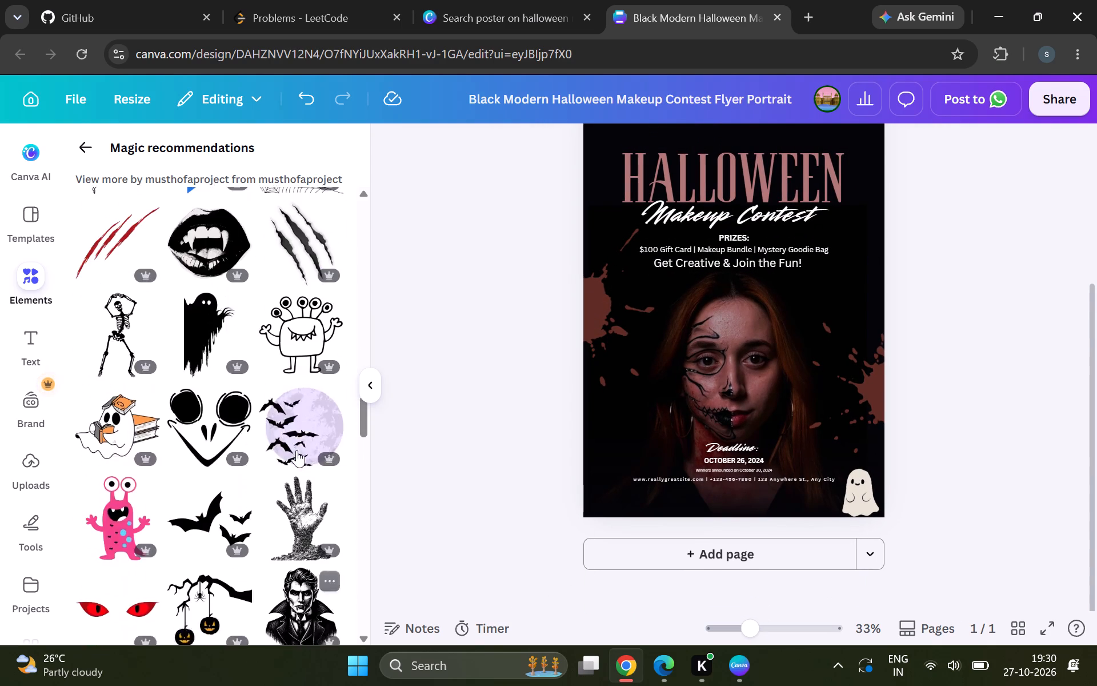
scroll(297, 450, up, 3)
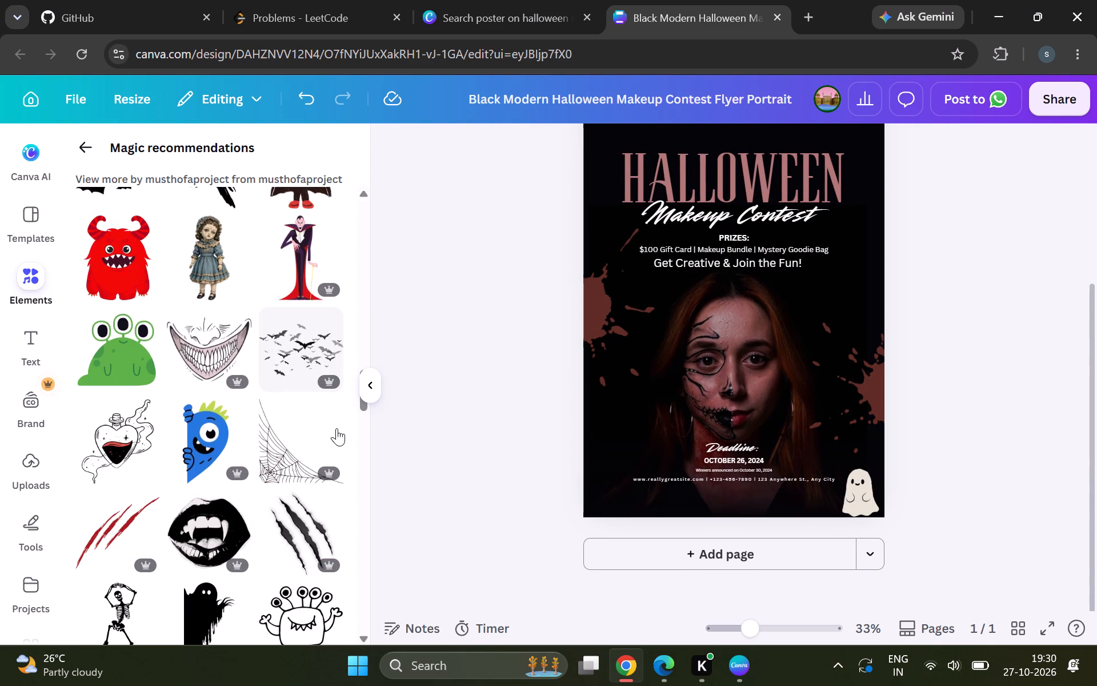
click(274, 463)
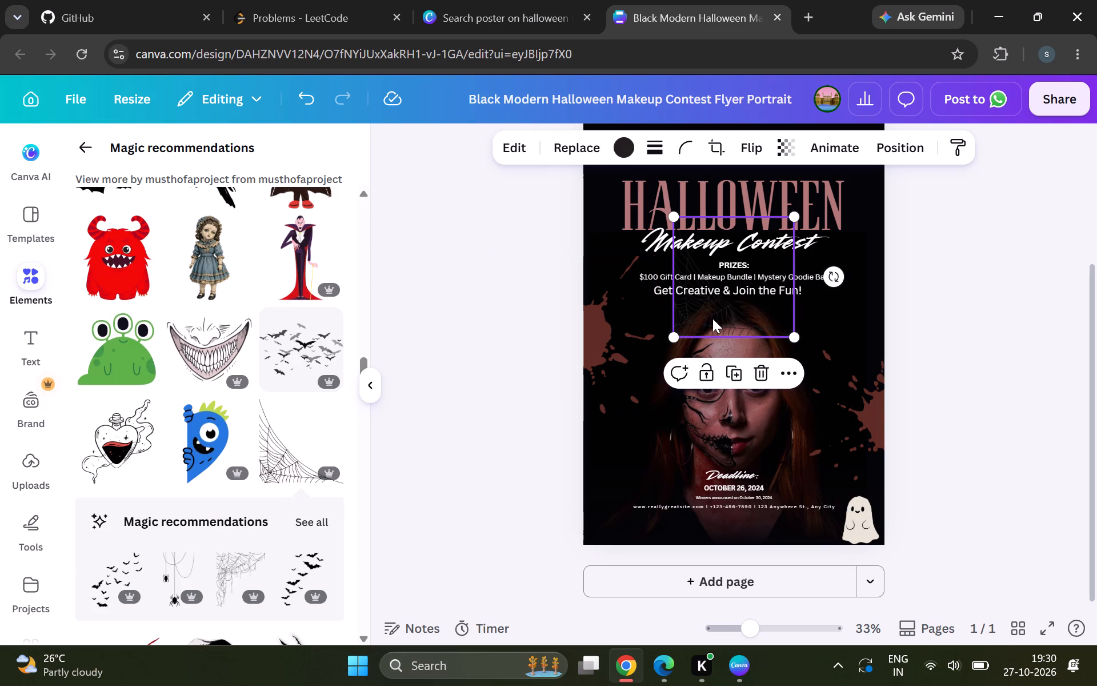
drag(718, 316, 634, 519)
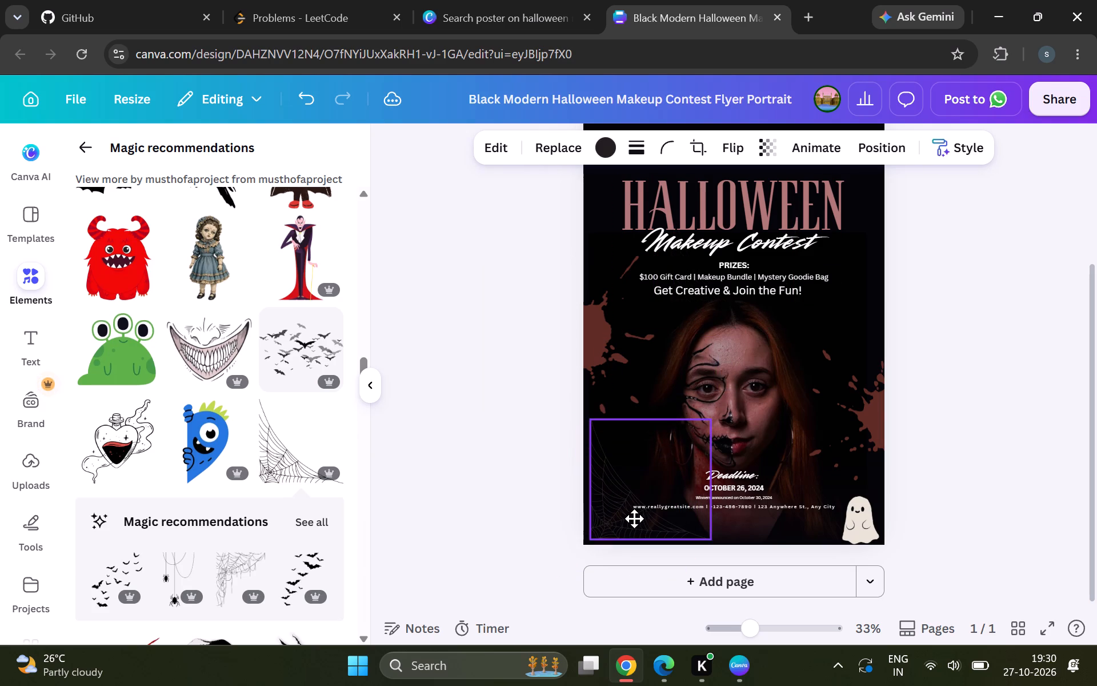
drag(634, 519, 627, 524)
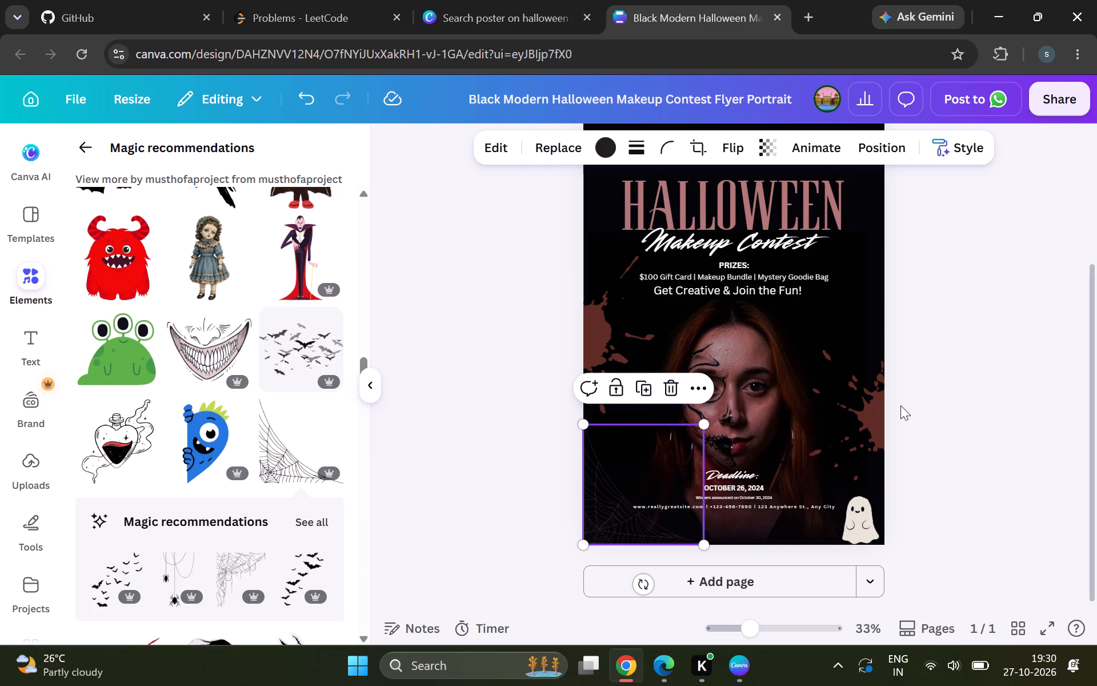
scroll(900, 405, up, 1)
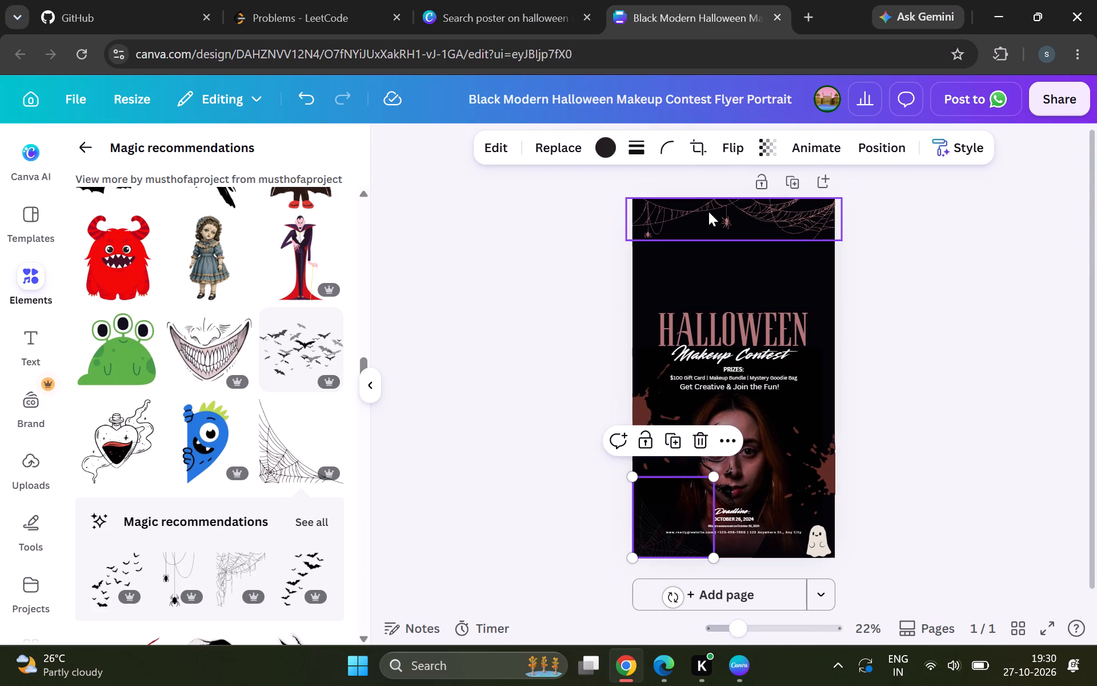
click(611, 149)
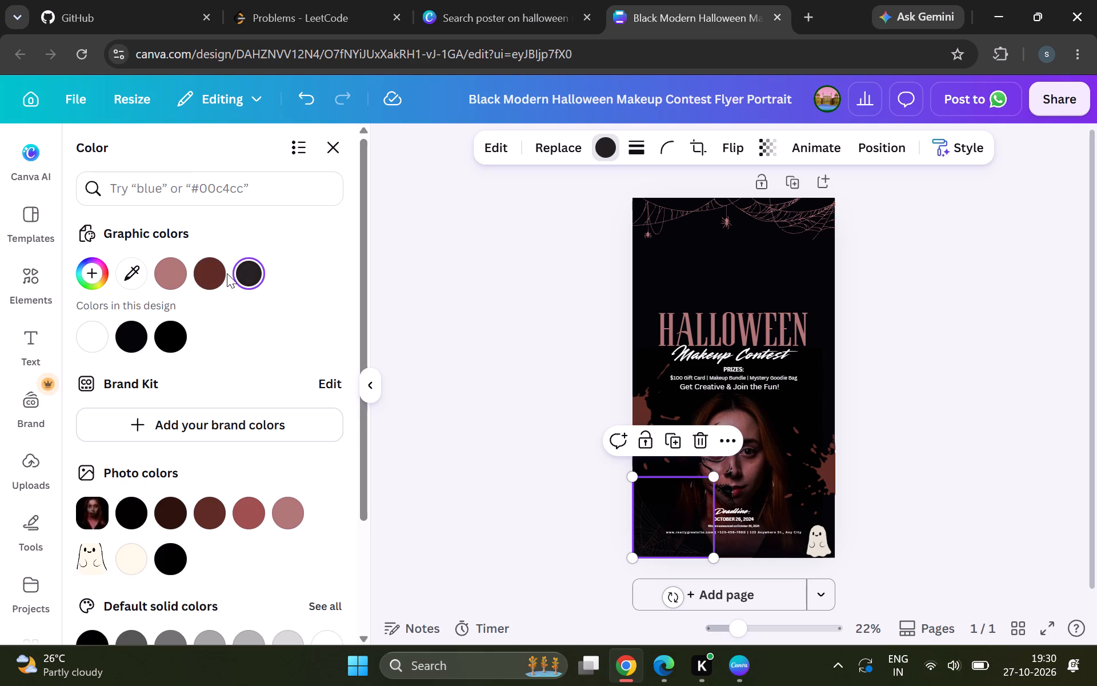
click(199, 279)
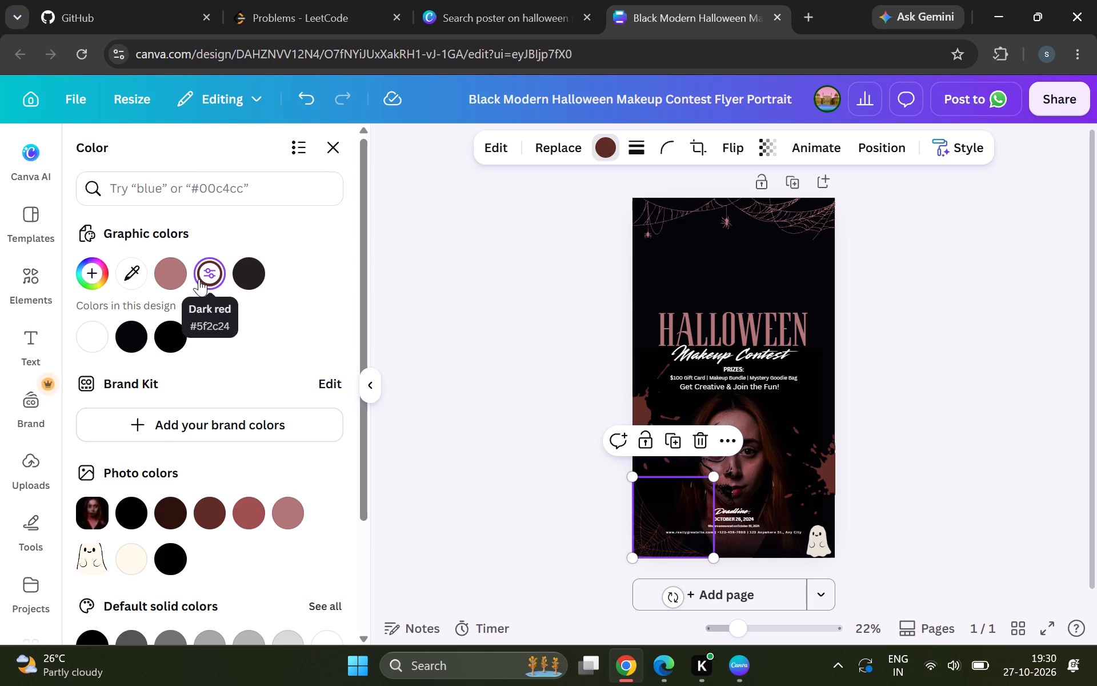
click(433, 327)
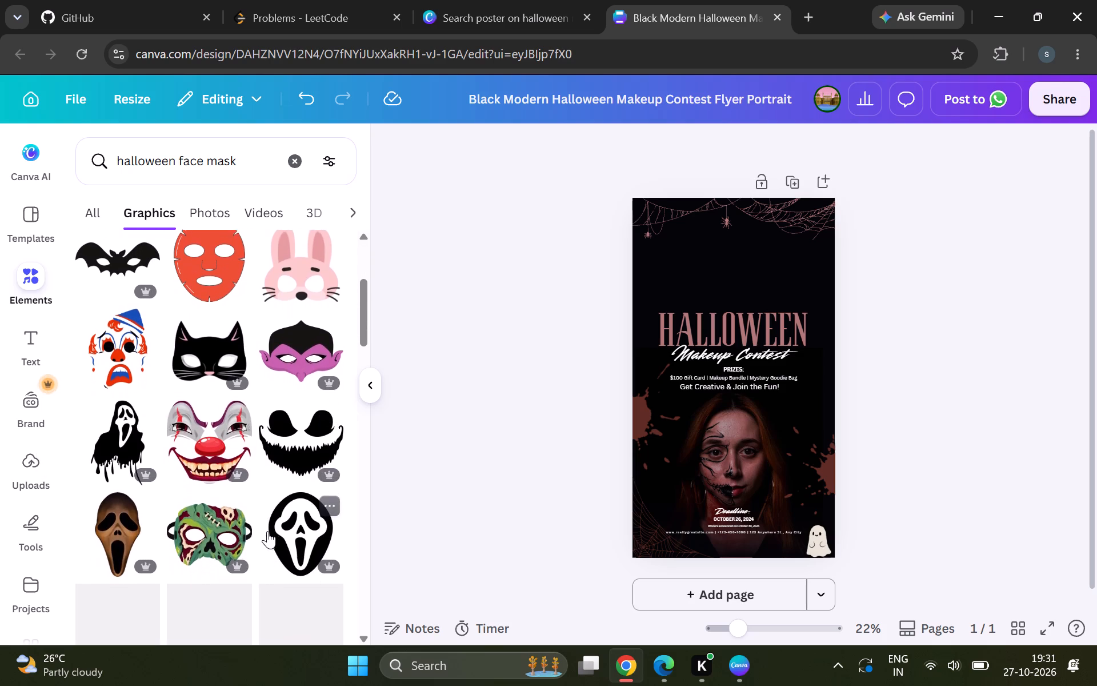
scroll(267, 531, down, 3)
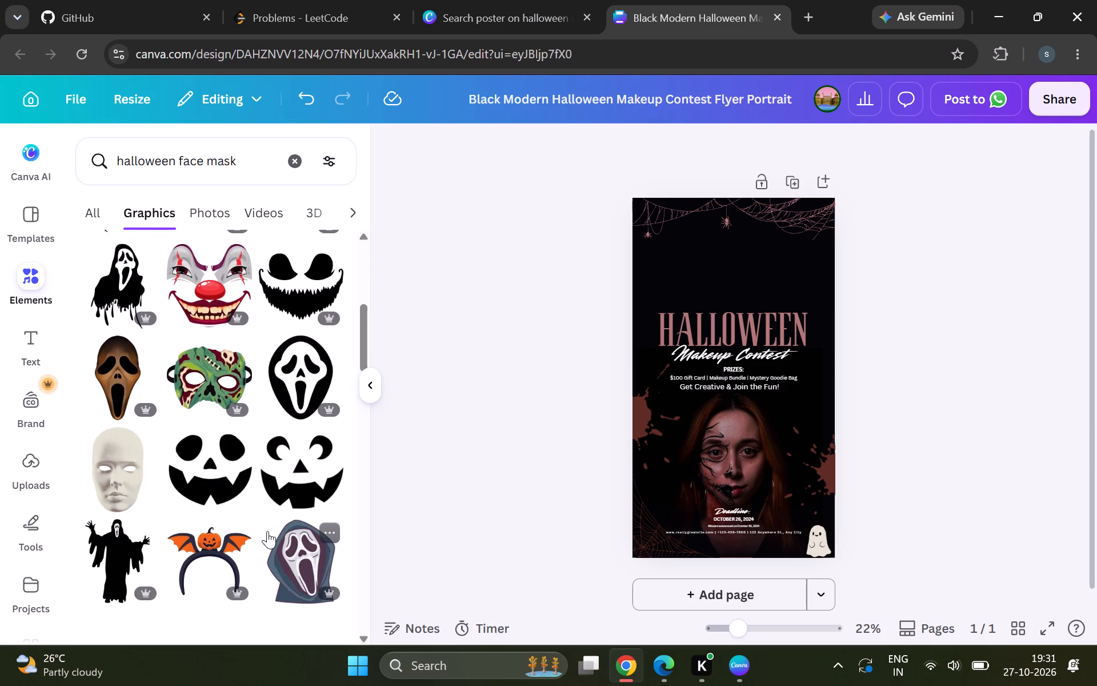
scroll(267, 531, down, 1)
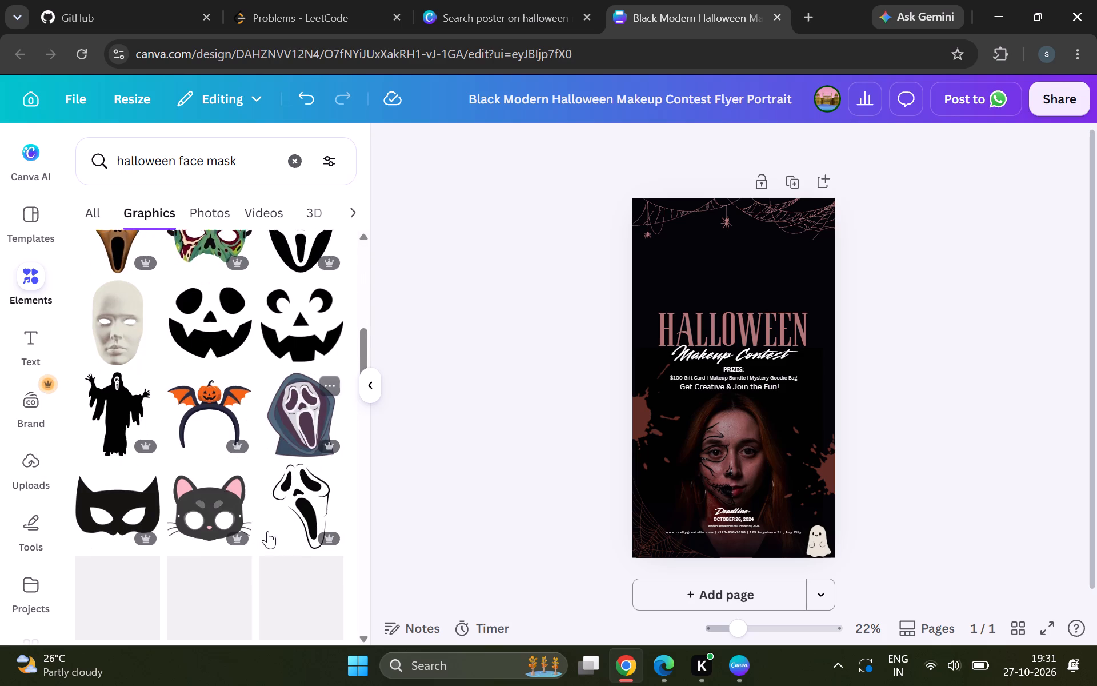
scroll(267, 531, down, 1)
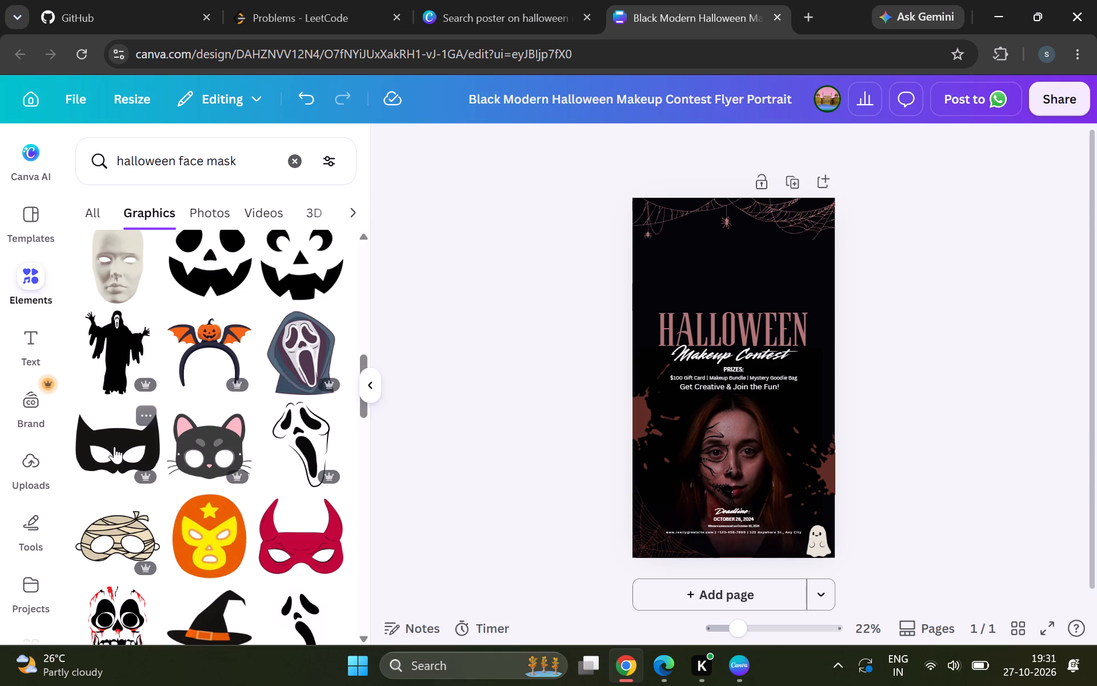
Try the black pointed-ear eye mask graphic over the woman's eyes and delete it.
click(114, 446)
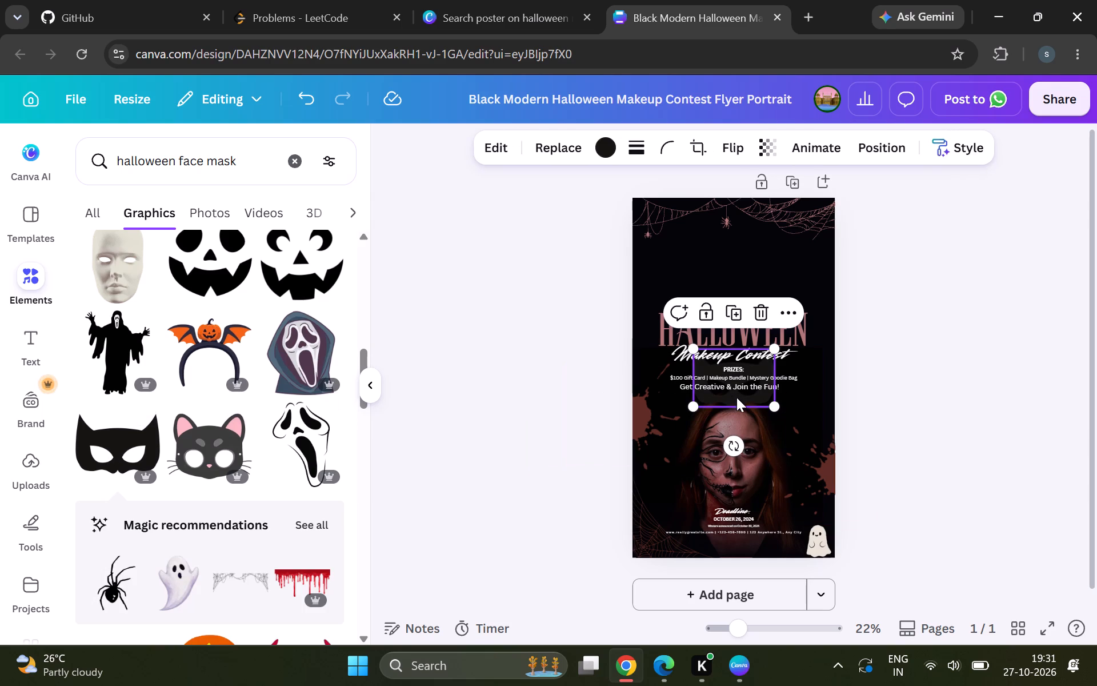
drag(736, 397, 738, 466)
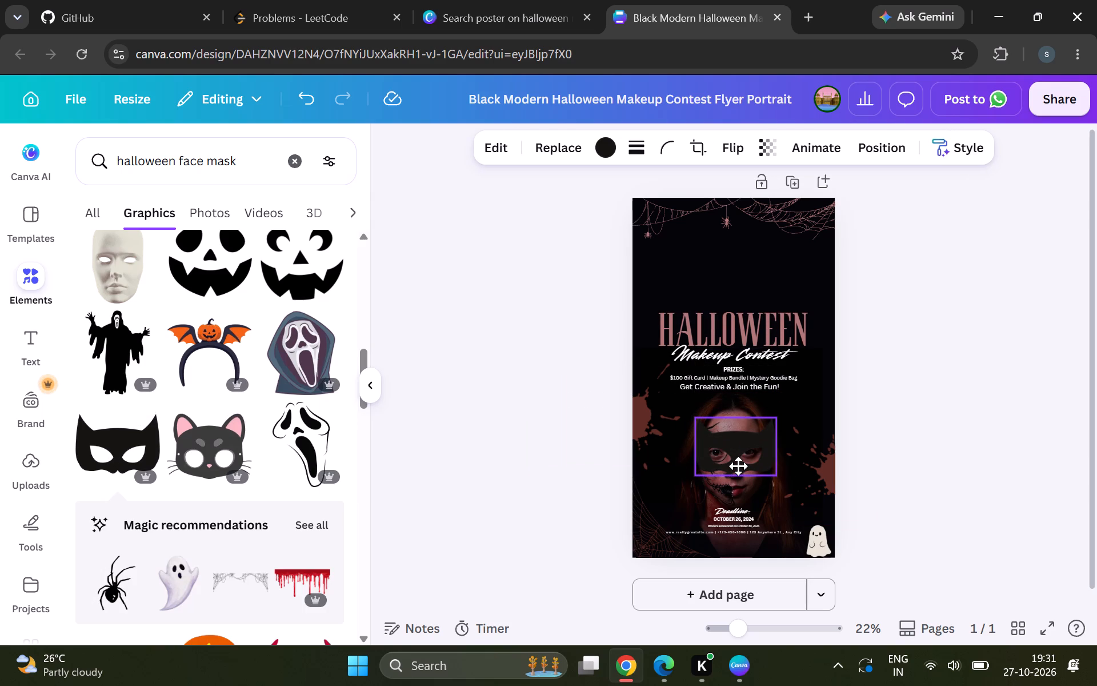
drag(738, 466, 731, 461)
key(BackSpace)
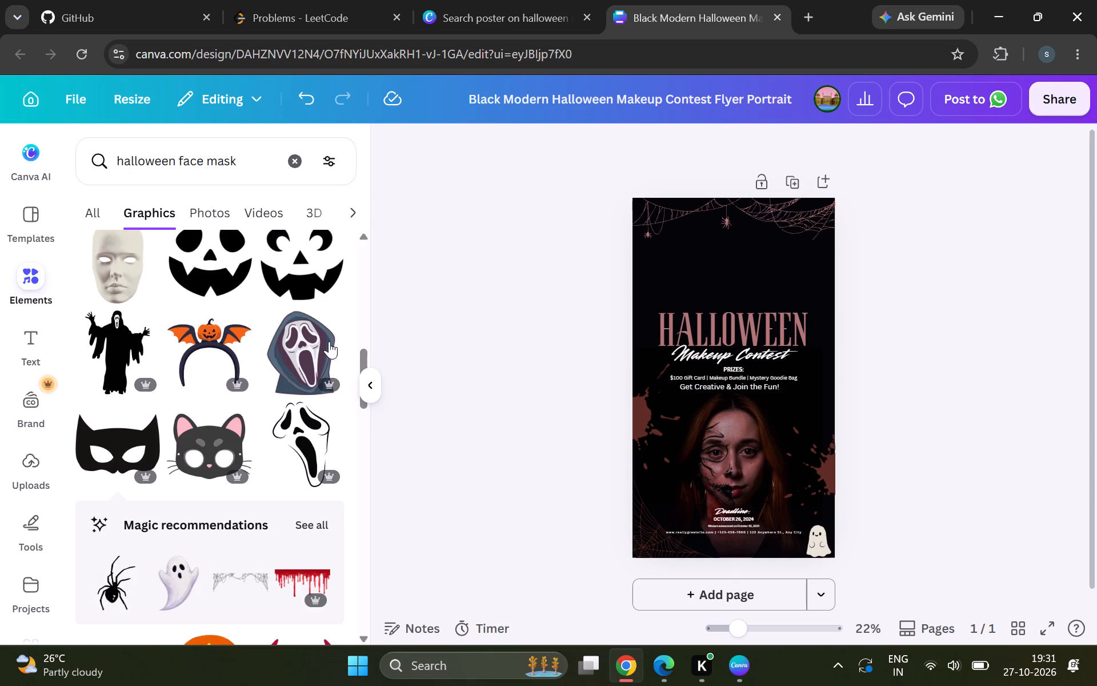
Look through the halloween face mask graphics for a mask that suits the woman's face on the flyer.
scroll(151, 469, down, 5)
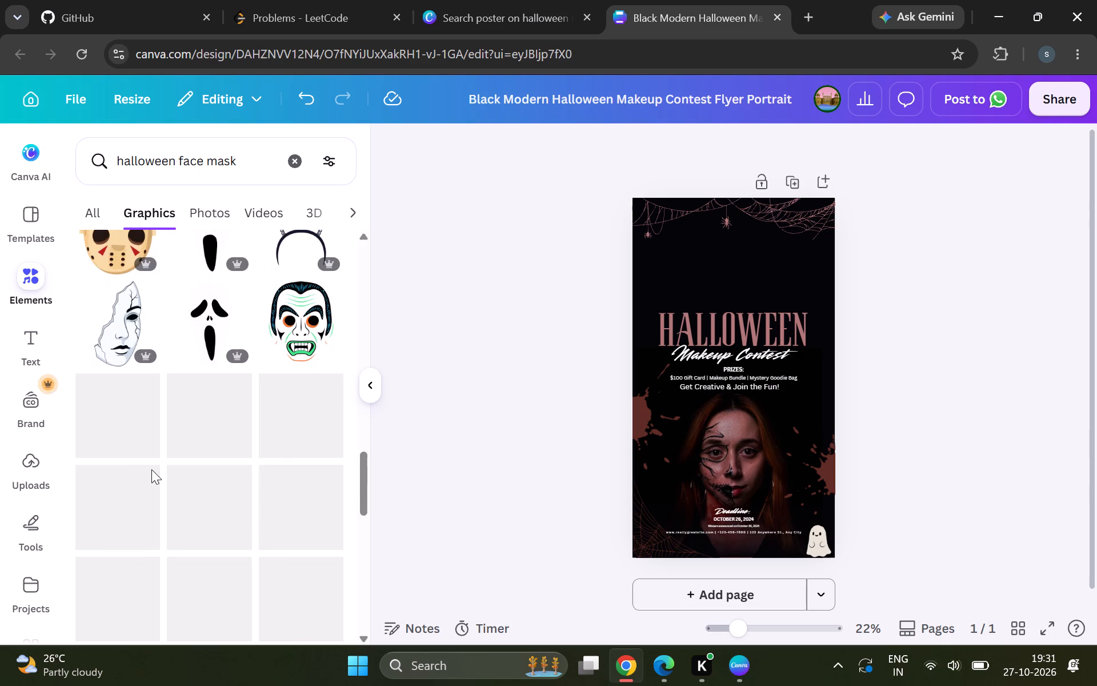
scroll(151, 469, down, 2)
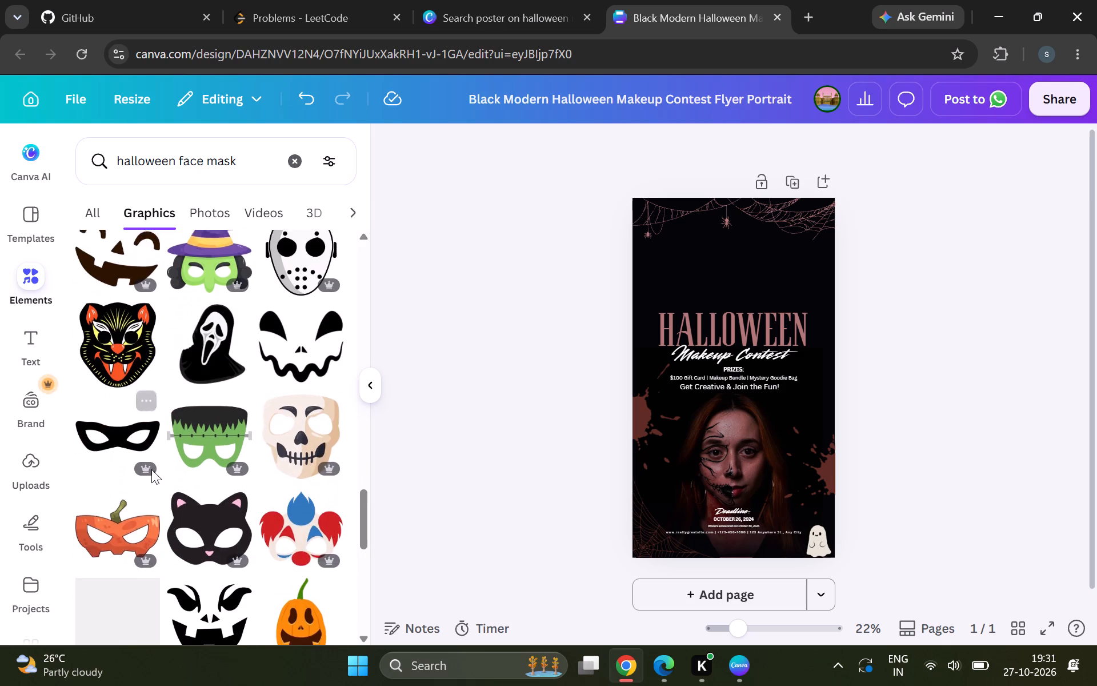
scroll(151, 469, down, 4)
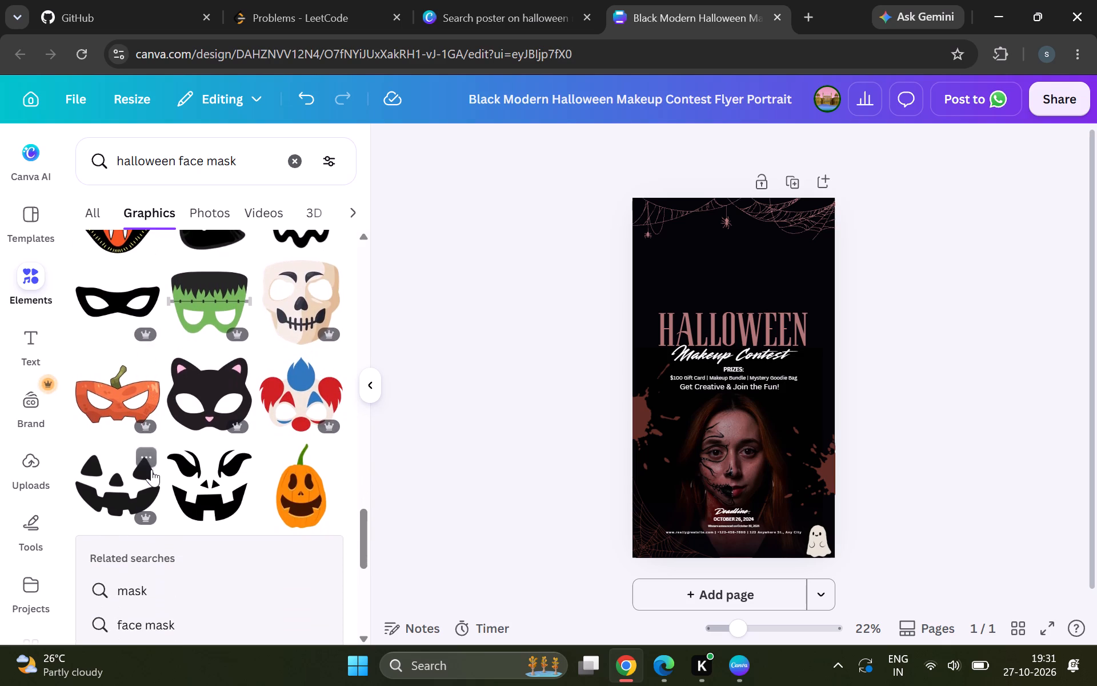
scroll(151, 469, down, 5)
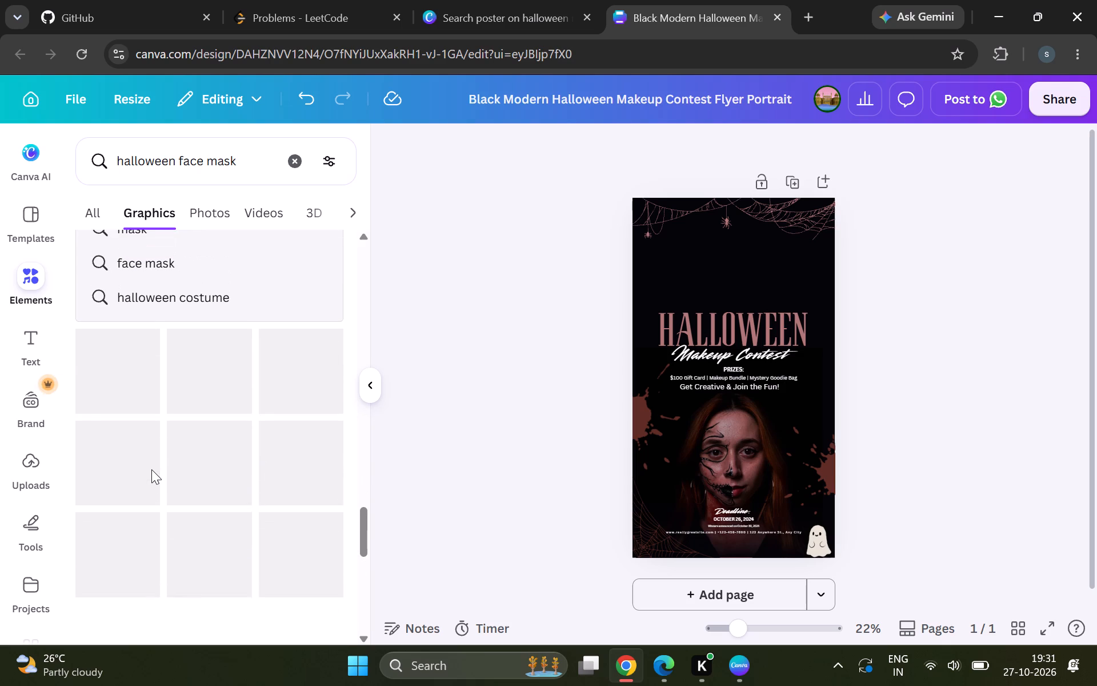
scroll(151, 469, down, 2)
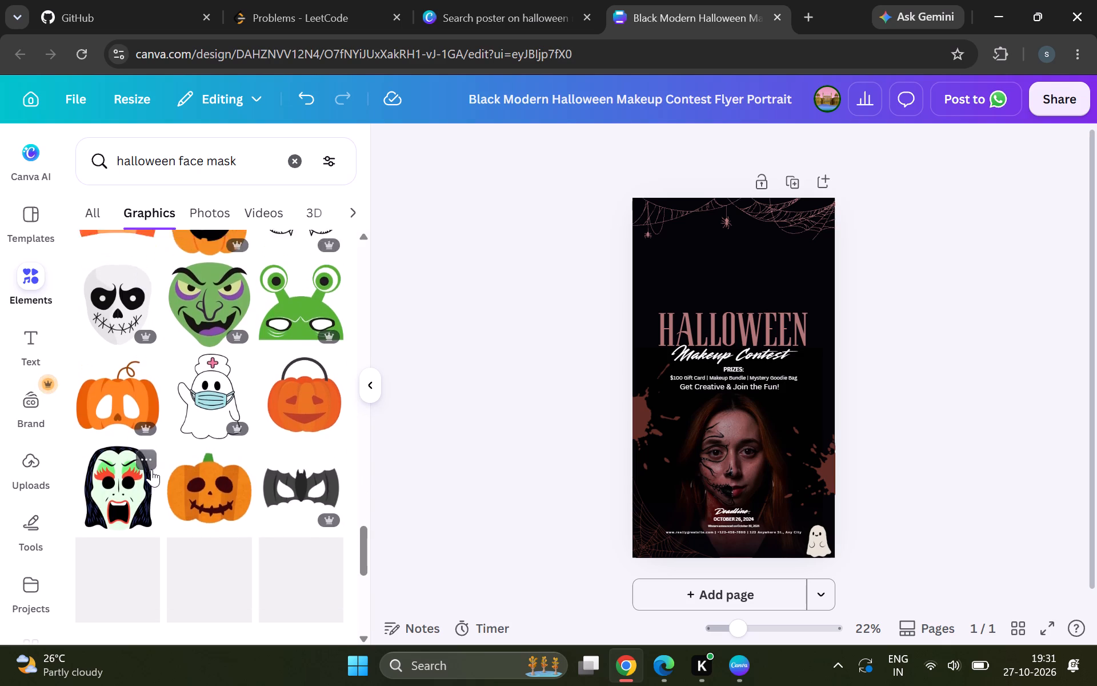
scroll(151, 469, down, 2)
scroll(151, 469, up, 1)
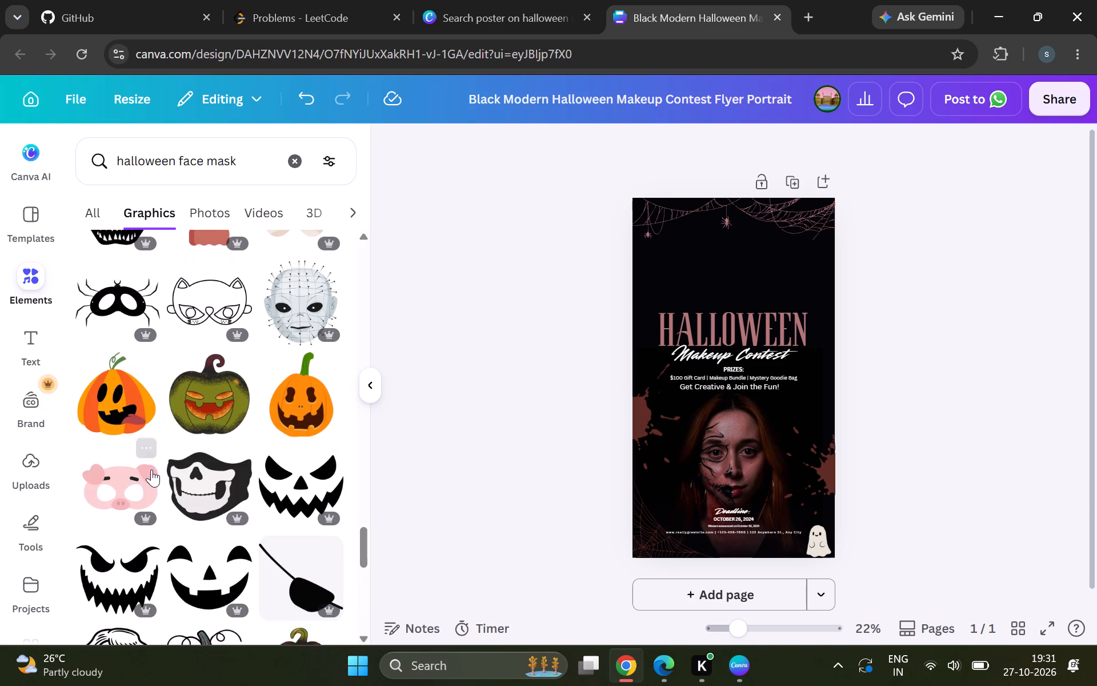
scroll(151, 469, up, 4)
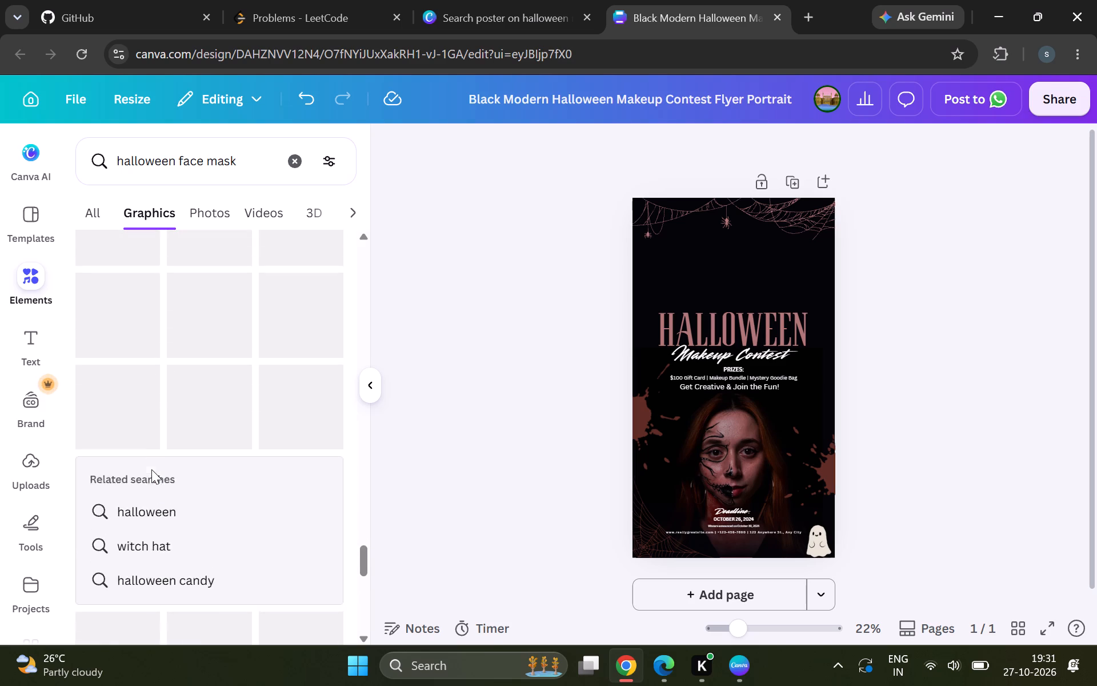
scroll(151, 469, up, 6)
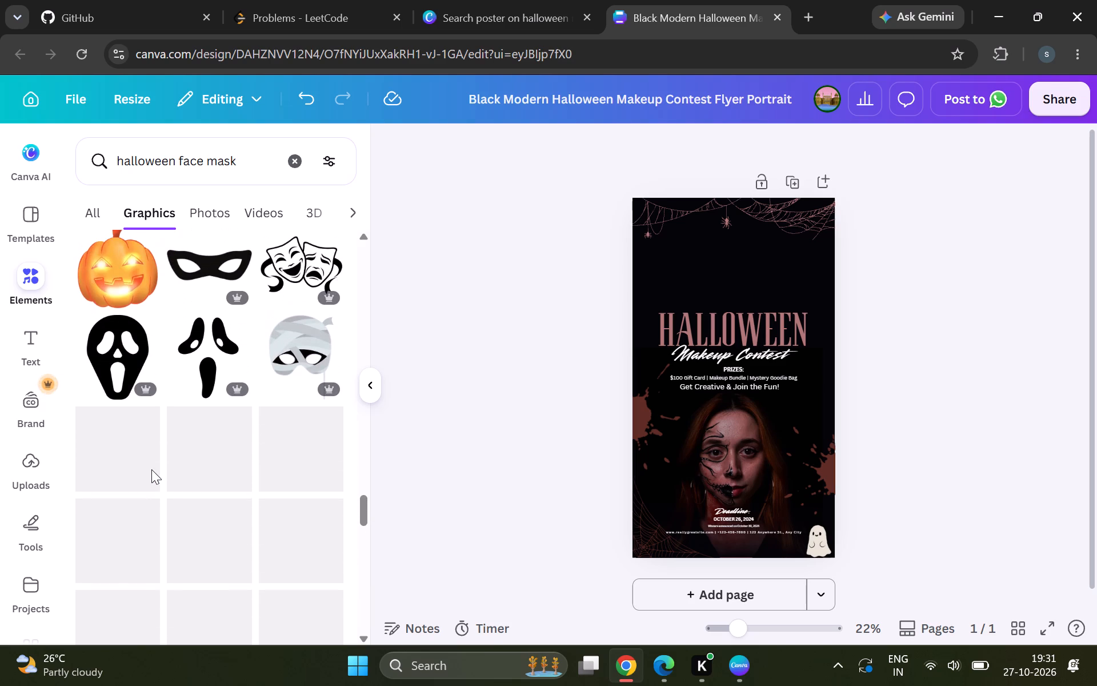
scroll(151, 469, up, 1)
scroll(151, 469, down, 1)
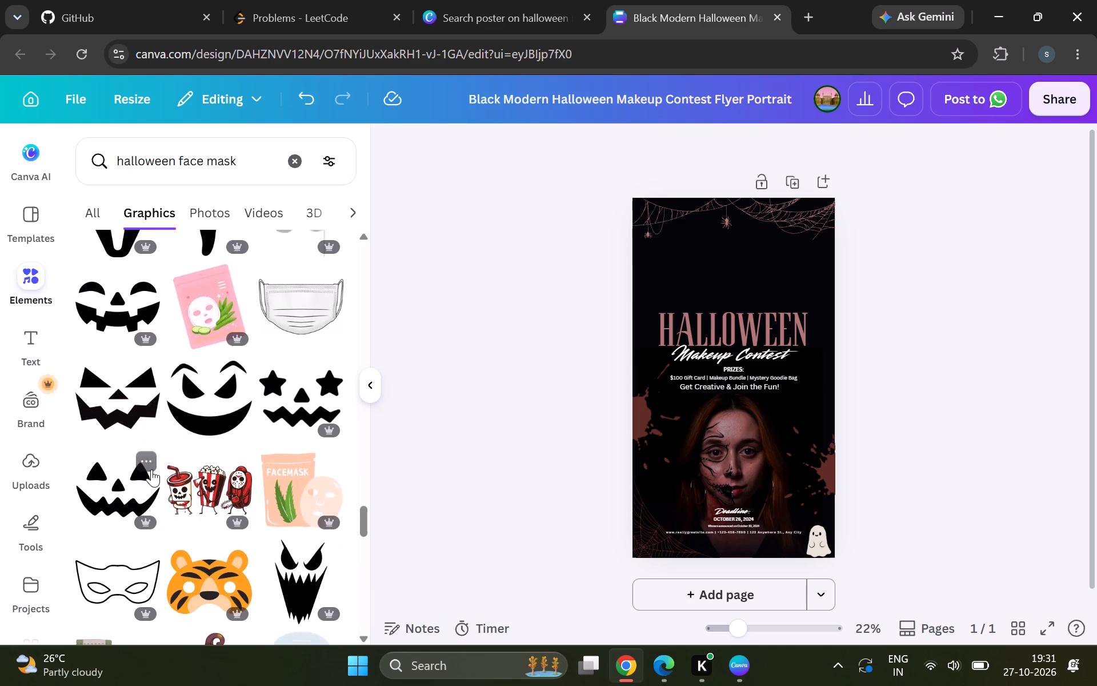
scroll(151, 469, down, 2)
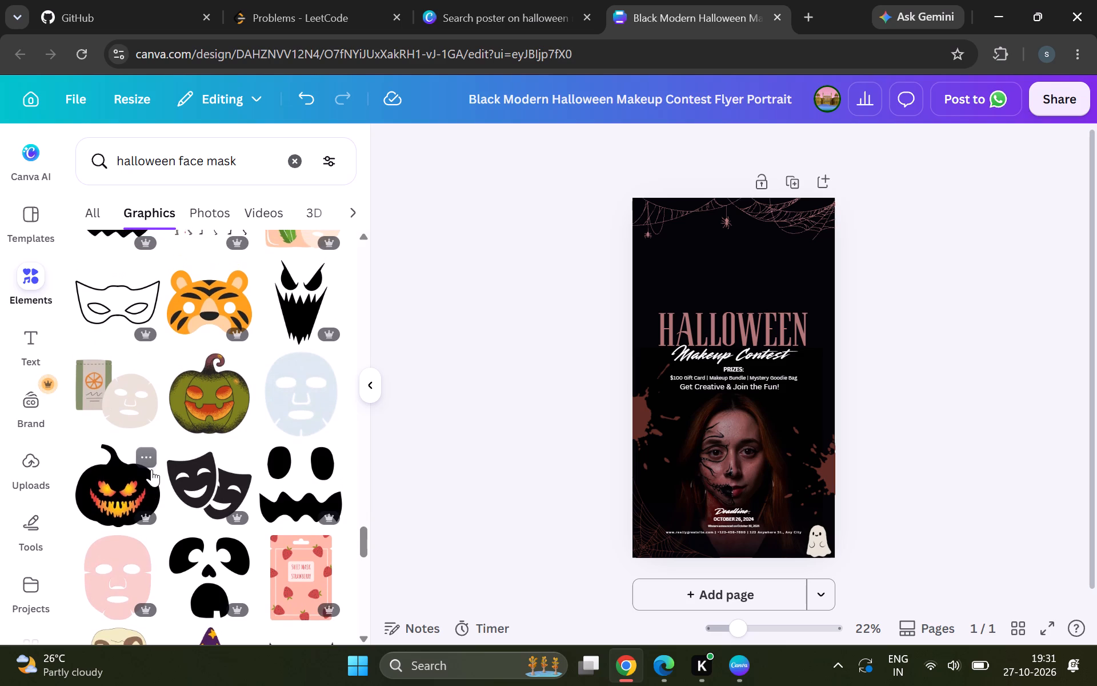
scroll(151, 469, down, 2)
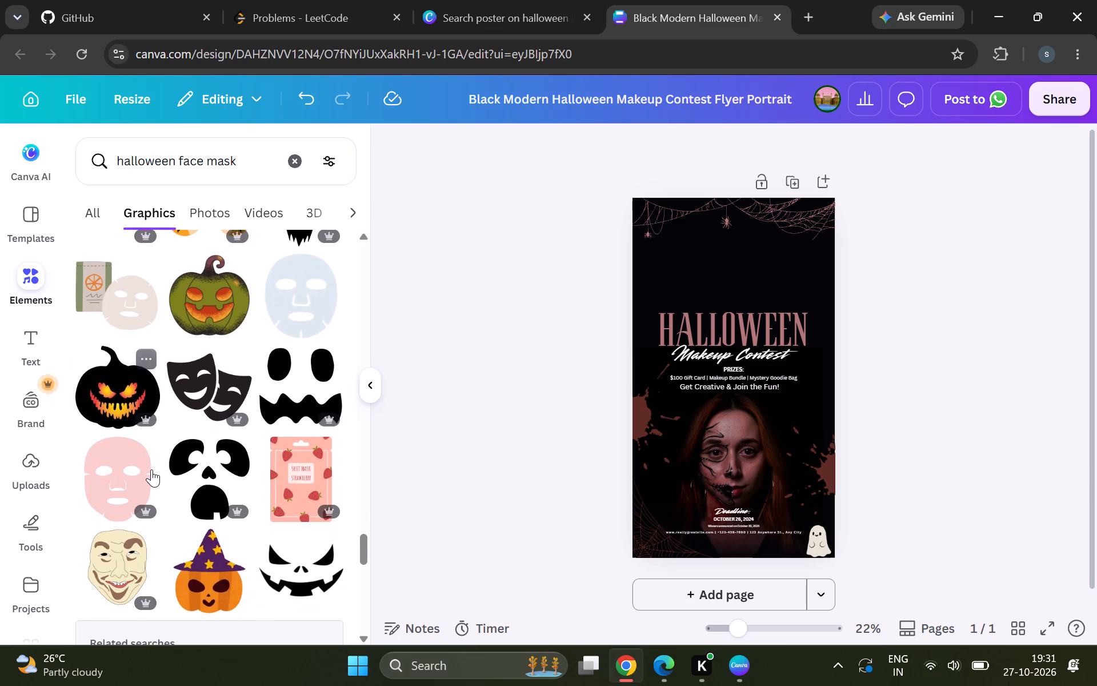
scroll(151, 469, down, 3)
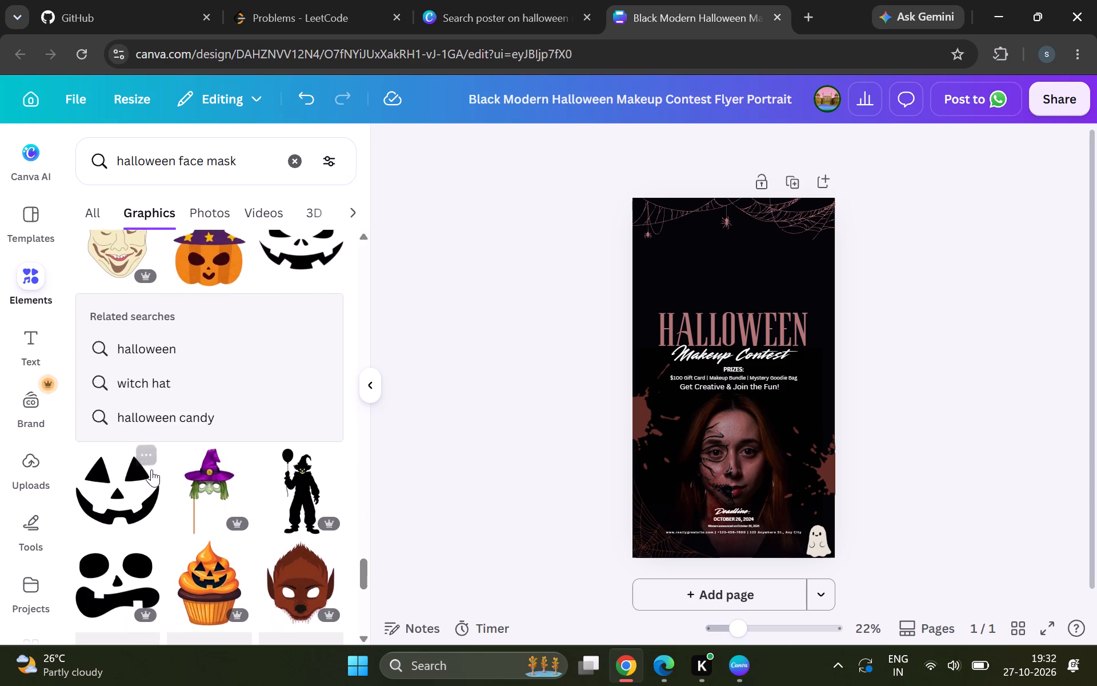
scroll(151, 469, down, 2)
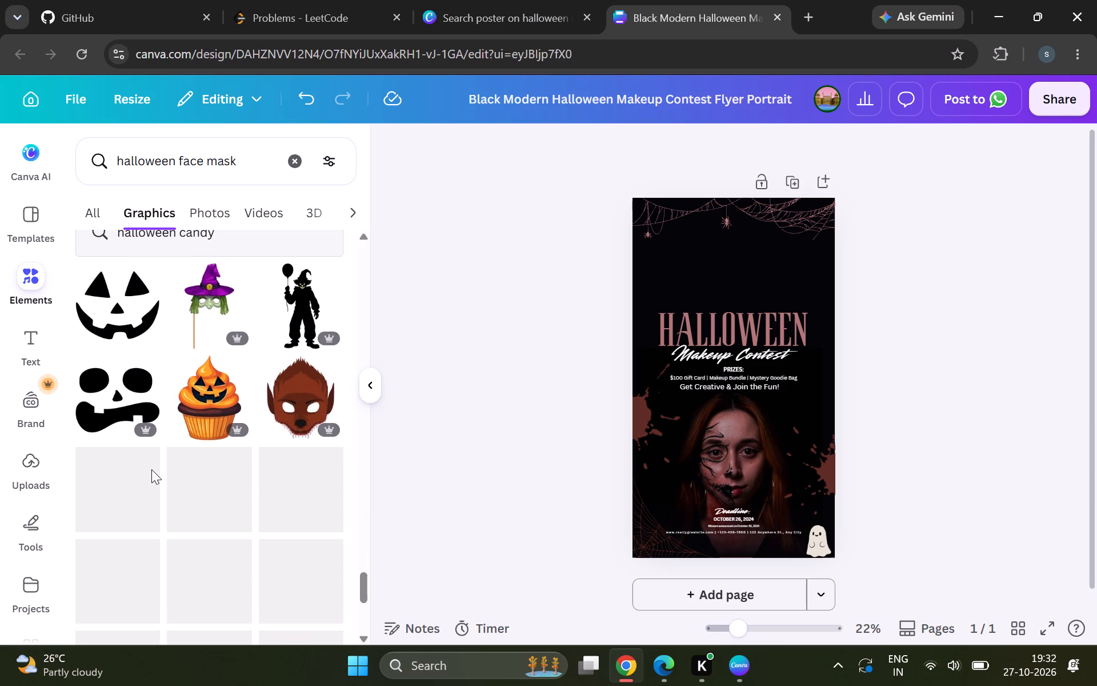
scroll(151, 469, up, 16)
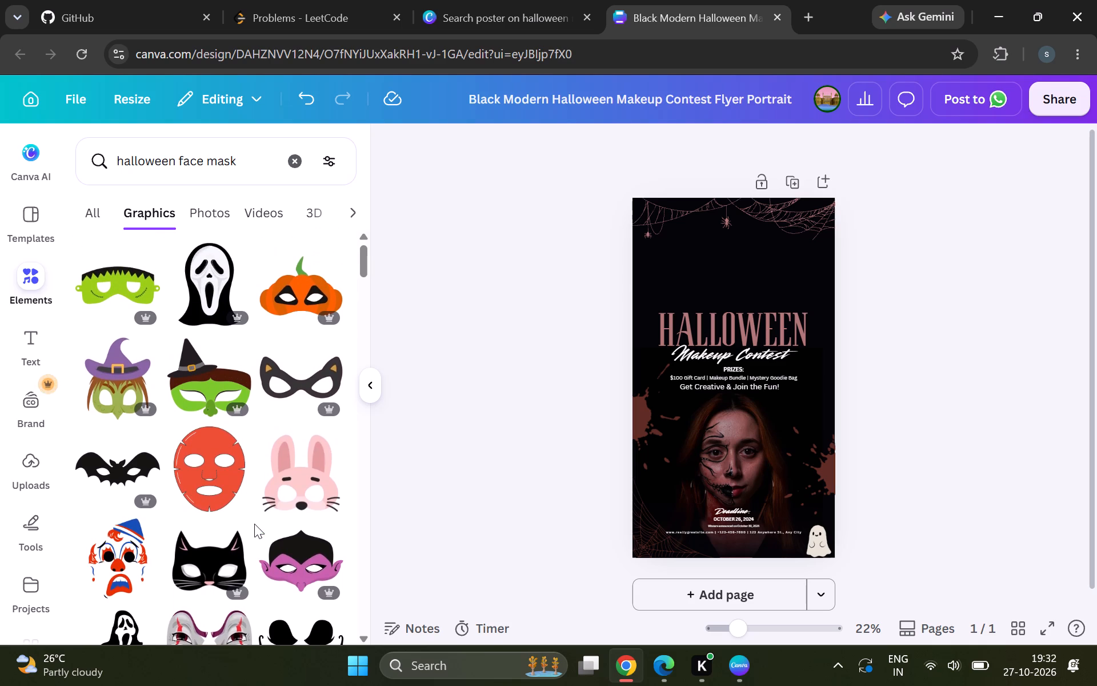
Add the black bat-shaped eye mask graphic and place it over the woman's eyes.
click(108, 485)
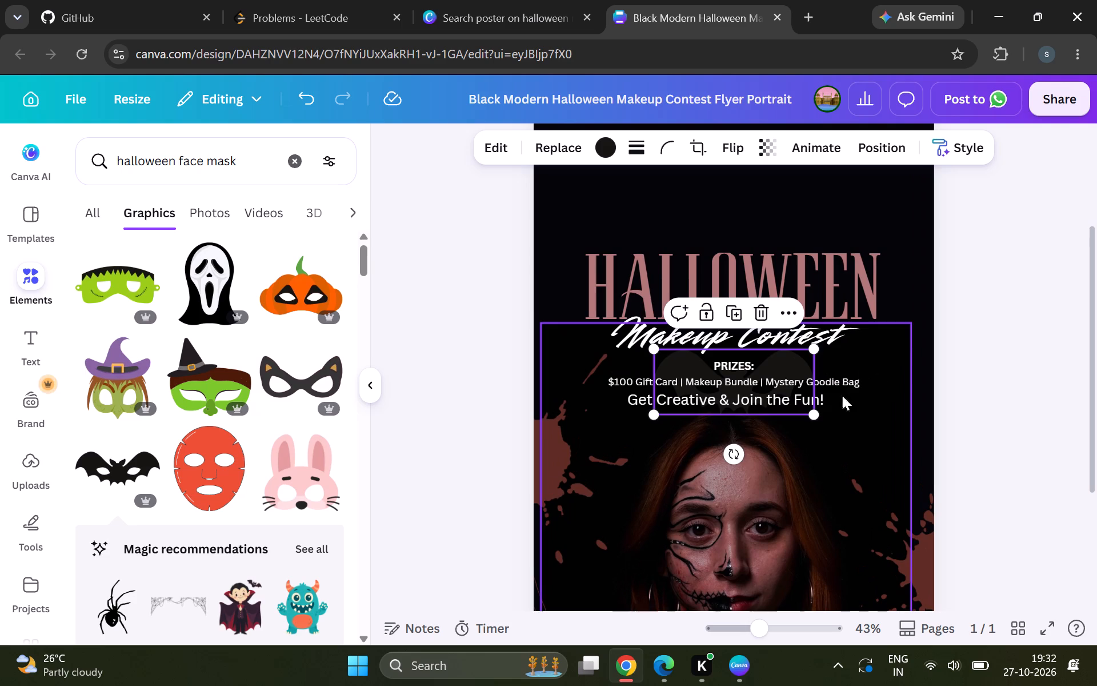
scroll(820, 410, down, 1)
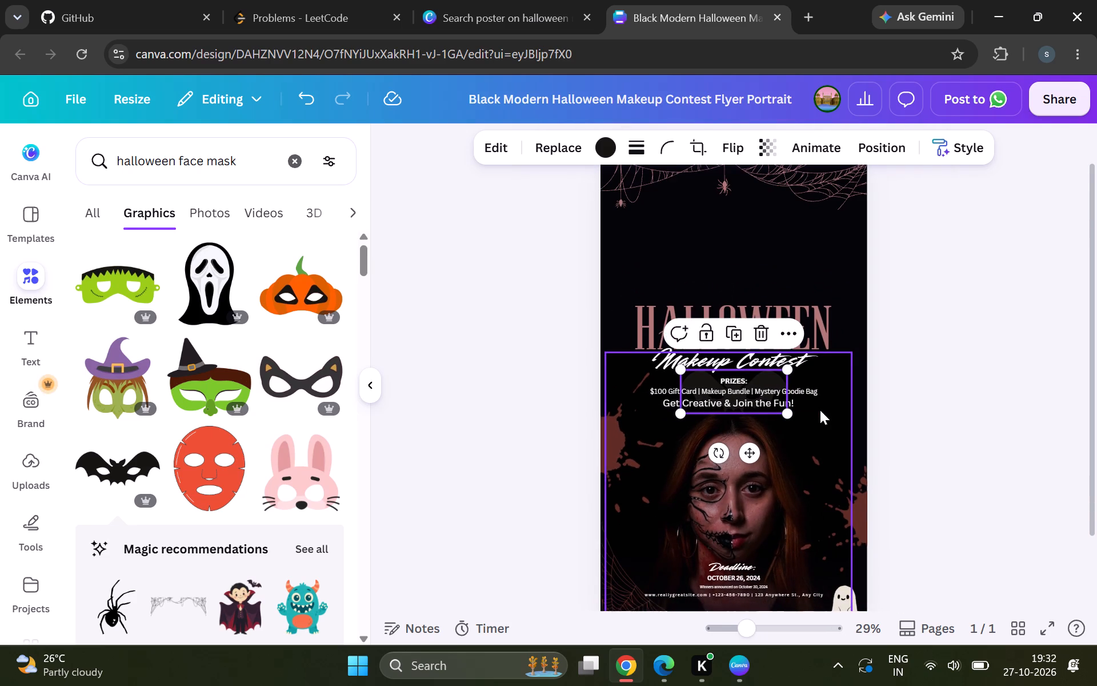
scroll(820, 410, down, 1)
drag(769, 361, 764, 405)
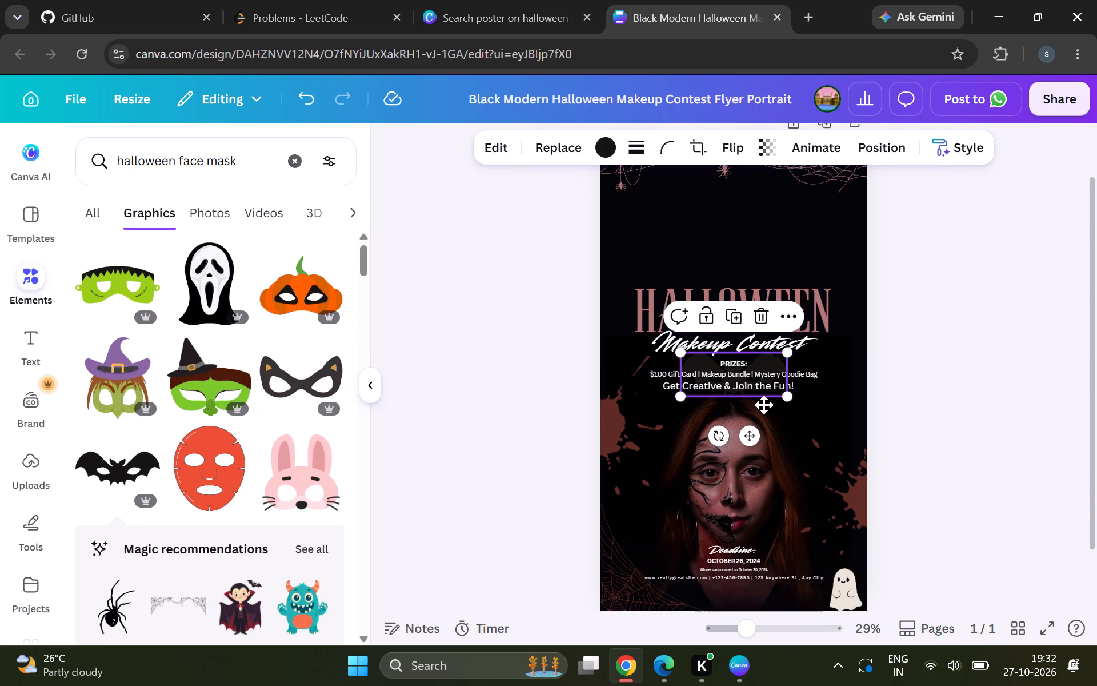
drag(764, 405, 769, 454)
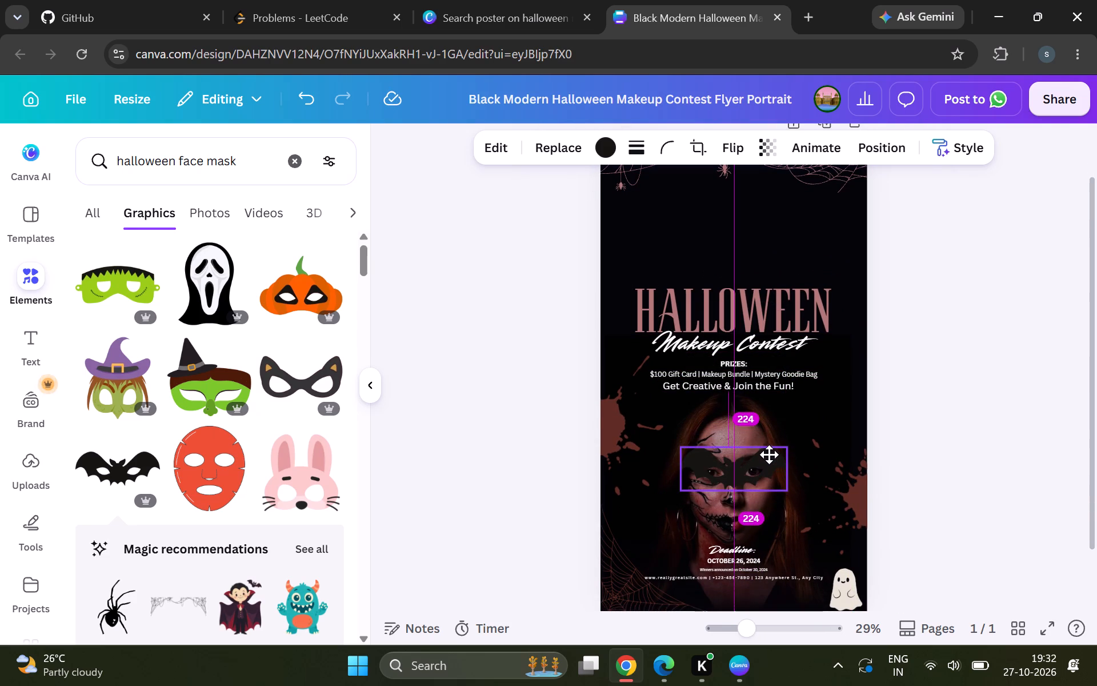
drag(769, 454, 766, 454)
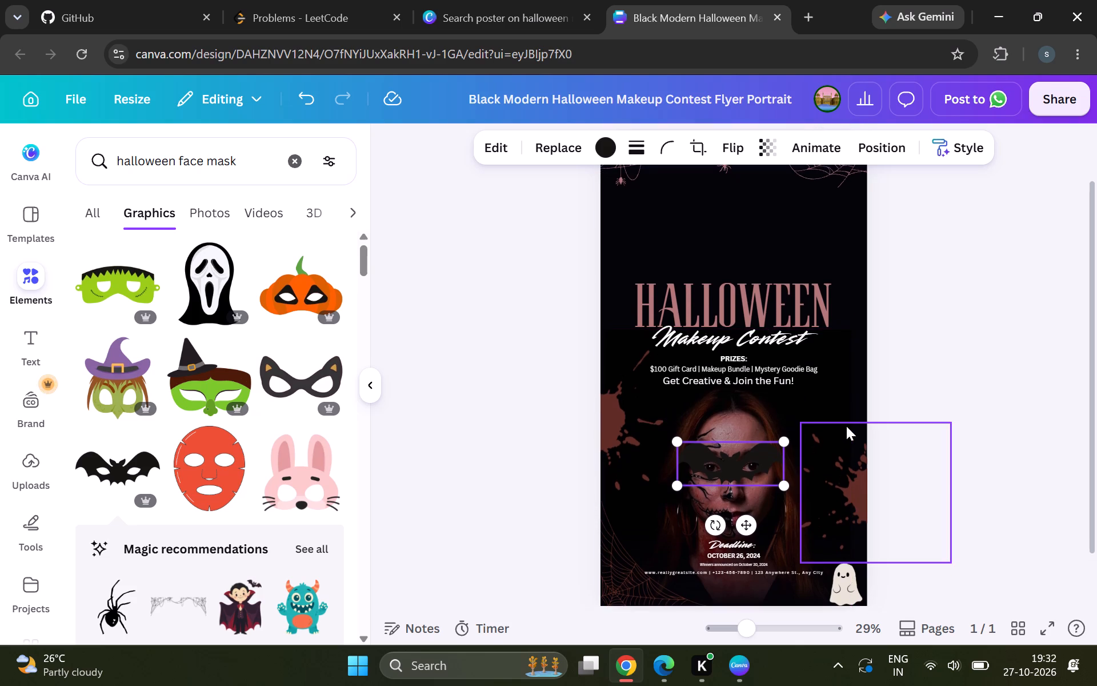
Recolour the bat mask with the eyedropper, sampling the black of the dark area beside the woman's head.
scroll(846, 426, down, 1)
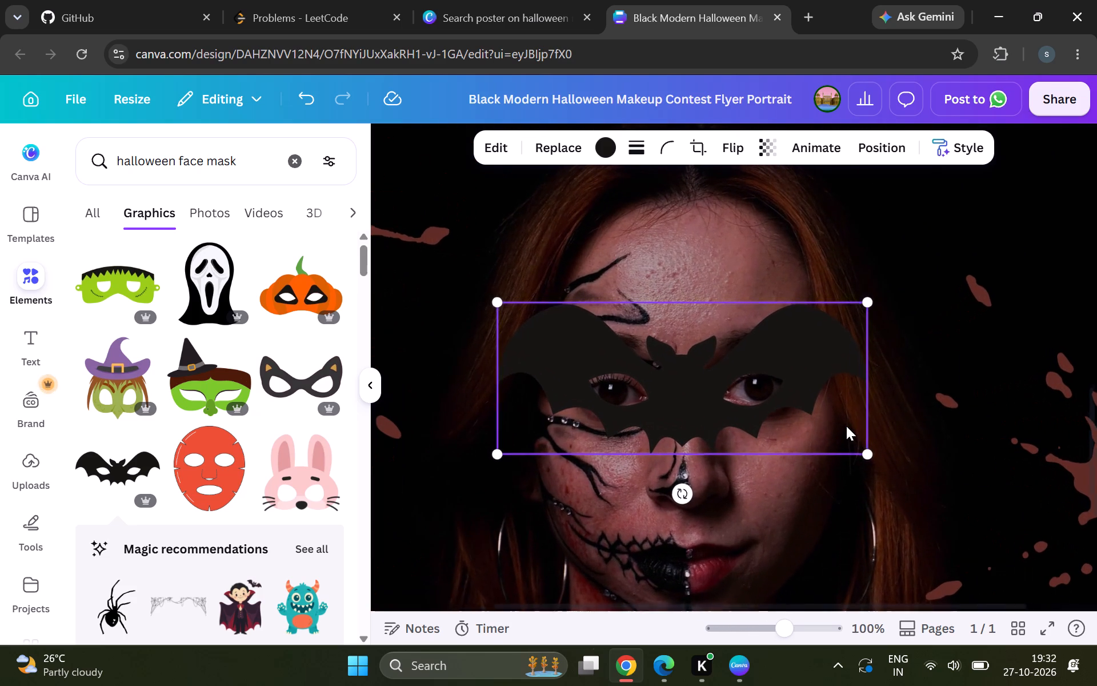
click(602, 146)
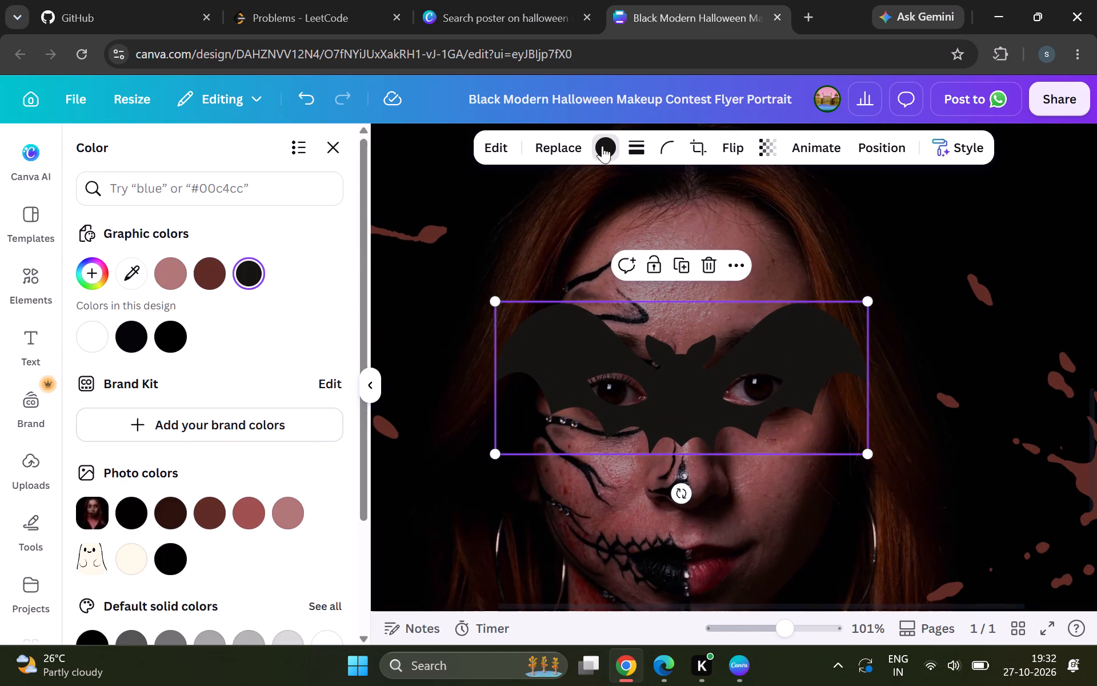
click(126, 269)
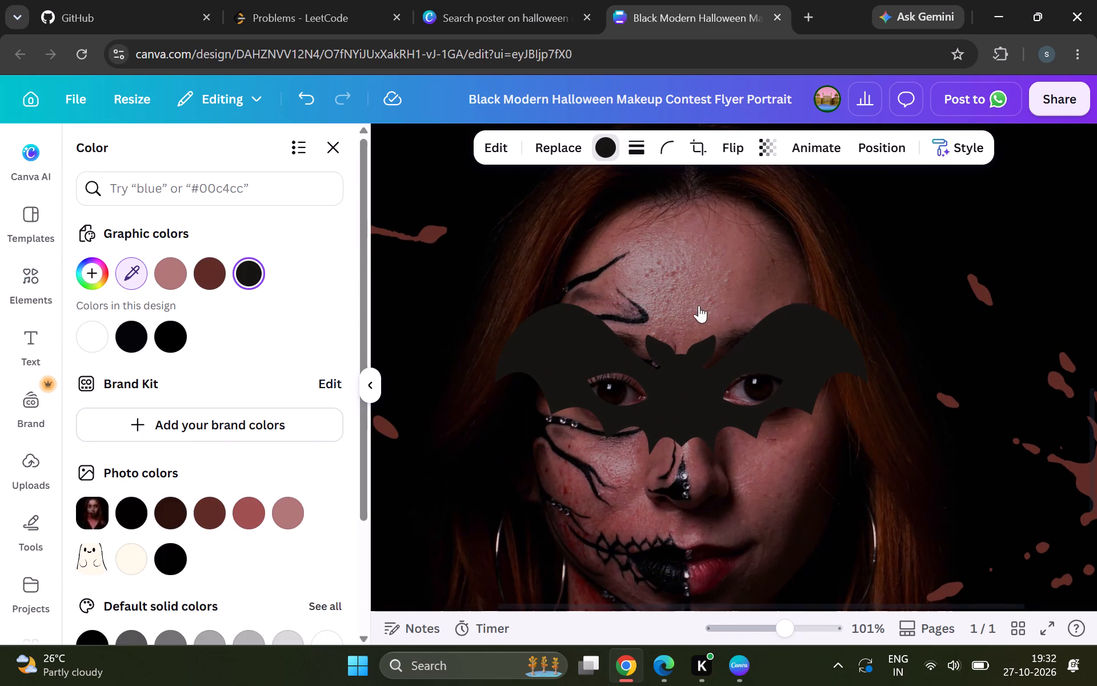
click(908, 214)
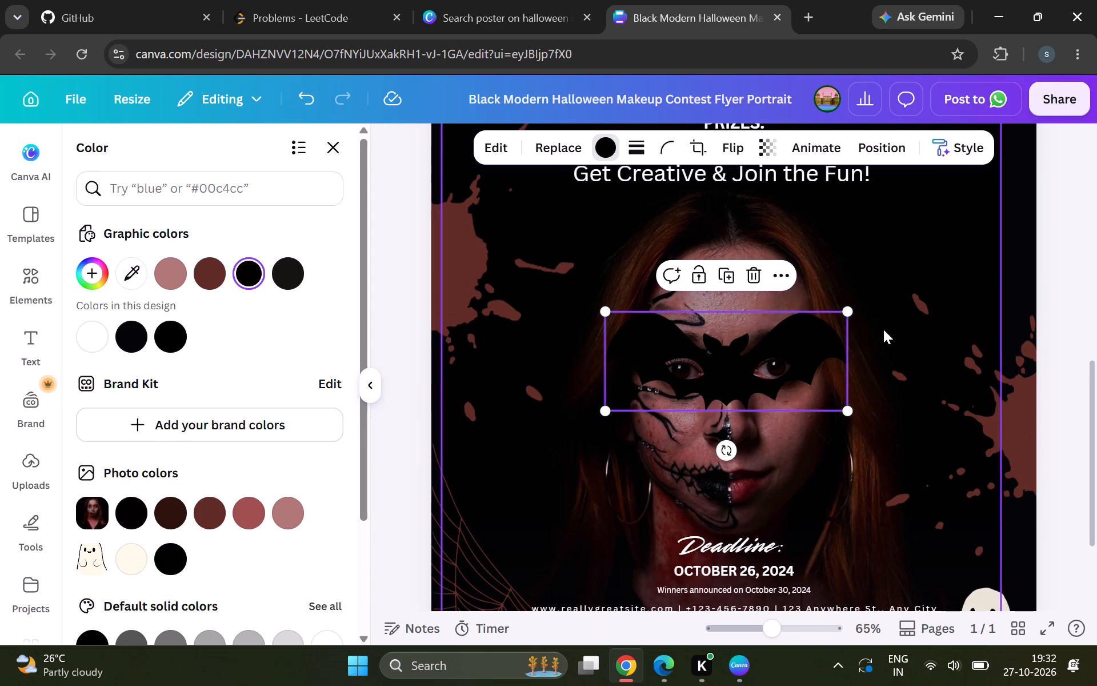
Enlarge the bat mask slightly and recentre it over the woman's eyes.
drag(607, 408, 601, 421)
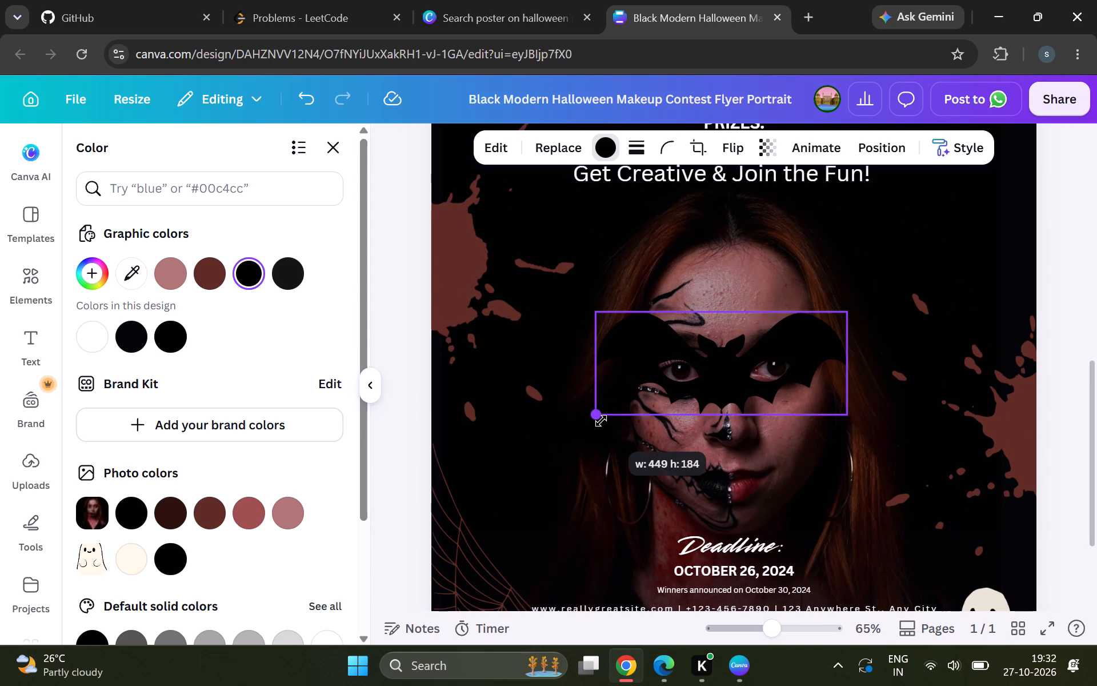
drag(601, 421, 598, 428)
drag(728, 383, 735, 381)
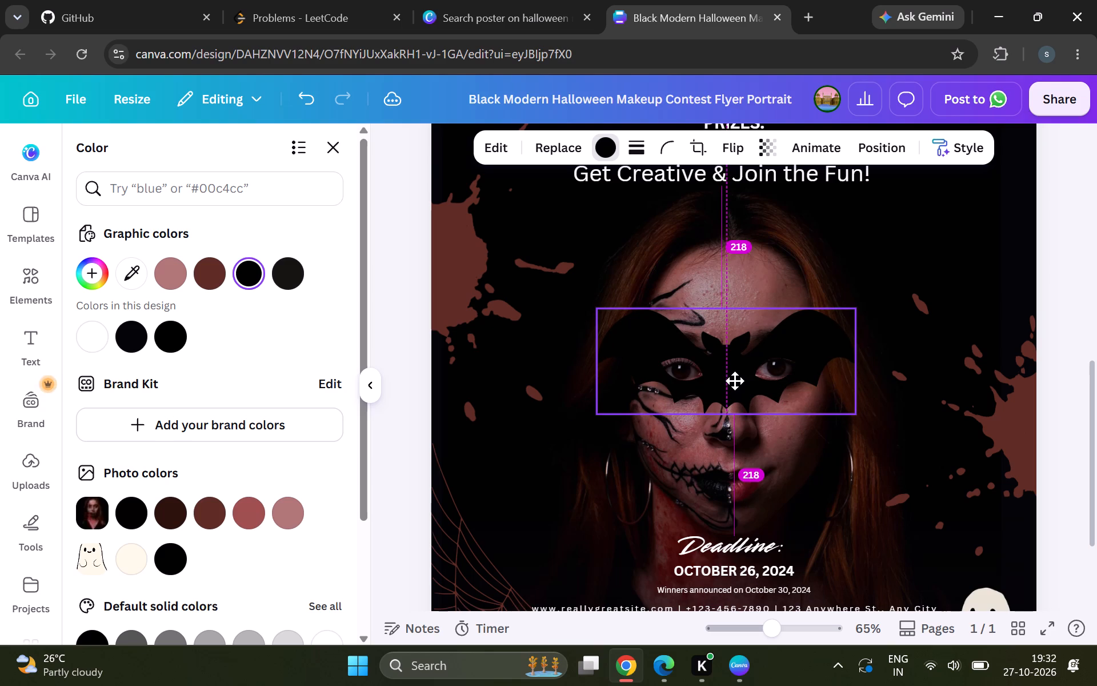
drag(735, 381, 735, 380)
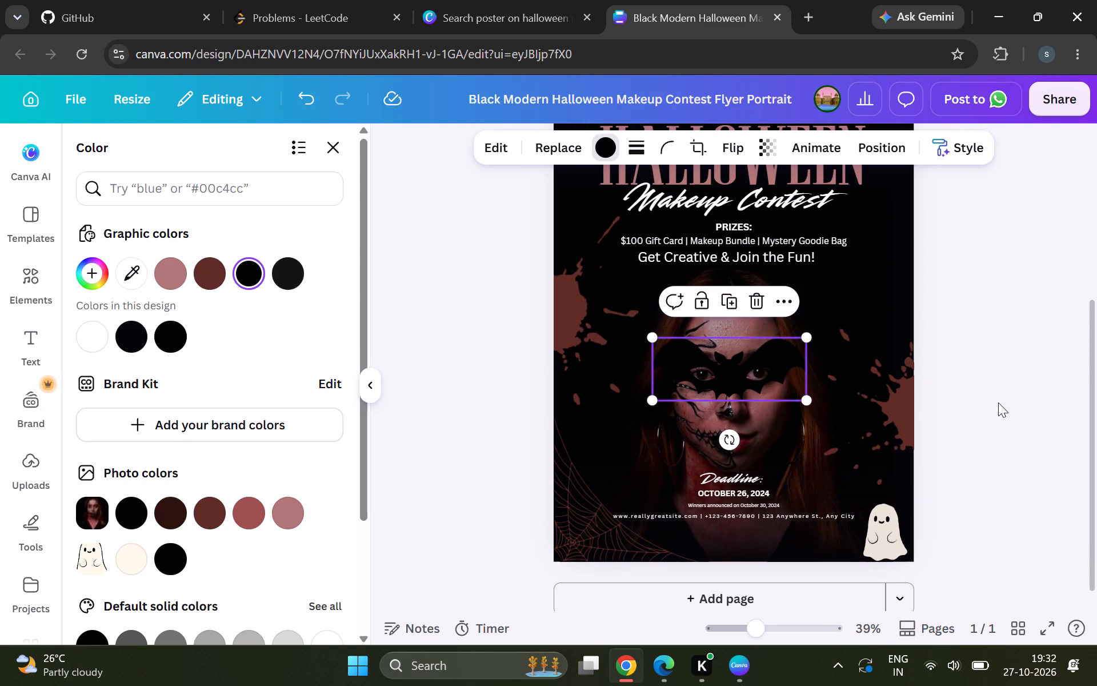
click(998, 402)
click(998, 402)
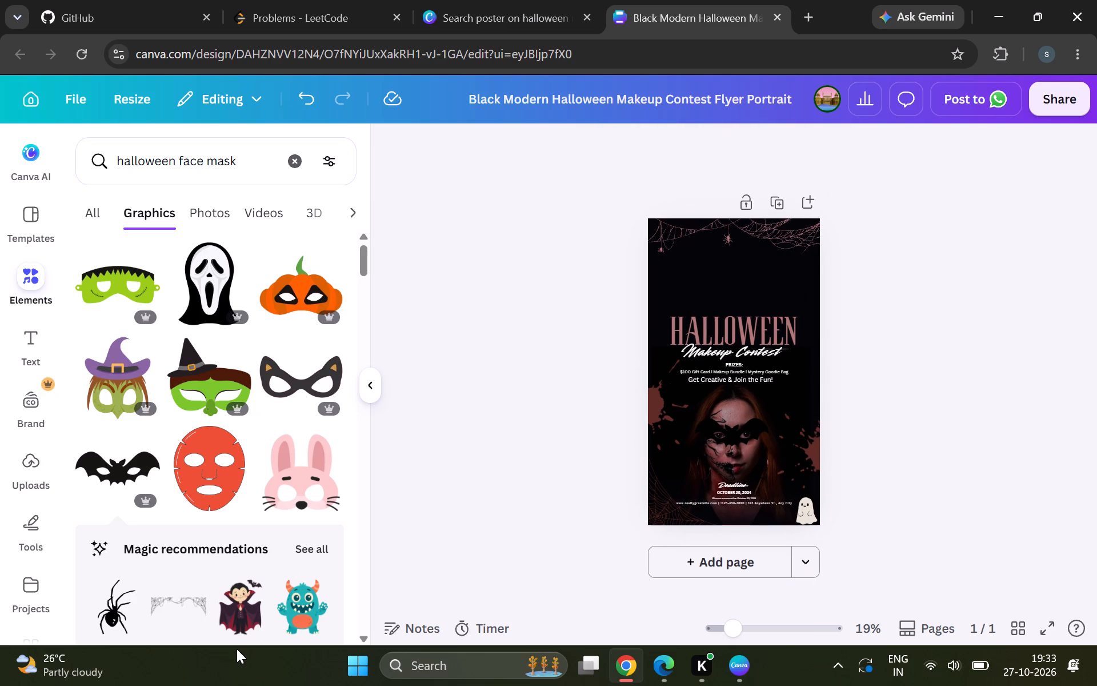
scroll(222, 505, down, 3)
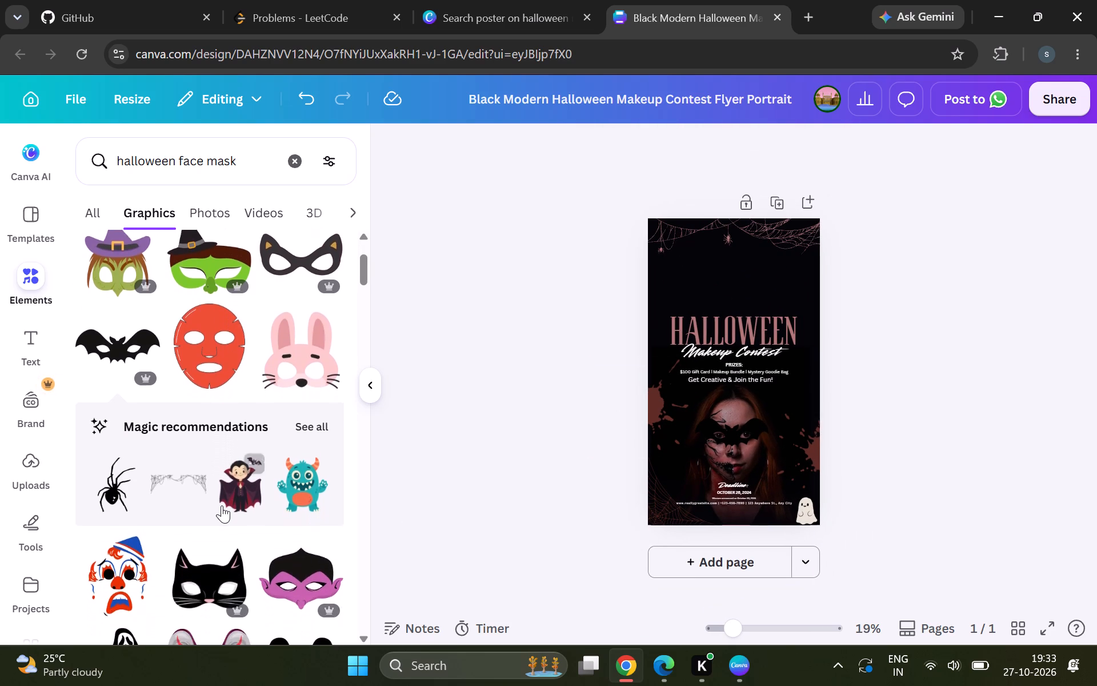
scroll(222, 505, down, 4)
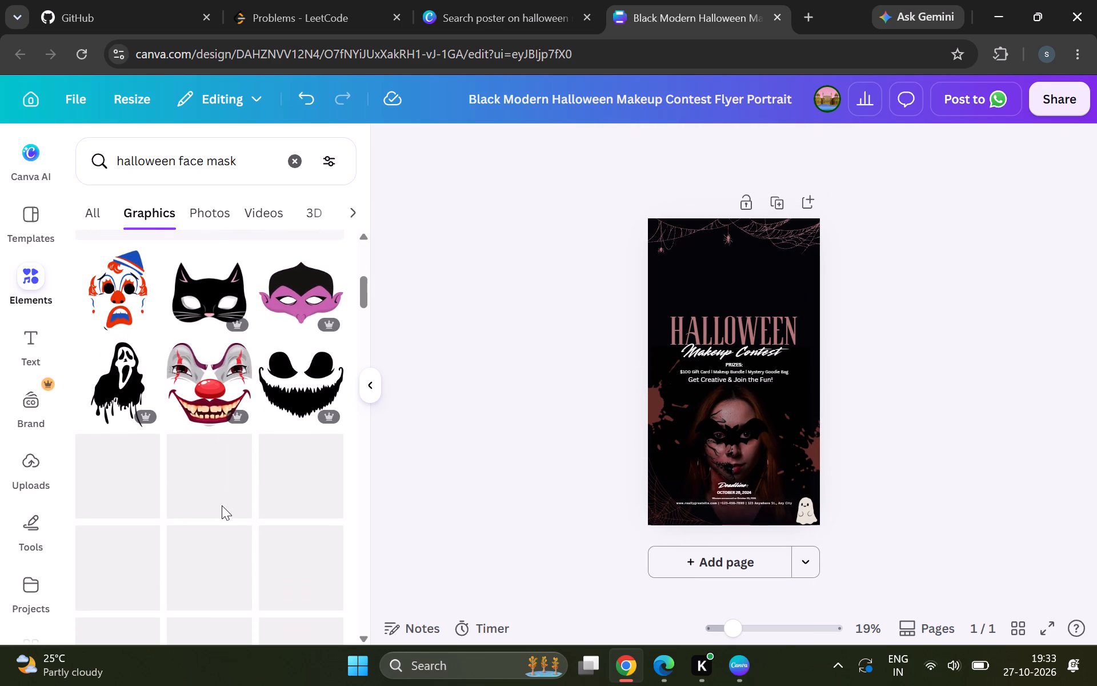
Fine-tune the bat mask's position and enlarge it slightly so its eye holes fit the woman's eyes.
scroll(222, 505, down, 1)
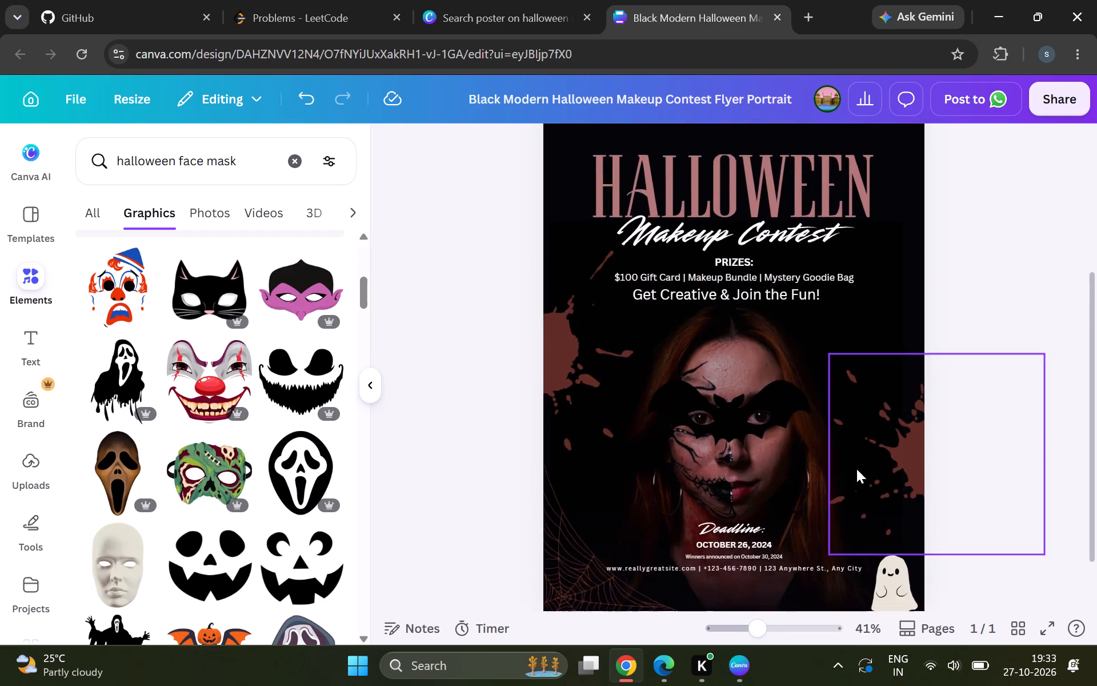
scroll(856, 469, down, 1)
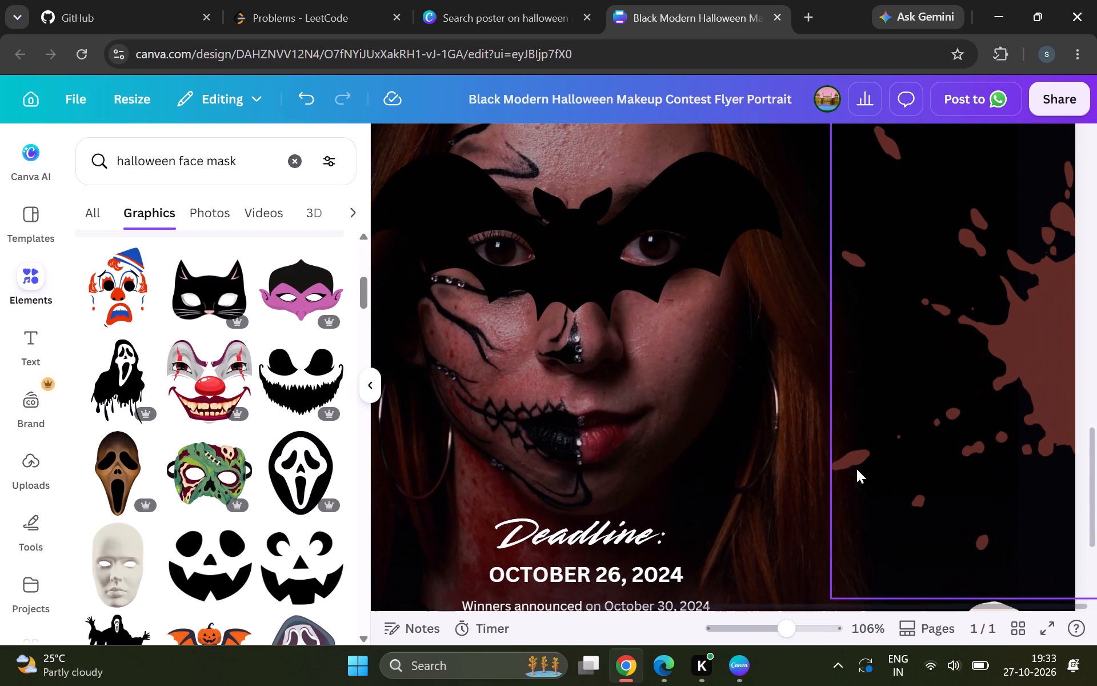
click(640, 284)
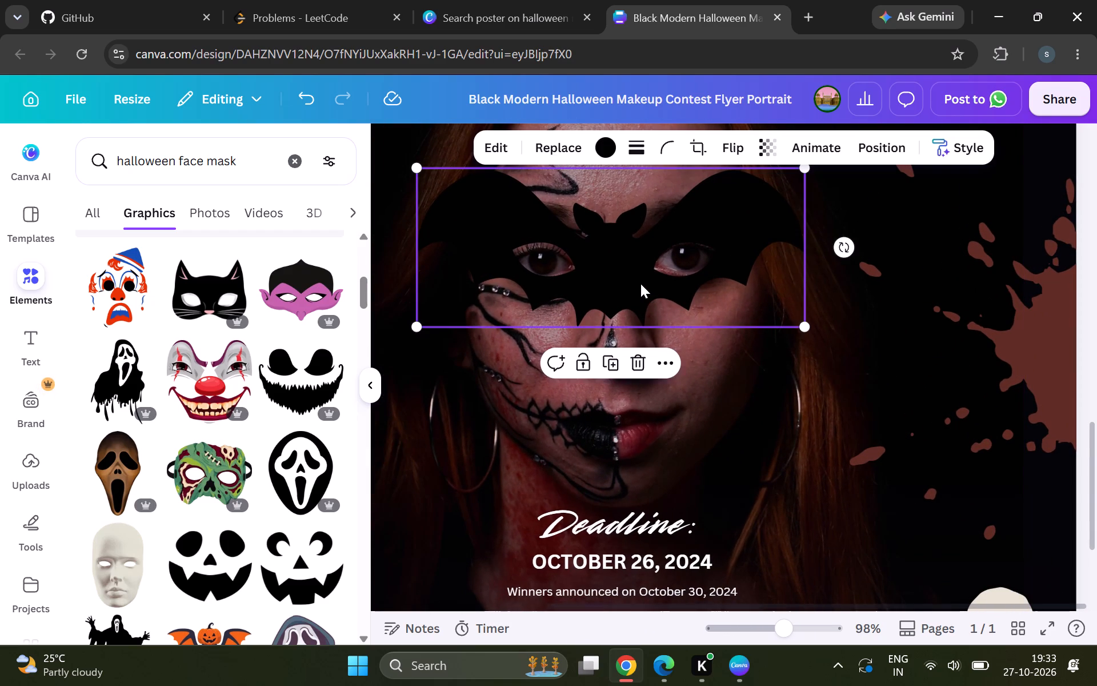
click(640, 284)
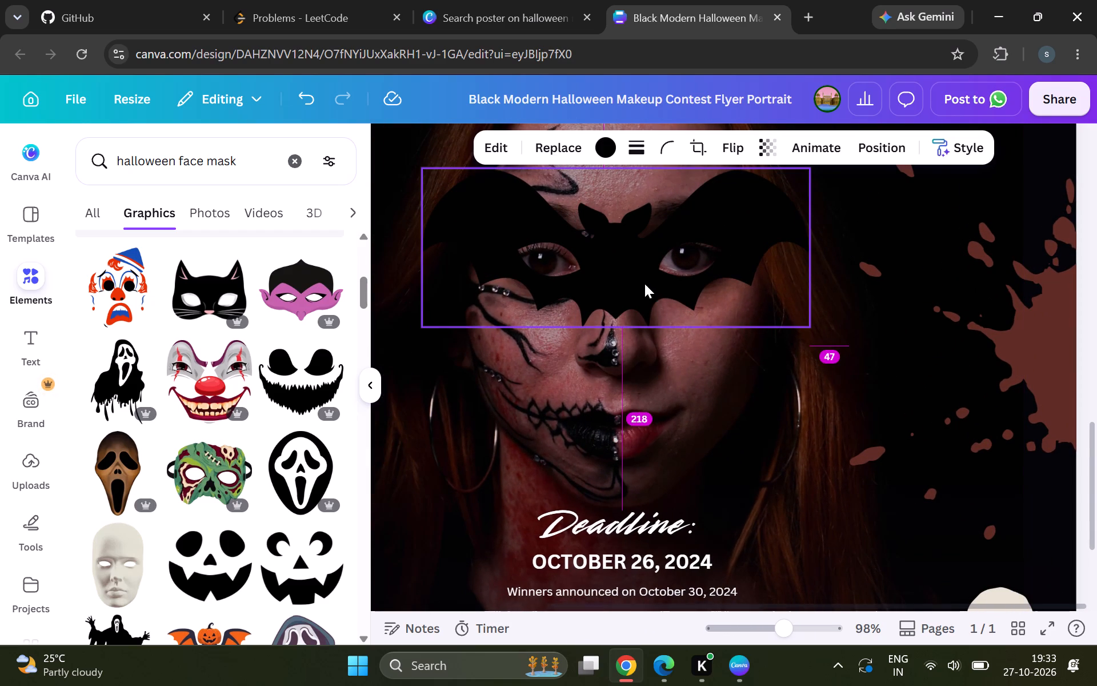
click(415, 324)
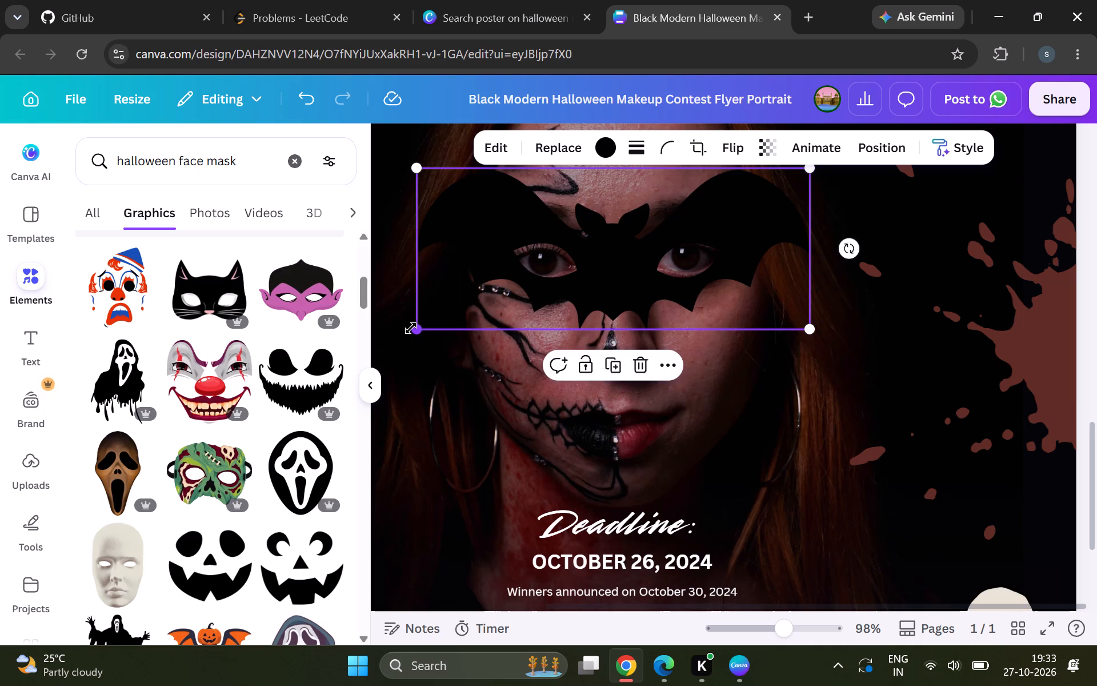
drag(411, 328, 410, 331)
Enlarge the bat mask slightly and tilt it a little counterclockwise so it follows the line of the woman's eyes.
drag(410, 331, 407, 334)
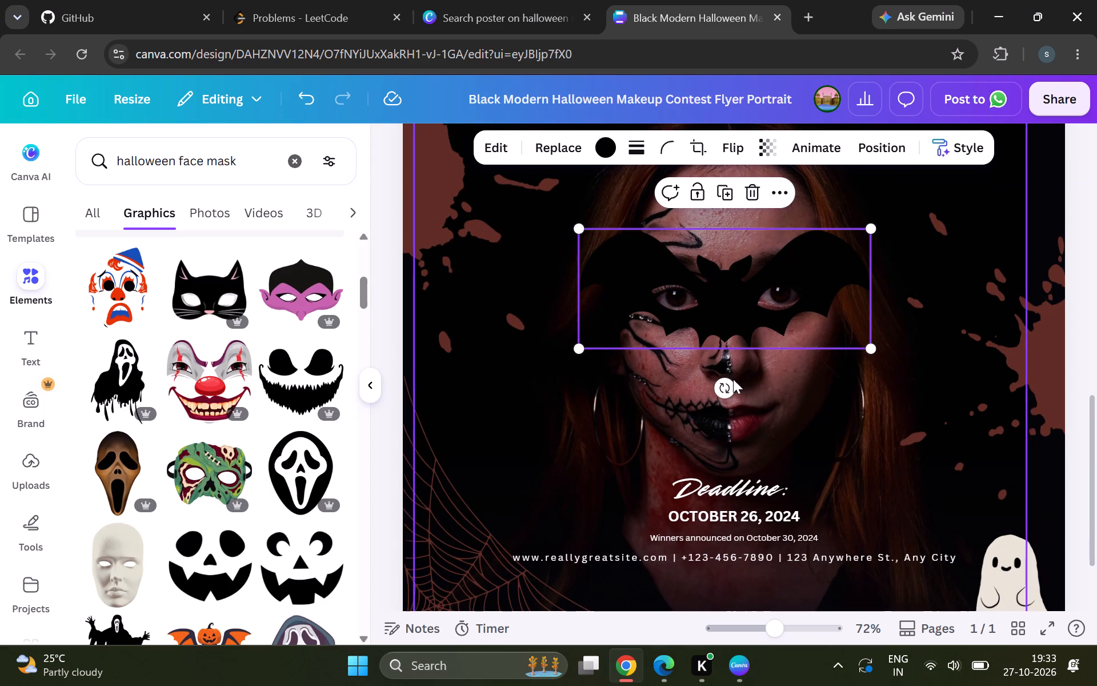
click(724, 385)
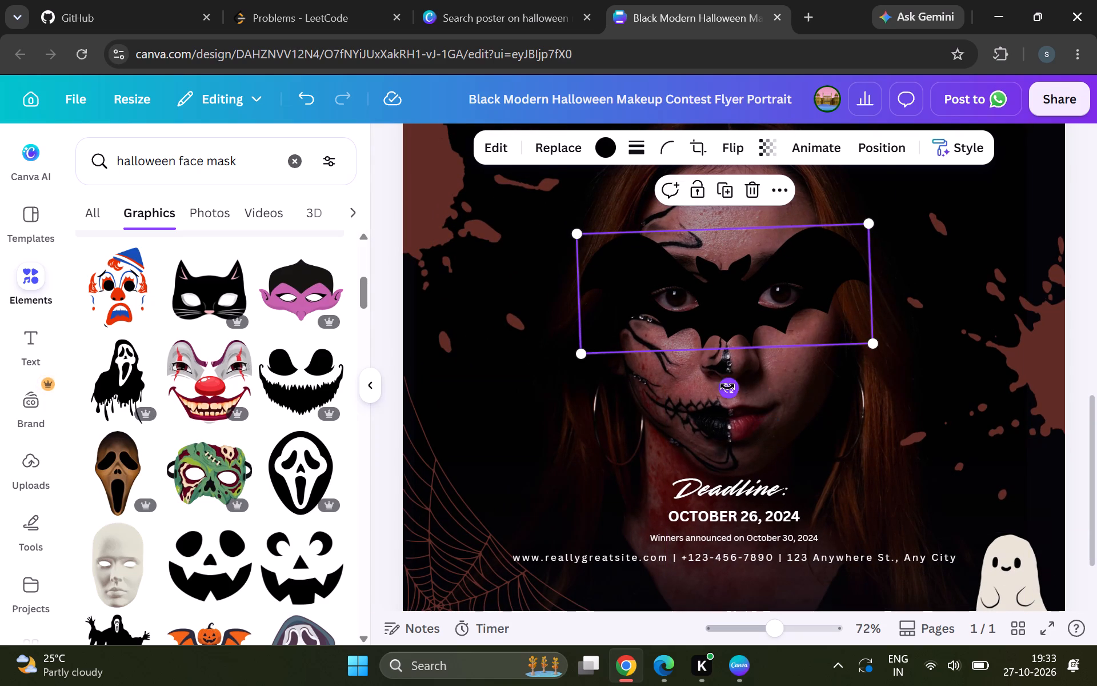
click(986, 352)
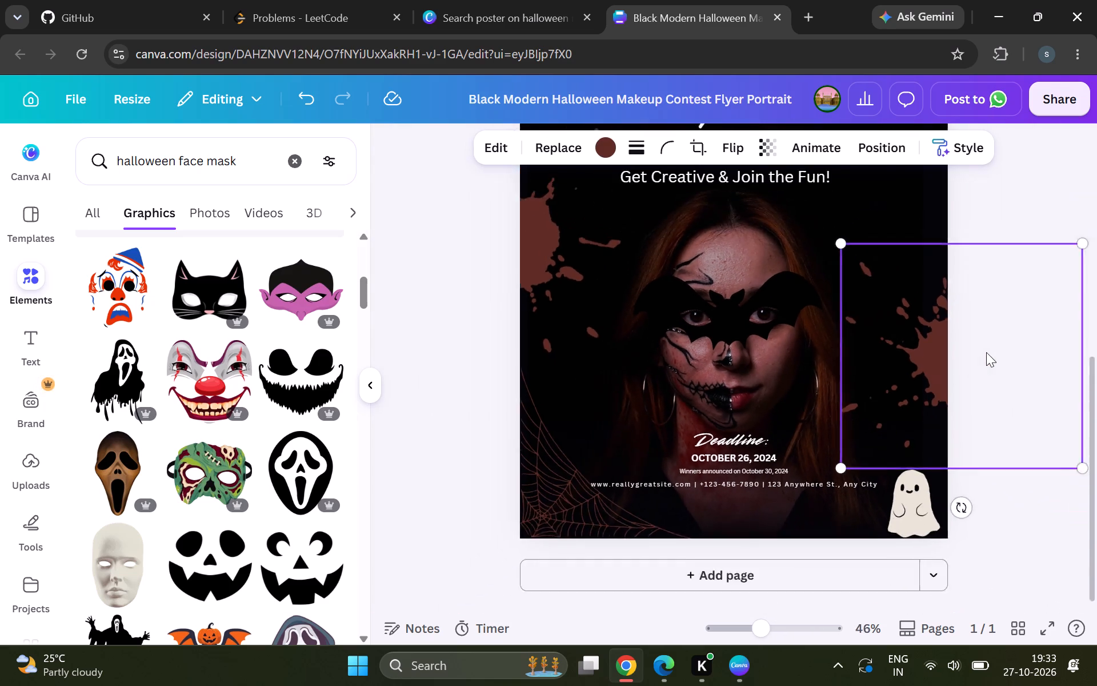
click(1027, 473)
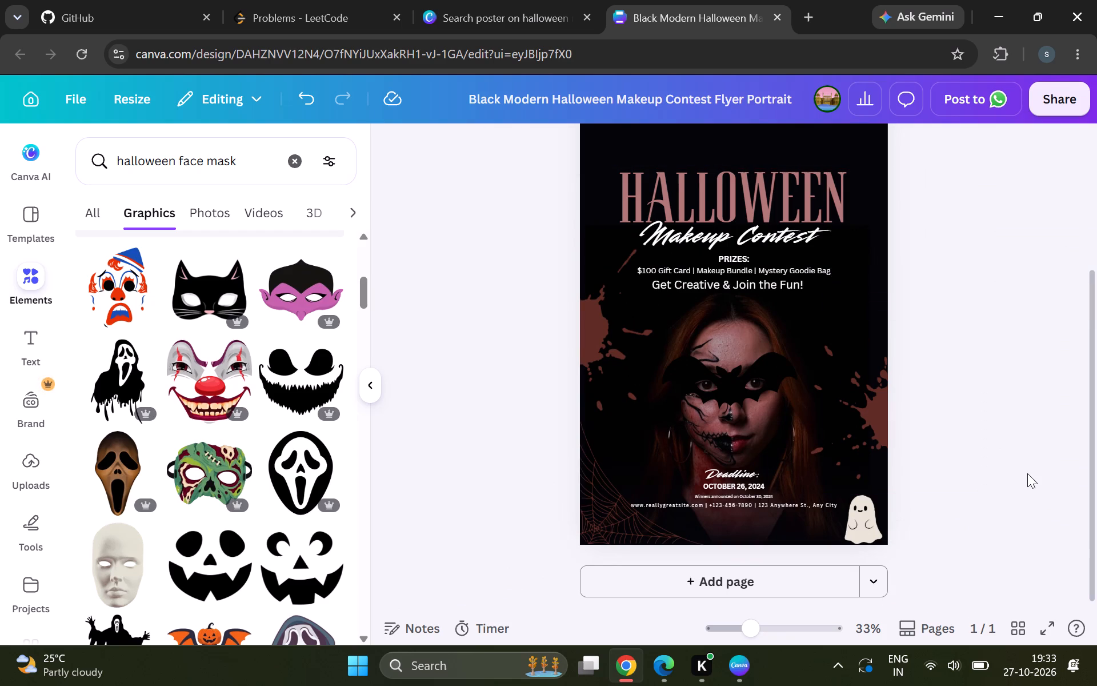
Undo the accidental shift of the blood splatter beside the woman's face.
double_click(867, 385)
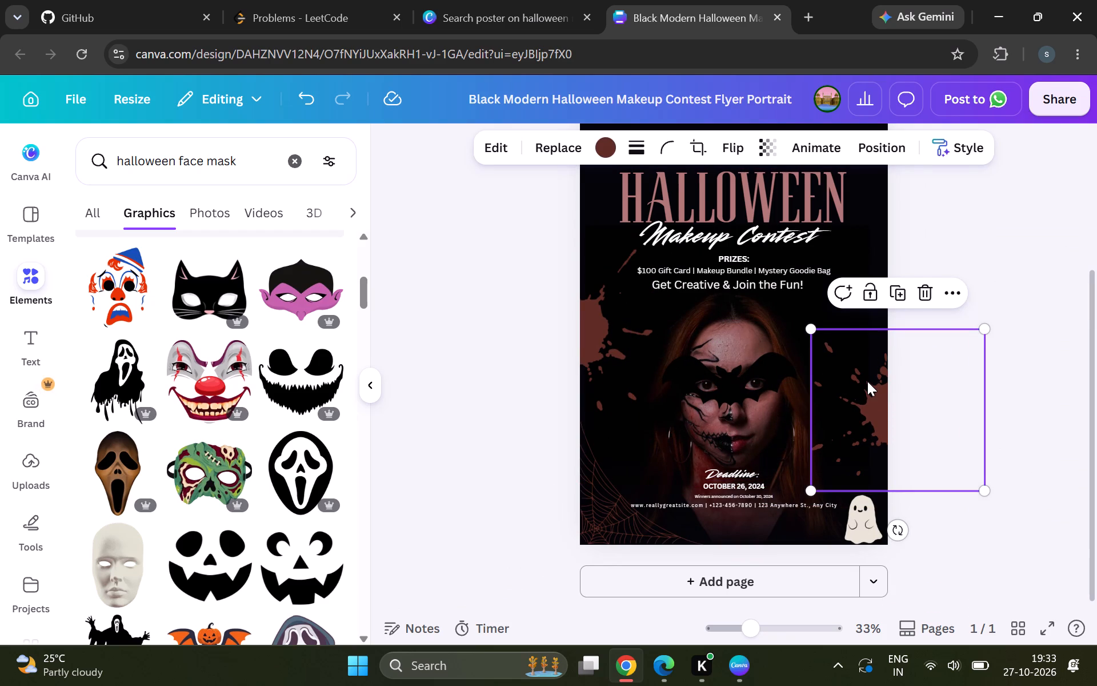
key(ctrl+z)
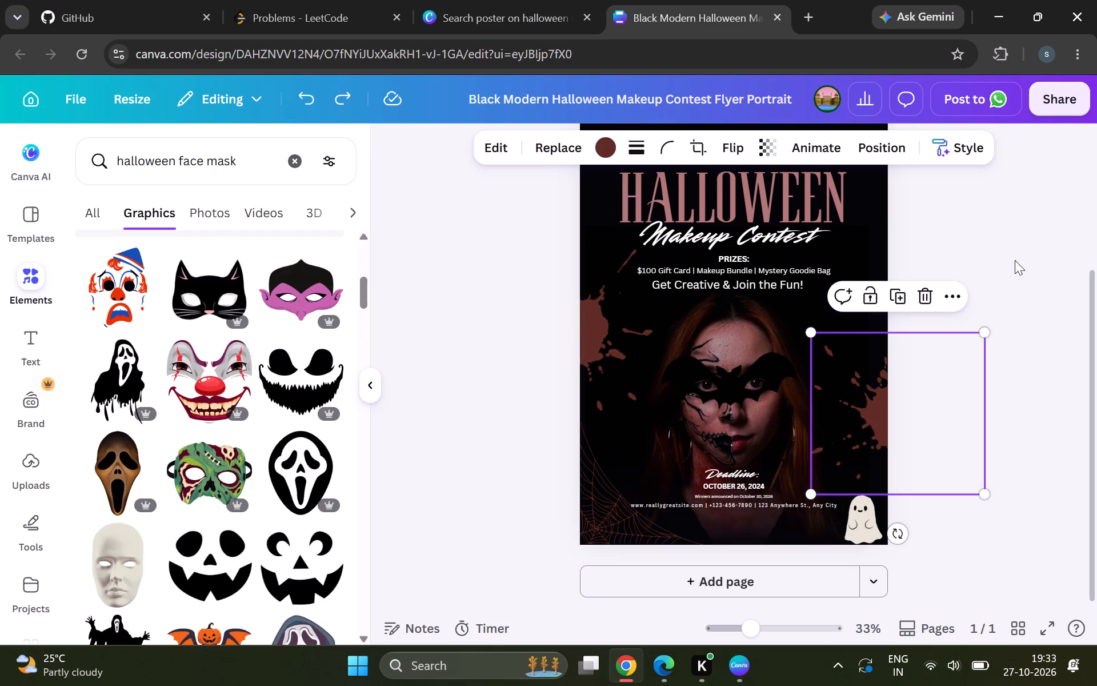
Examine the poster close up and as a whole, checking the bat mask's fit against the face, text and decorations.
click(975, 234)
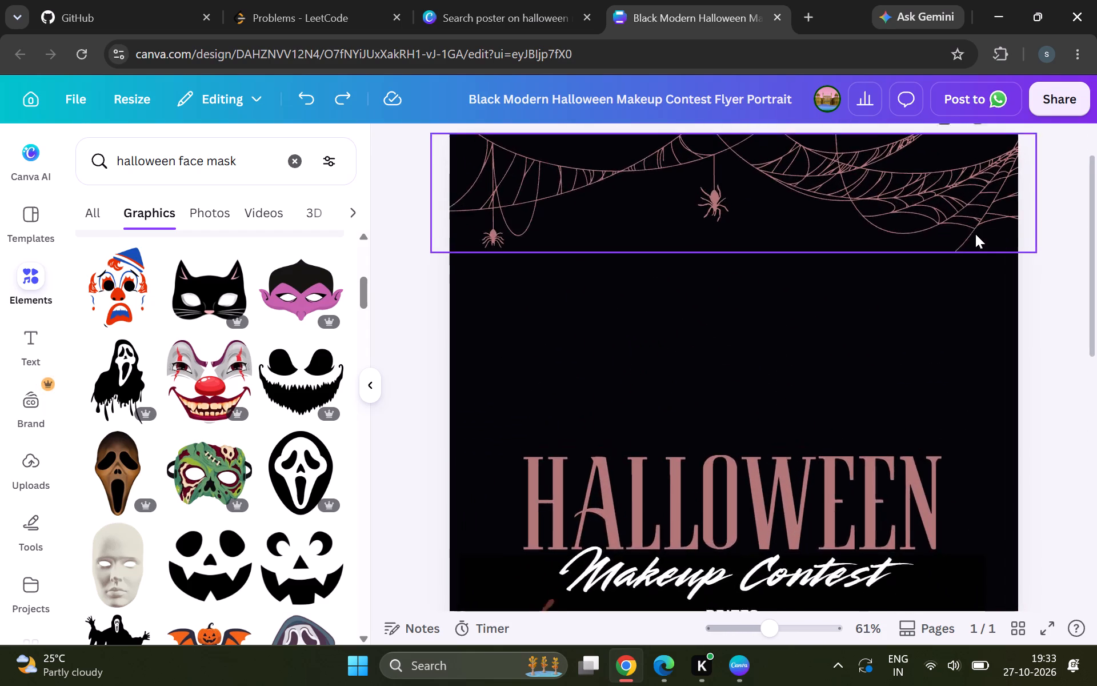
scroll(975, 234, down, 5)
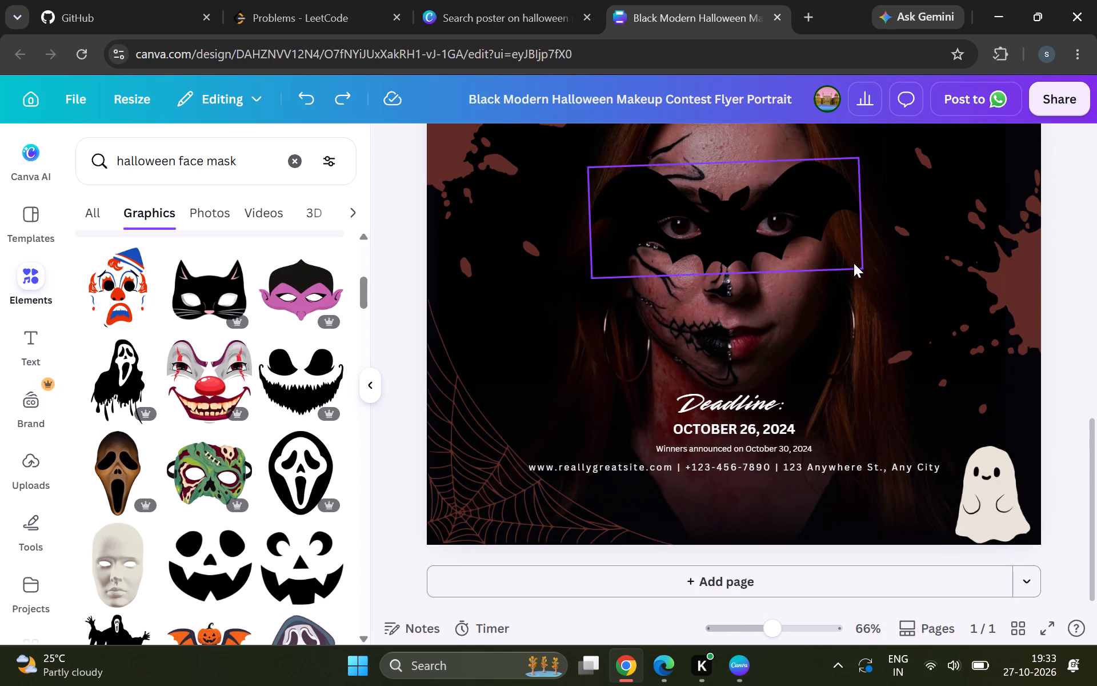
scroll(910, 317, up, 1)
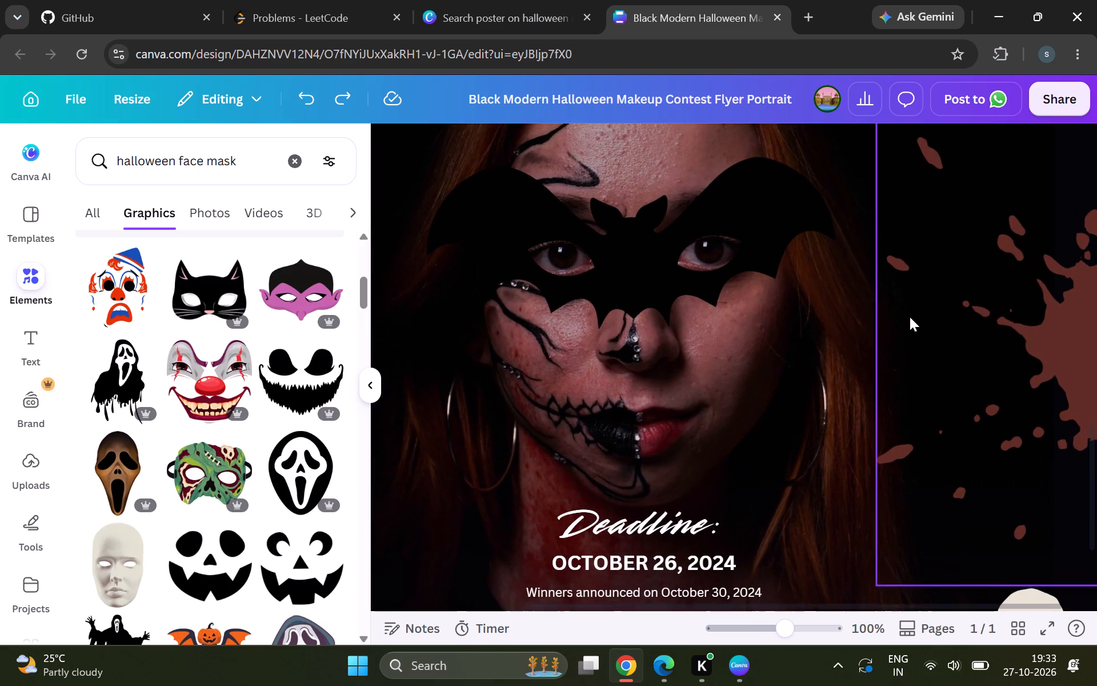
scroll(910, 317, up, 1)
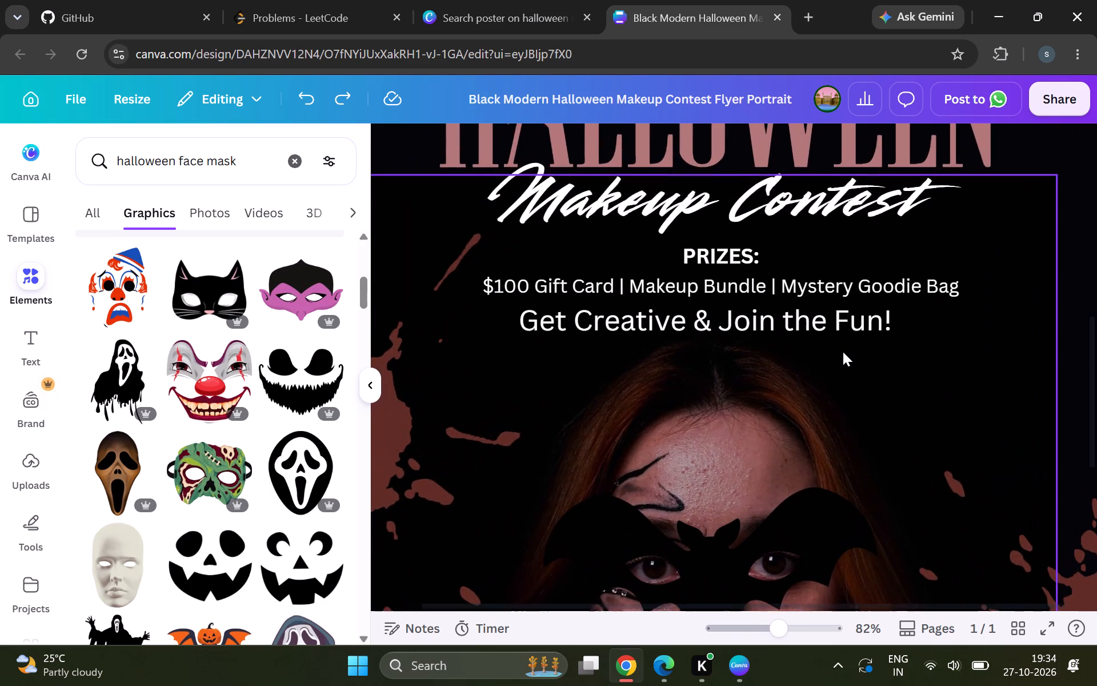
scroll(843, 352, down, 3)
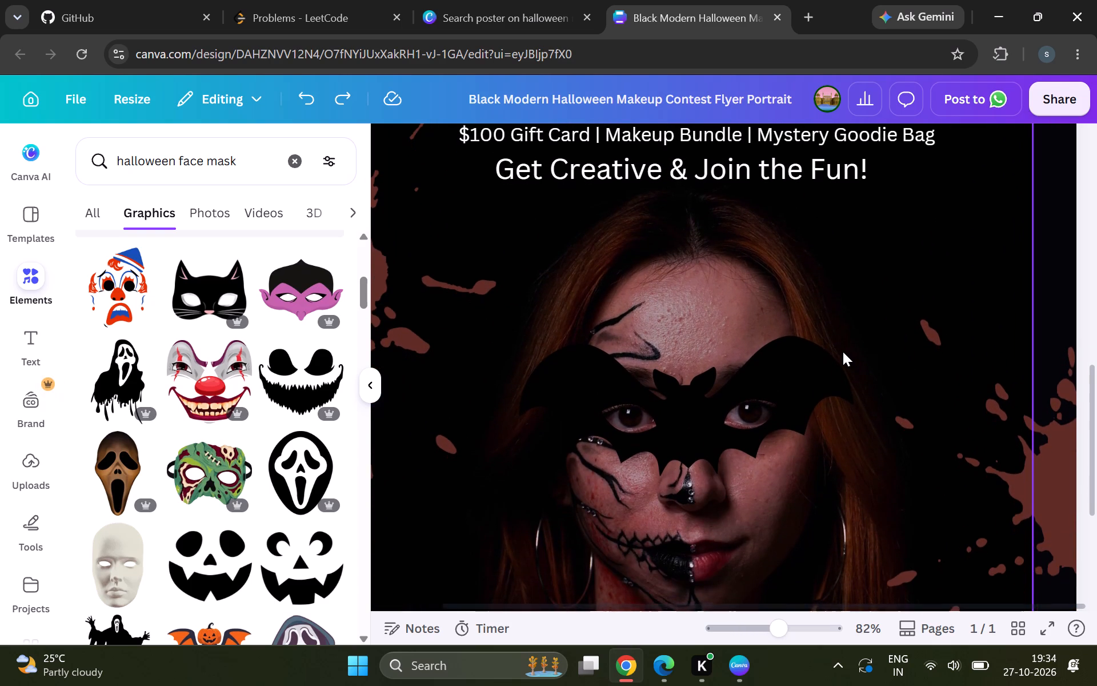
scroll(824, 413, down, 1)
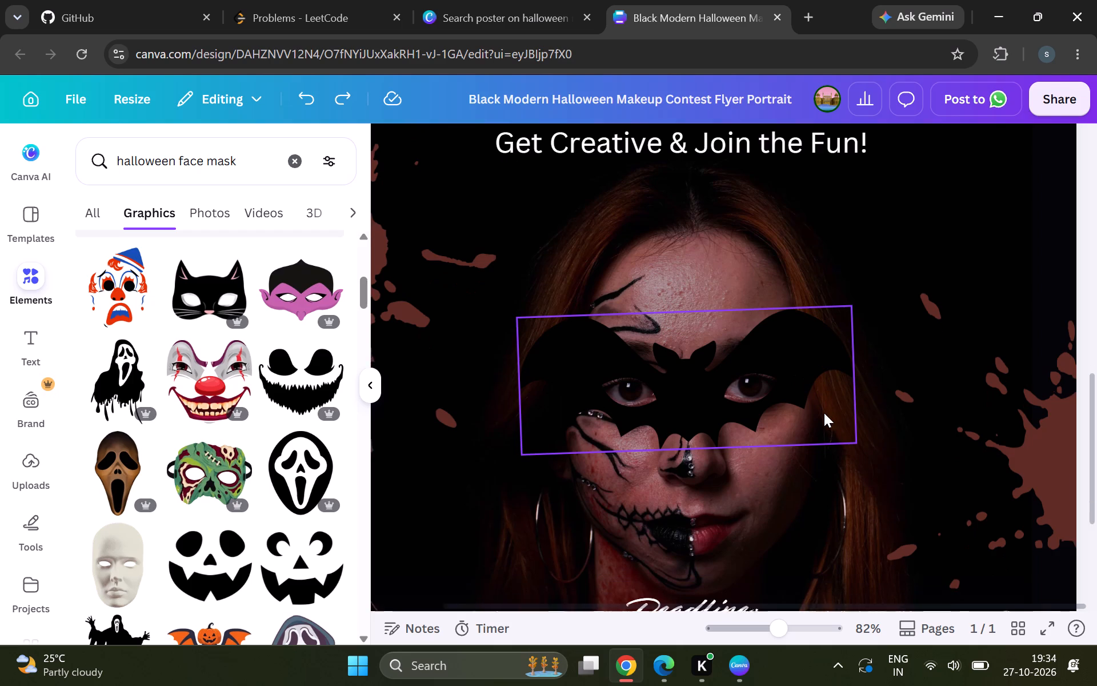
scroll(824, 413, down, 1)
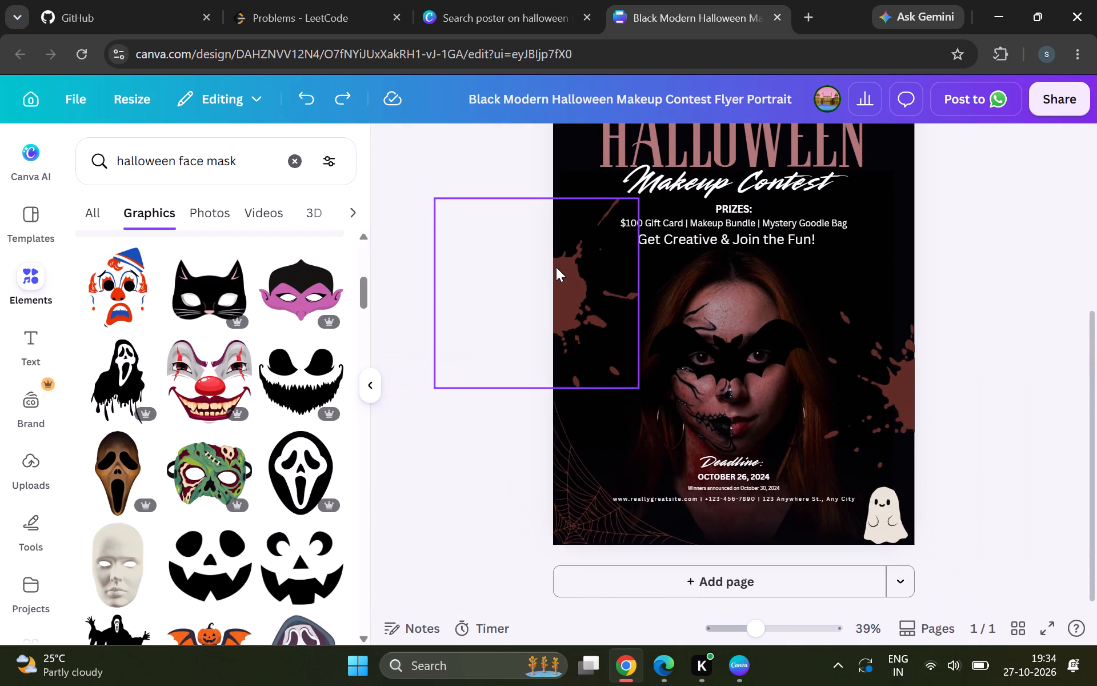
scroll(556, 267, up, 5)
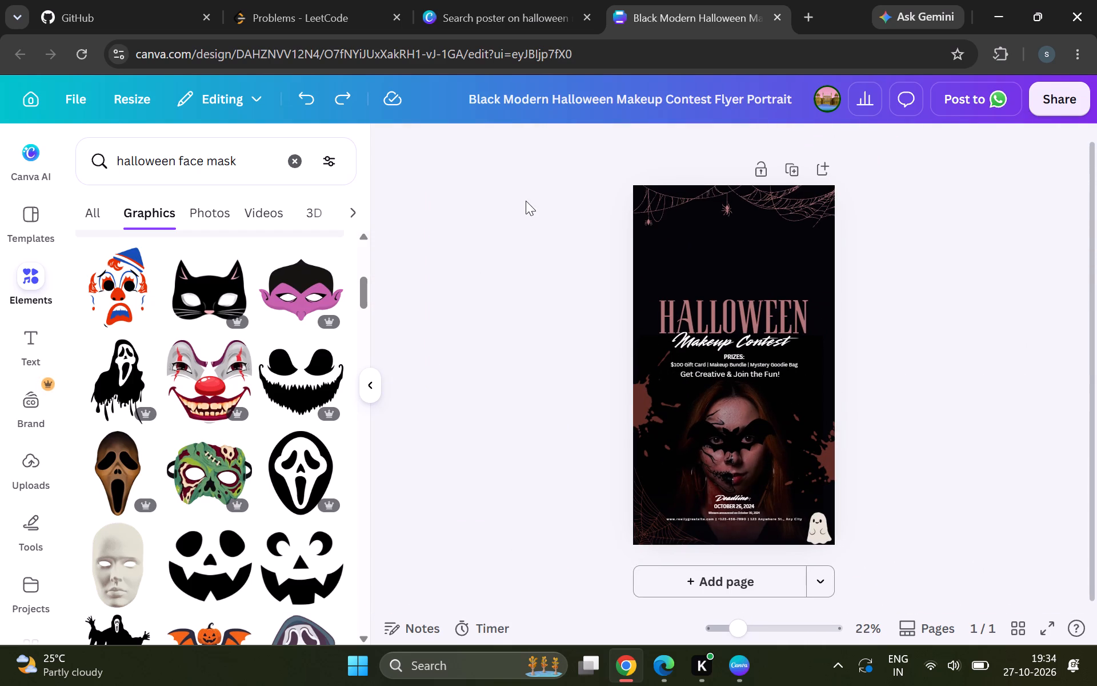
click(493, 270)
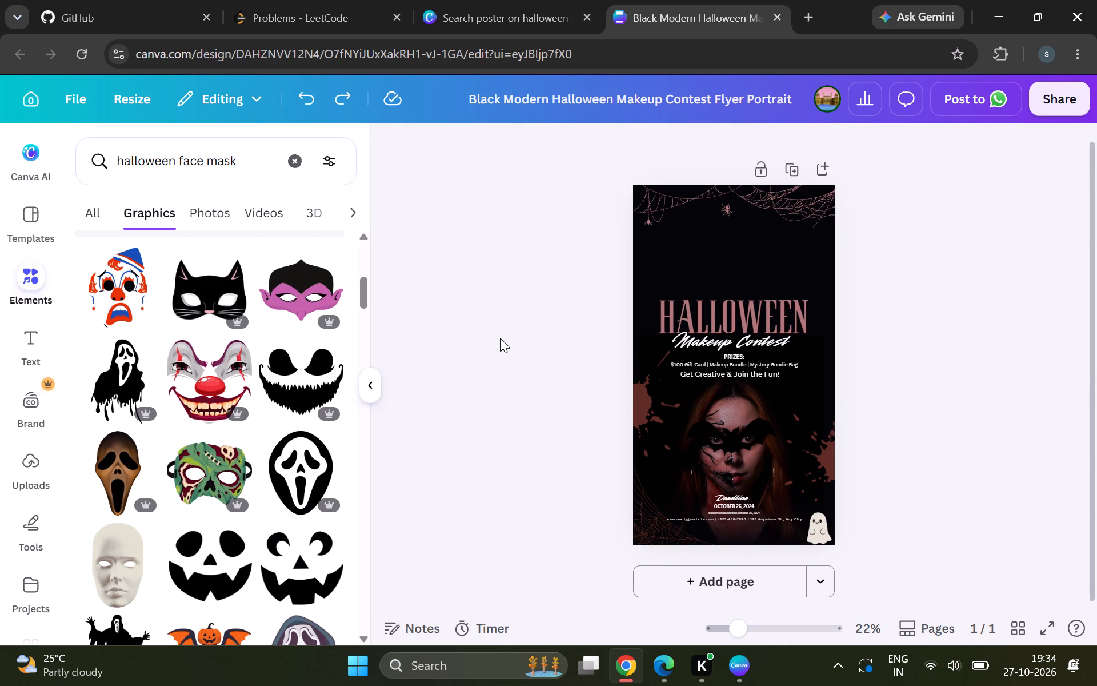
click(500, 338)
click(35, 285)
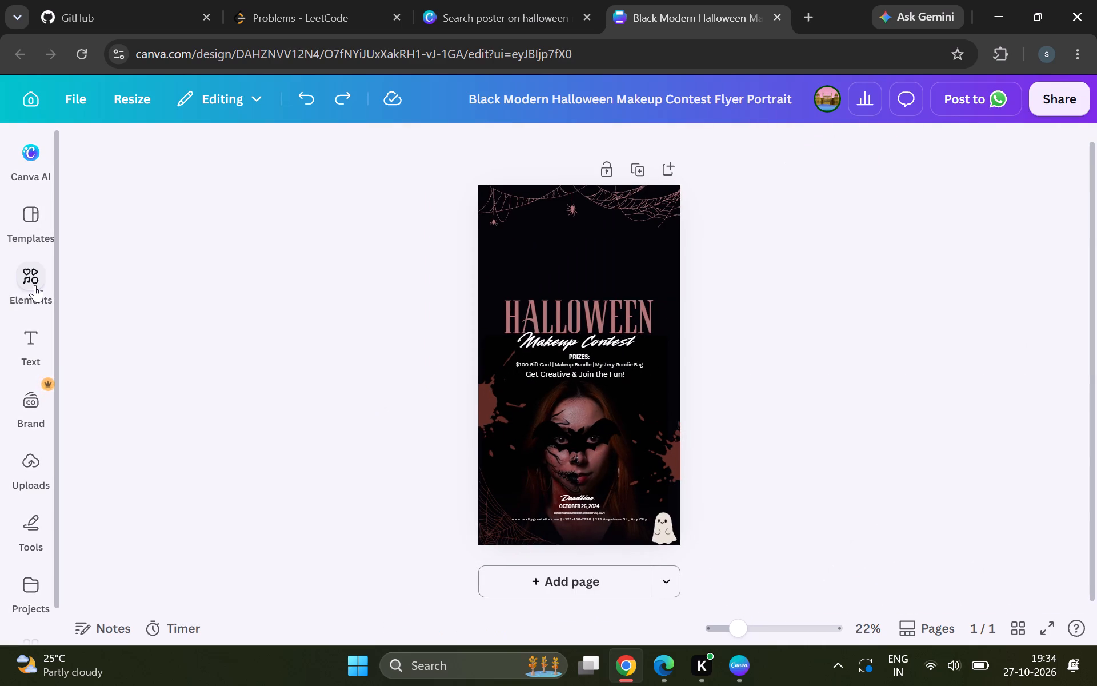
click(664, 266)
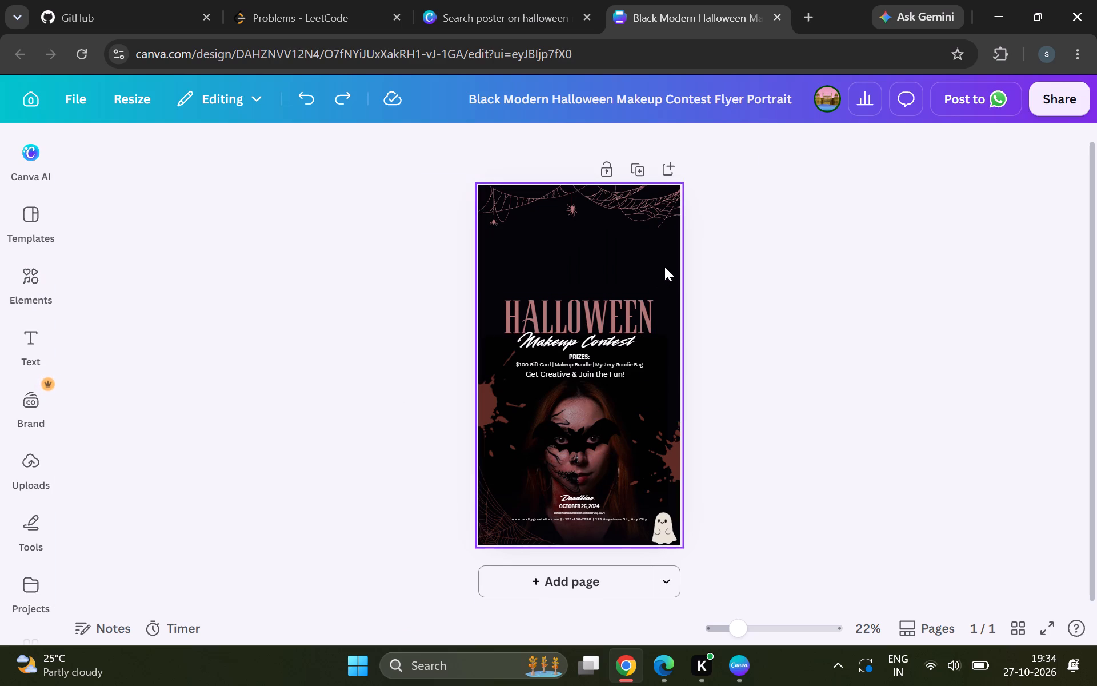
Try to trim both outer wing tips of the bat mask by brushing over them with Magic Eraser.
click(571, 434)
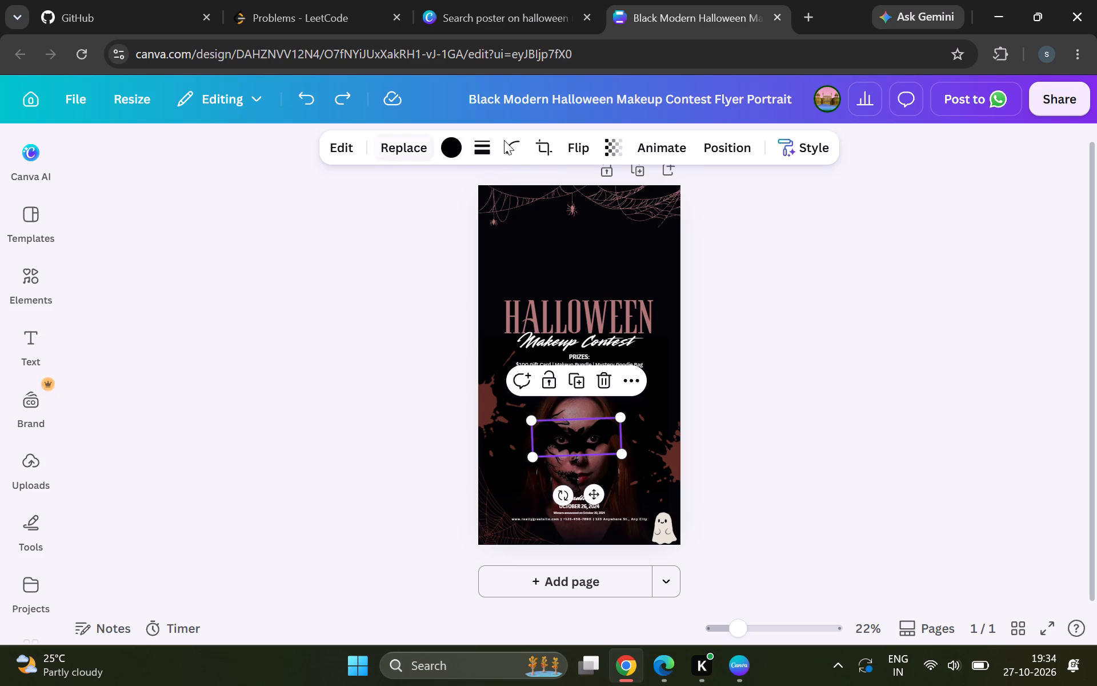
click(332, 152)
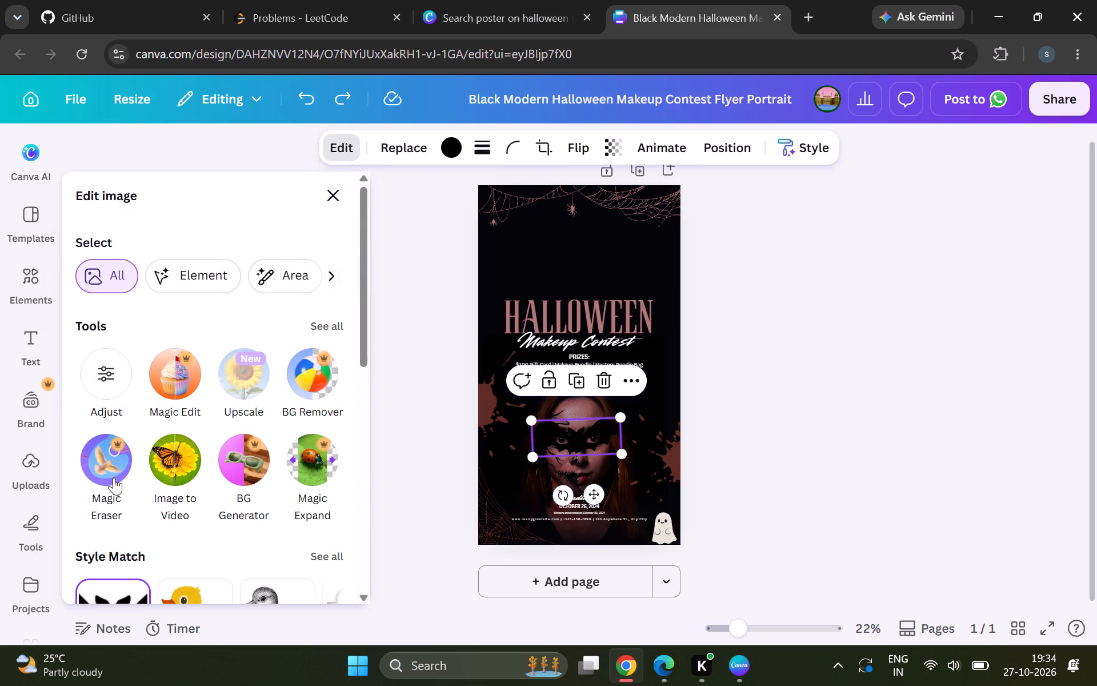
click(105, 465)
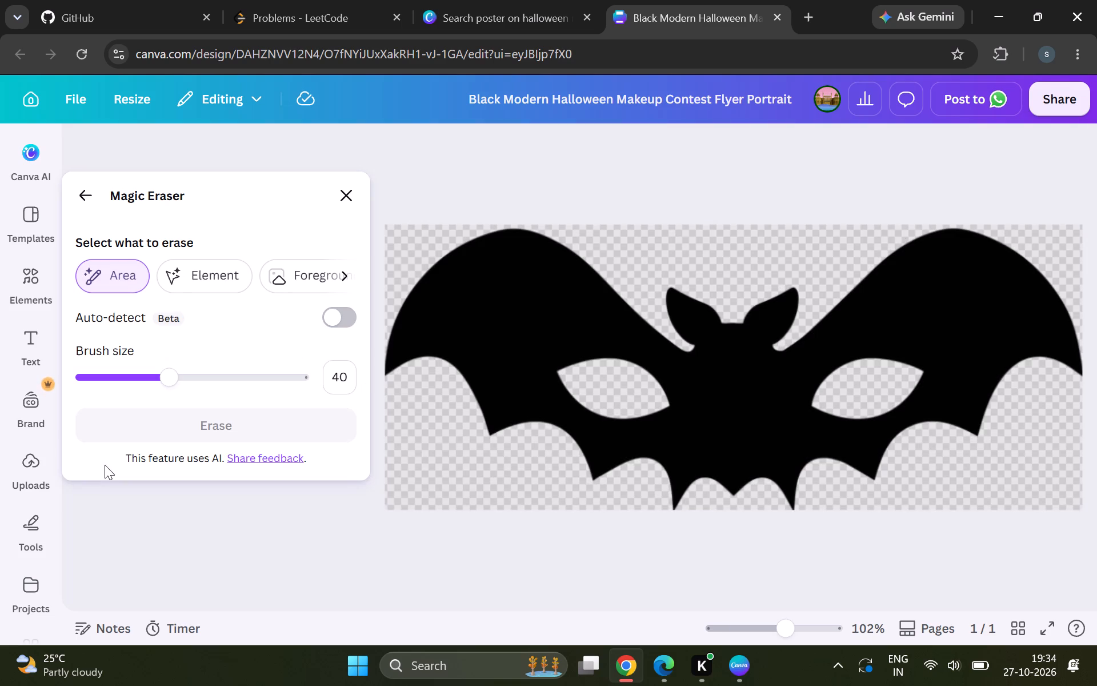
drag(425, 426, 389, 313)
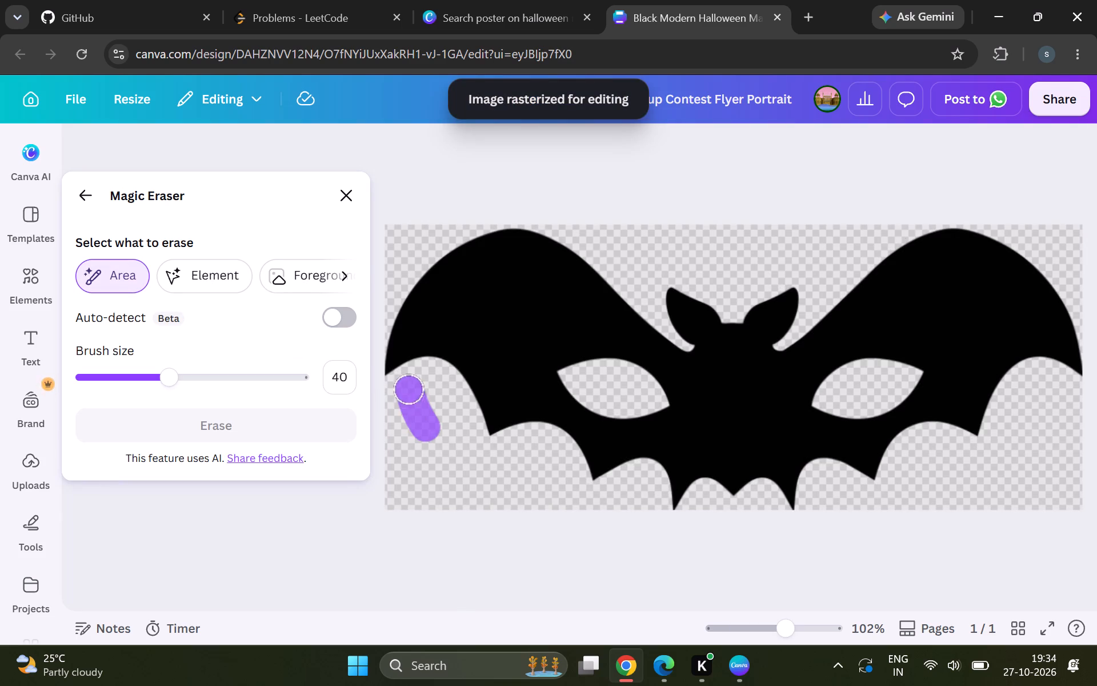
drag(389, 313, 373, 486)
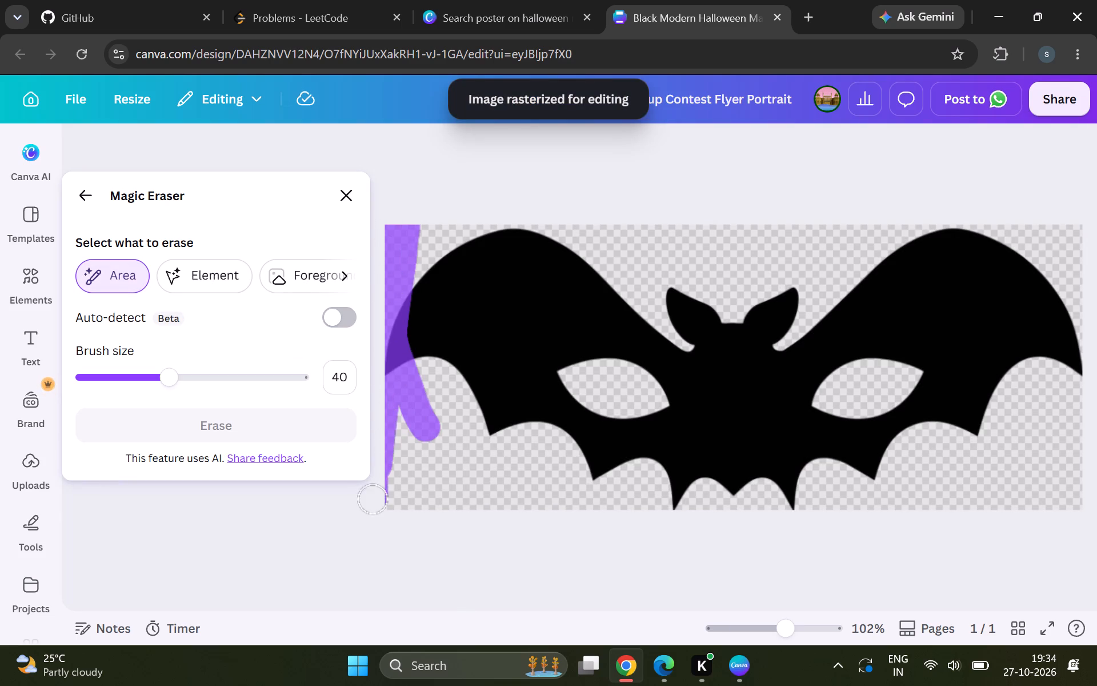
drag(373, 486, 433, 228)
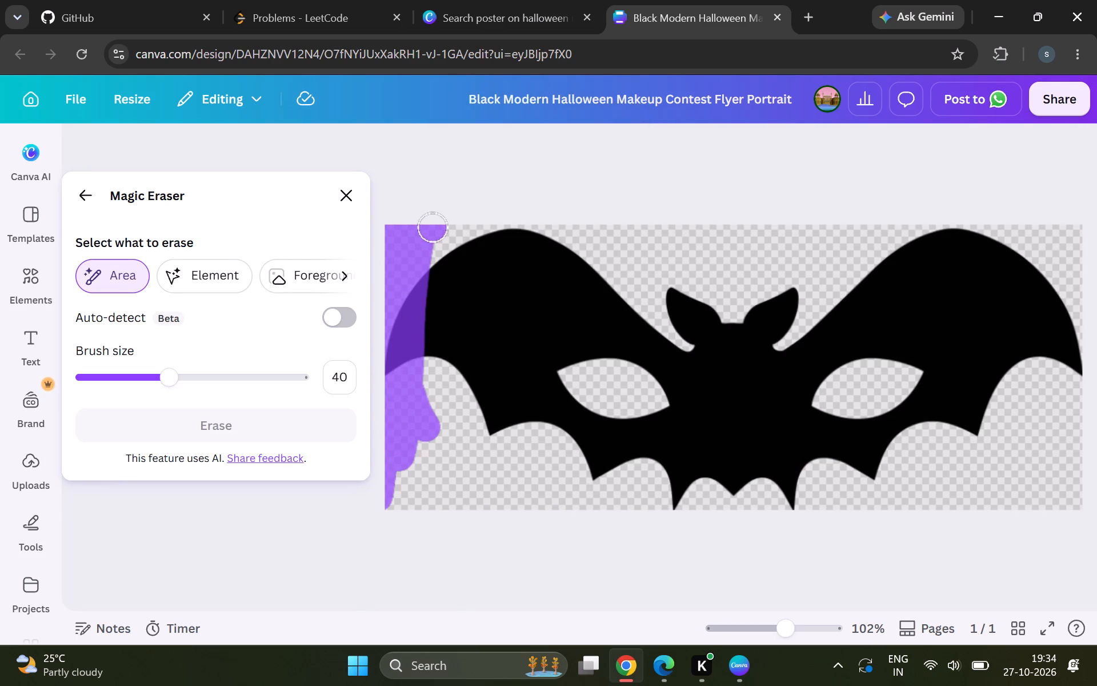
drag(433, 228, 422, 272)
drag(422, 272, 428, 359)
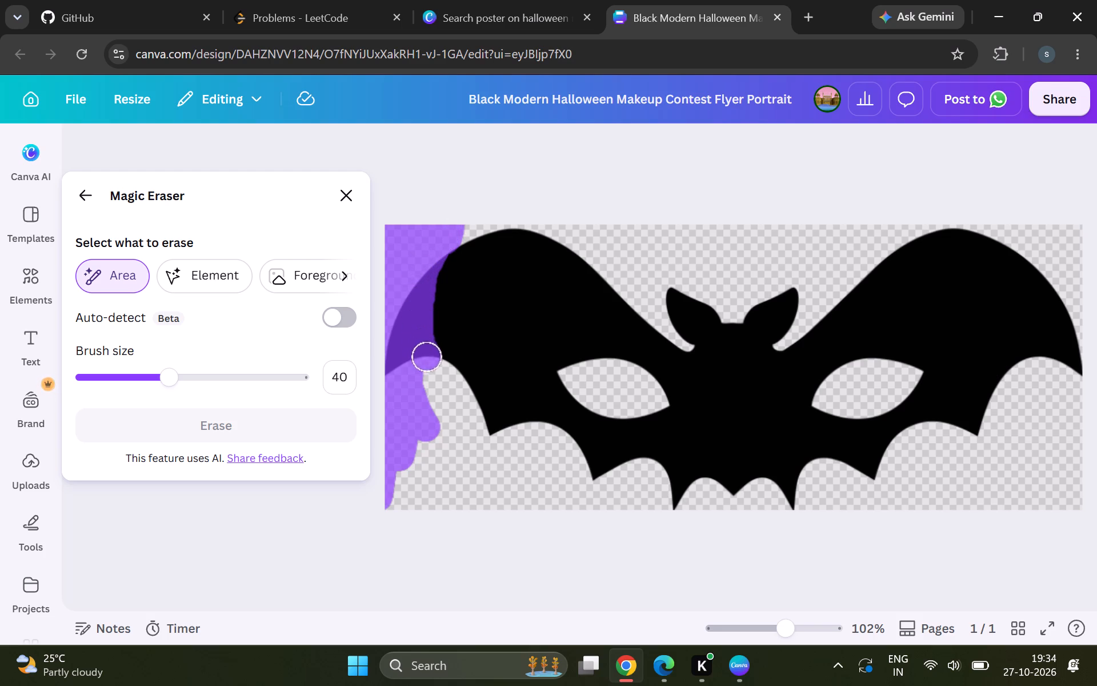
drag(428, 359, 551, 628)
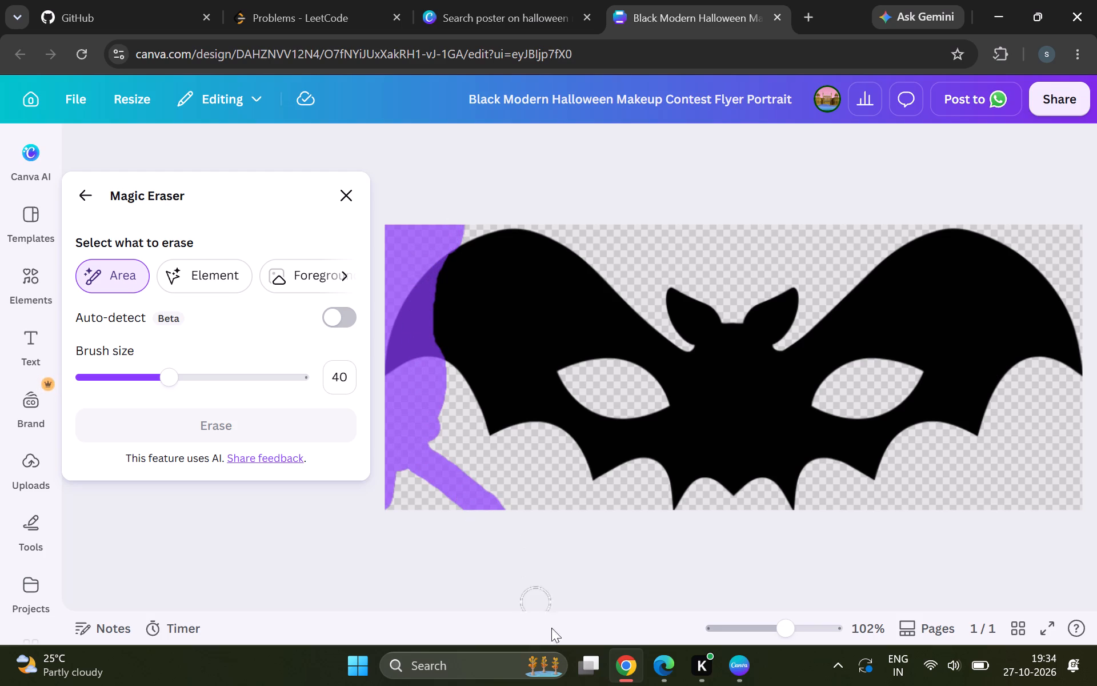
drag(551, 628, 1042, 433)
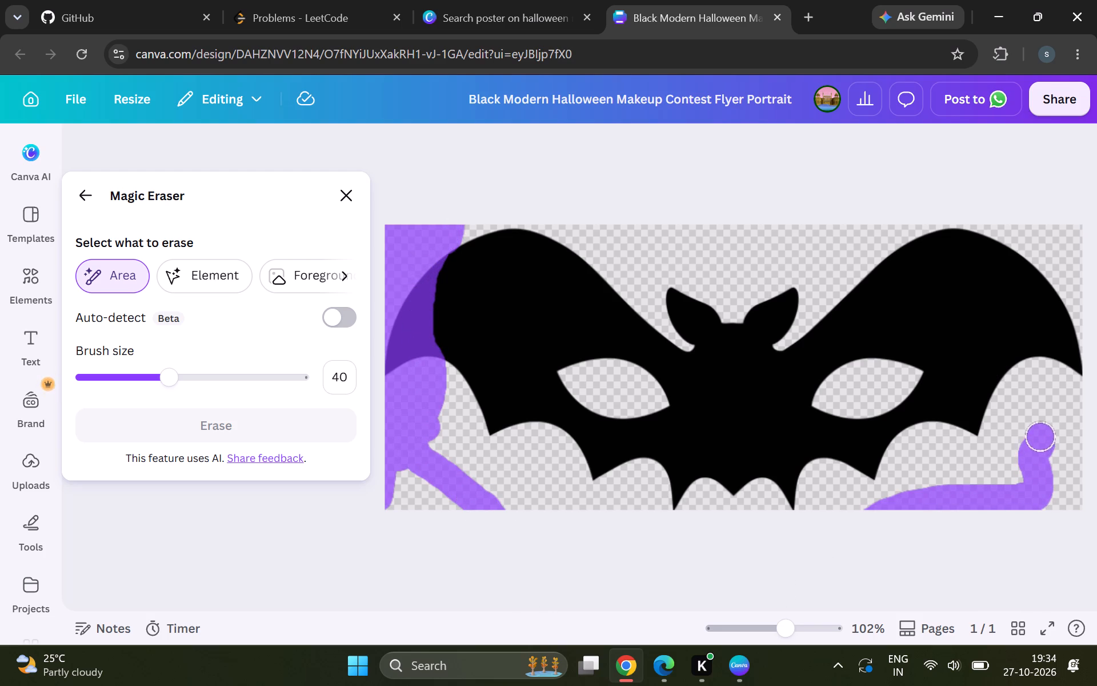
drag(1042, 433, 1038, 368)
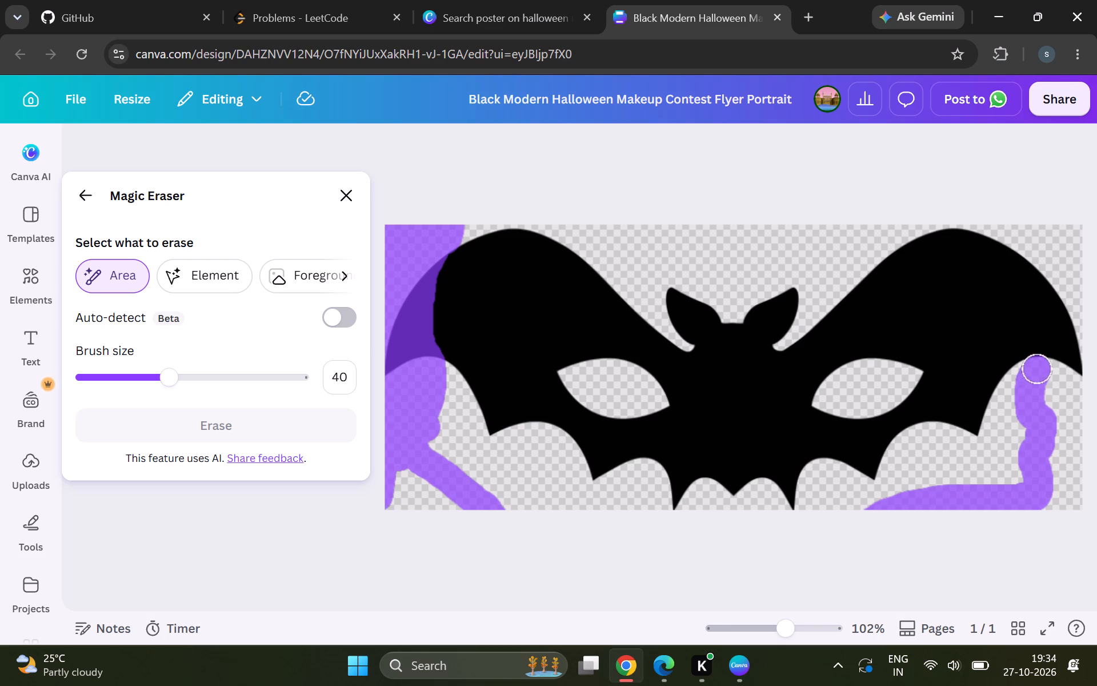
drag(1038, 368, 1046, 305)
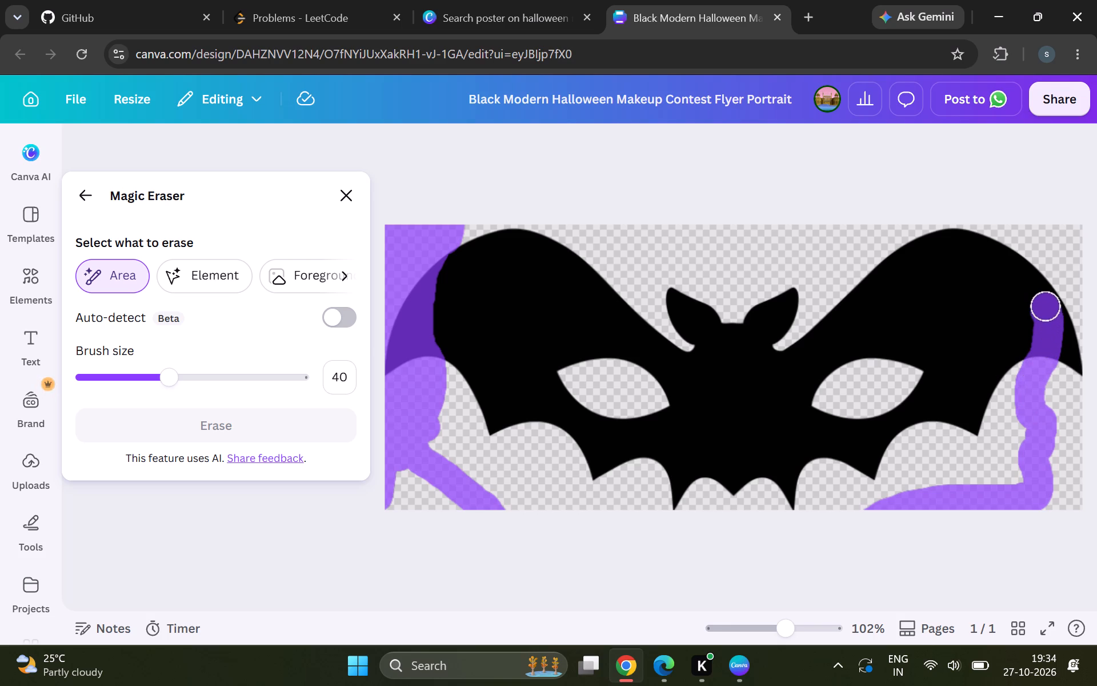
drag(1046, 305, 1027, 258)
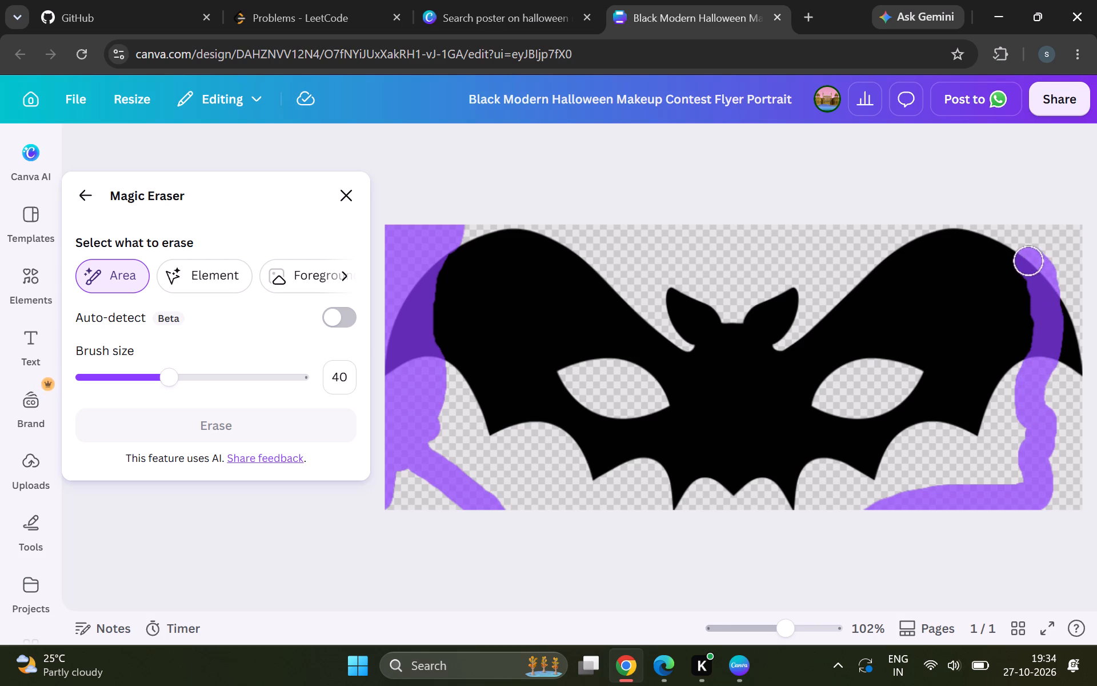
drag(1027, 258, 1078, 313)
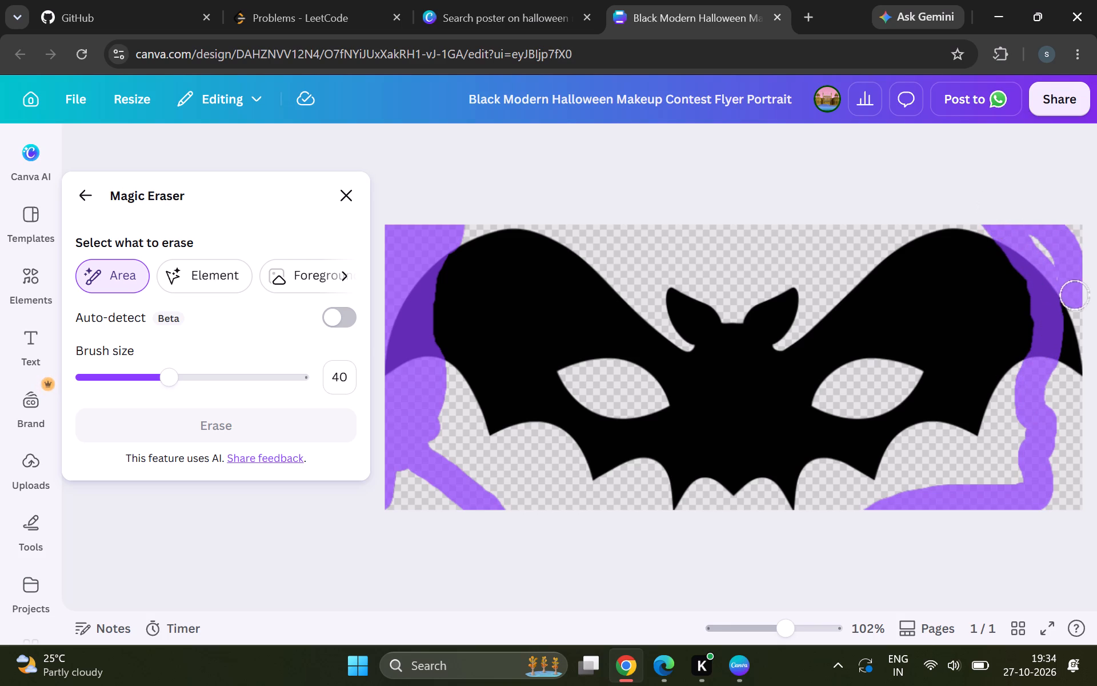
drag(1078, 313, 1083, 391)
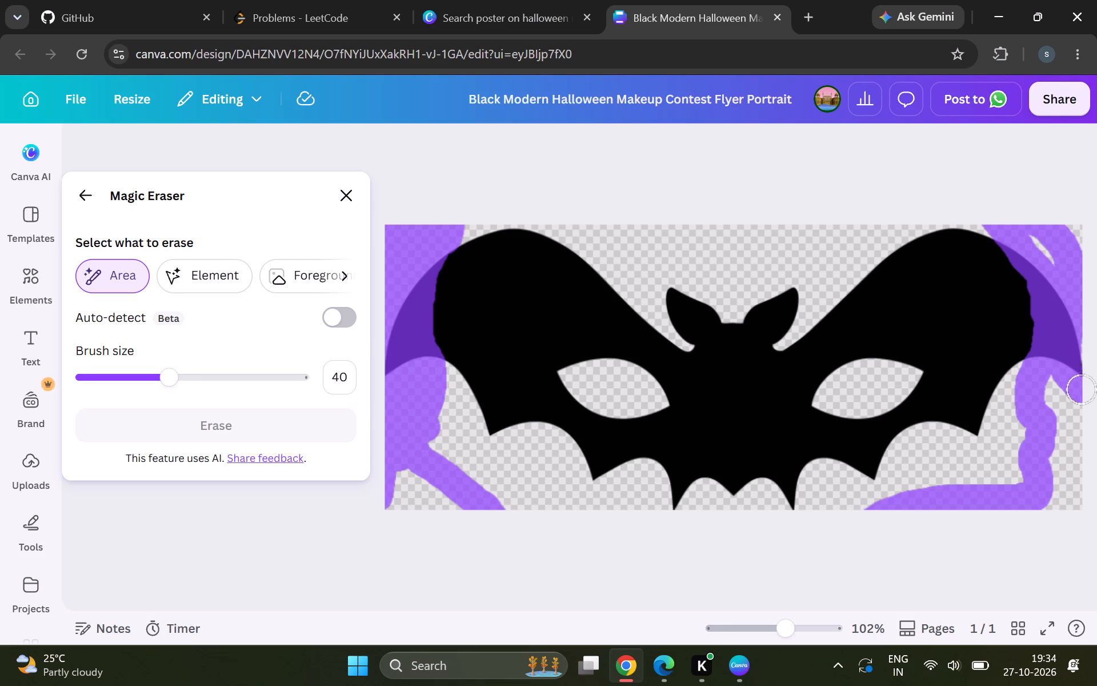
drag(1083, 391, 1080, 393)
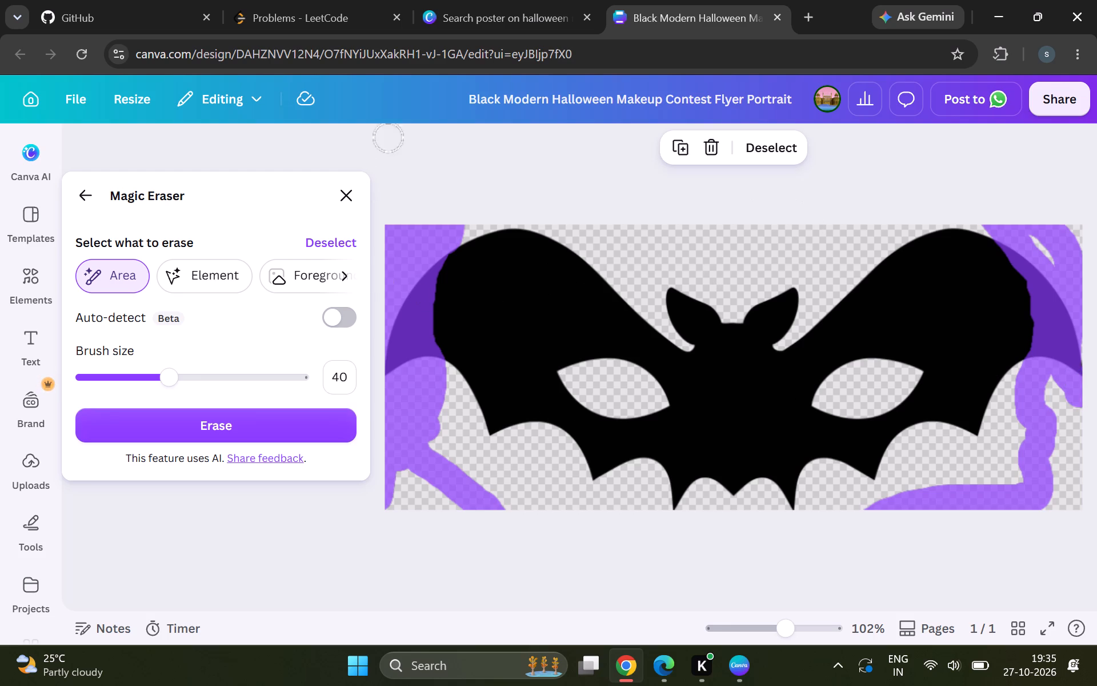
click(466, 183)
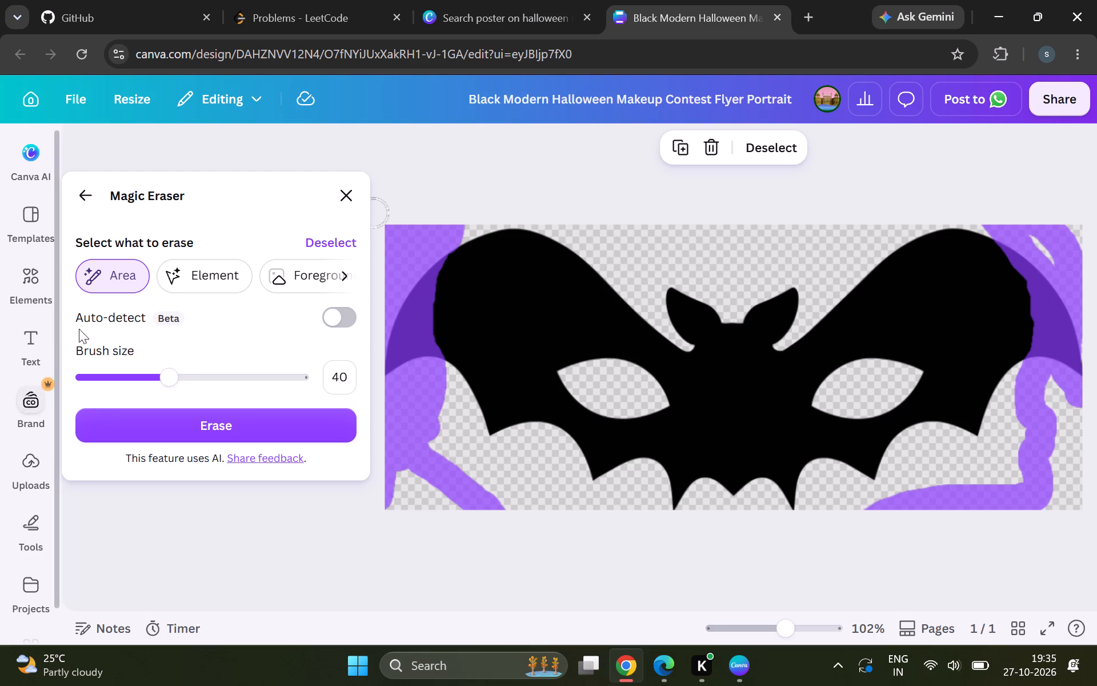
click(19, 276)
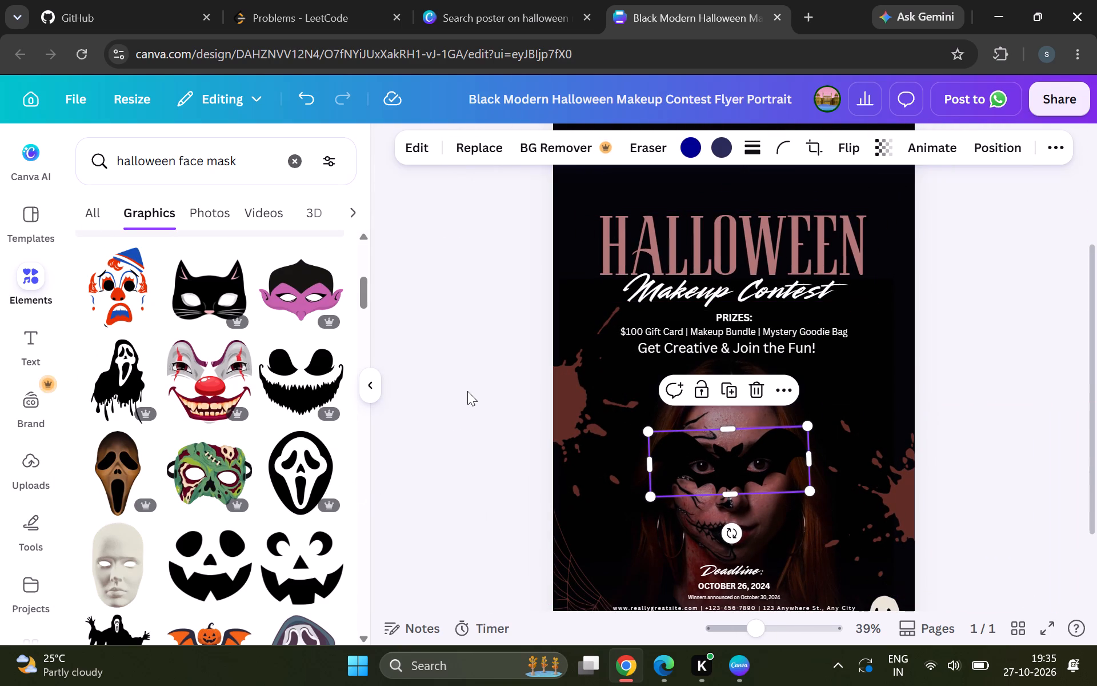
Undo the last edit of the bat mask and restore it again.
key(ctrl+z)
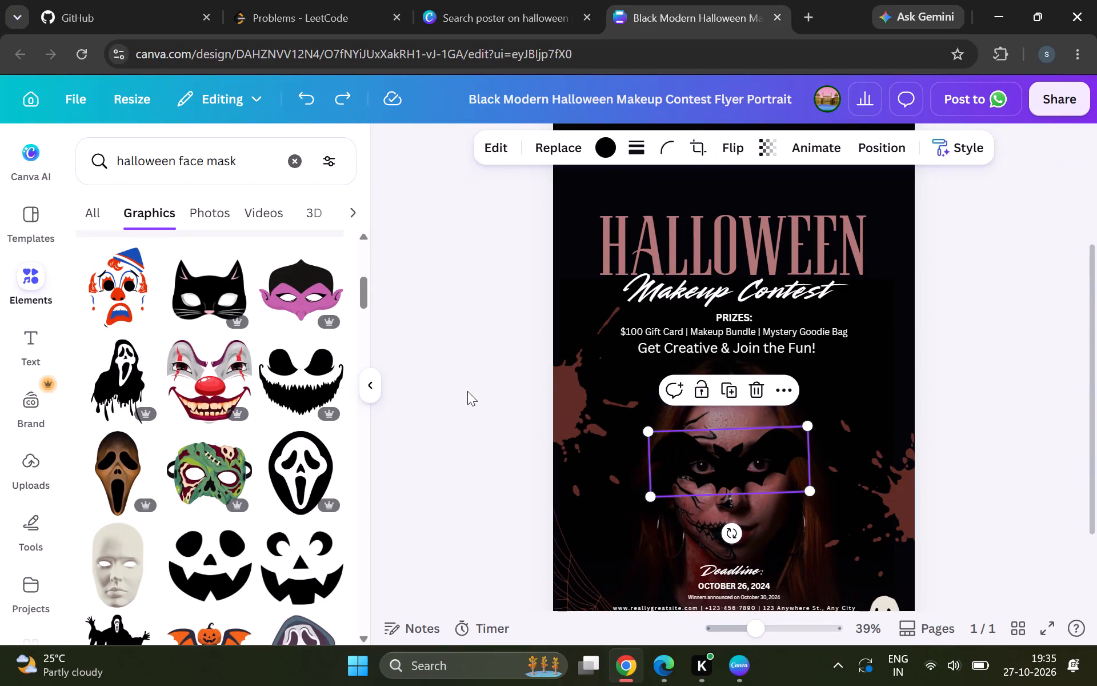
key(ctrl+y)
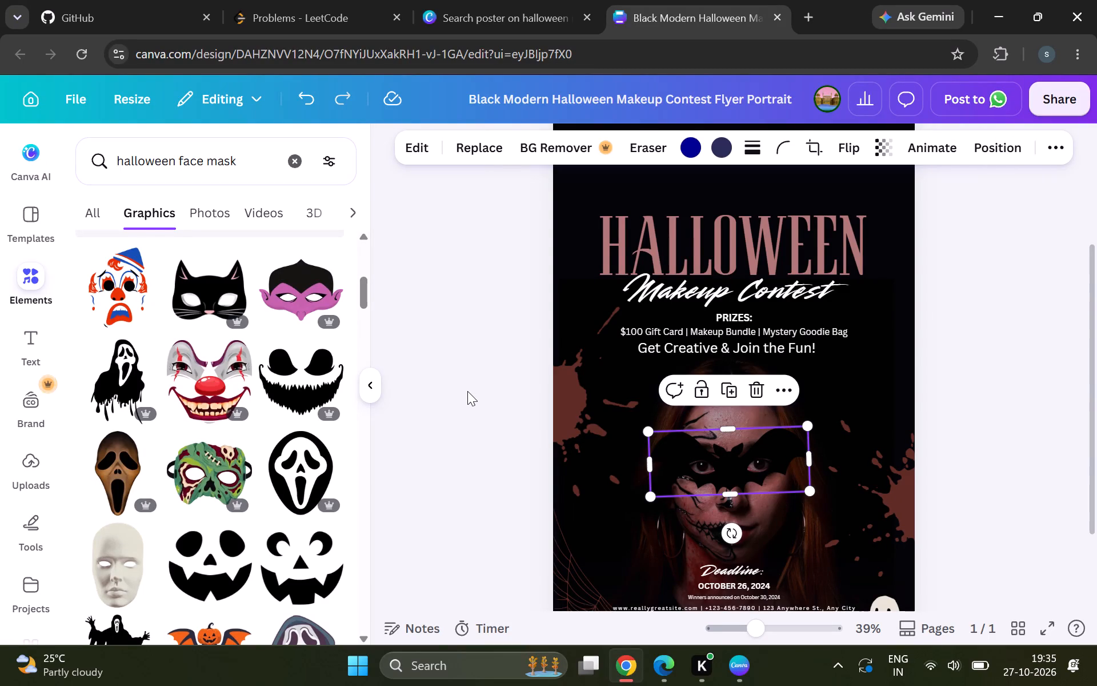
Trim both outer wing tips off the bat mask with Magic Eraser, using the Area brush at size 40.
scroll(467, 391, right, 1)
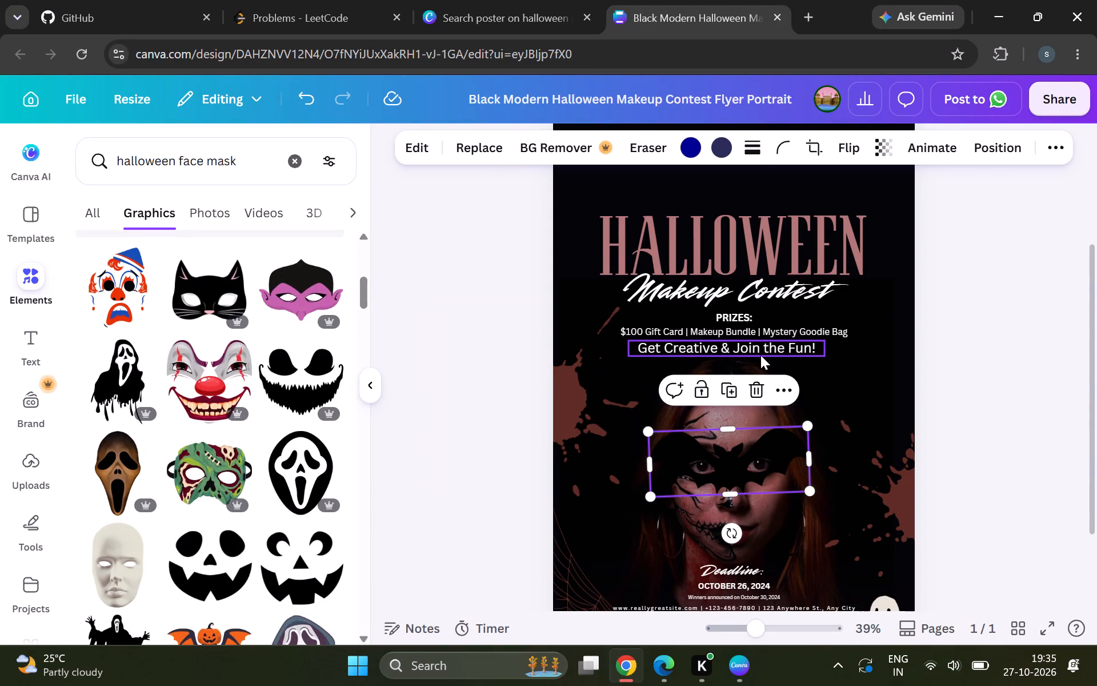
scroll(572, 405, down, 1)
click(418, 145)
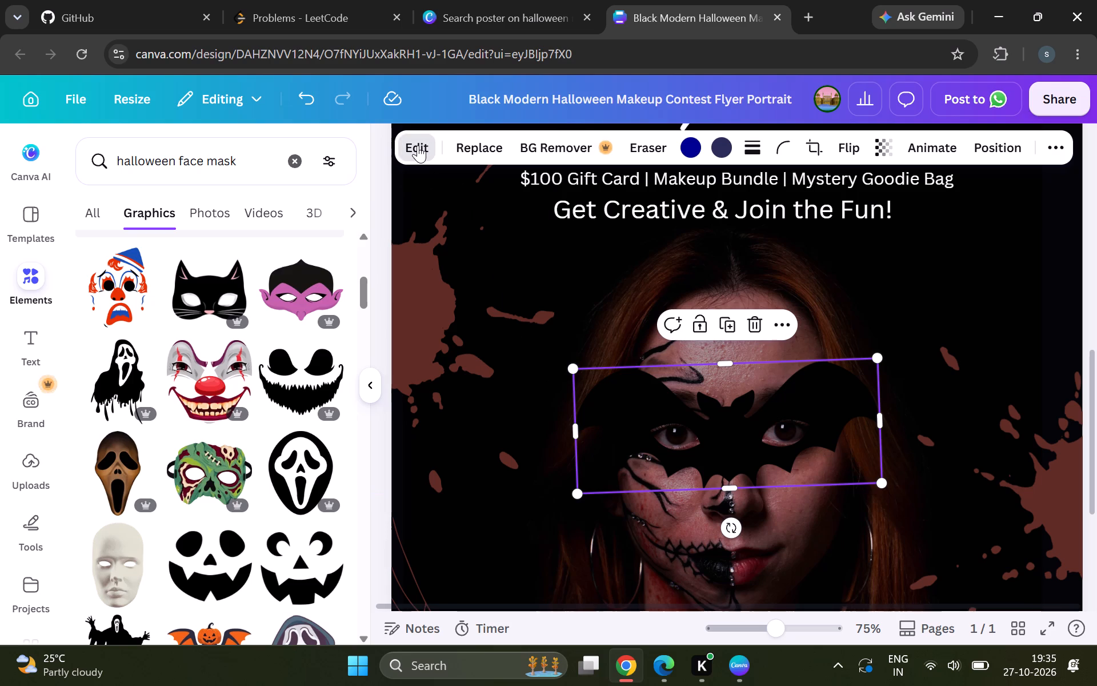
click(97, 401)
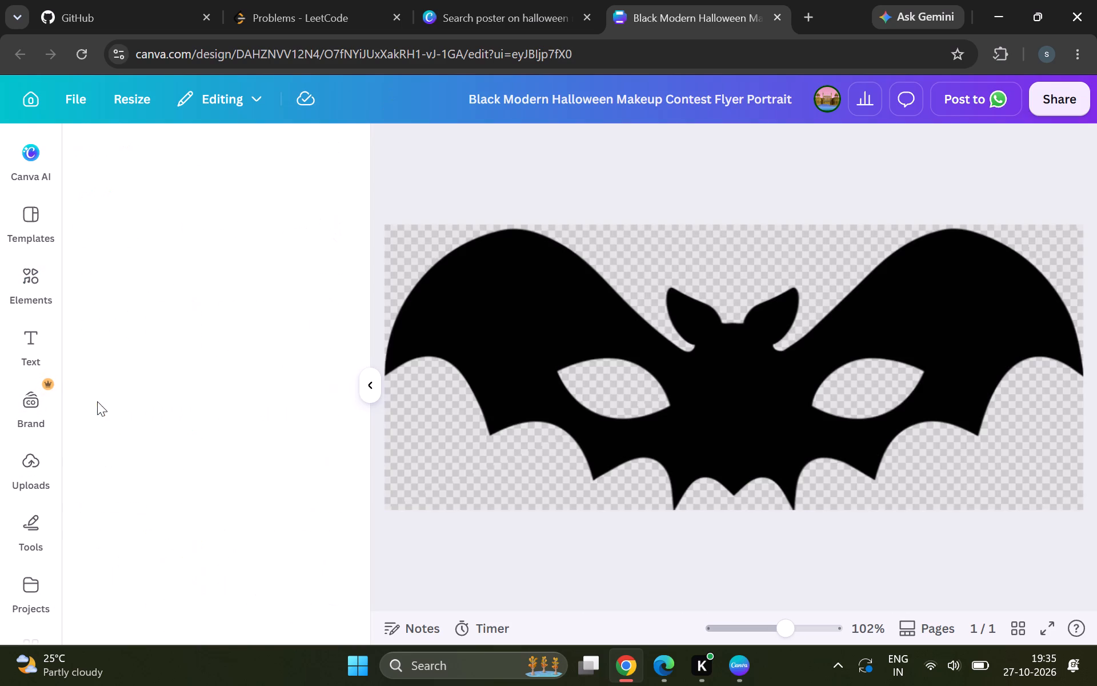
drag(392, 454, 386, 370)
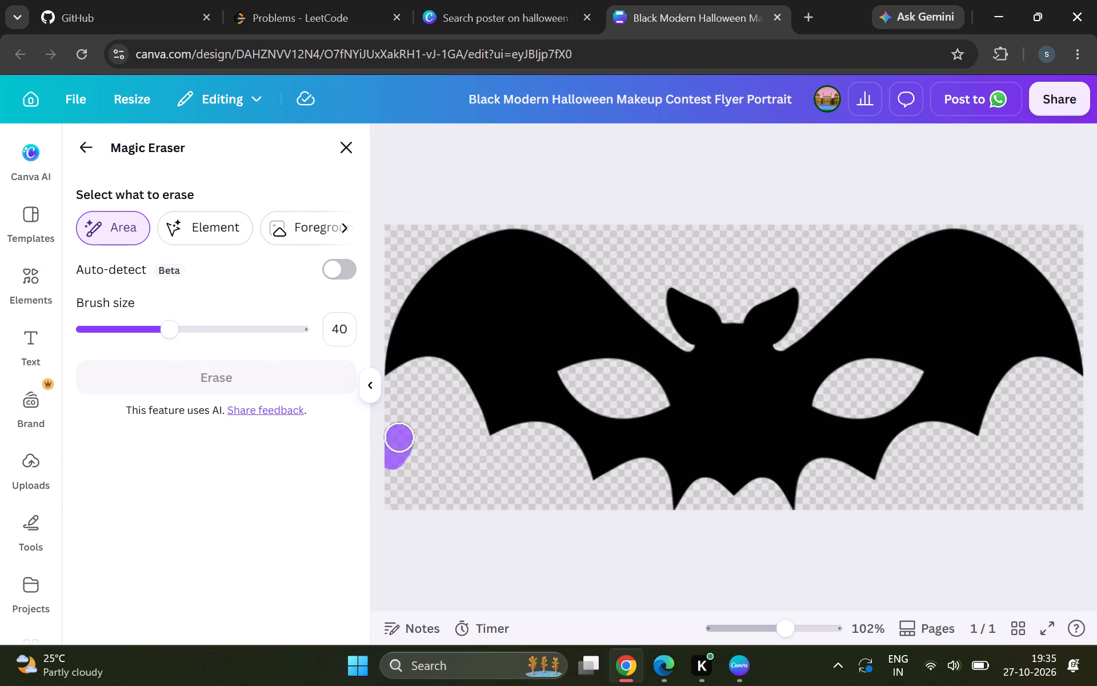
drag(386, 370, 403, 278)
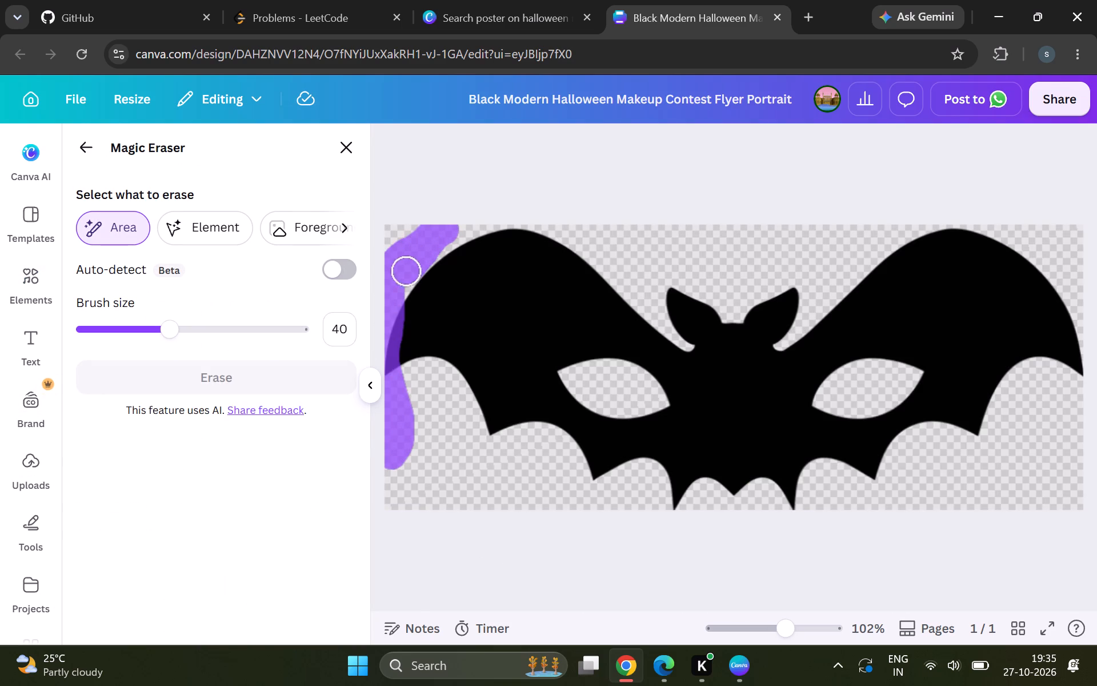
drag(403, 278, 423, 364)
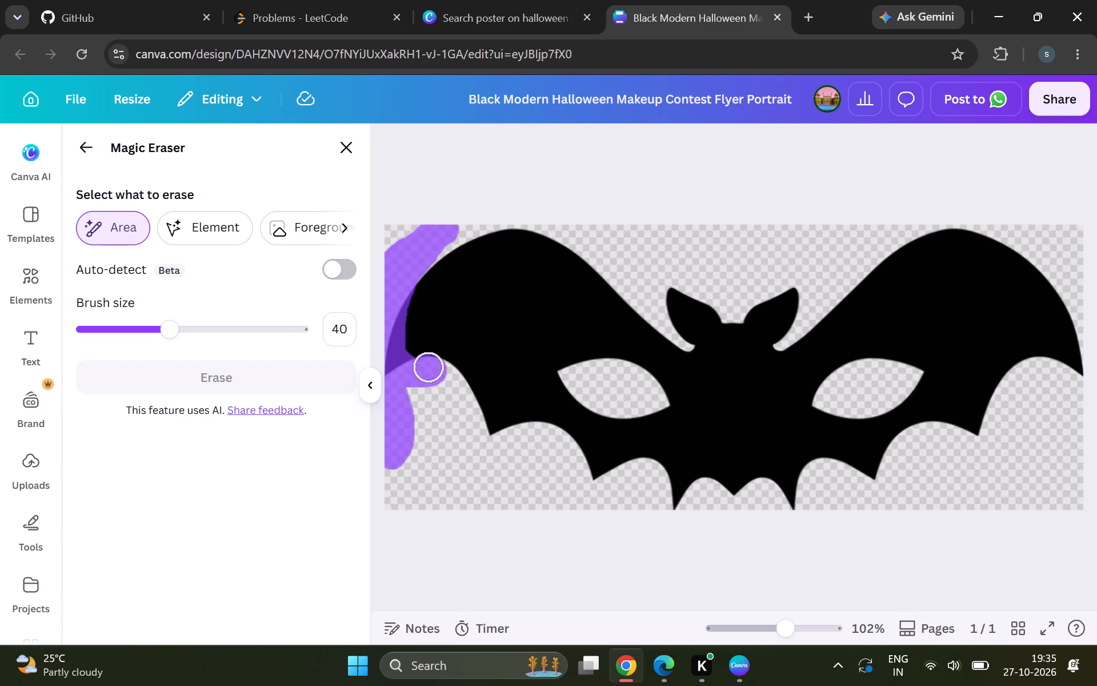
drag(423, 364, 396, 301)
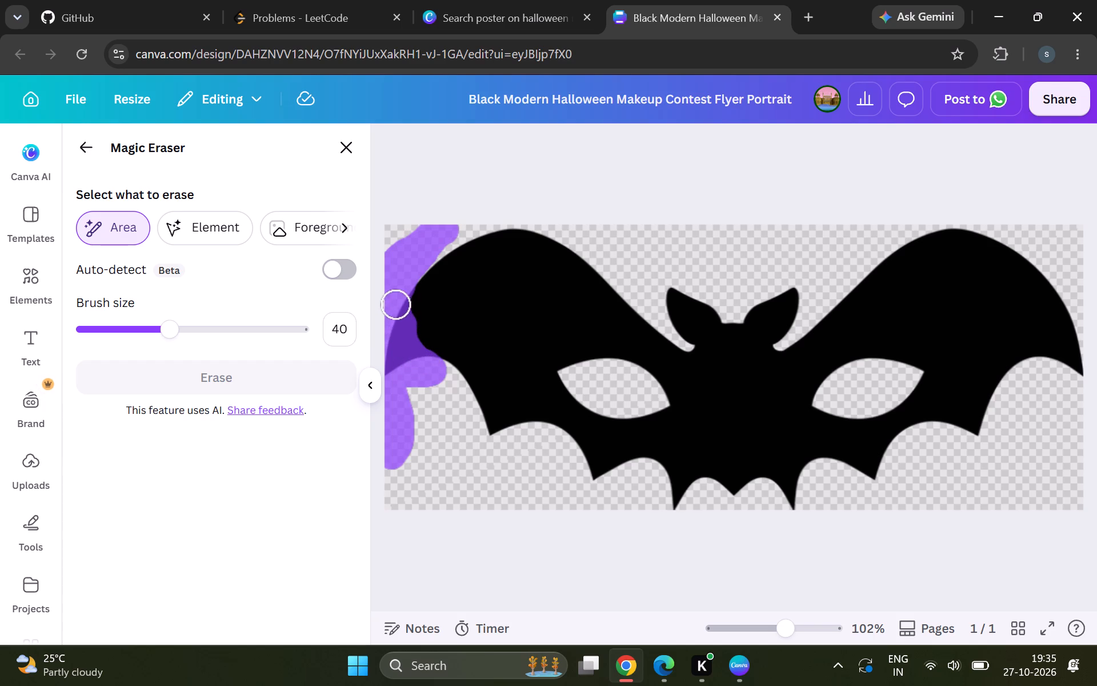
drag(396, 301, 408, 269)
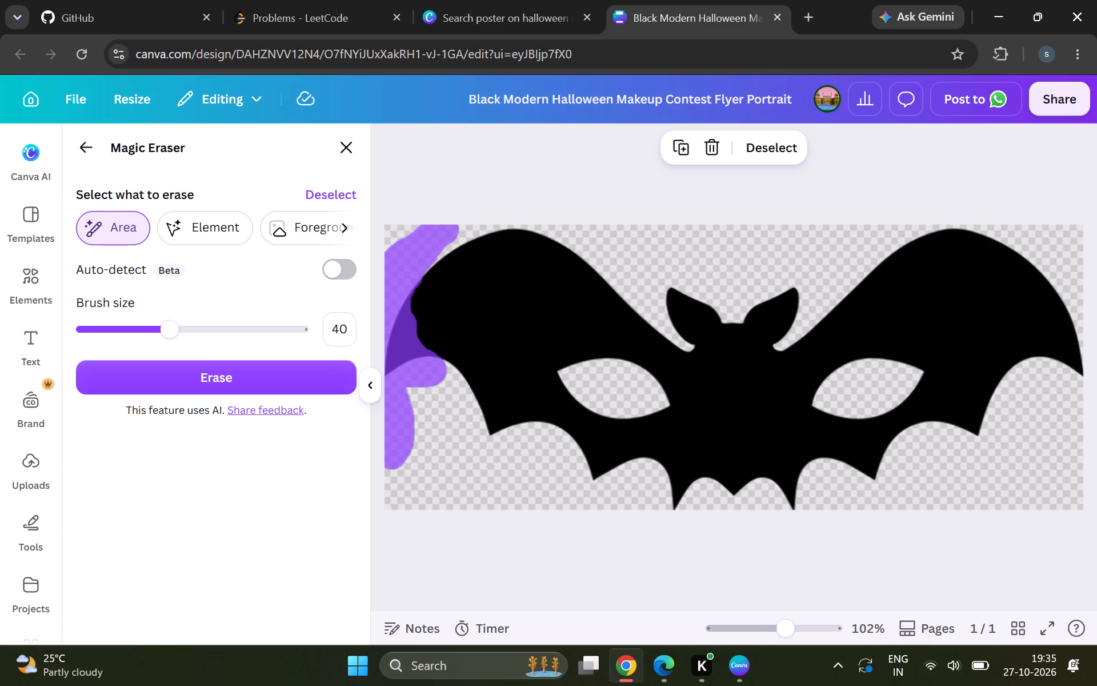
click(1012, 217)
drag(1002, 219, 1051, 301)
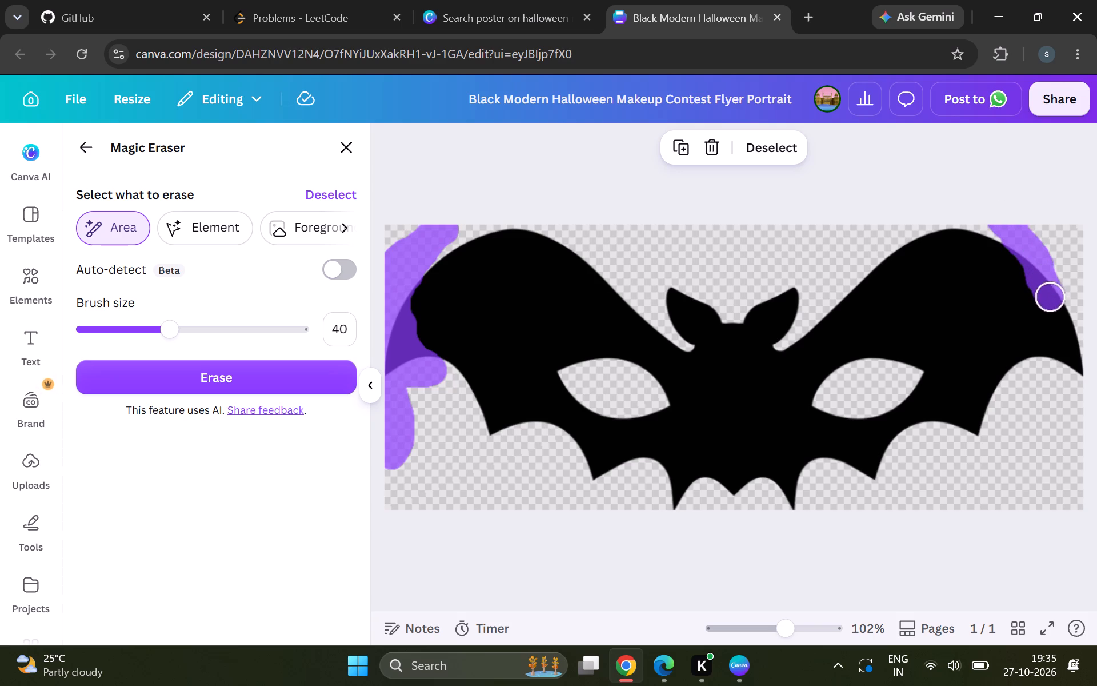
drag(1051, 301, 1075, 387)
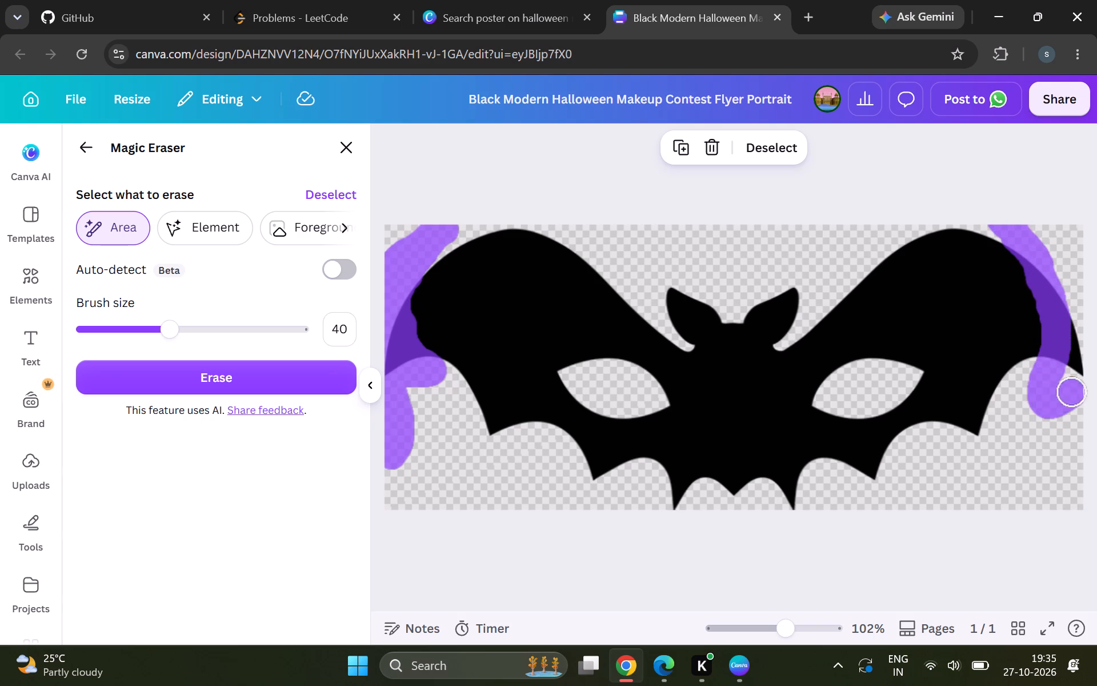
drag(1075, 387, 1076, 328)
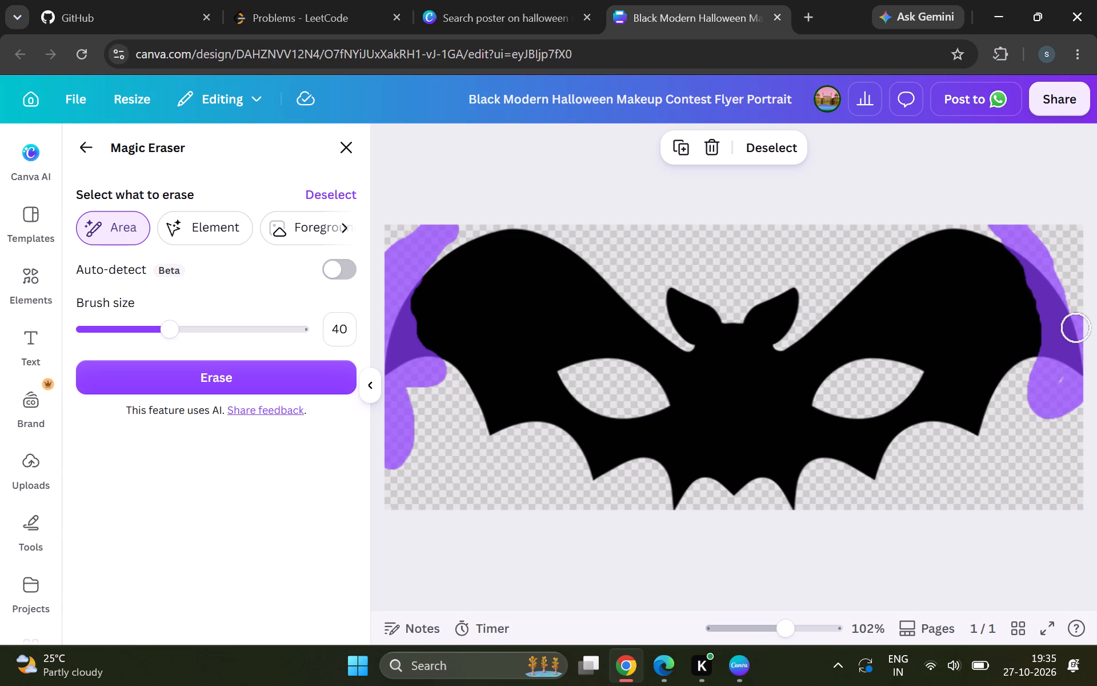
click(246, 374)
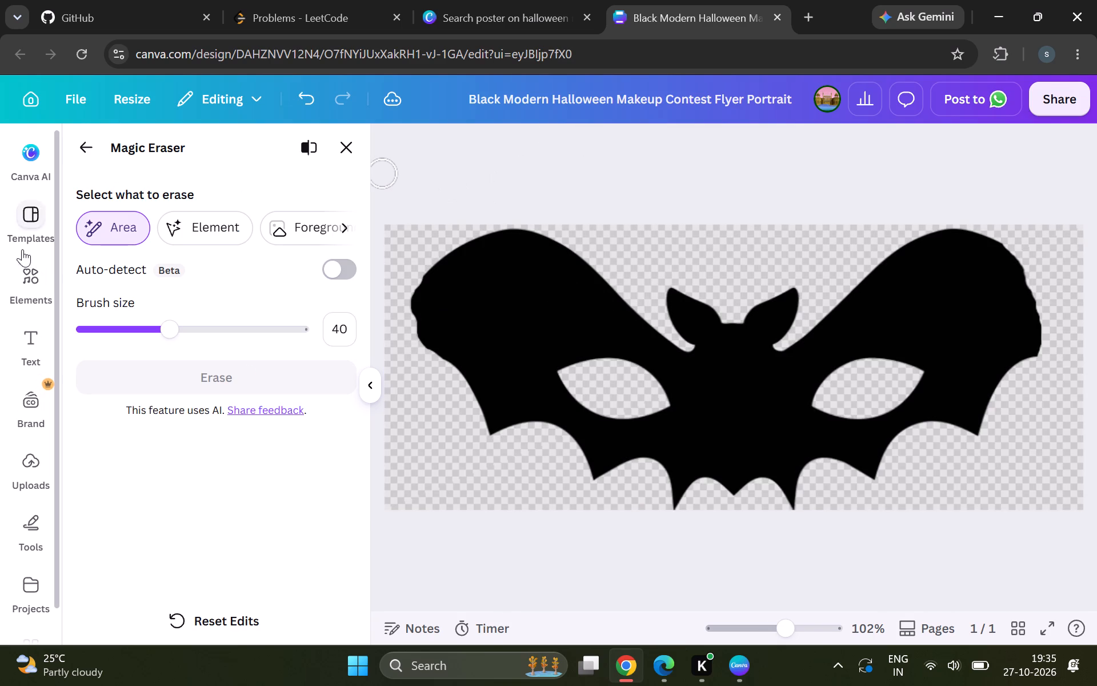
click(39, 239)
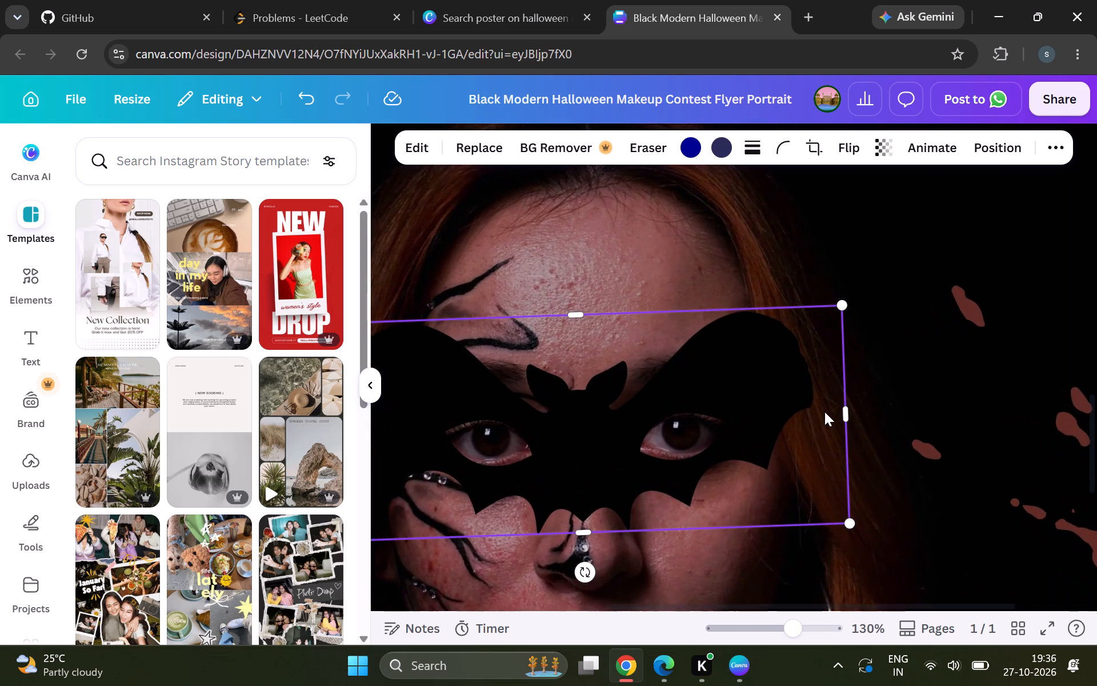
Reopen the trimmed bat mask in Magic Eraser.
scroll(824, 412, right, 2)
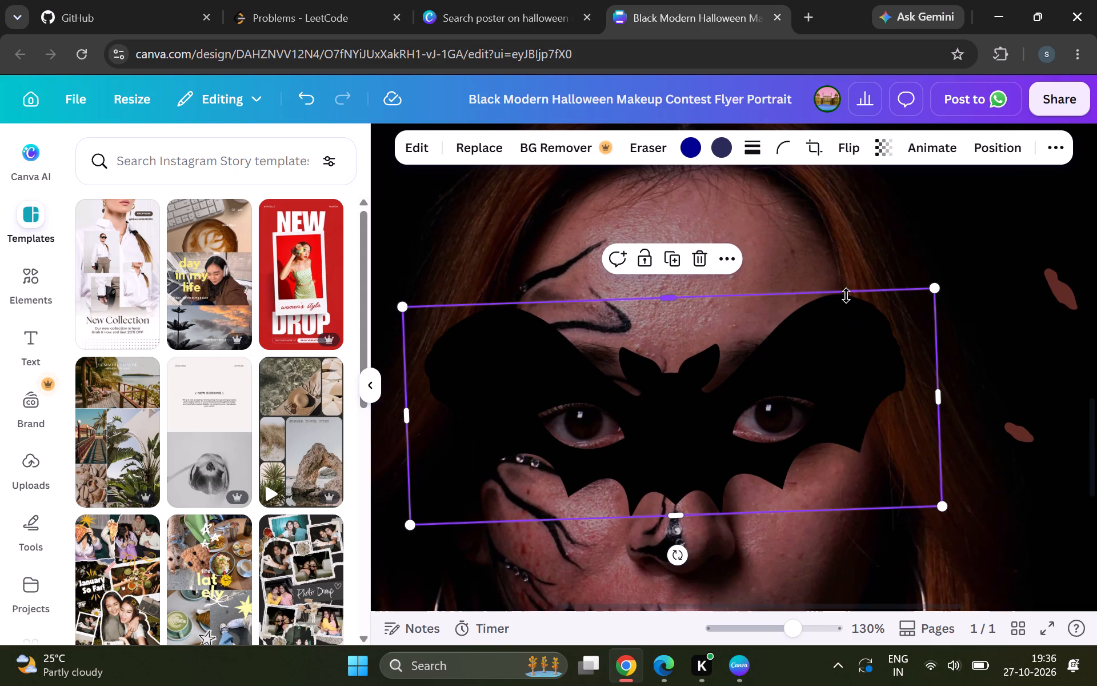
click(425, 134)
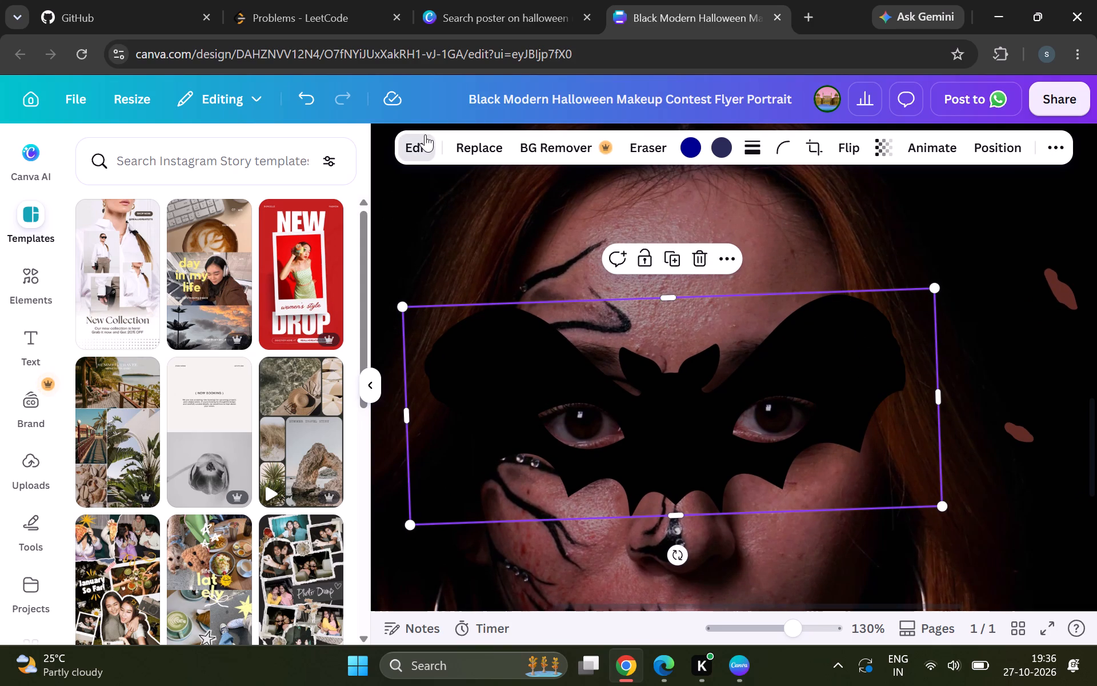
click(97, 417)
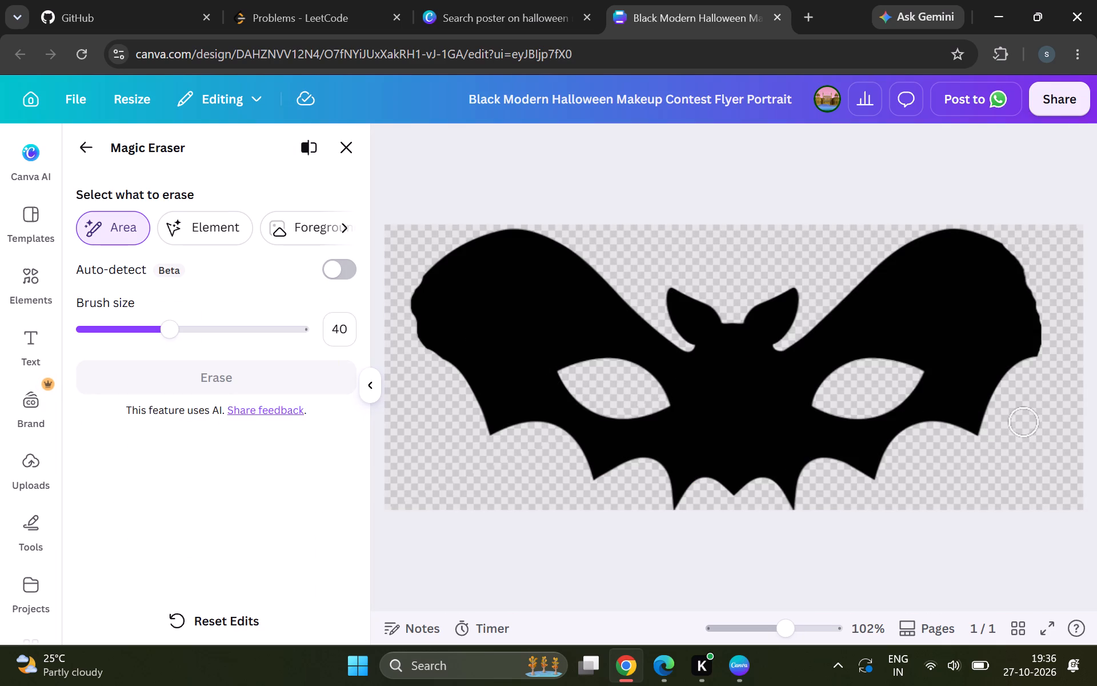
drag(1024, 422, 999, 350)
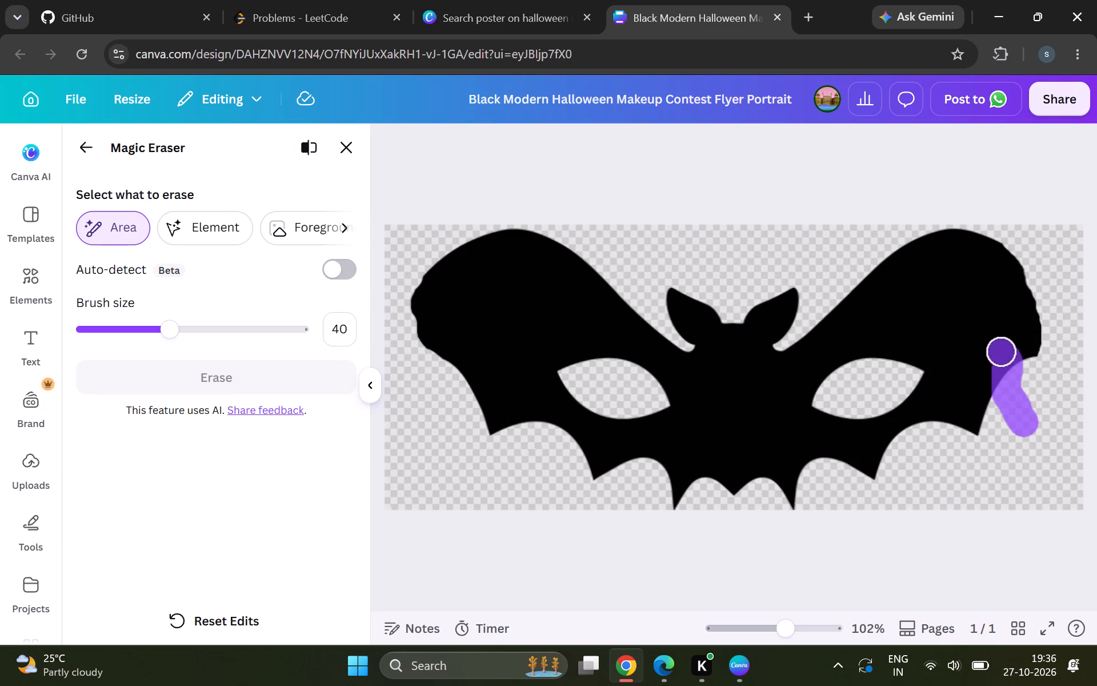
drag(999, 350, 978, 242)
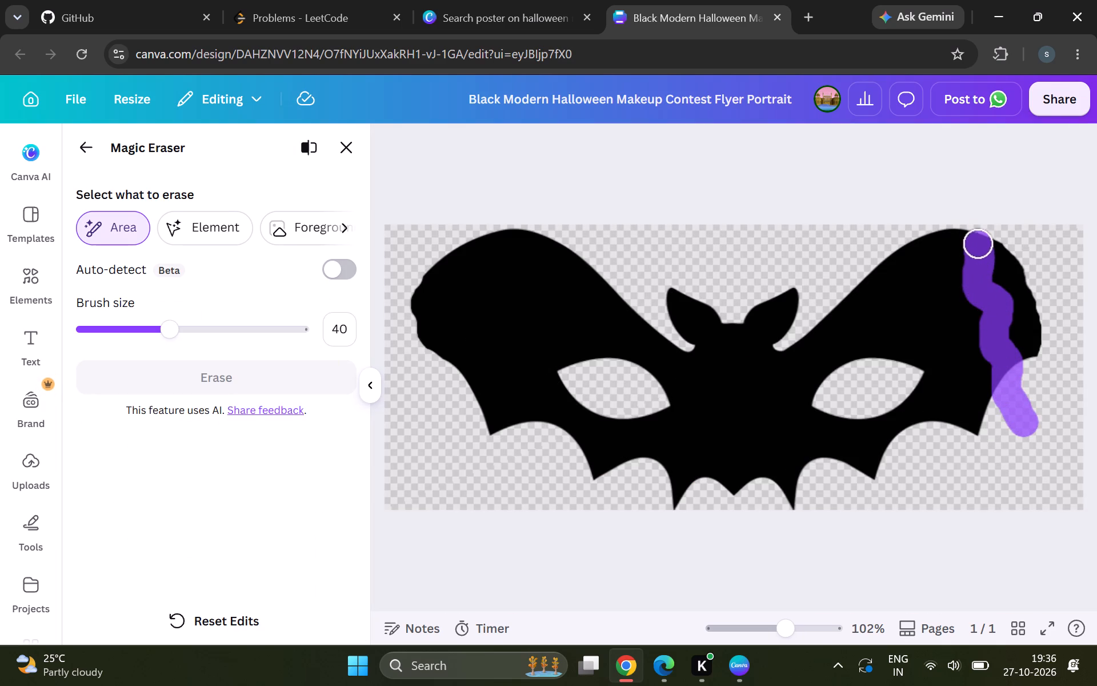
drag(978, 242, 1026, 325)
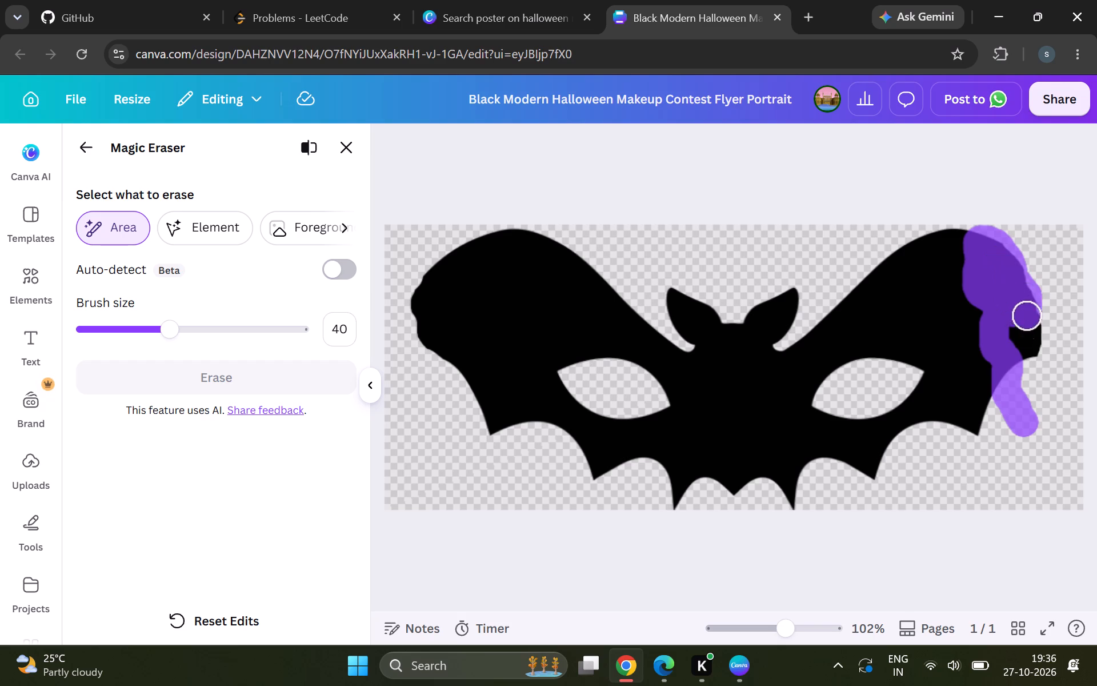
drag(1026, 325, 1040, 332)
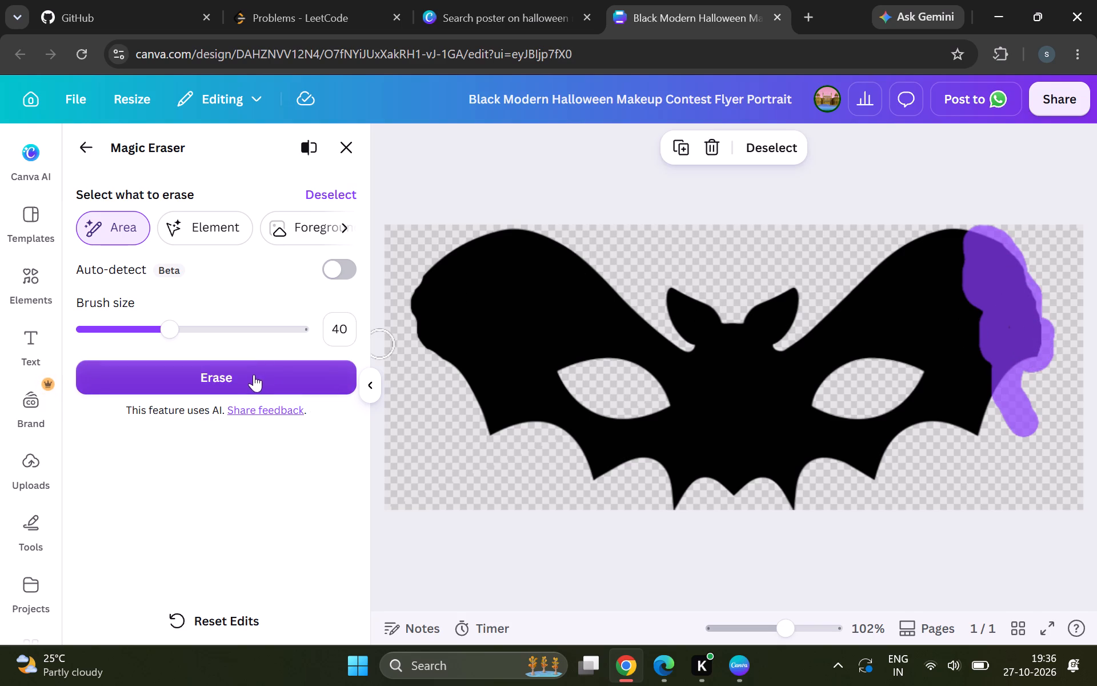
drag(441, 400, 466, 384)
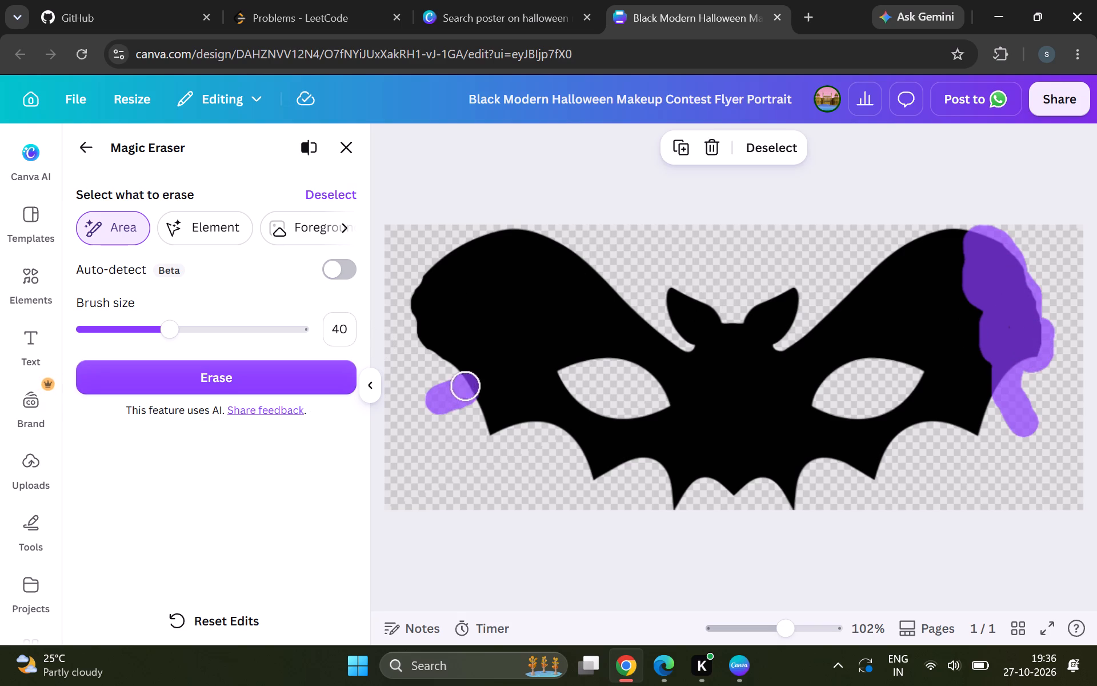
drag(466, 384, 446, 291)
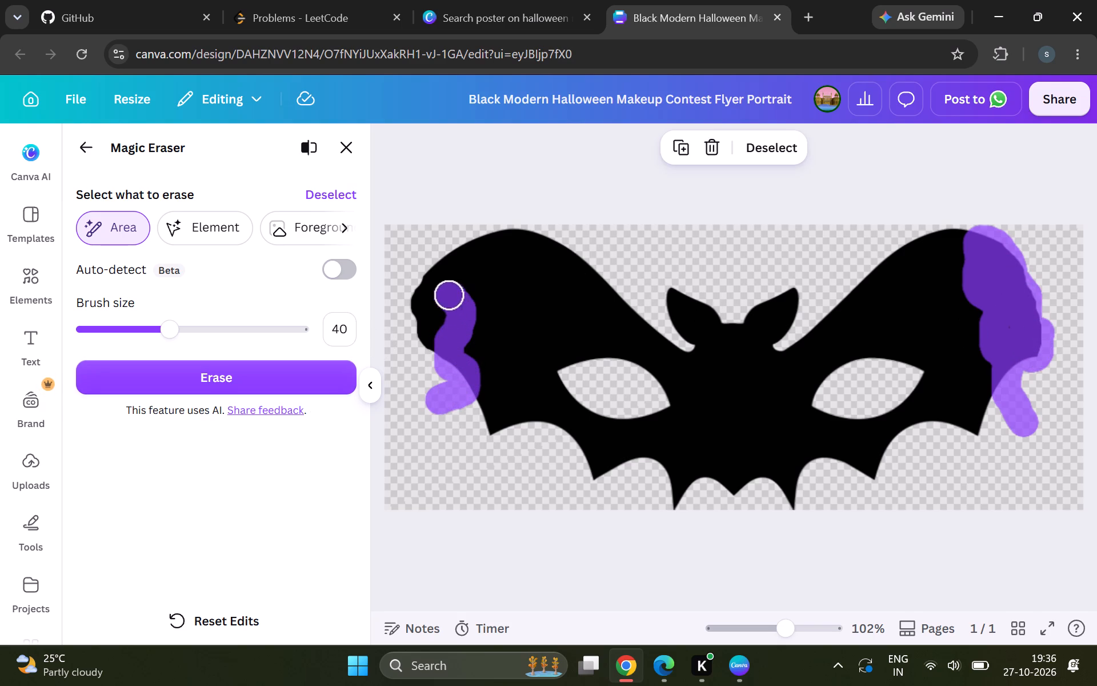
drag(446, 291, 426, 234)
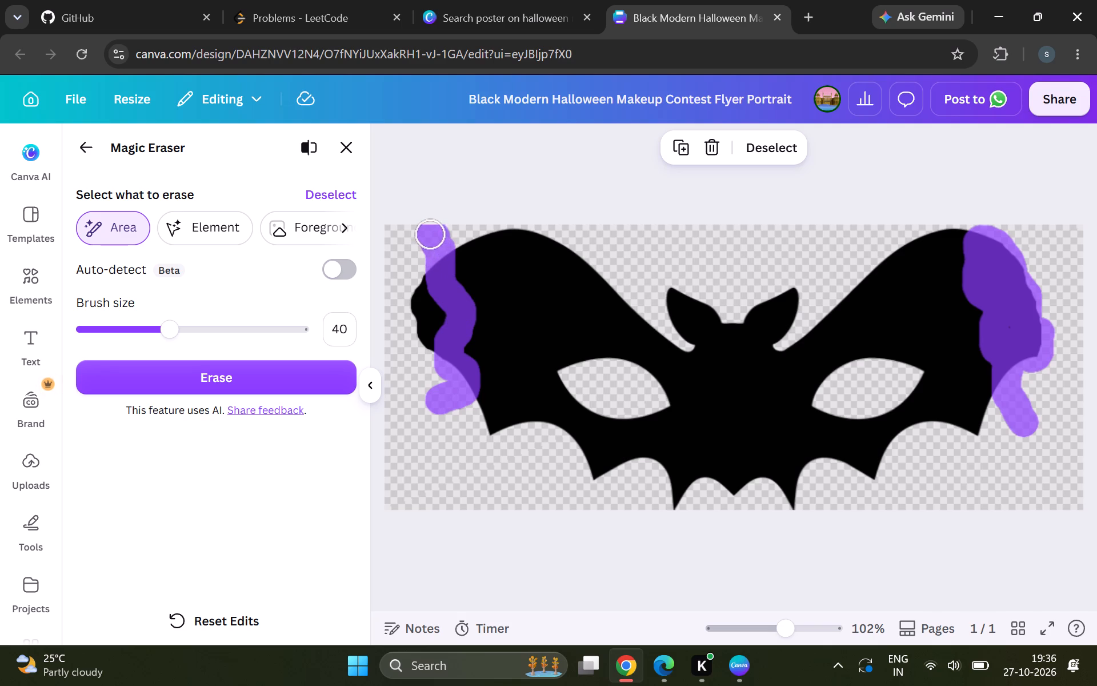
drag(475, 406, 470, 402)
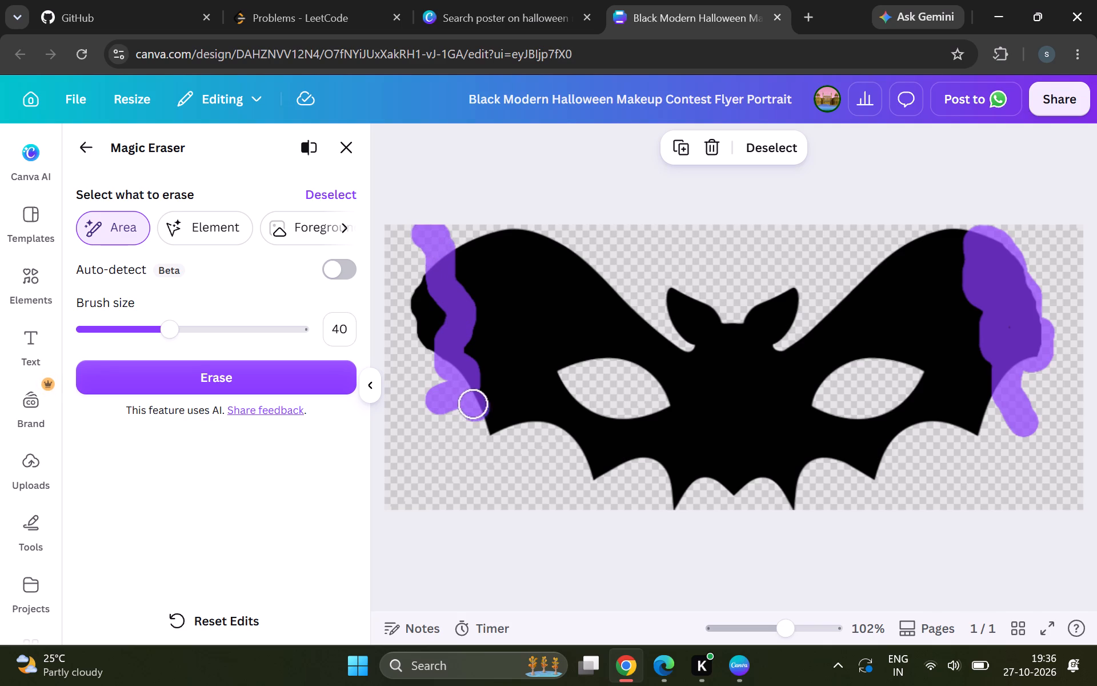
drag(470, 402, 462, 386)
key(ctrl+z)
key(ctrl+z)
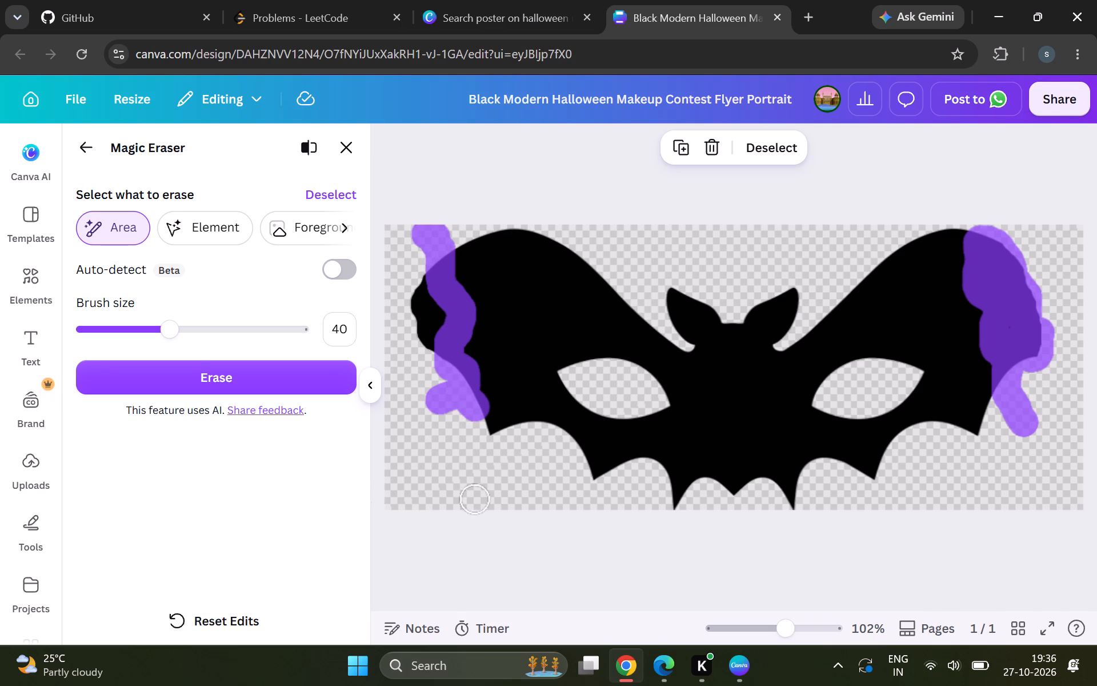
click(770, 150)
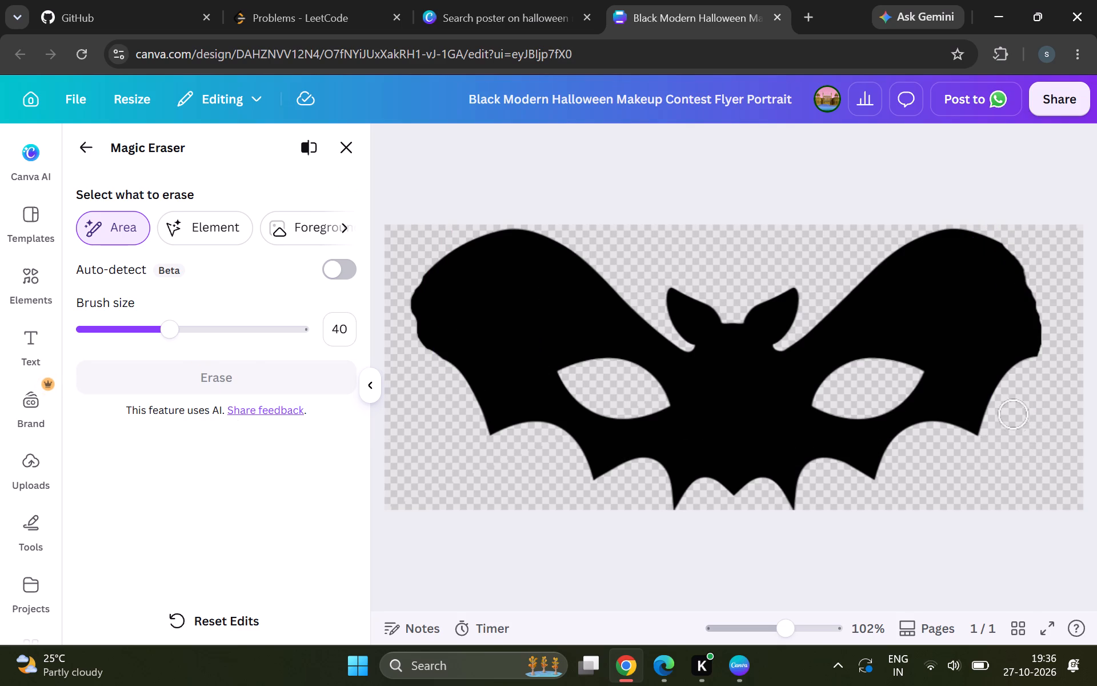
Trim more off both outer wing edges of the bat mask with Magic Eraser, using the Area brush at size 40.
drag(1013, 408, 1014, 347)
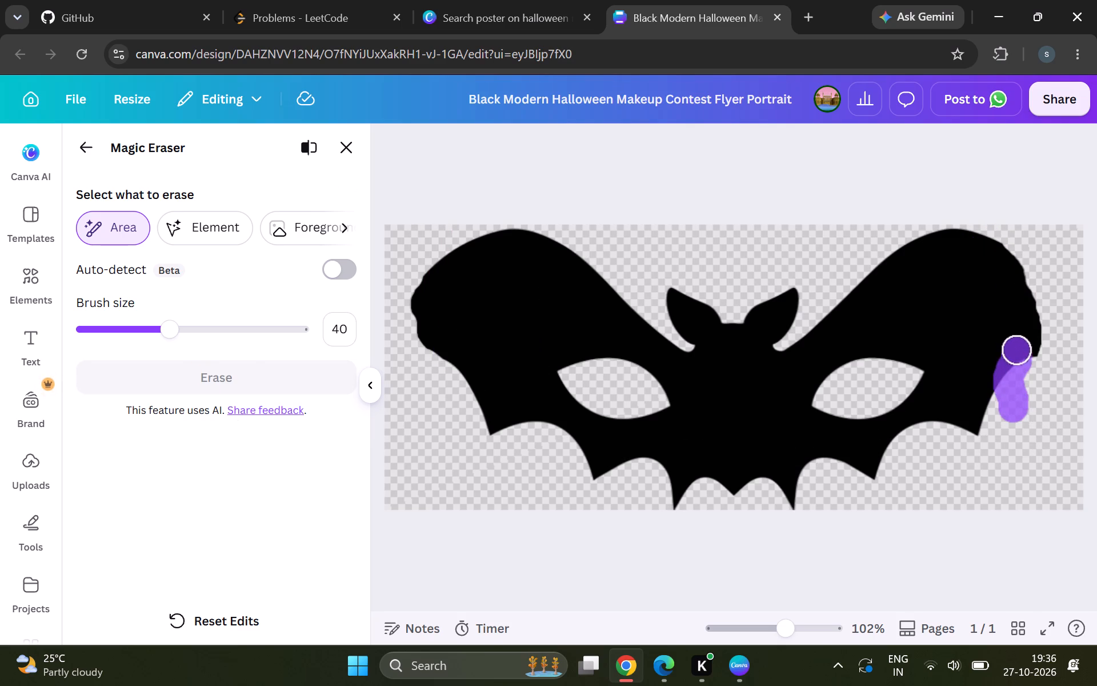
drag(1014, 347, 990, 261)
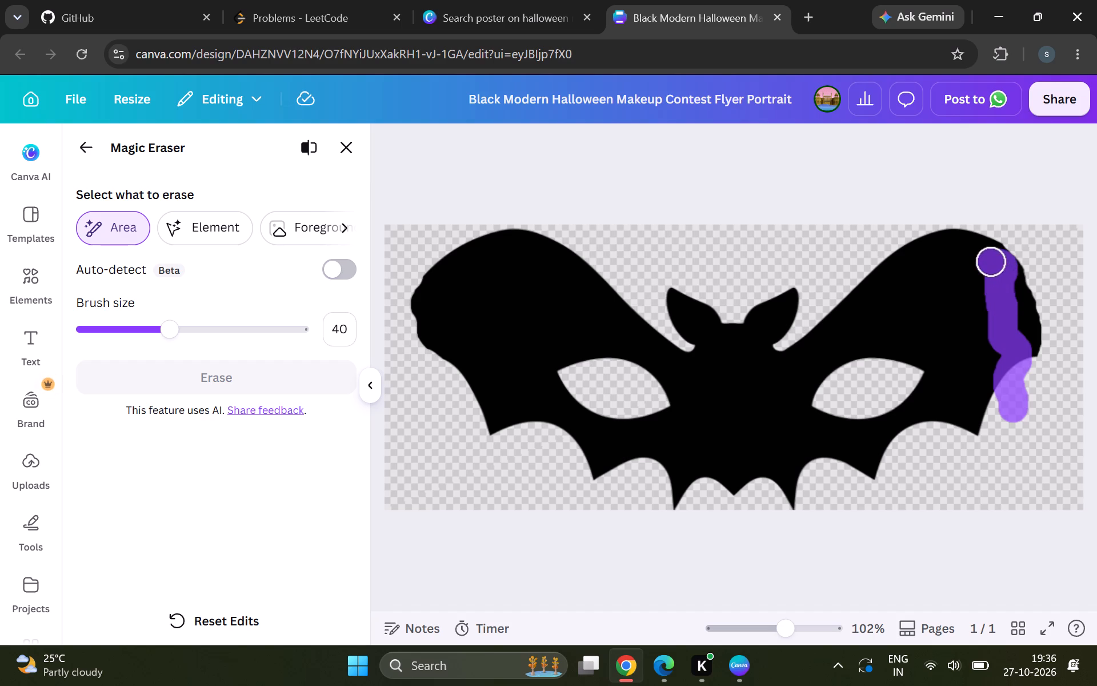
drag(990, 261, 1006, 225)
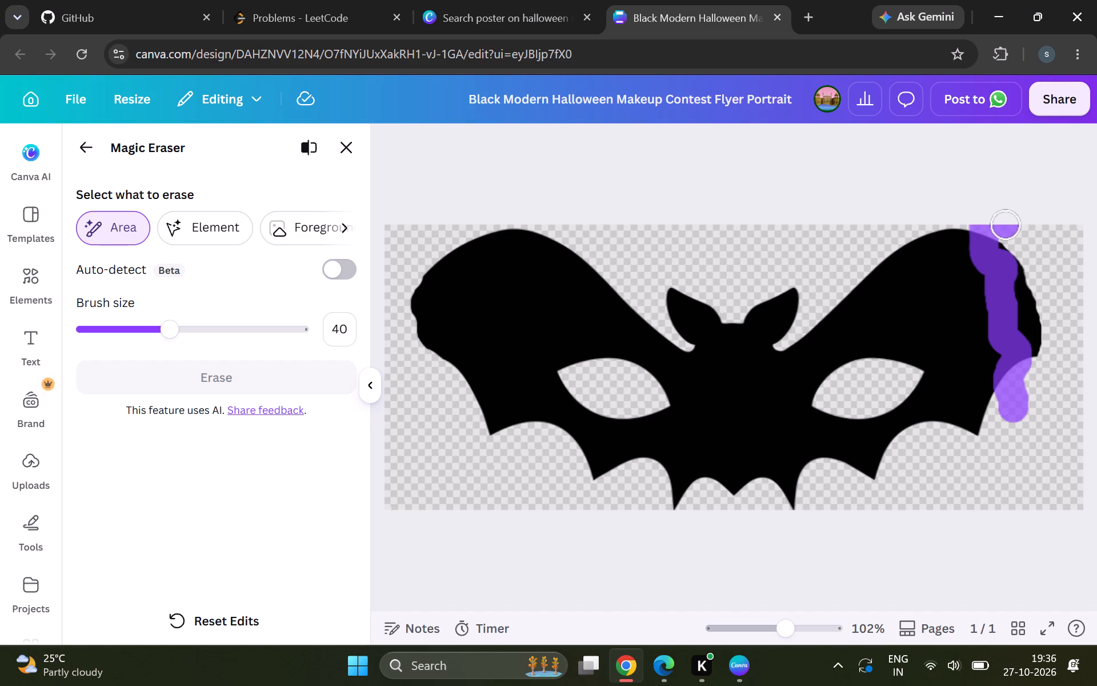
drag(1006, 225, 1042, 337)
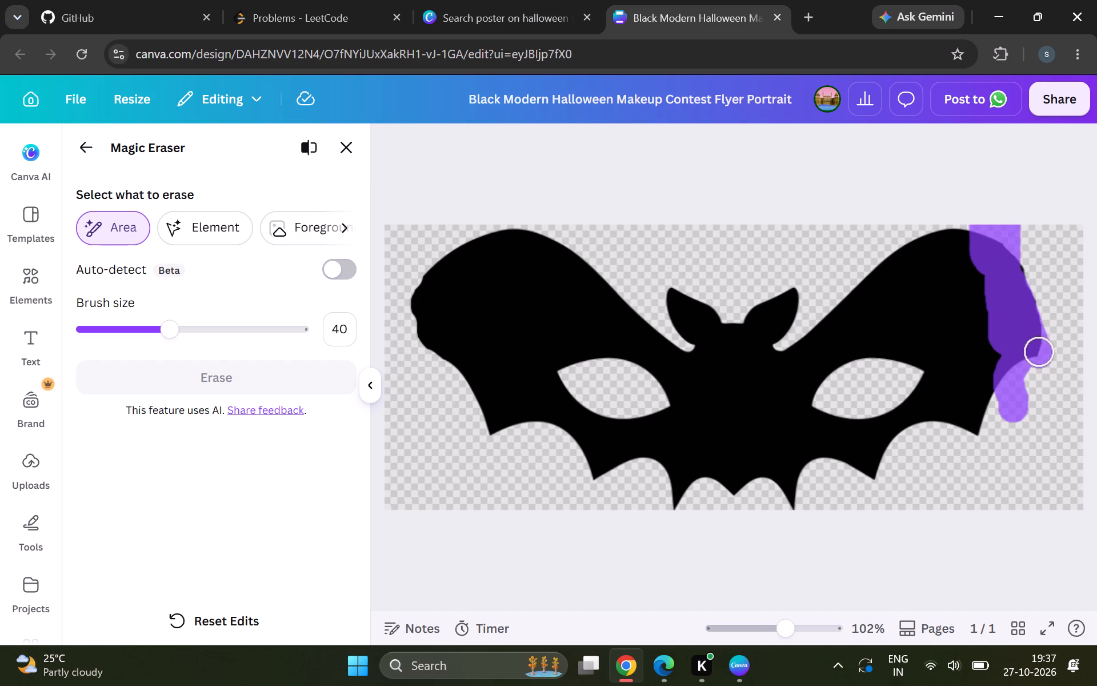
drag(1042, 337, 1011, 354)
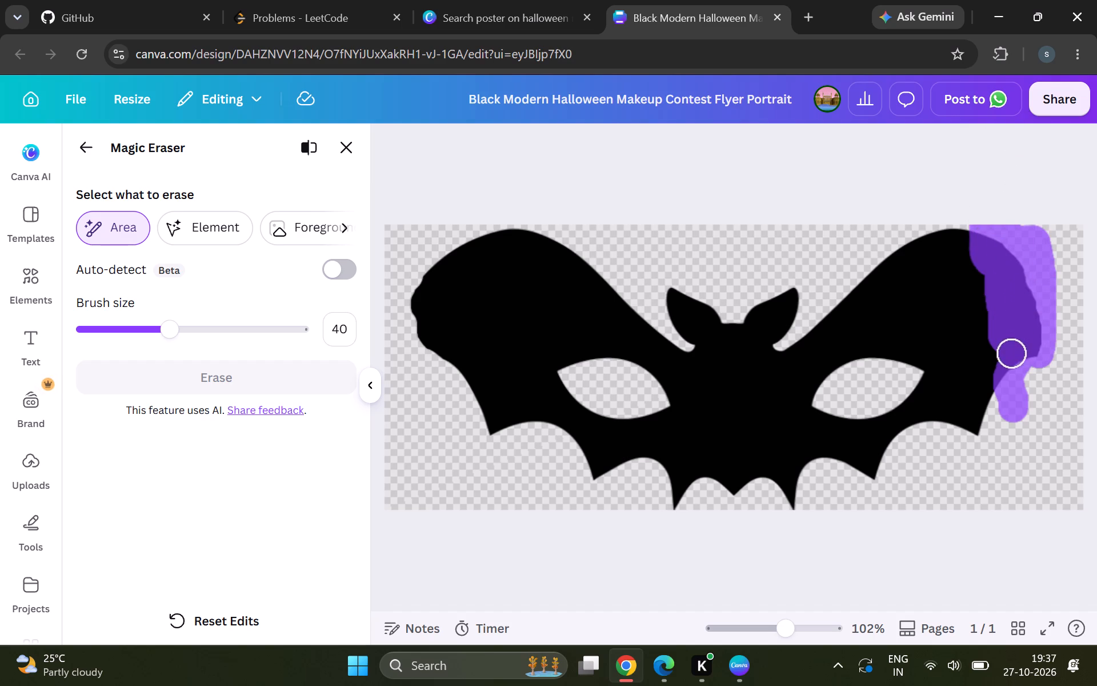
drag(1011, 354, 1037, 369)
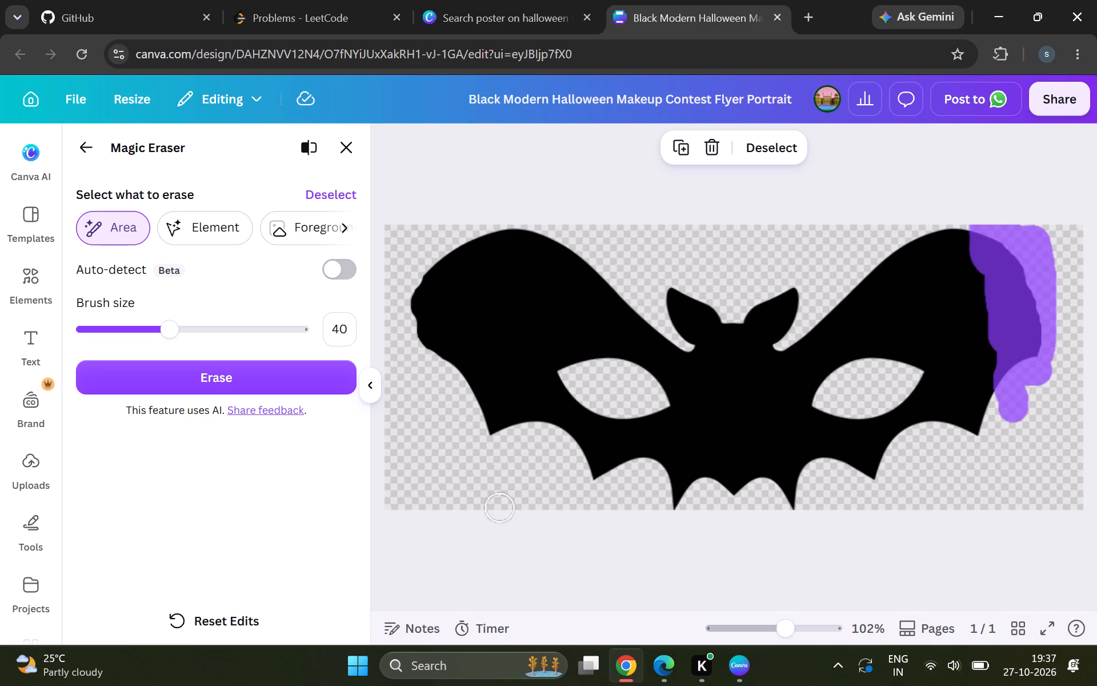
drag(462, 413, 459, 371)
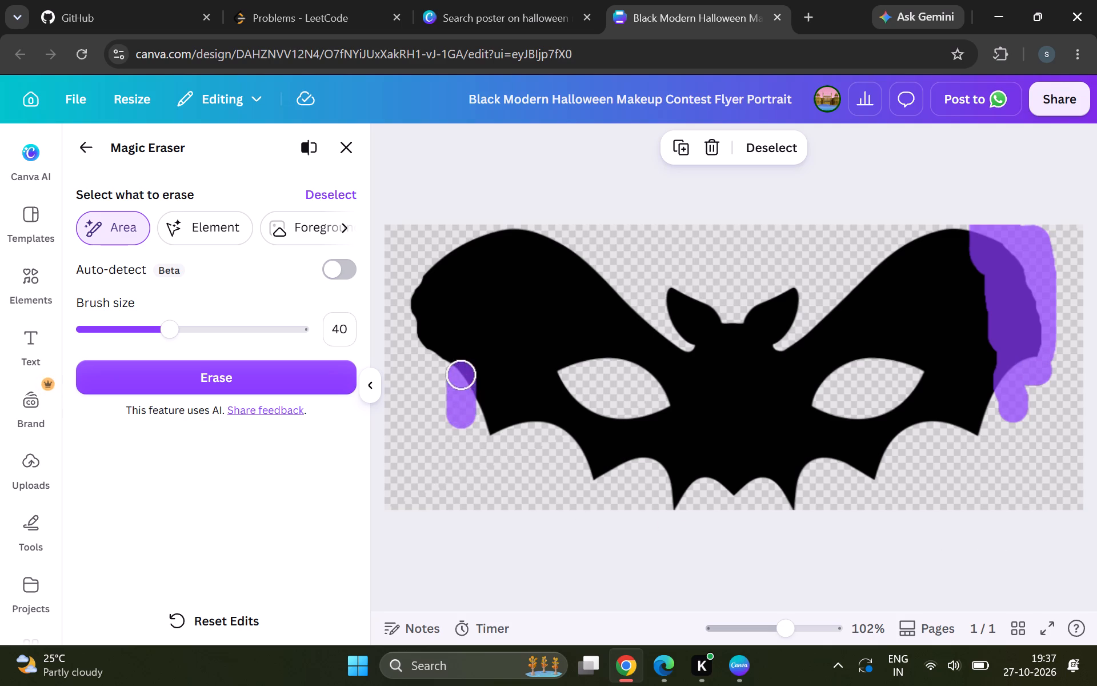
drag(459, 371, 427, 361)
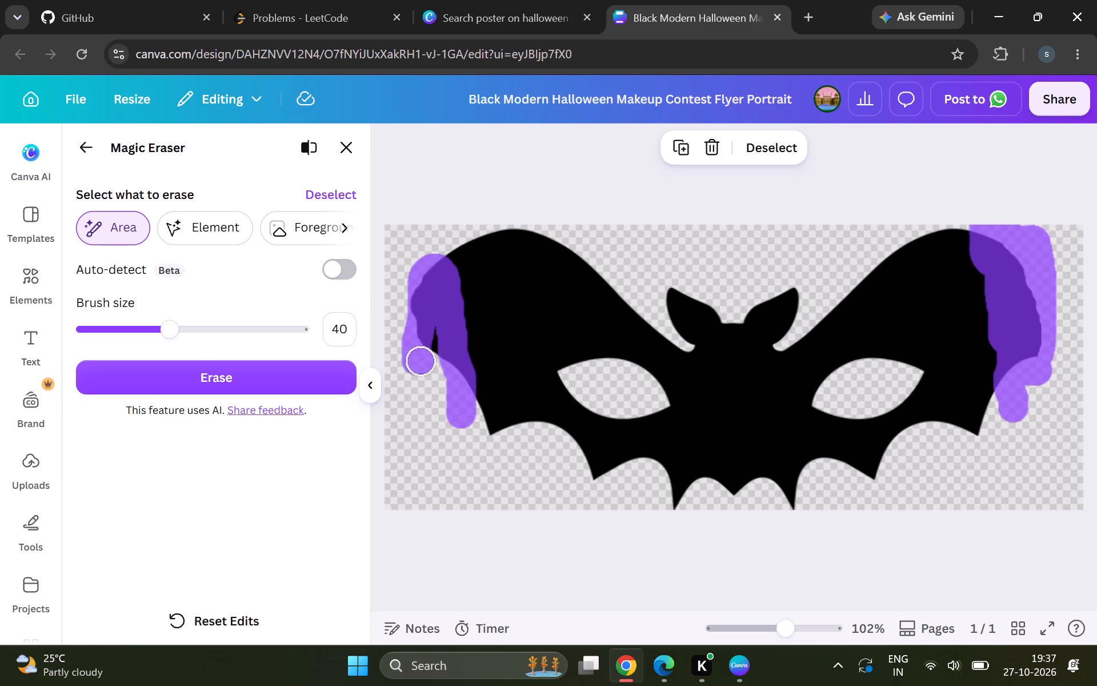
drag(427, 361, 432, 331)
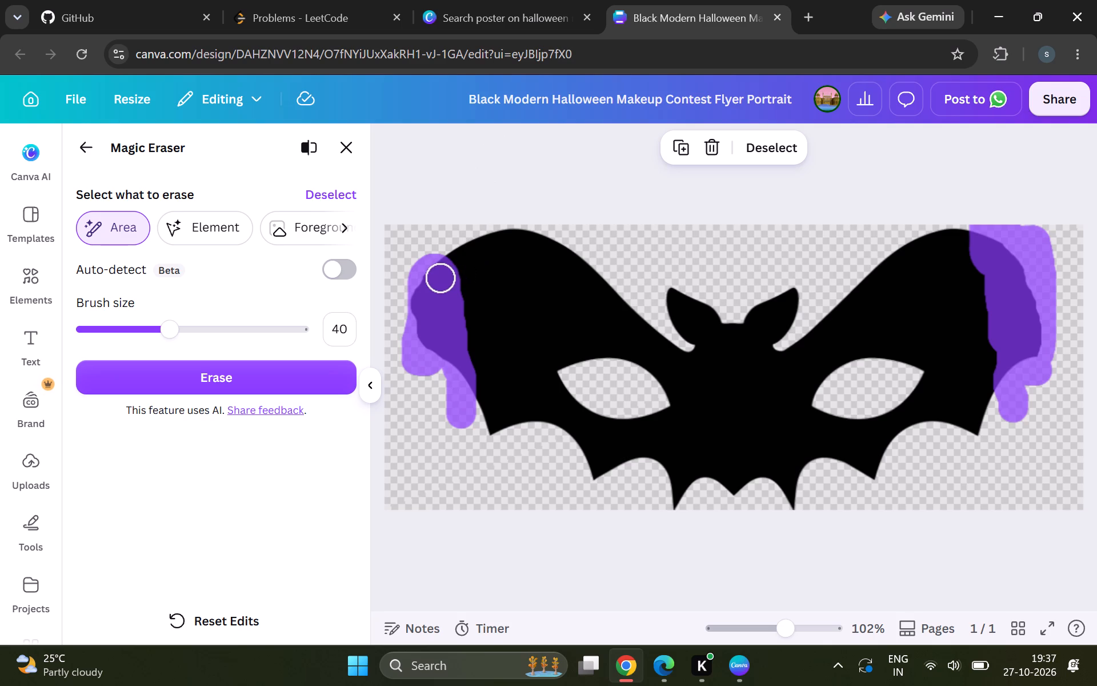
drag(441, 278, 454, 241)
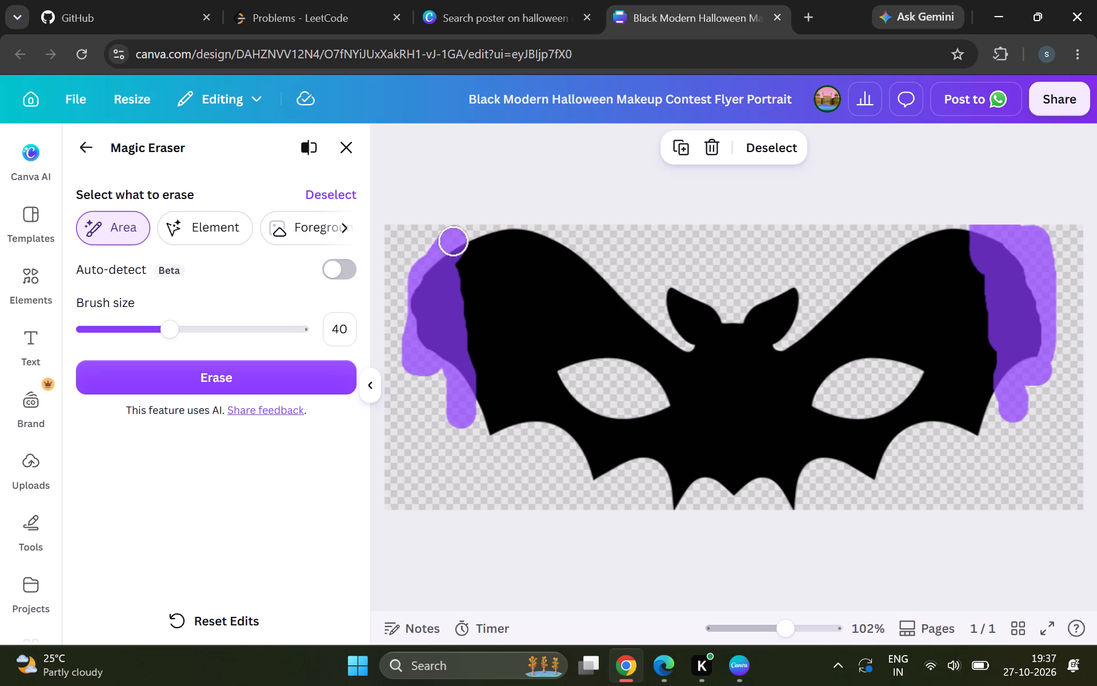
drag(454, 241, 441, 270)
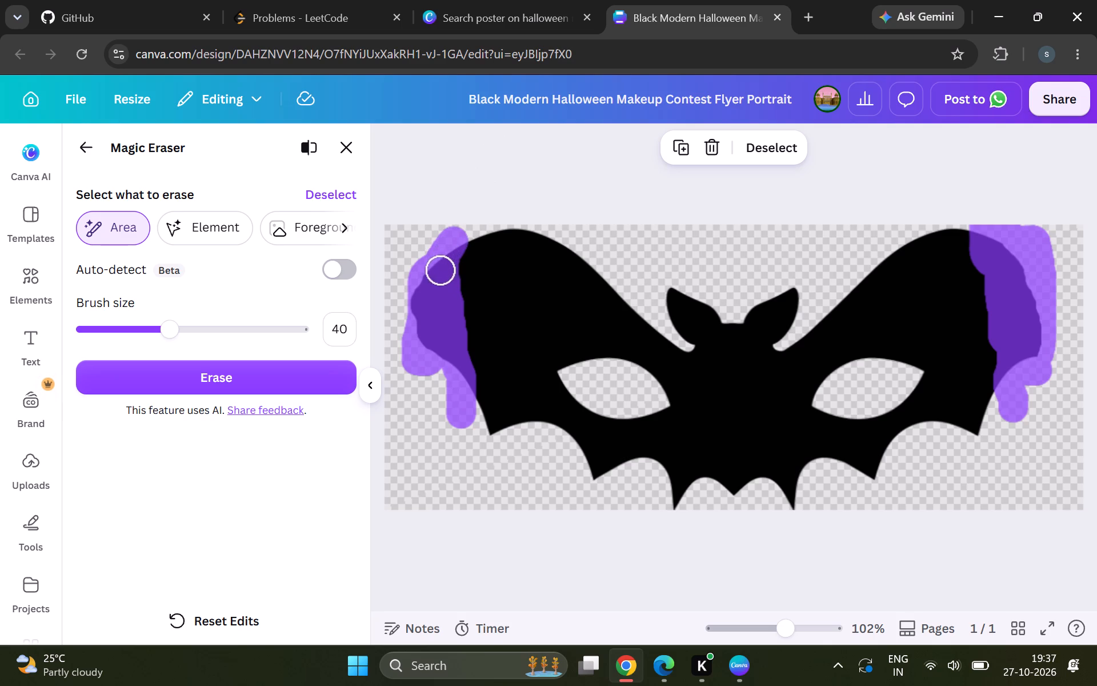
click(213, 382)
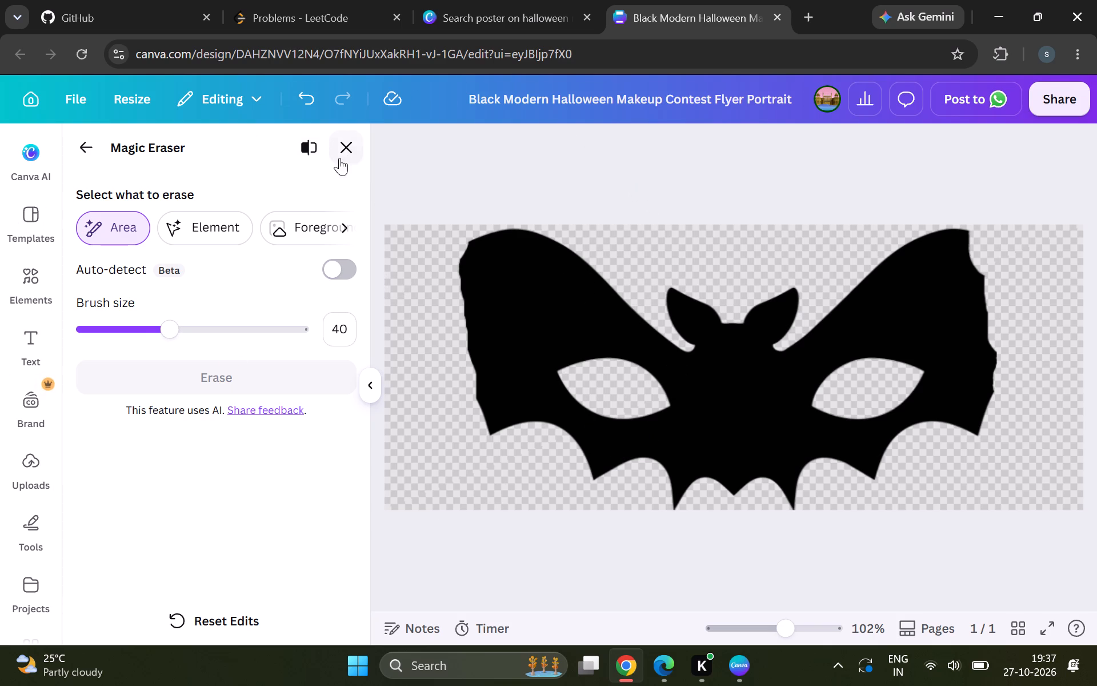
click(29, 236)
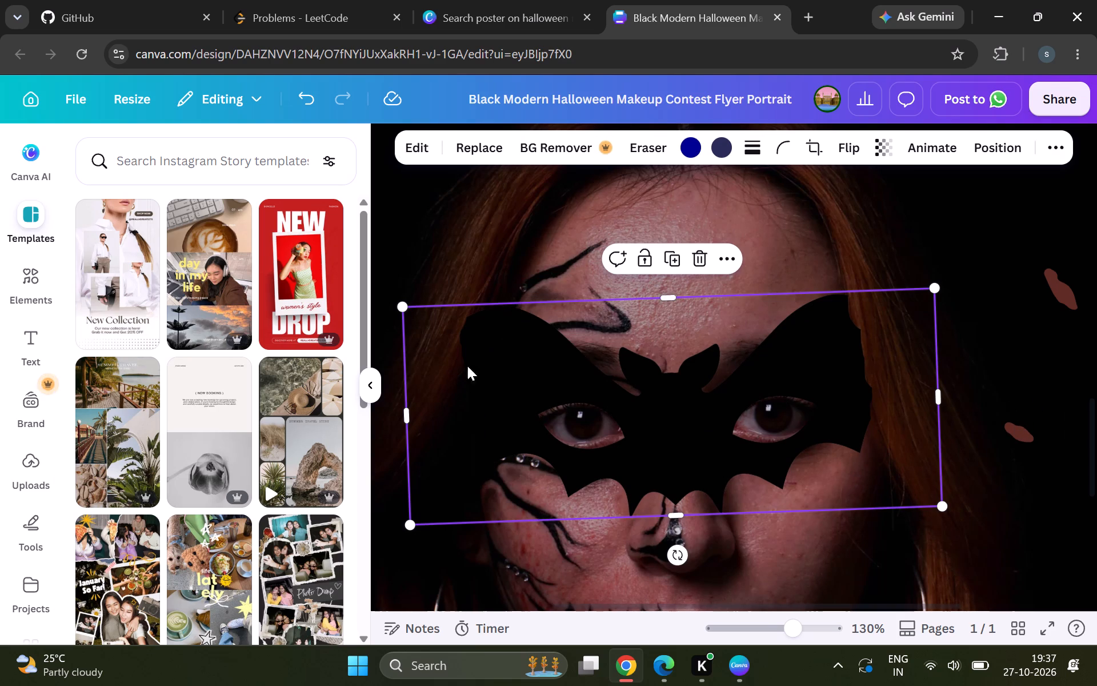
Erase the upper outer corner of the bat mask's left wing with Magic Eraser's Area brush at size 40.
click(417, 146)
click(107, 401)
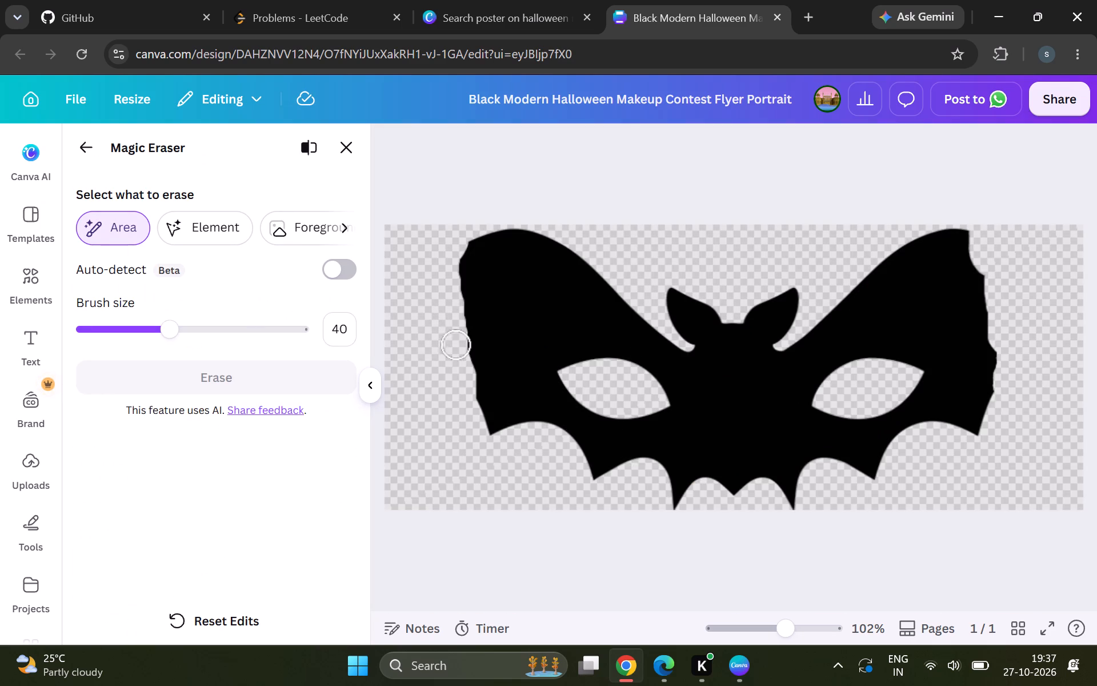
drag(460, 380, 457, 322)
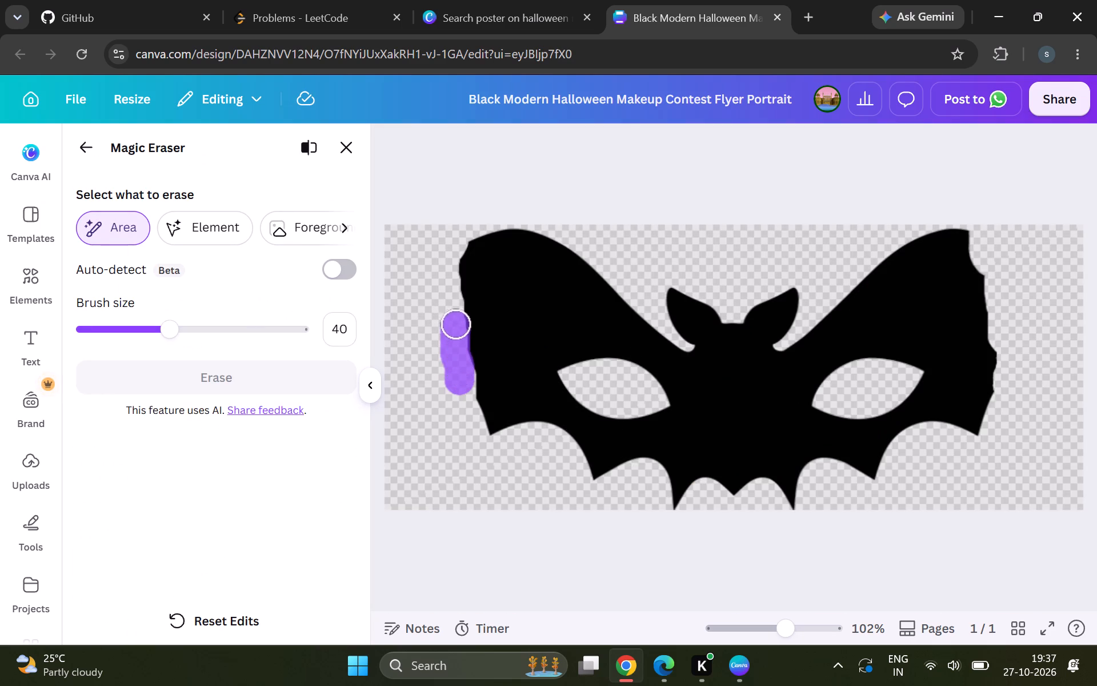
drag(457, 322, 511, 231)
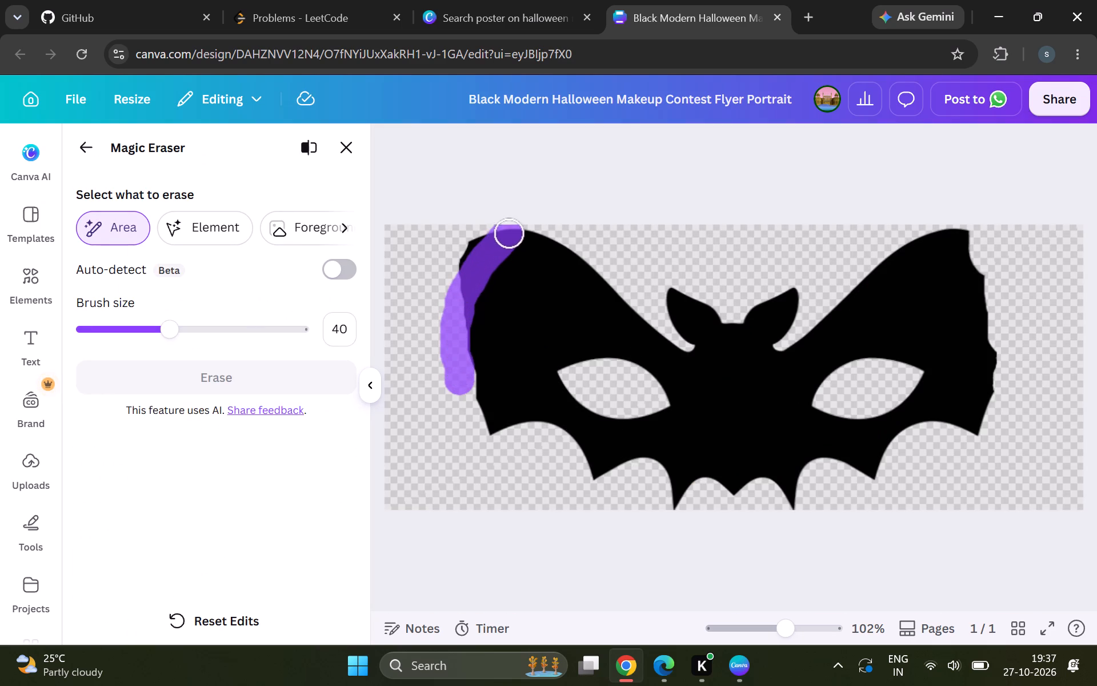
drag(511, 231, 459, 260)
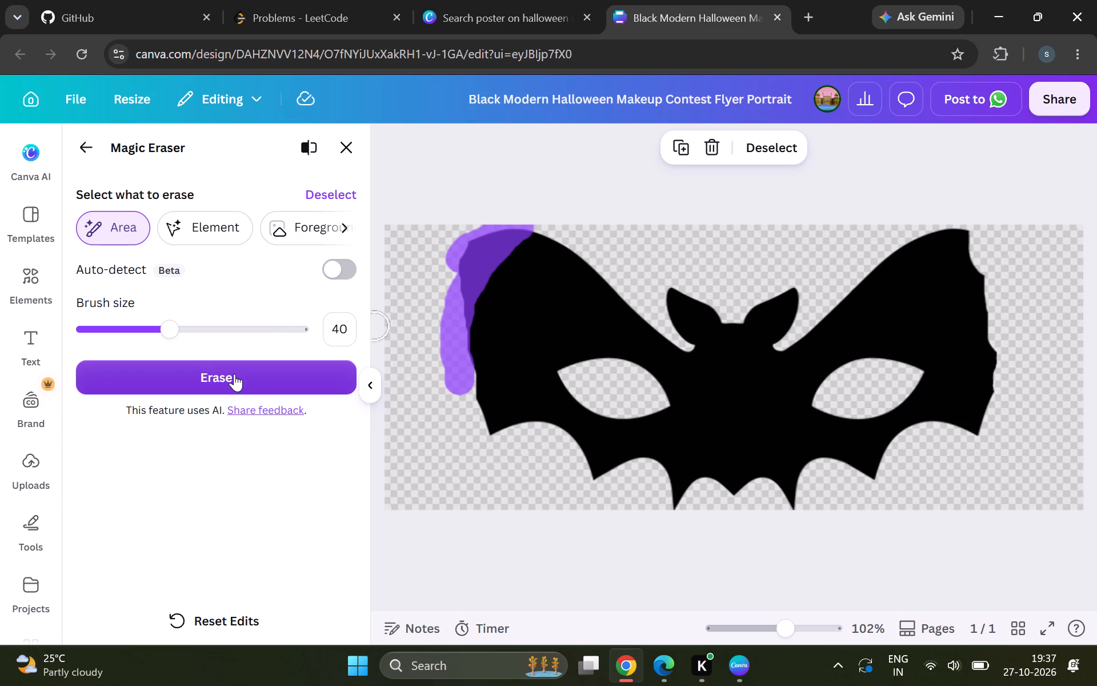
click(234, 374)
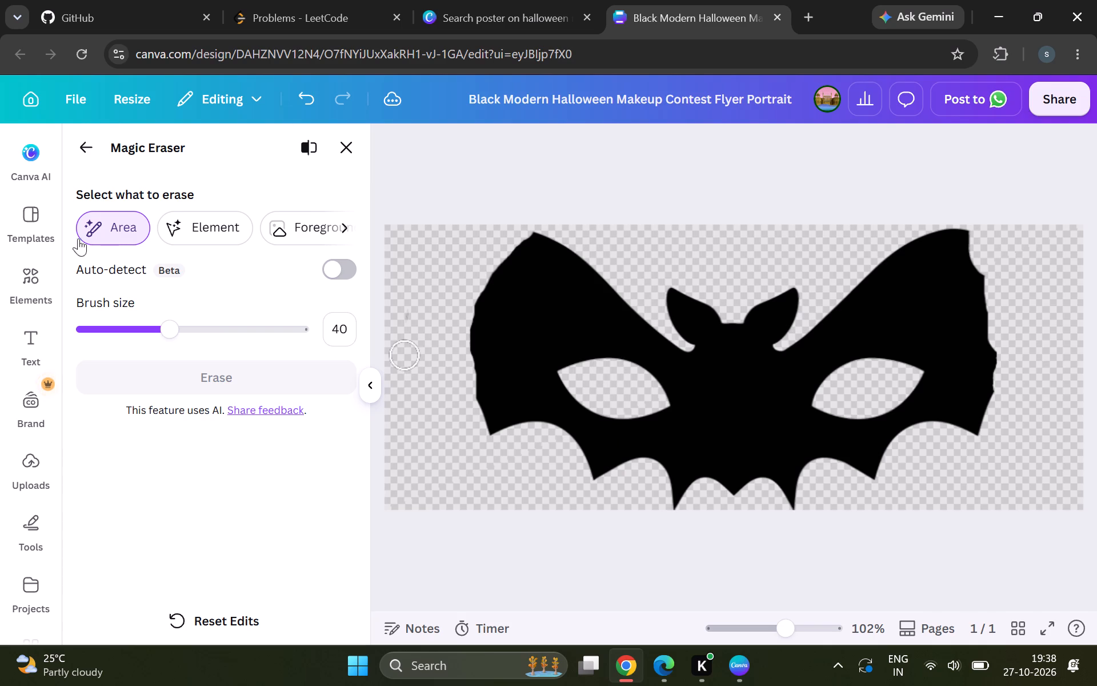
click(35, 220)
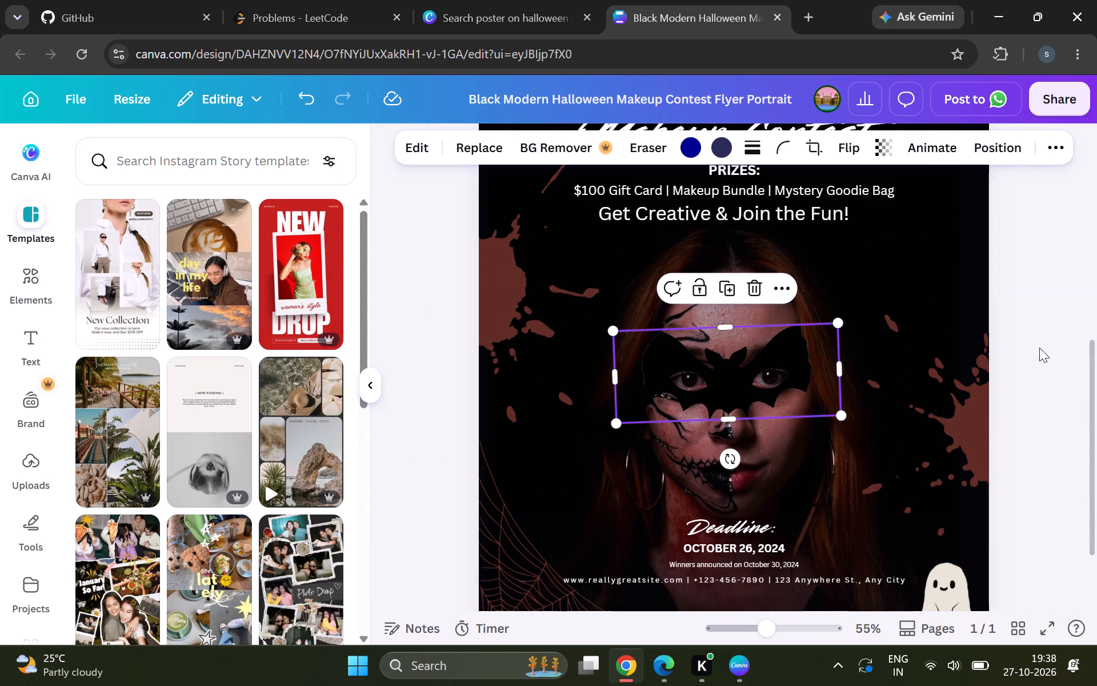
Examine the trimmed wing edges of the bat mask up close against the face and hair on the poster.
click(1028, 261)
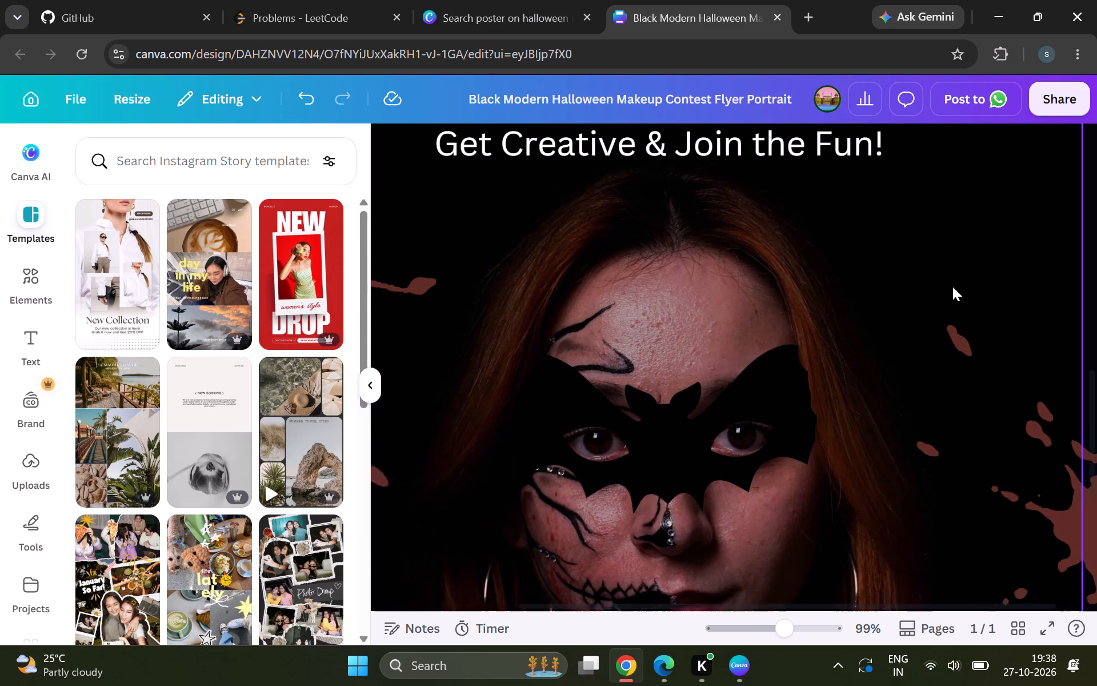
scroll(927, 288, down, 1)
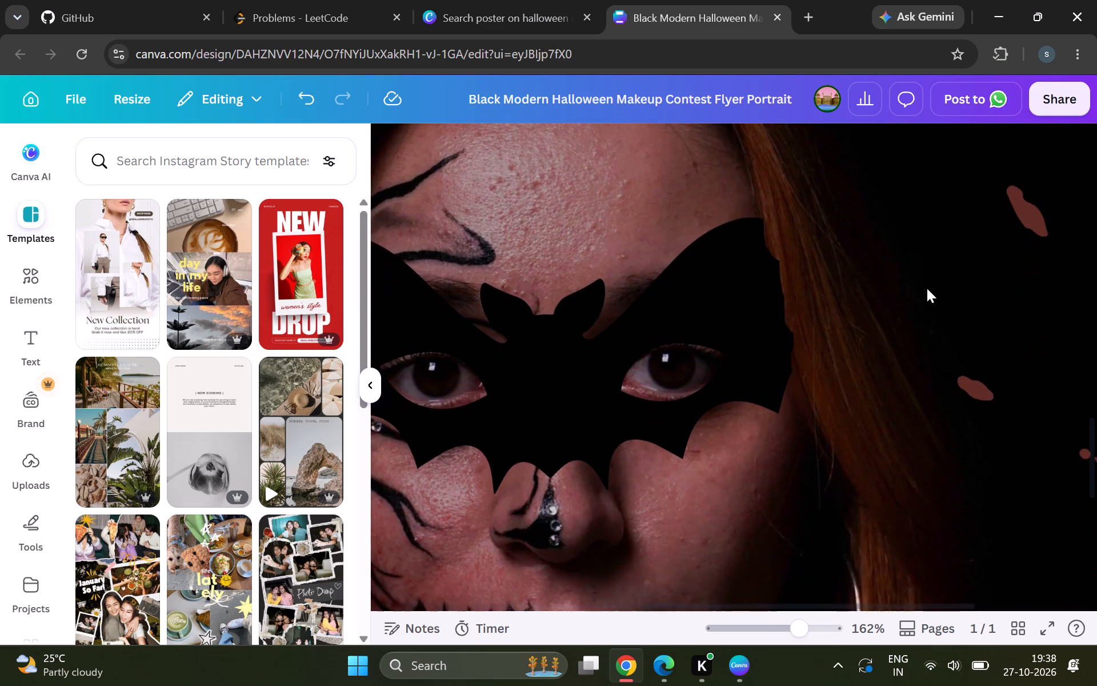
scroll(927, 288, down, 1)
scroll(927, 288, right, 1)
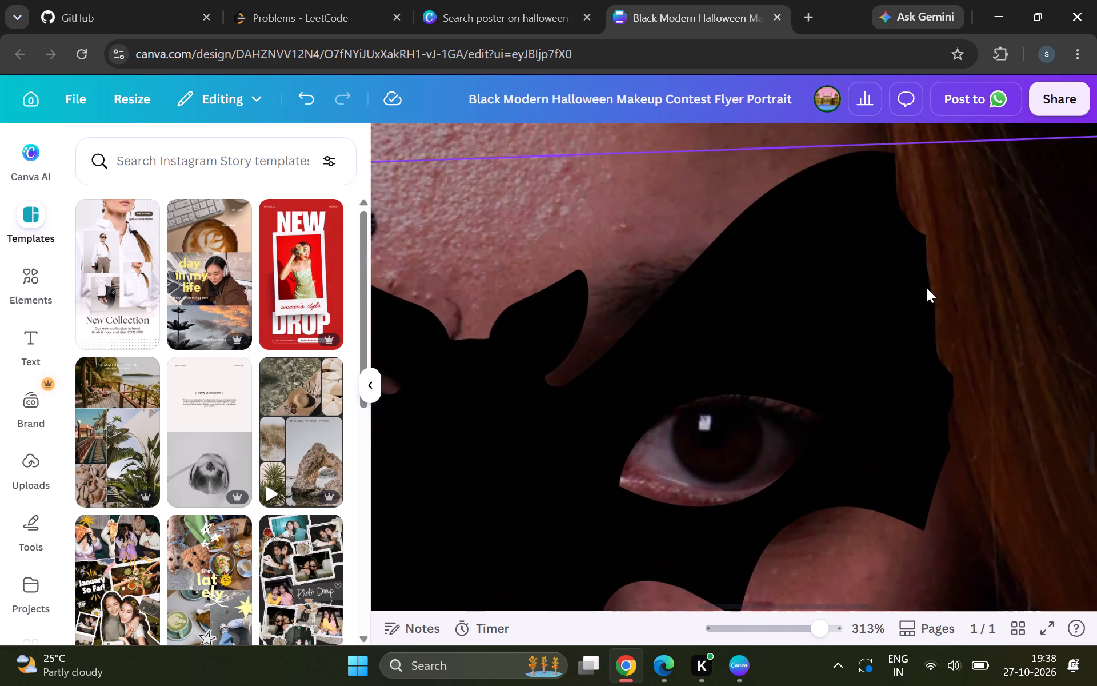
scroll(927, 288, left, 2)
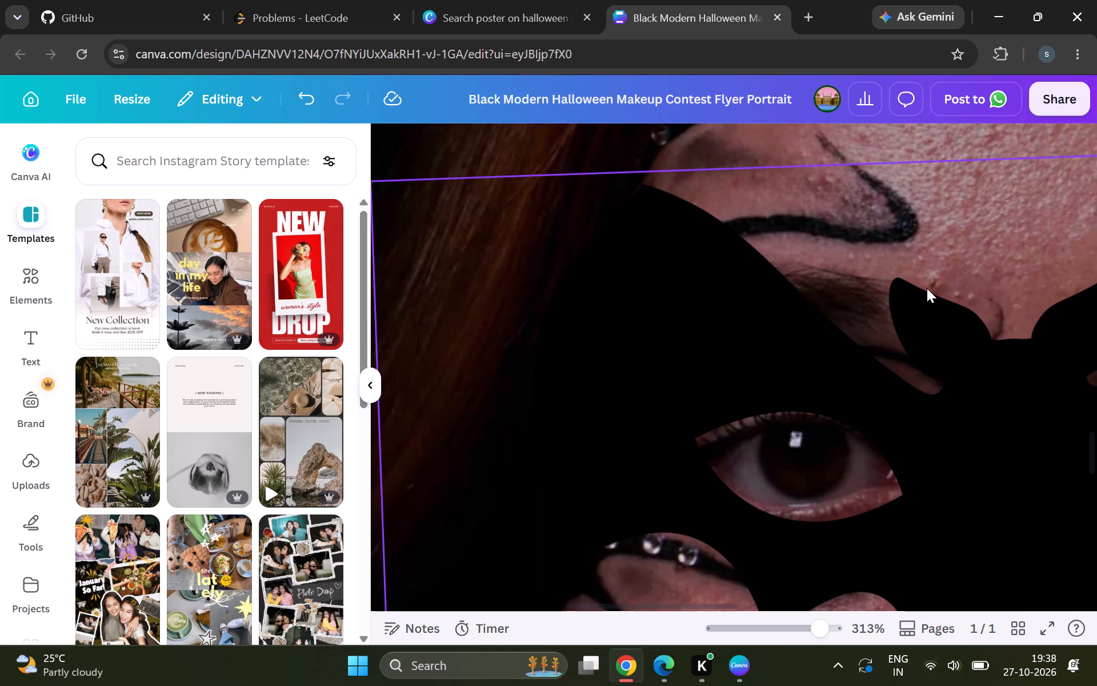
scroll(927, 288, left, 3)
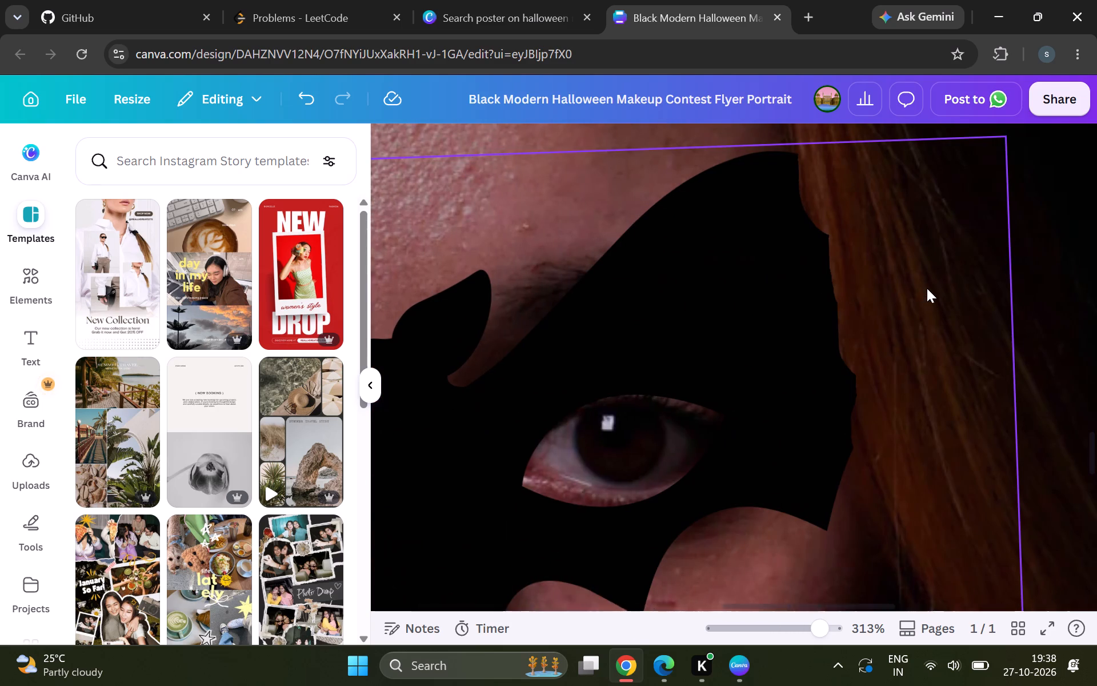
scroll(927, 288, left, 1)
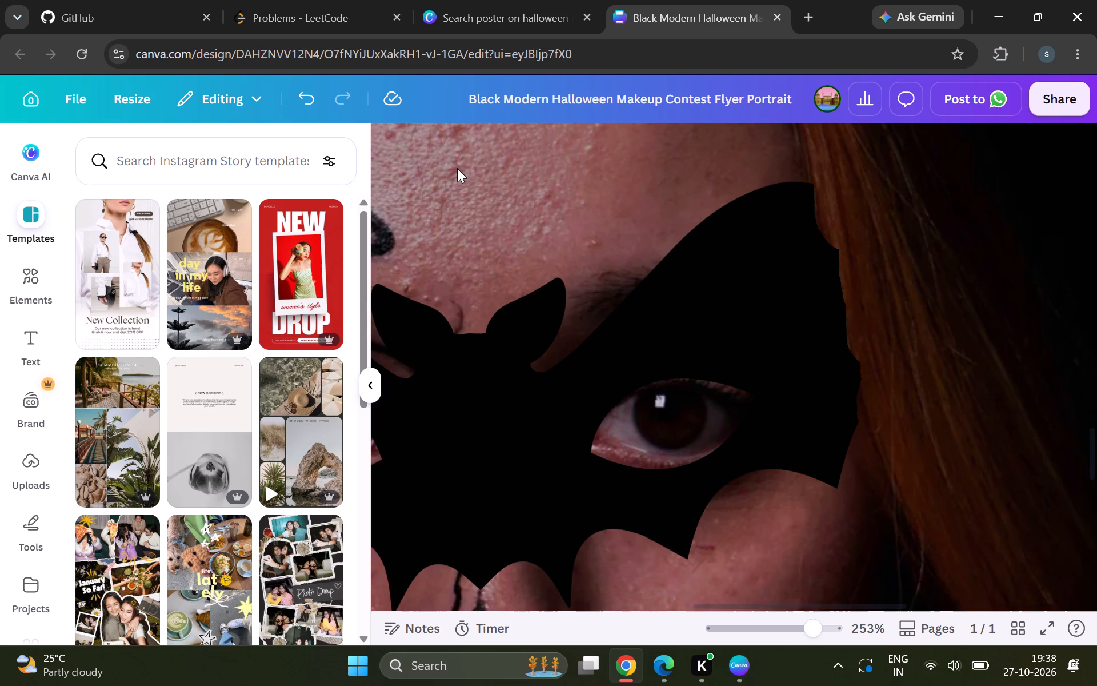
Erase the jagged outer edge of the bat mask's right wing with Magic Eraser's Area brush at size 40.
click(541, 385)
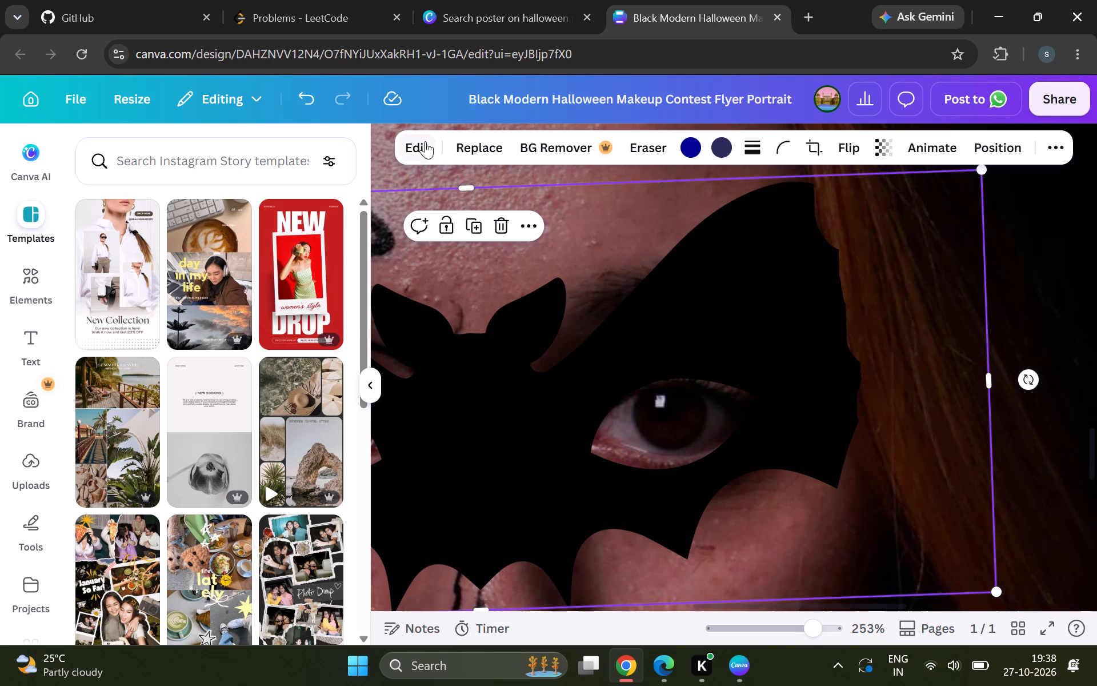
click(421, 146)
click(105, 410)
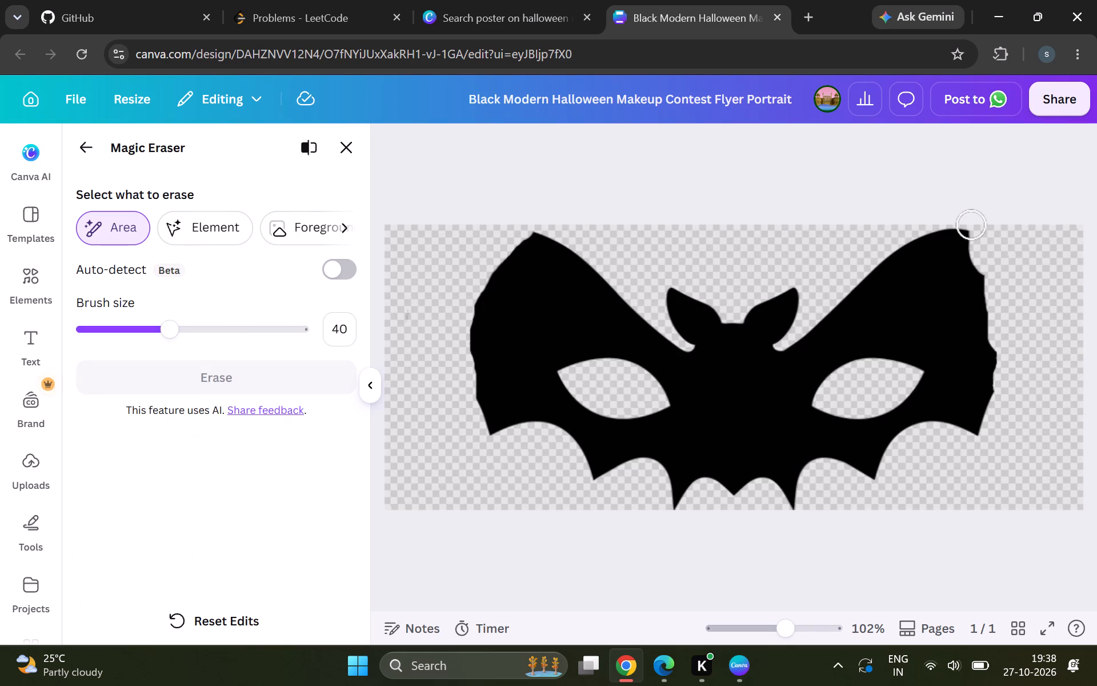
drag(971, 225, 985, 317)
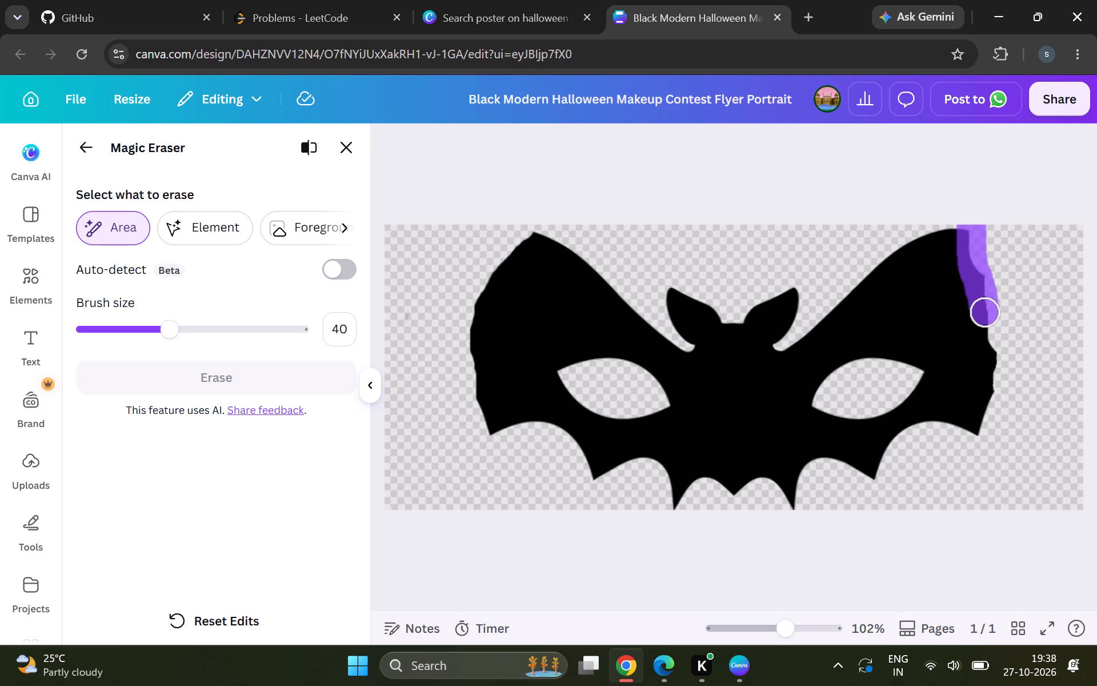
drag(985, 317, 1077, 465)
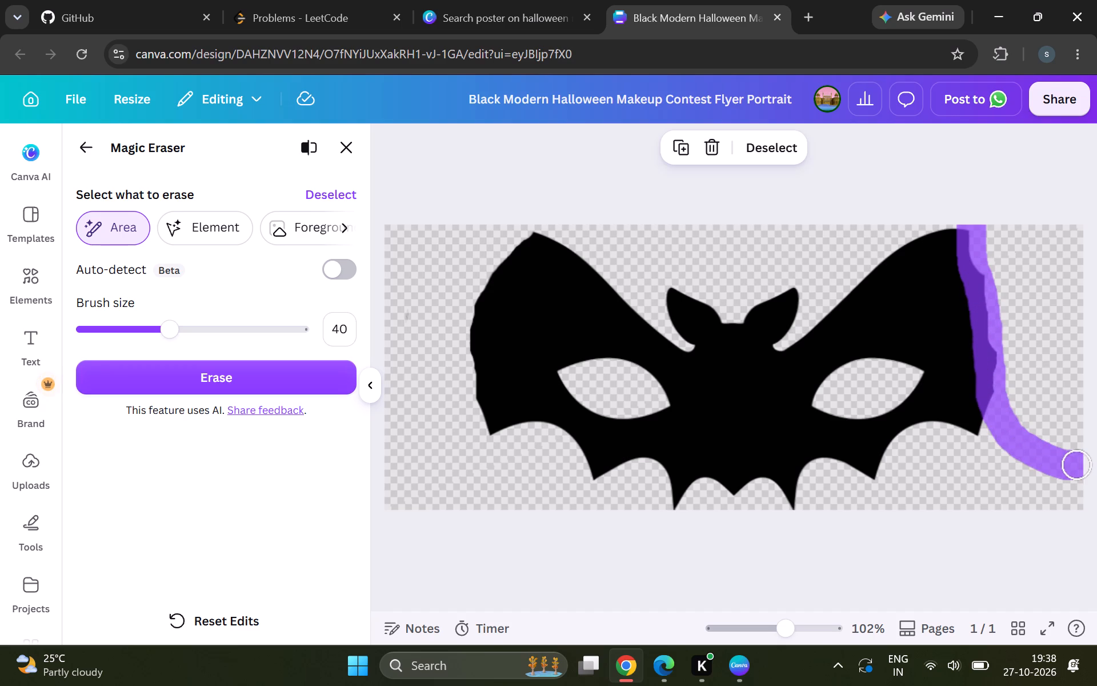
click(265, 378)
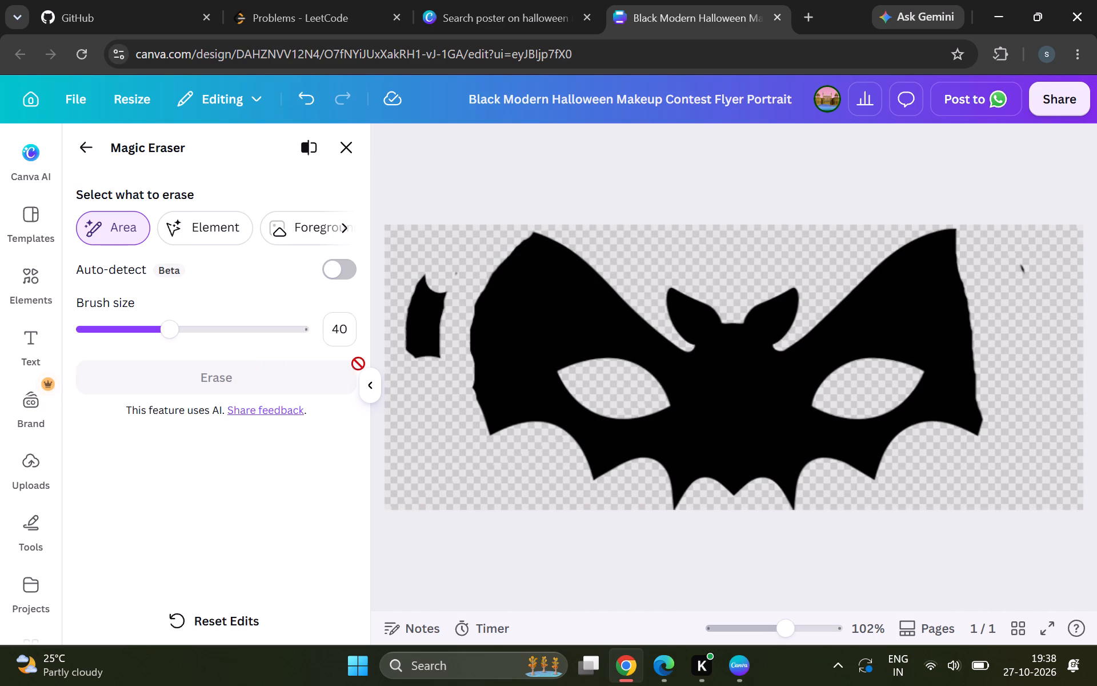
Erase the stray black fragment beside the bat mask's left wing with Magic Eraser and return to the poster.
drag(387, 406, 441, 274)
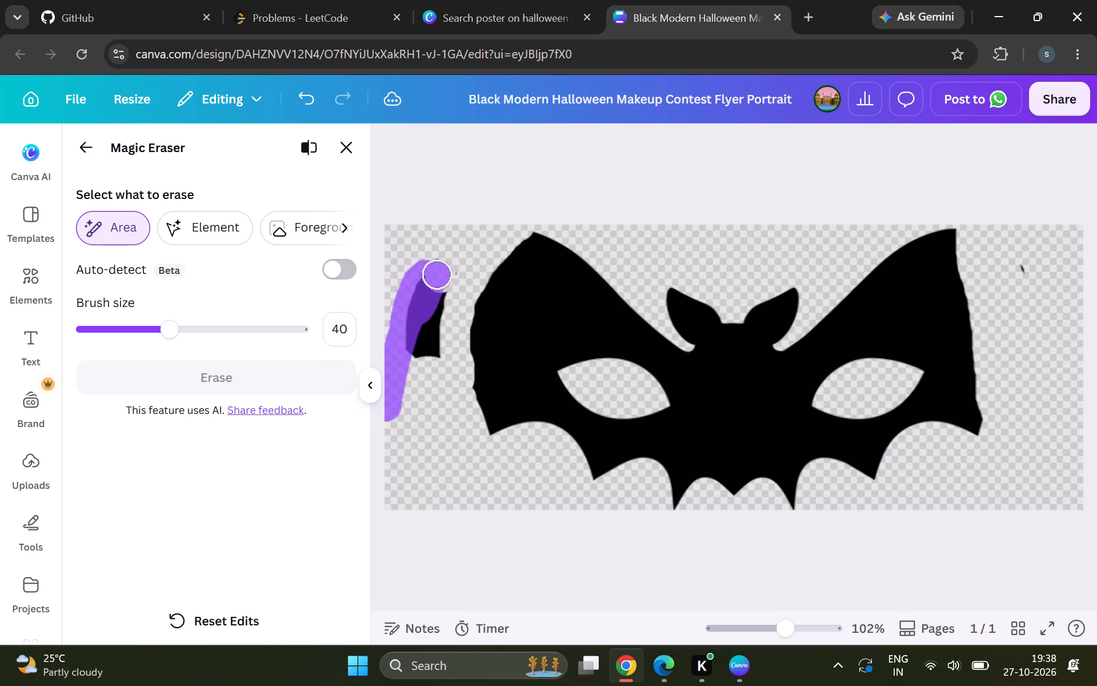
drag(441, 274, 435, 336)
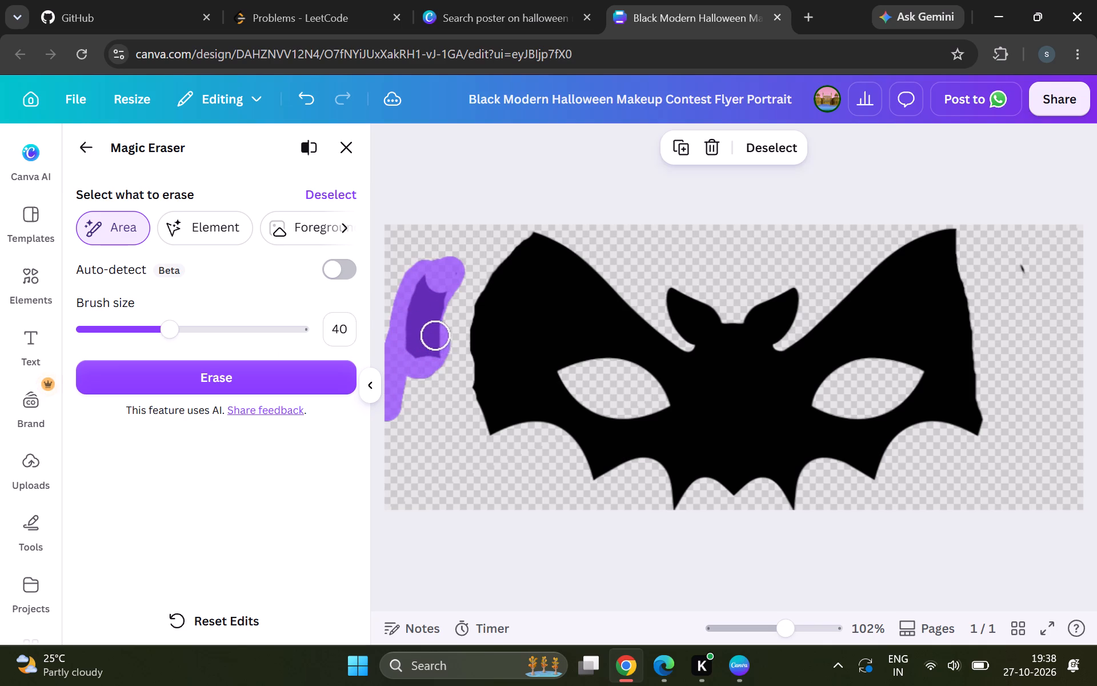
click(130, 376)
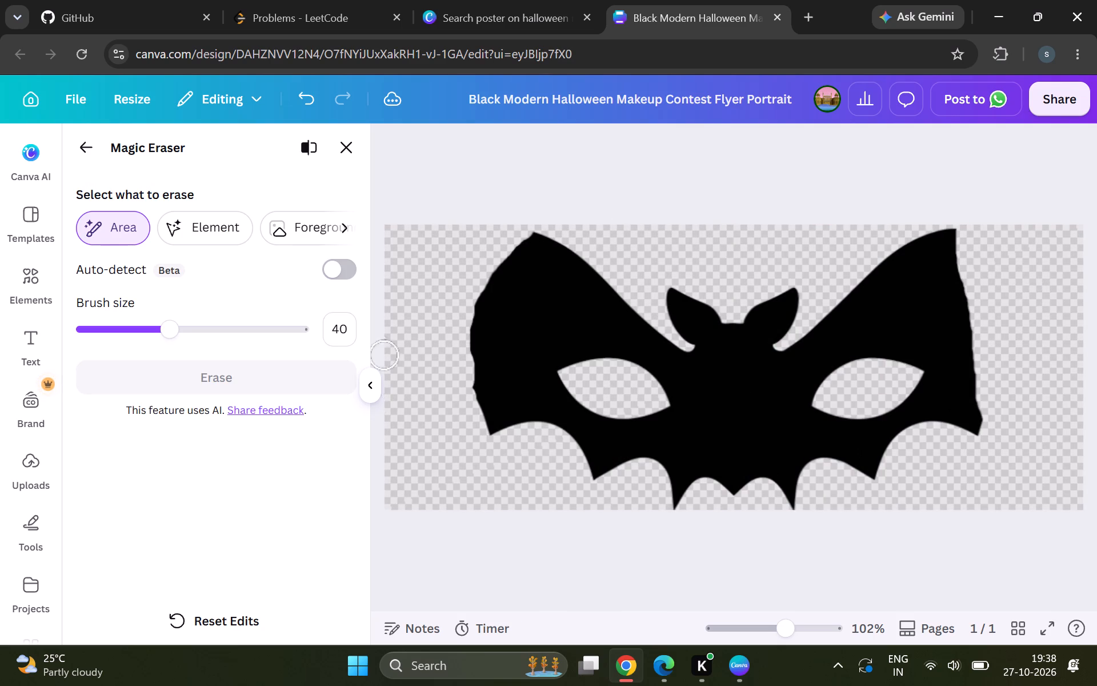
click(19, 237)
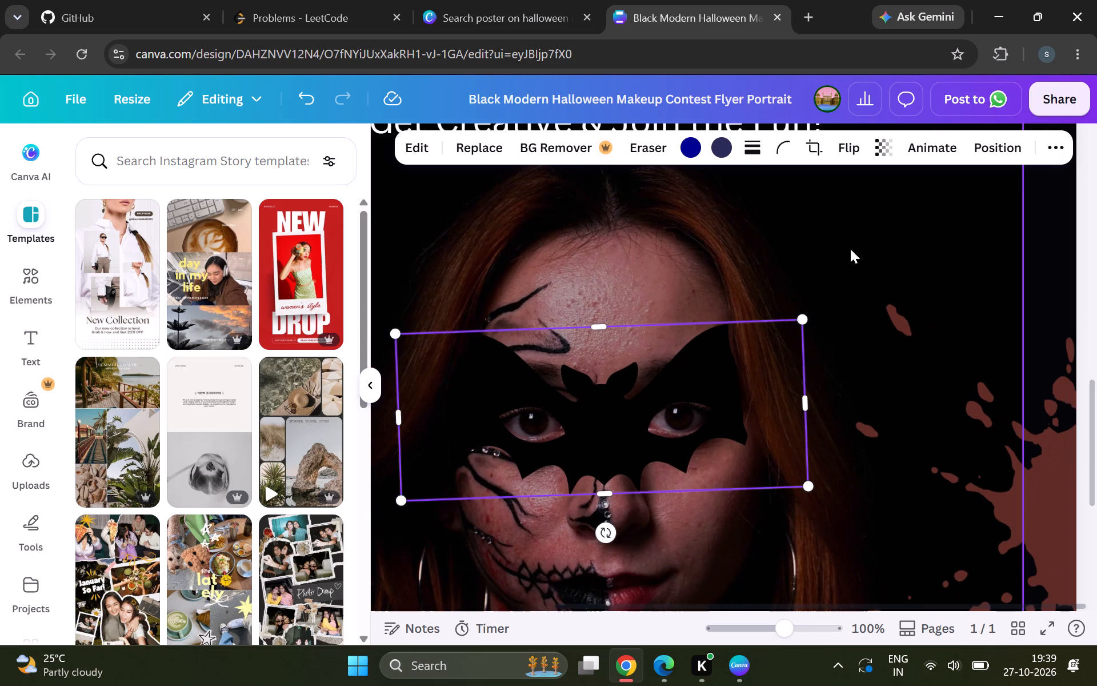
Examine the trimmed bat mask in Magic Eraser, going through its selection modes and comparing it with the original shape.
click(848, 248)
click(687, 377)
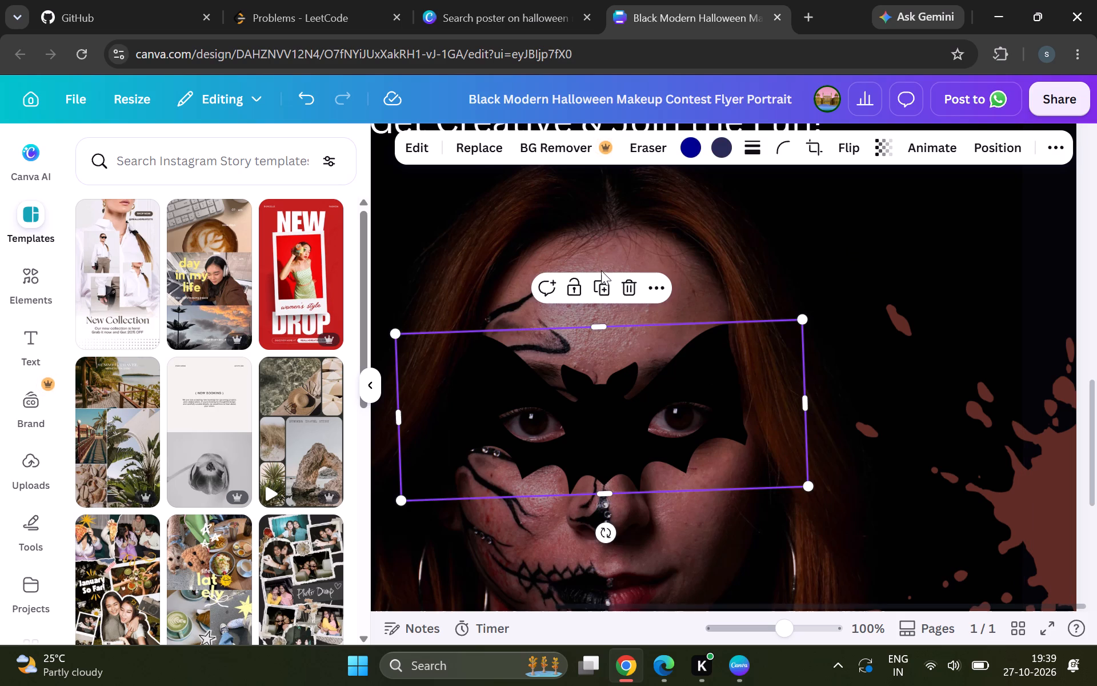
click(419, 142)
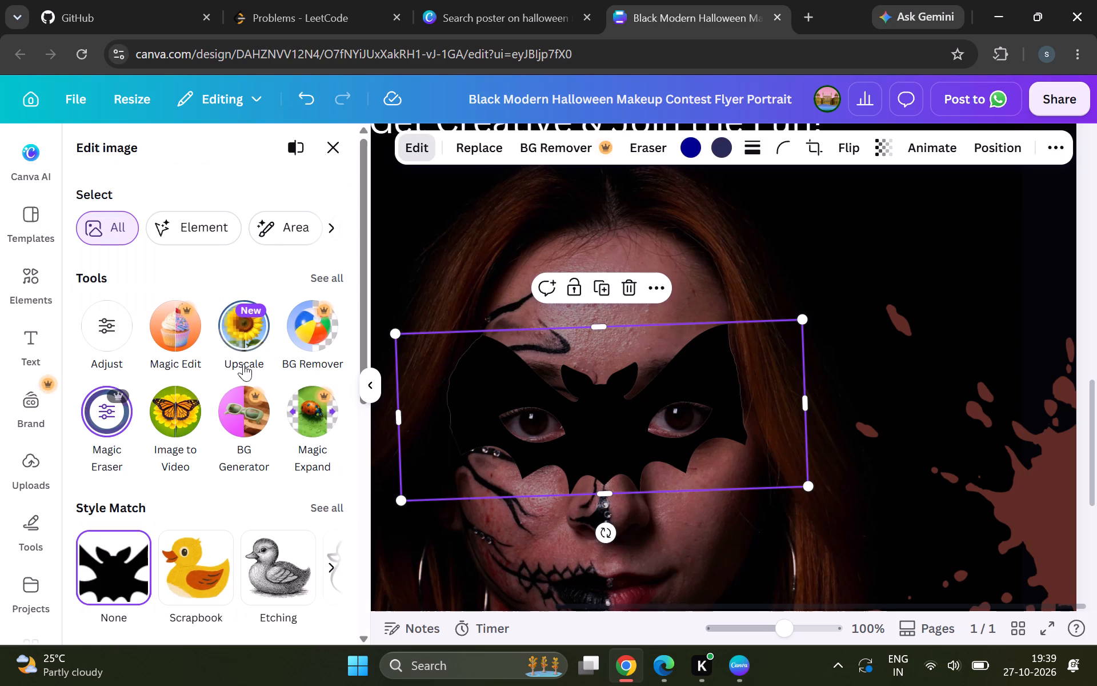
scroll(222, 424, left, 1)
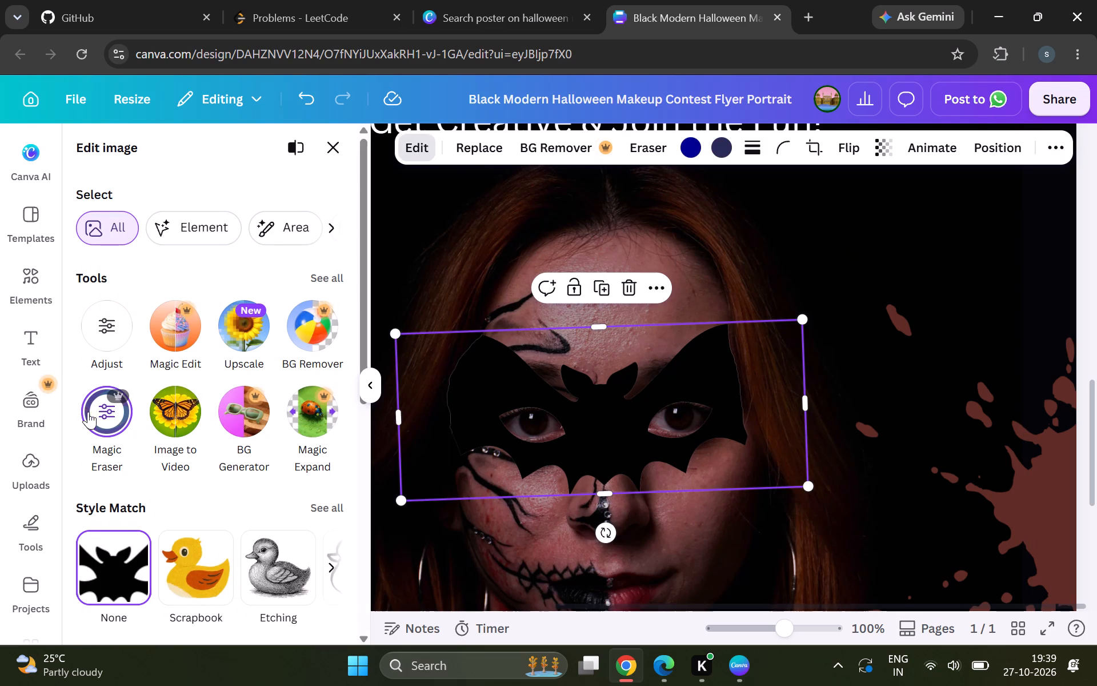
click(84, 415)
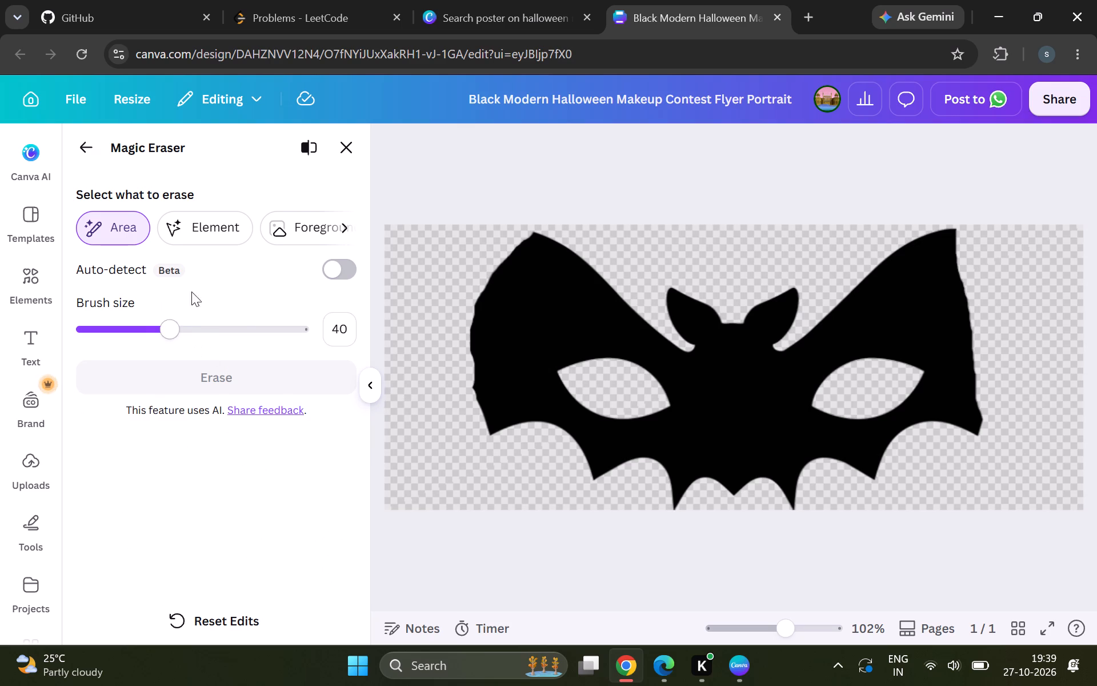
scroll(211, 293, up, 1)
scroll(260, 248, left, 3)
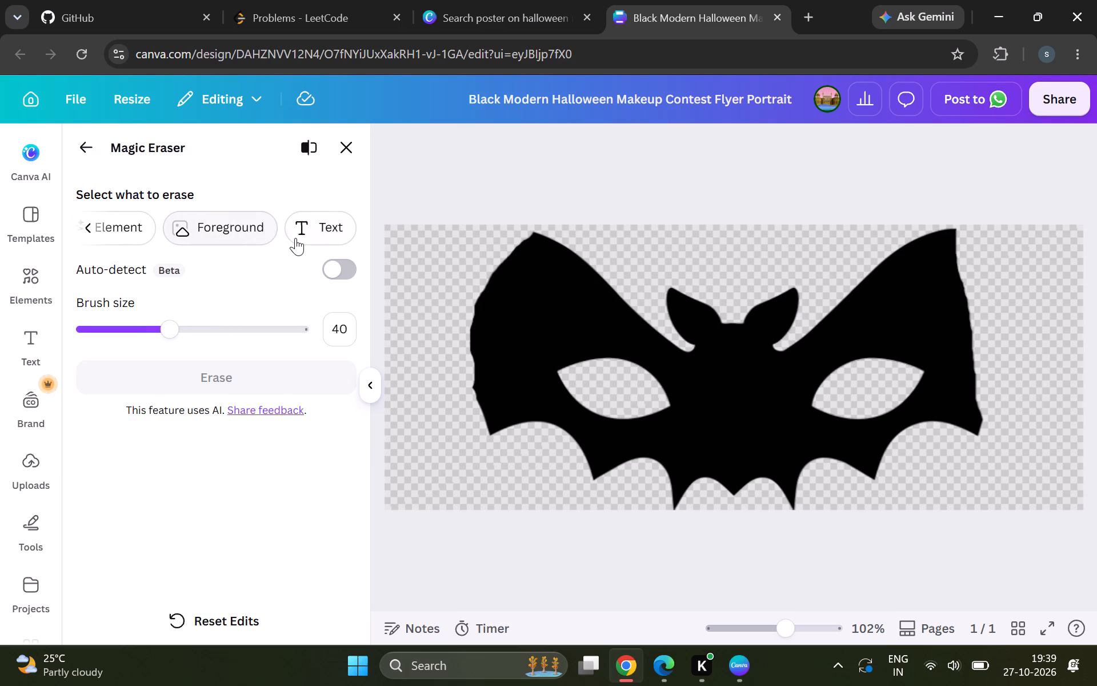
scroll(295, 238, right, 4)
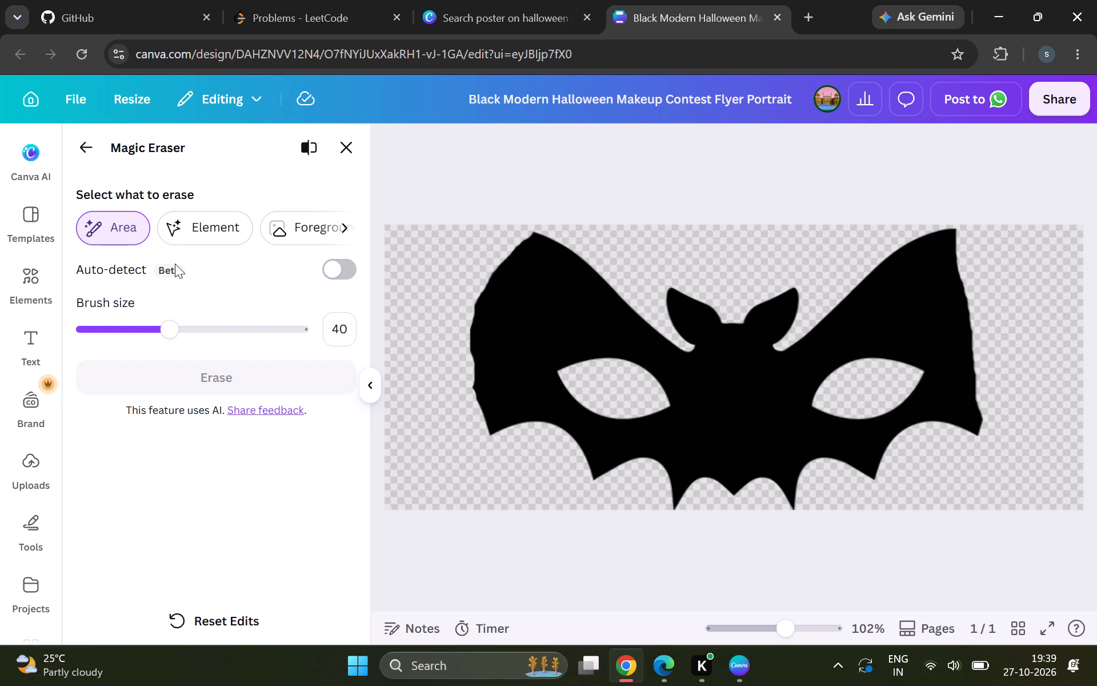
click(211, 238)
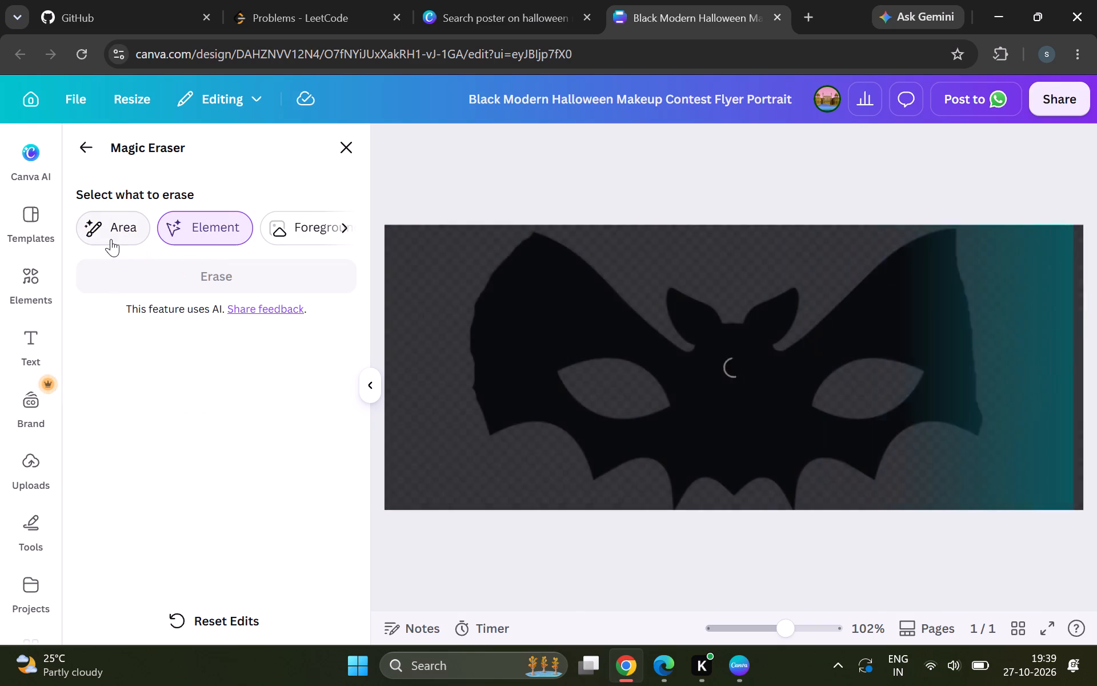
click(111, 239)
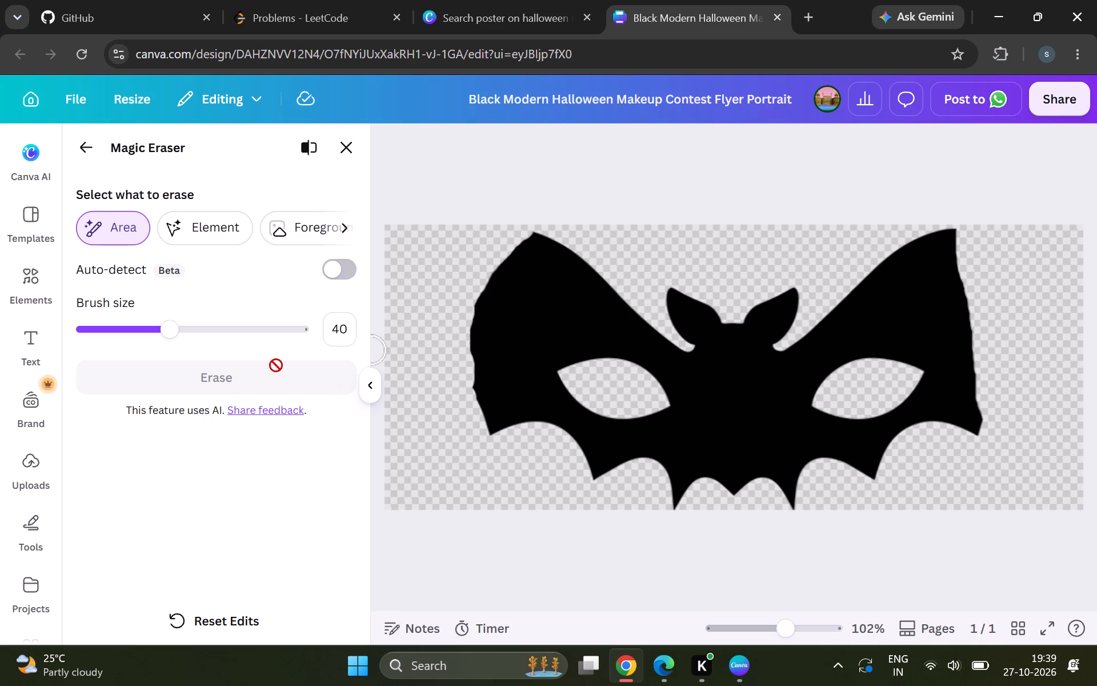
scroll(229, 275, right, 2)
click(307, 147)
click(307, 147)
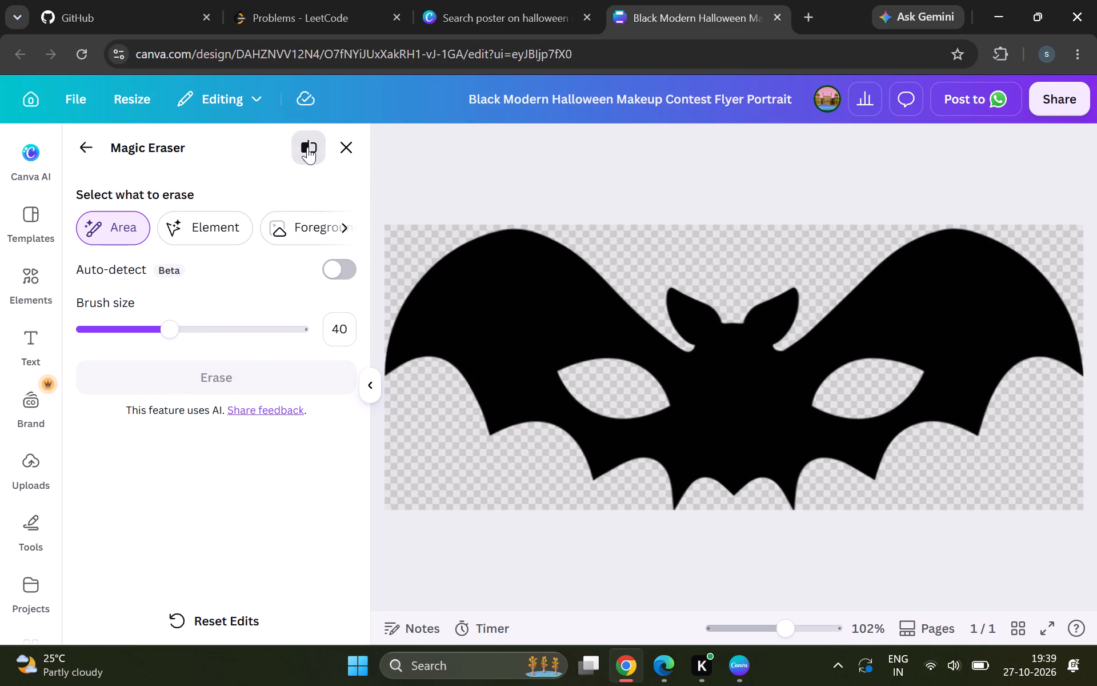
click(307, 147)
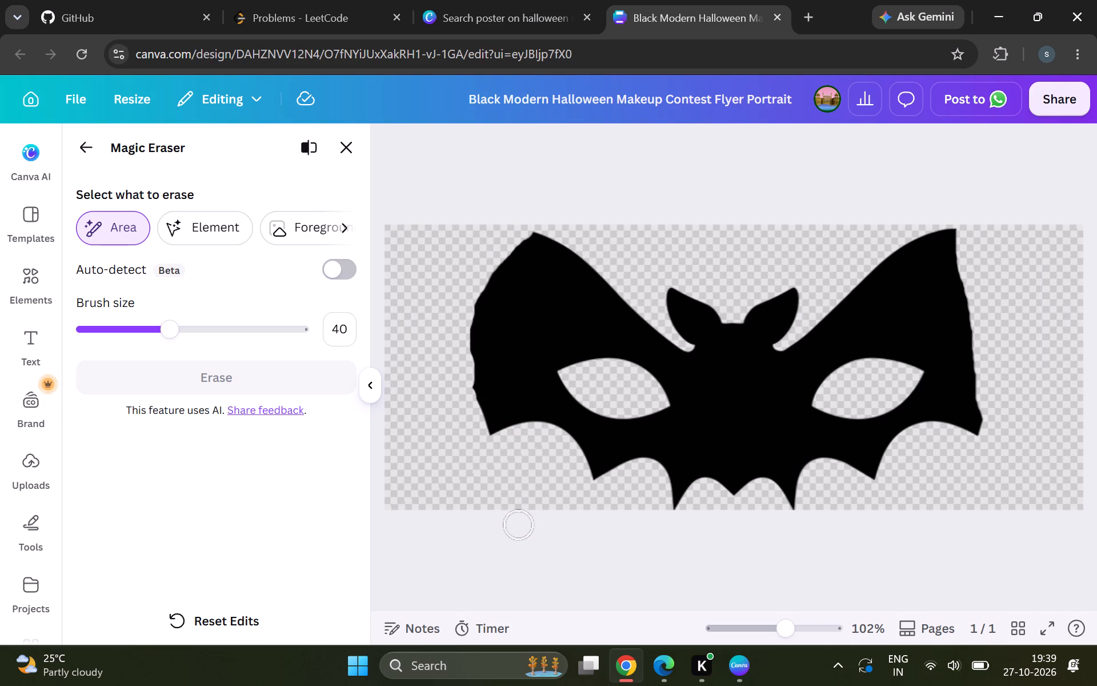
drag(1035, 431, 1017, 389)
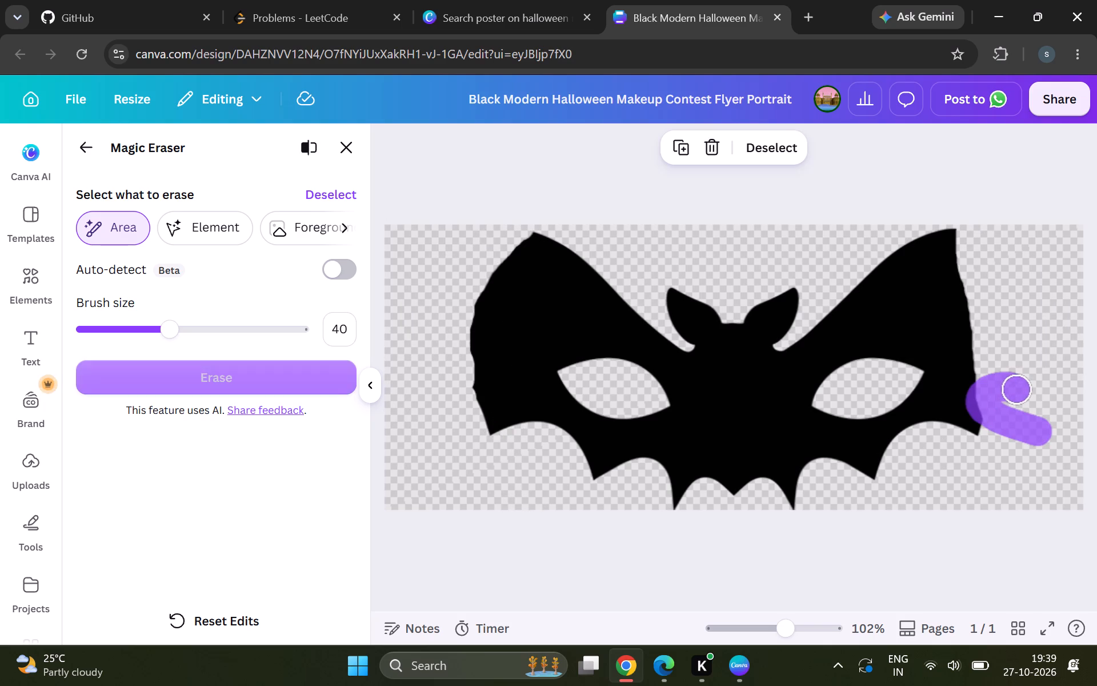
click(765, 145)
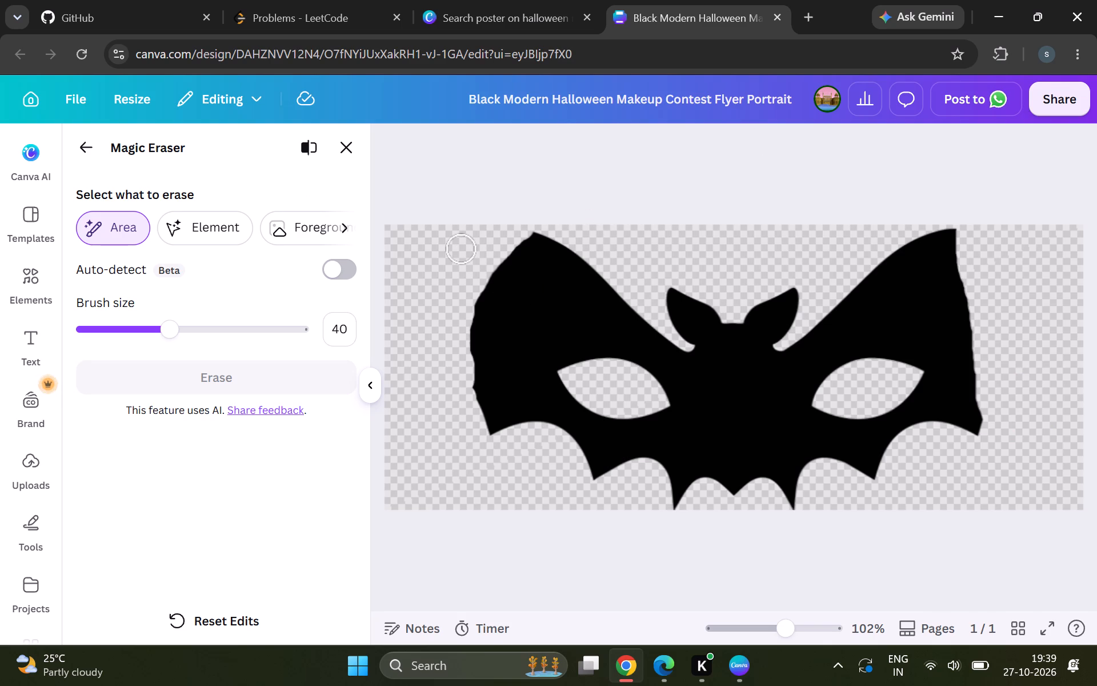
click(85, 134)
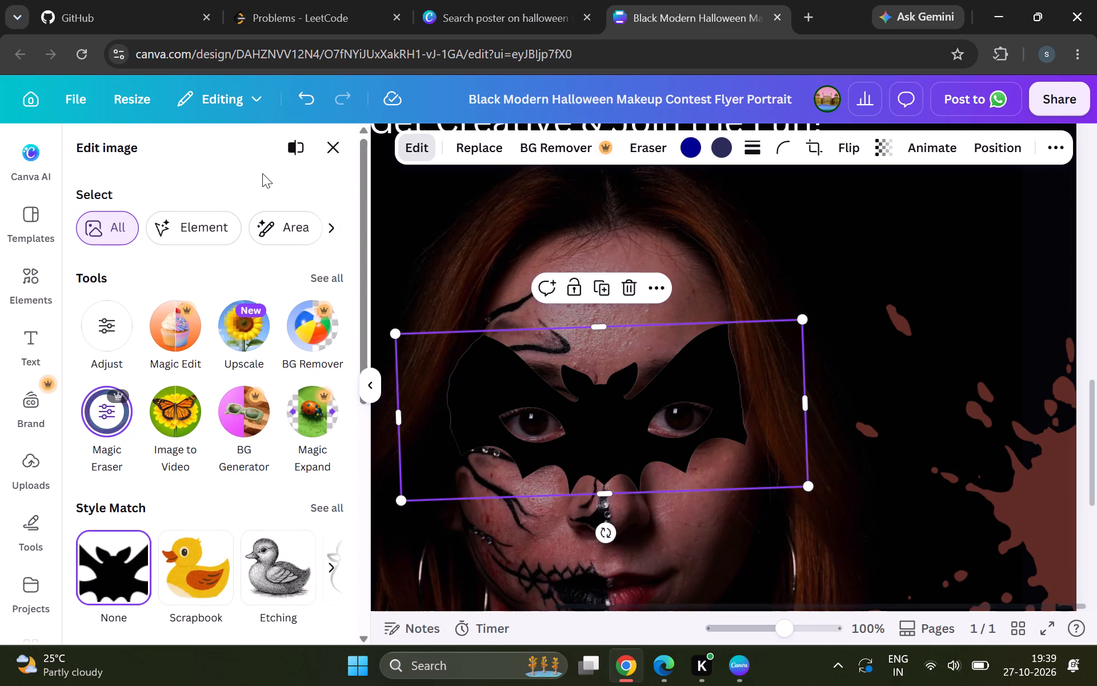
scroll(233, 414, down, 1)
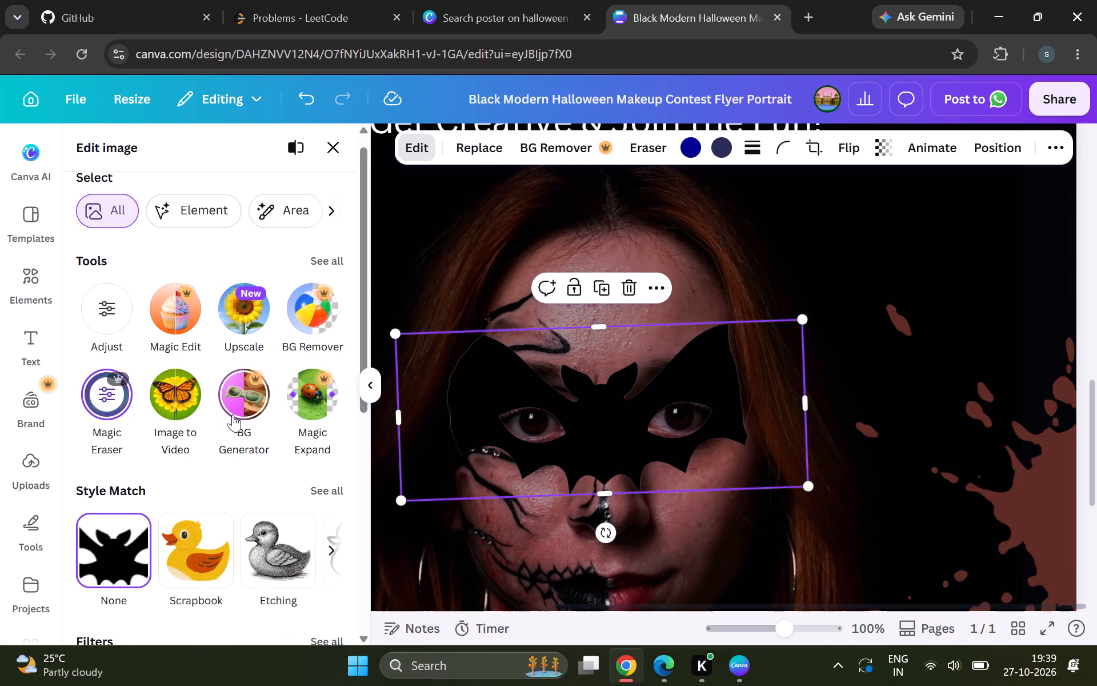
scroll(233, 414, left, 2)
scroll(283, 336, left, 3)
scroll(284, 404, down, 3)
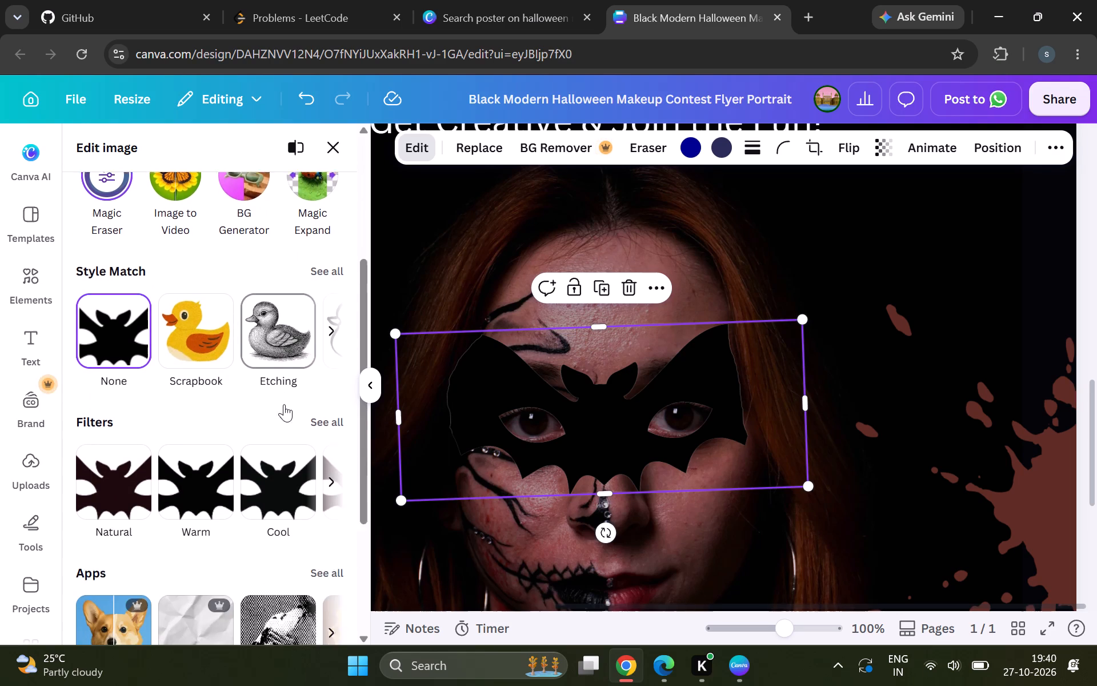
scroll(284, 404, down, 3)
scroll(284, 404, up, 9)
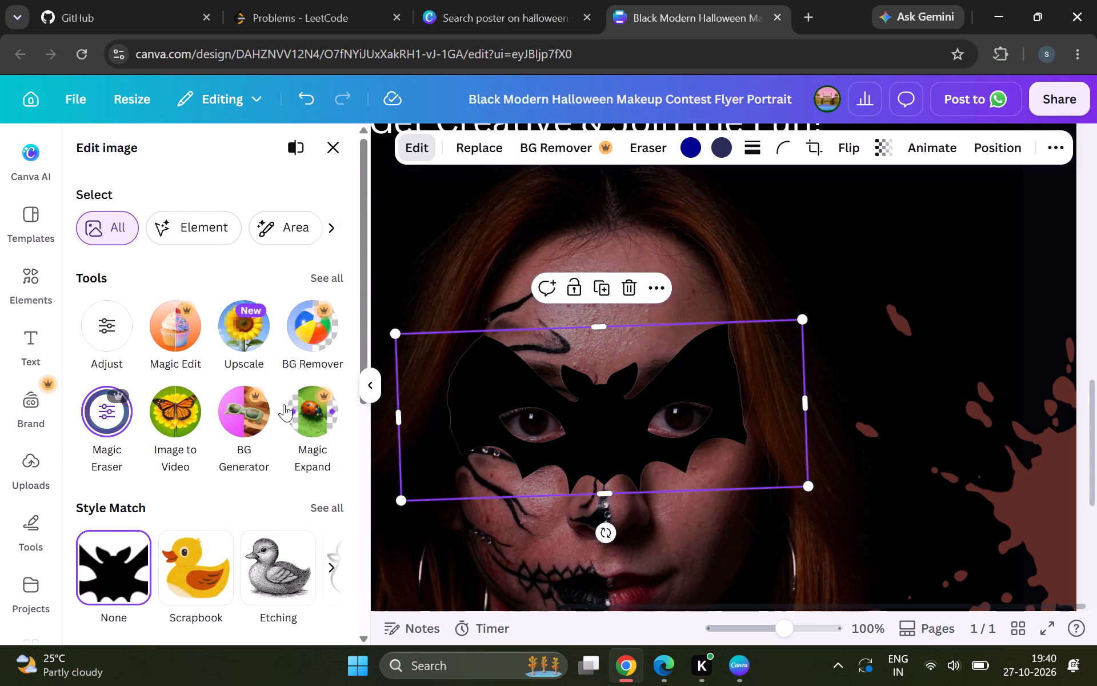
Nudge the bat mask slightly to the right over the eyes and enlarge it to about 485 by 199.
drag(655, 408, 664, 409)
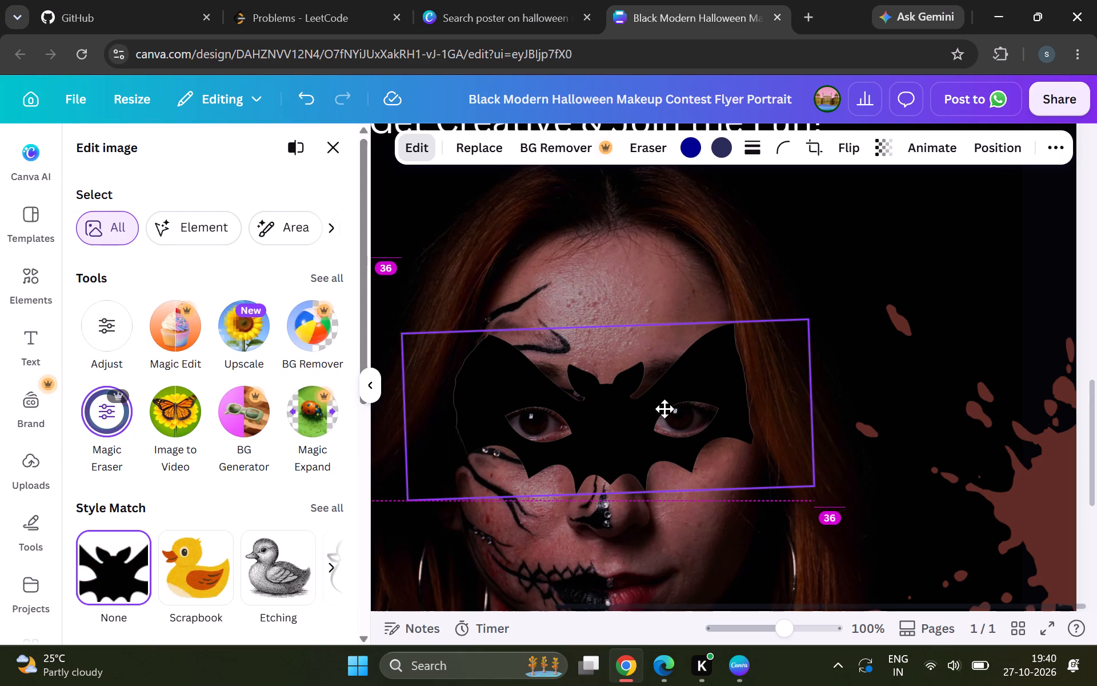
drag(664, 409, 664, 409)
drag(664, 409, 664, 410)
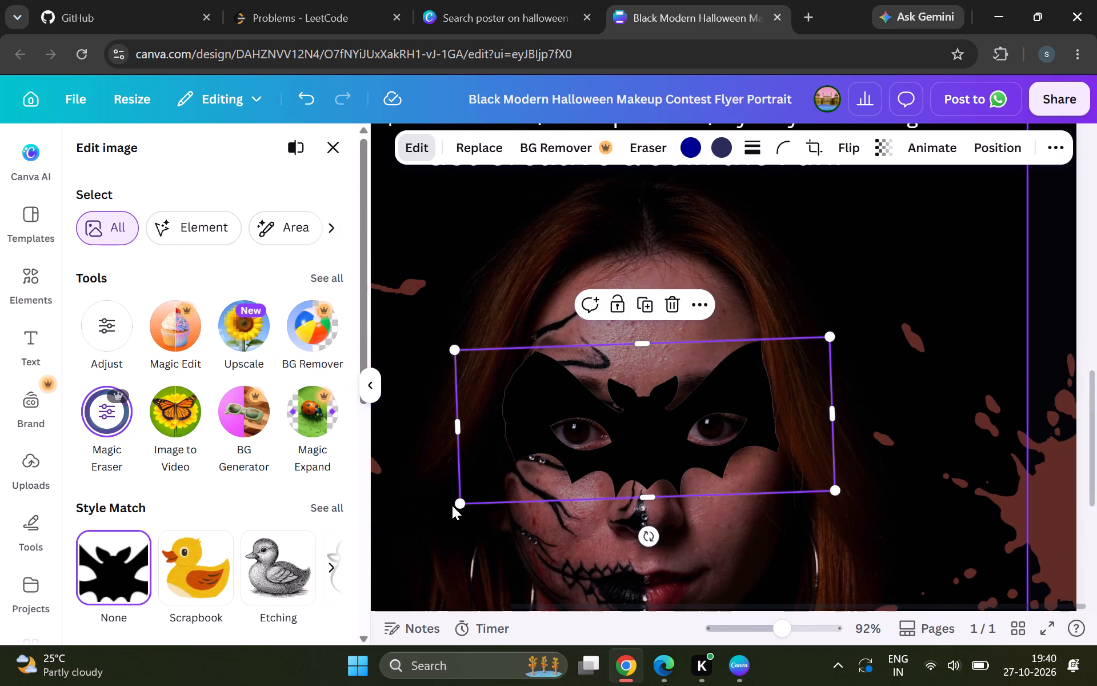
drag(456, 505, 449, 505)
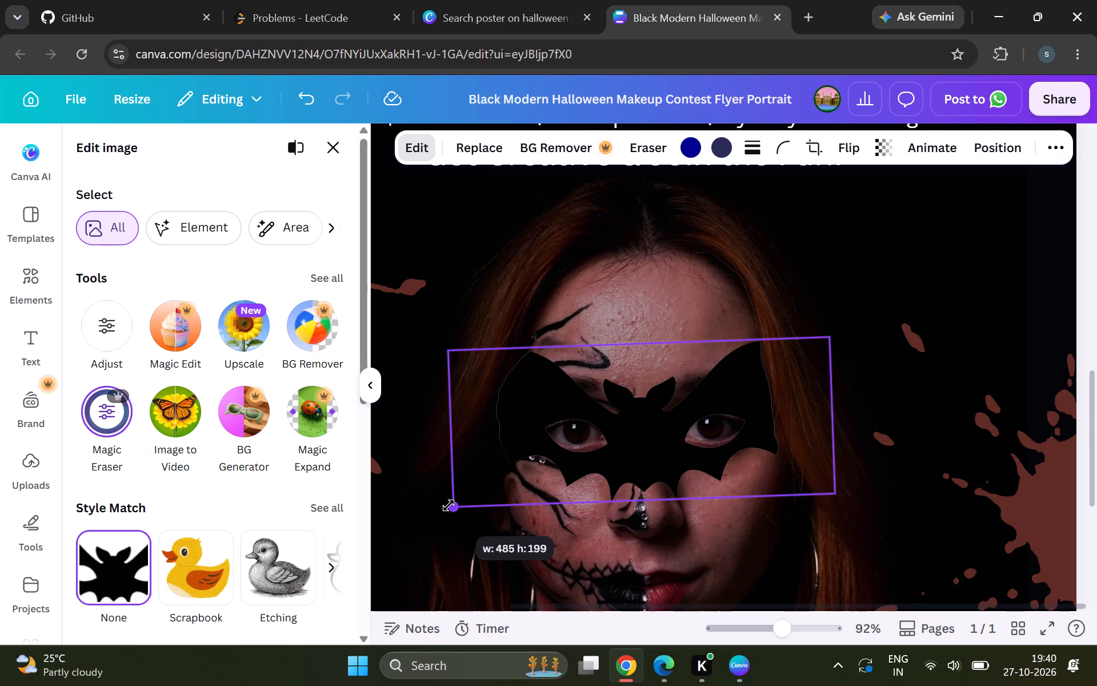
drag(449, 505, 449, 505)
Examine the bat mask's fit on the face up close and within the whole poster.
click(875, 292)
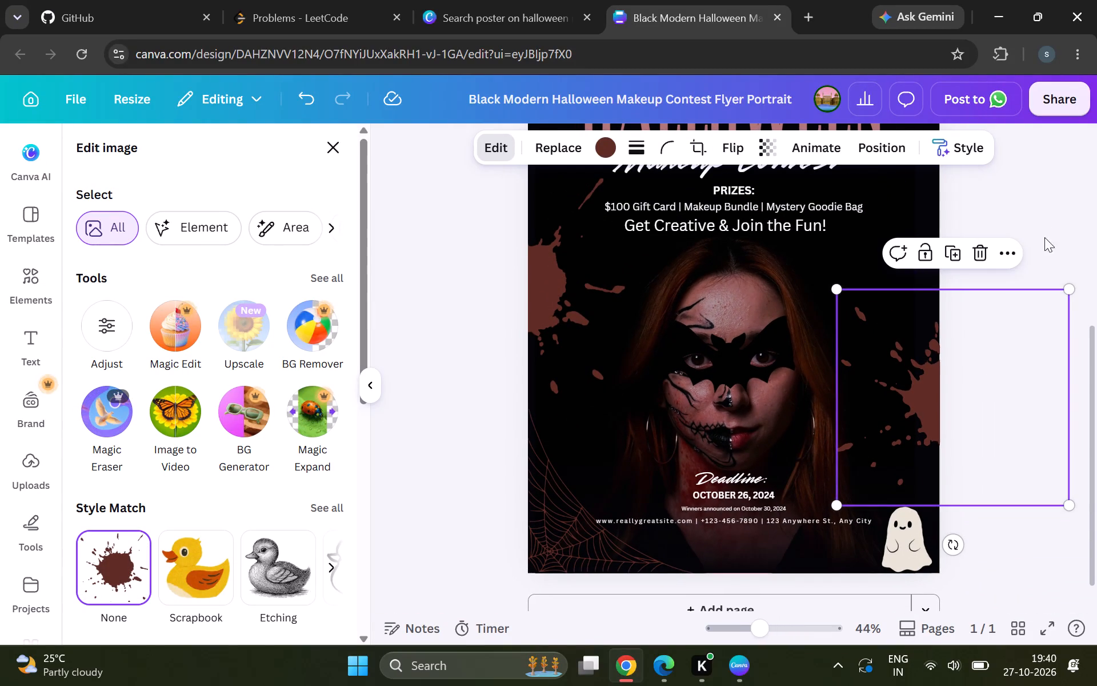
click(1038, 246)
click(1028, 232)
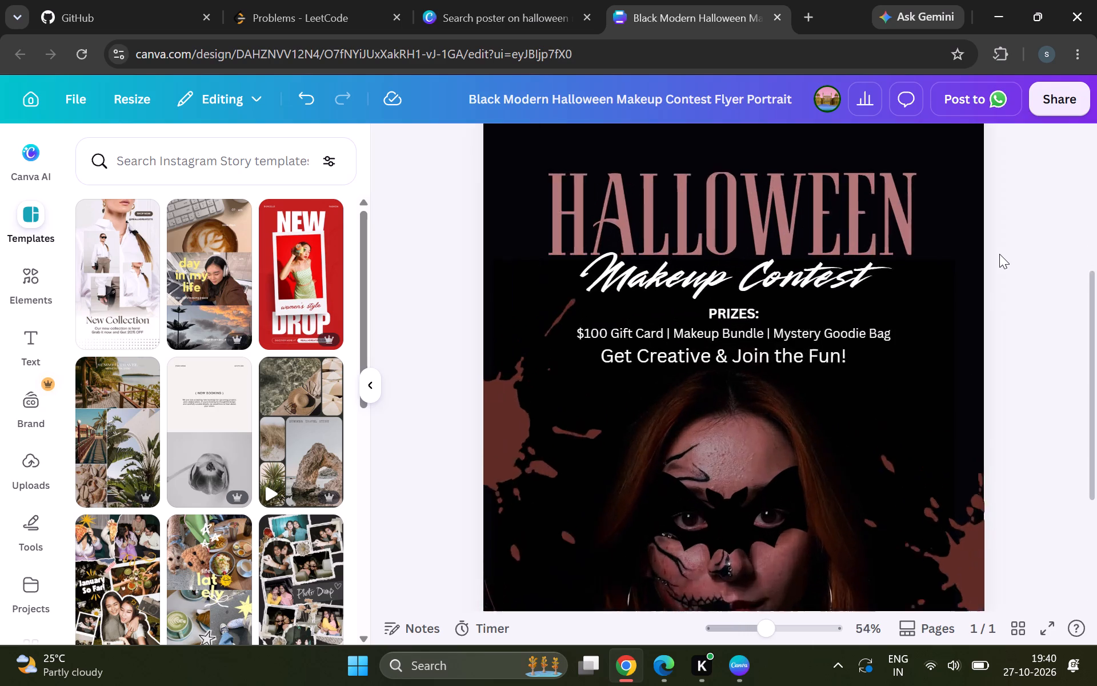
scroll(999, 254, down, 3)
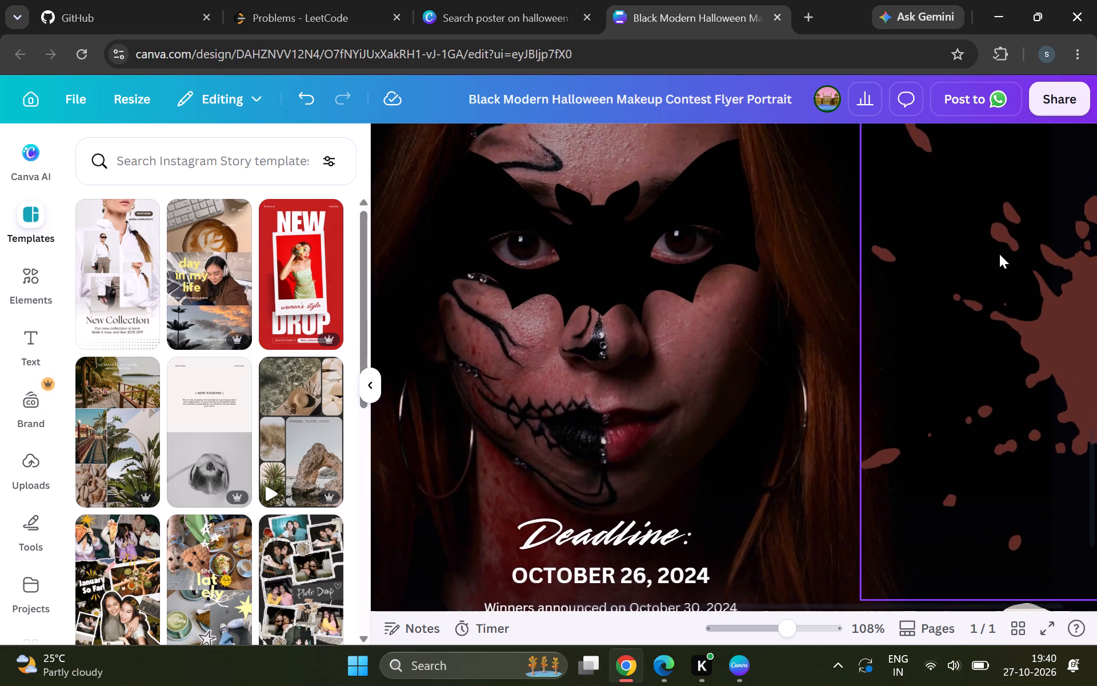
scroll(999, 254, up, 1)
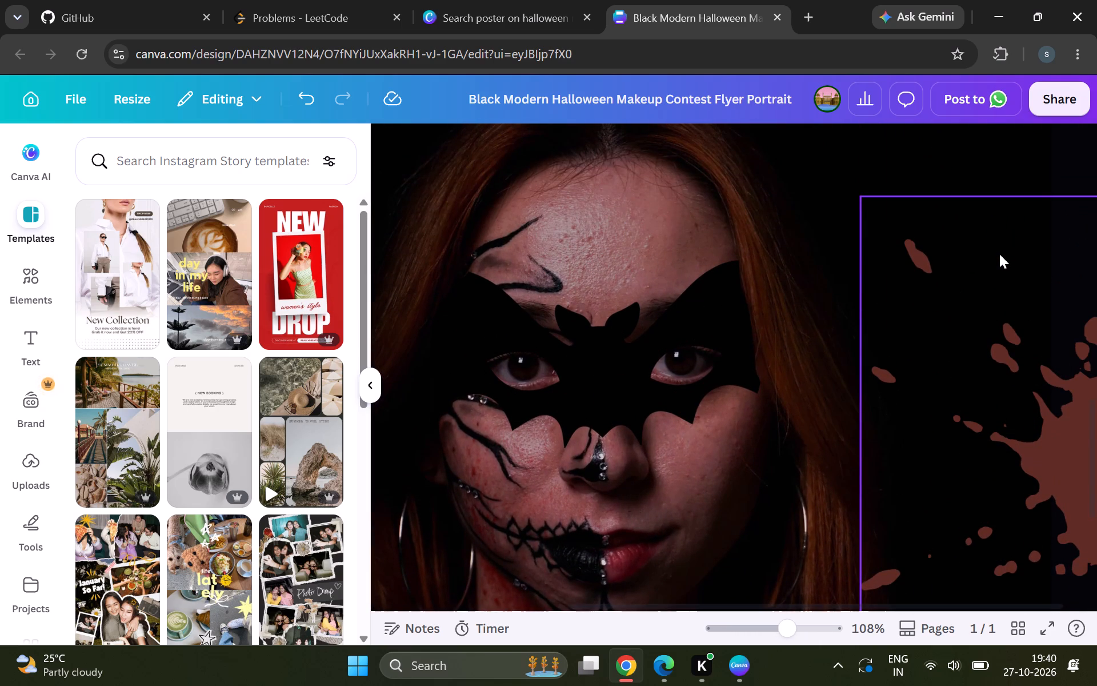
scroll(999, 254, up, 1)
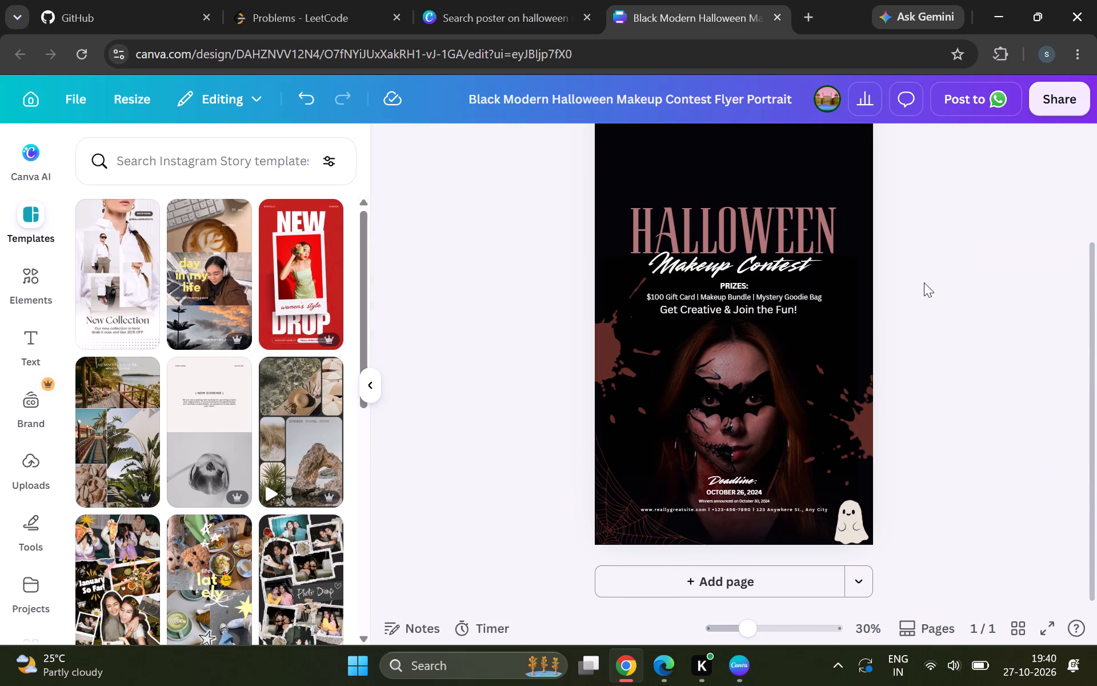
click(926, 292)
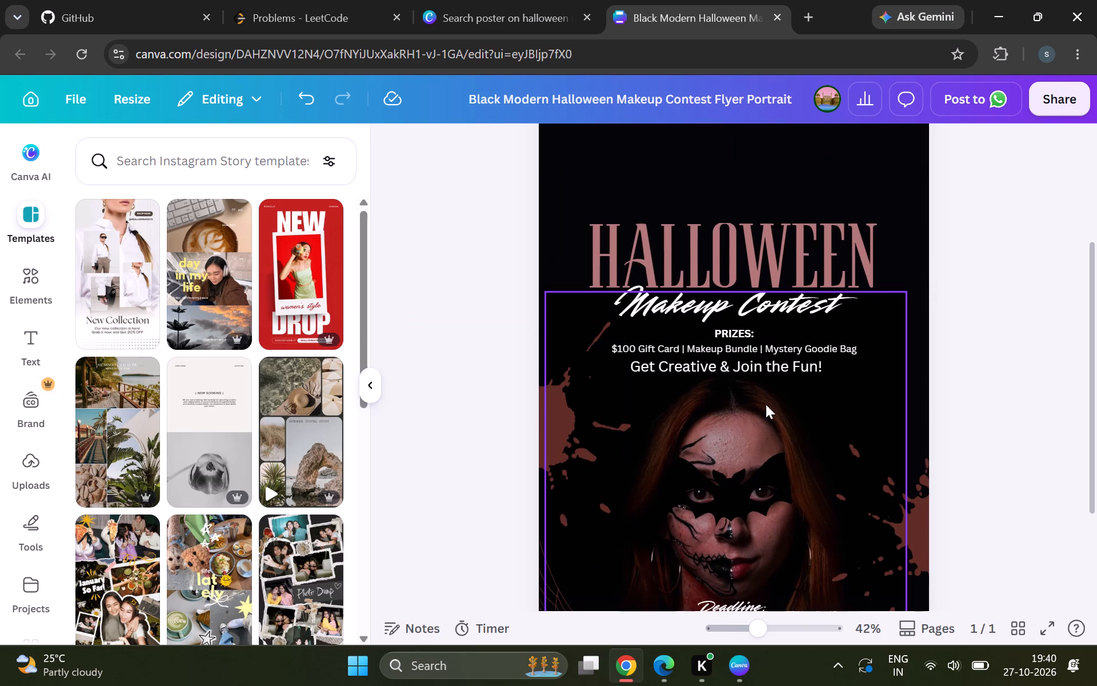
Apply the Scandi filter from the Cool set to the woman's portrait photo with an intensity of 60.
click(741, 442)
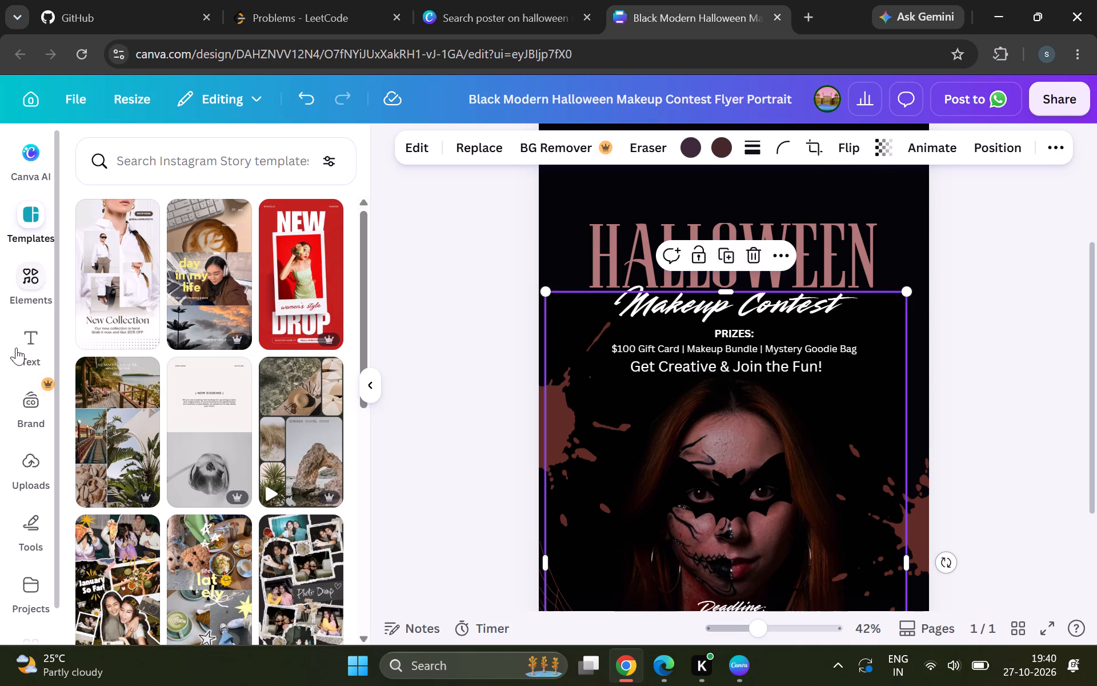
click(422, 149)
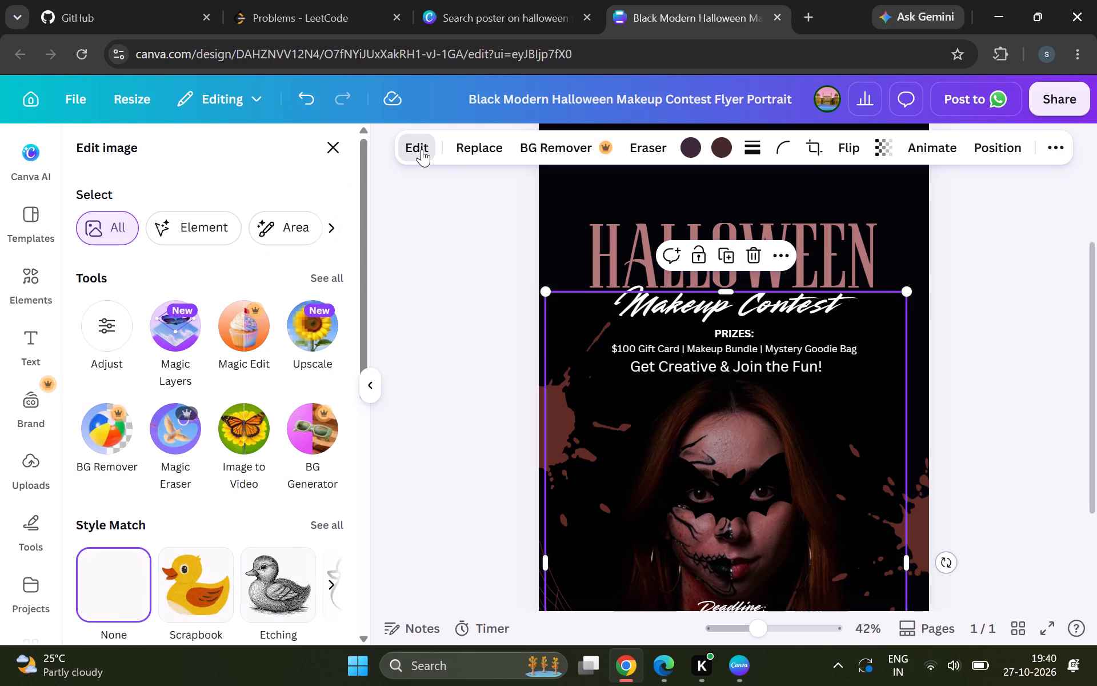
scroll(198, 561, down, 2)
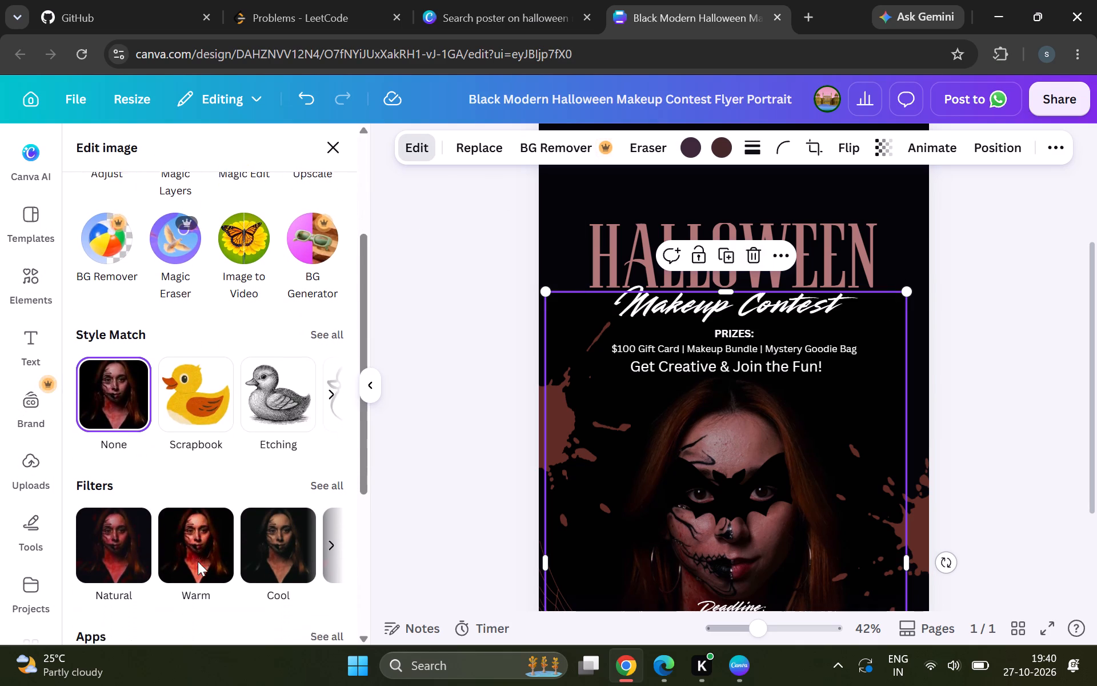
scroll(198, 561, down, 1)
scroll(244, 528, left, 2)
click(122, 533)
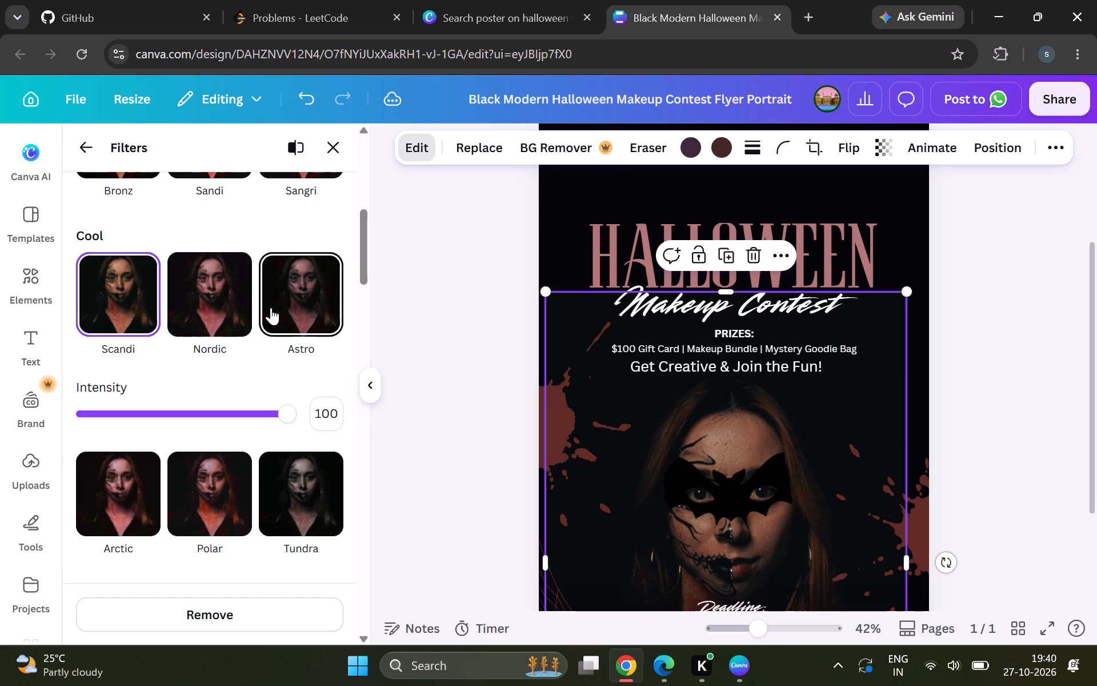
scroll(271, 308, left, 1)
drag(289, 414, 201, 421)
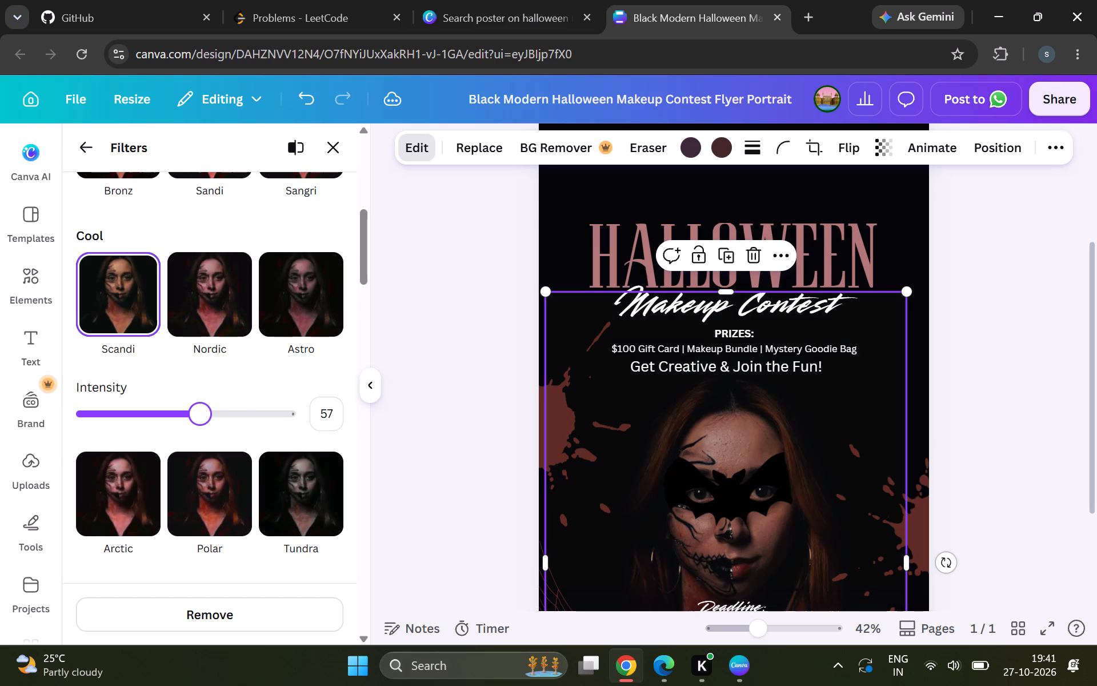
drag(201, 421, 206, 422)
scroll(267, 486, down, 2)
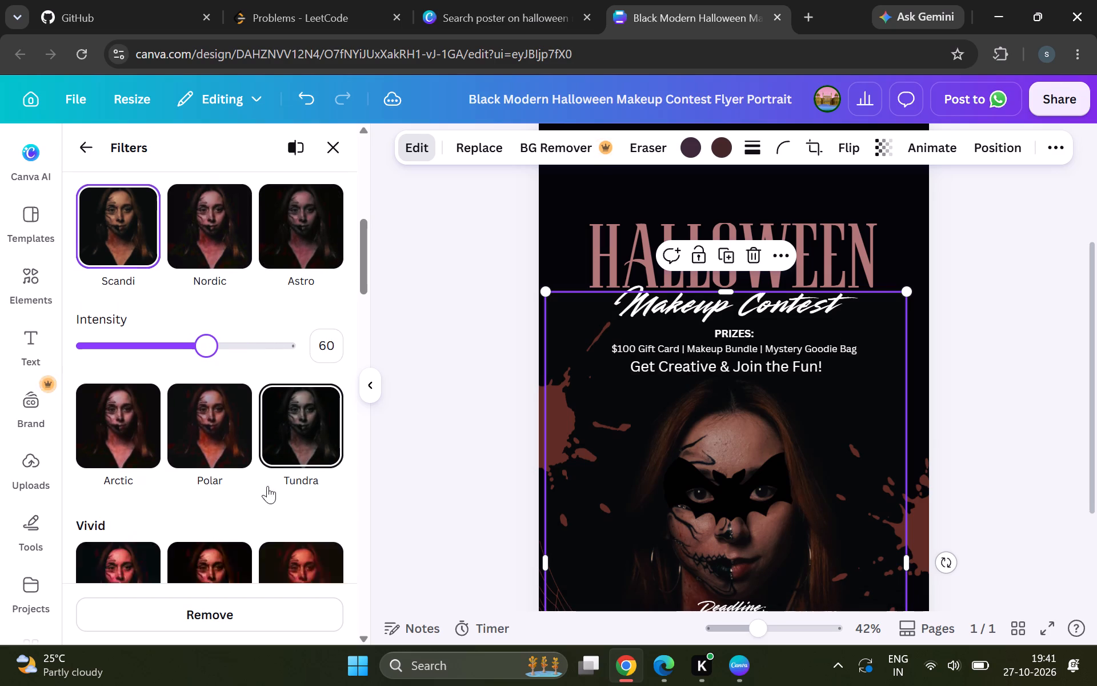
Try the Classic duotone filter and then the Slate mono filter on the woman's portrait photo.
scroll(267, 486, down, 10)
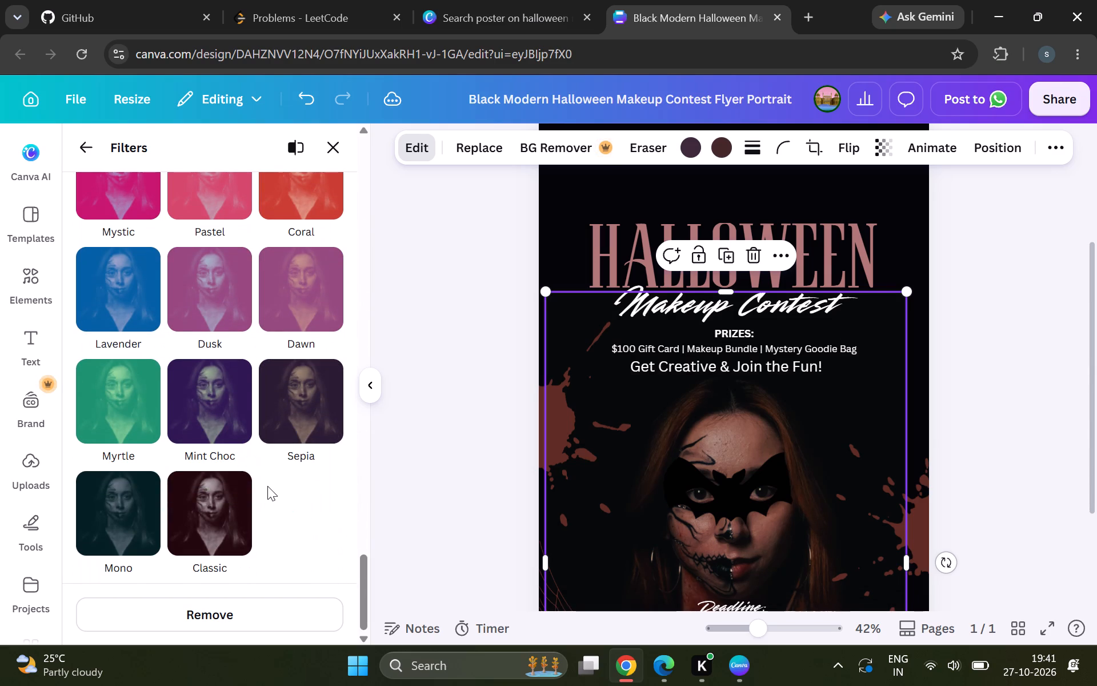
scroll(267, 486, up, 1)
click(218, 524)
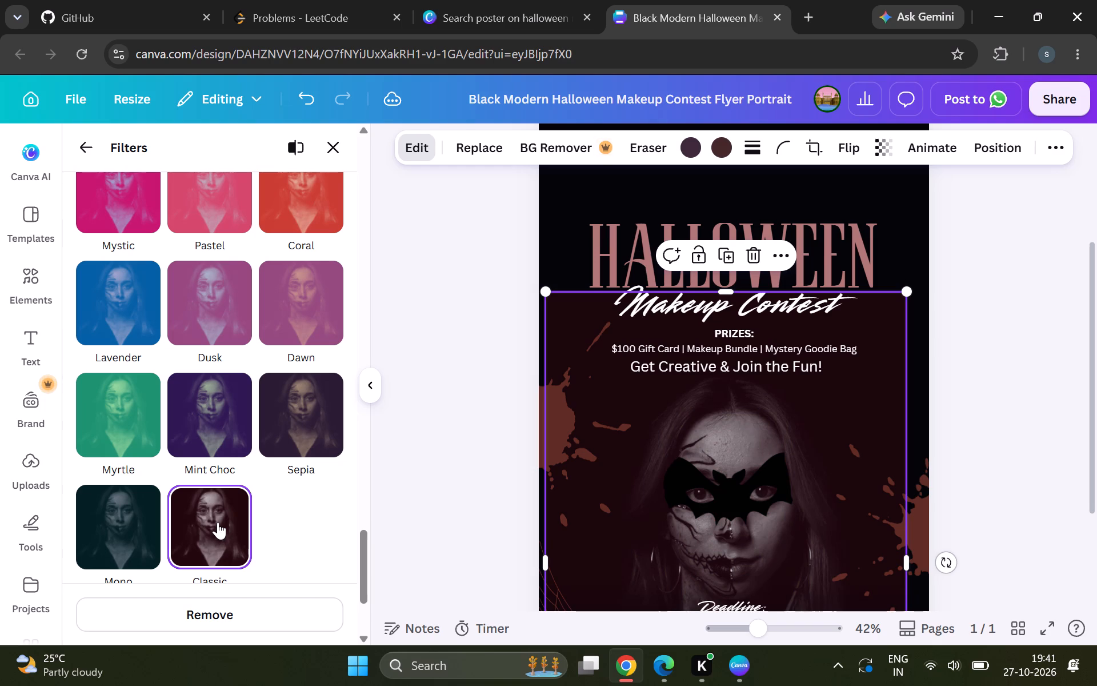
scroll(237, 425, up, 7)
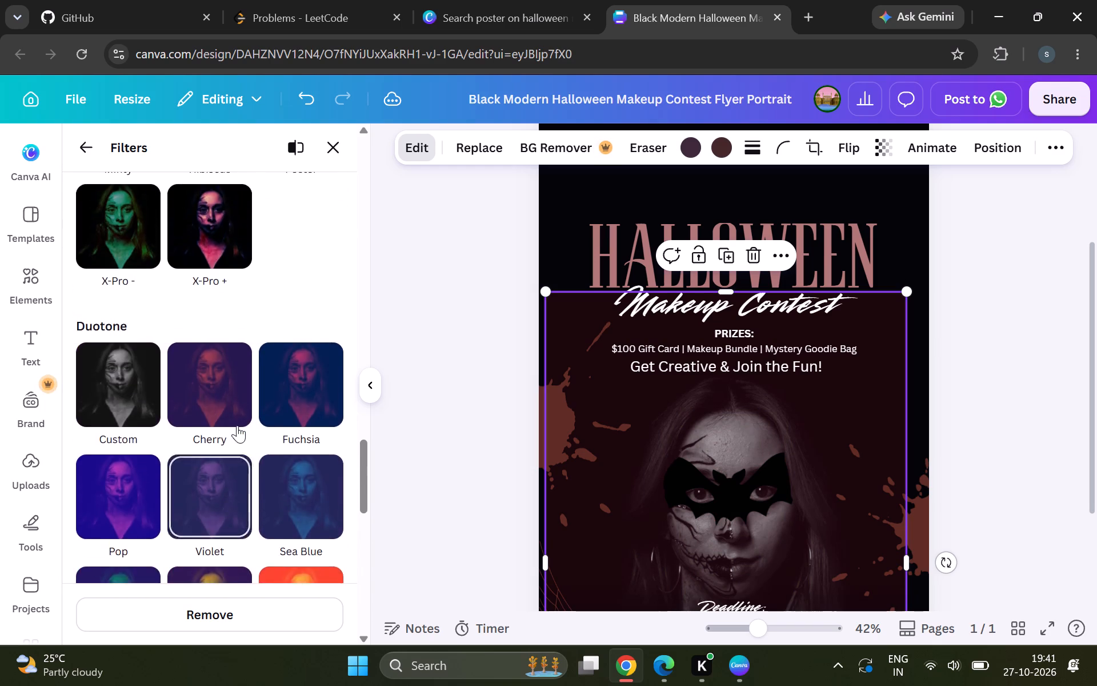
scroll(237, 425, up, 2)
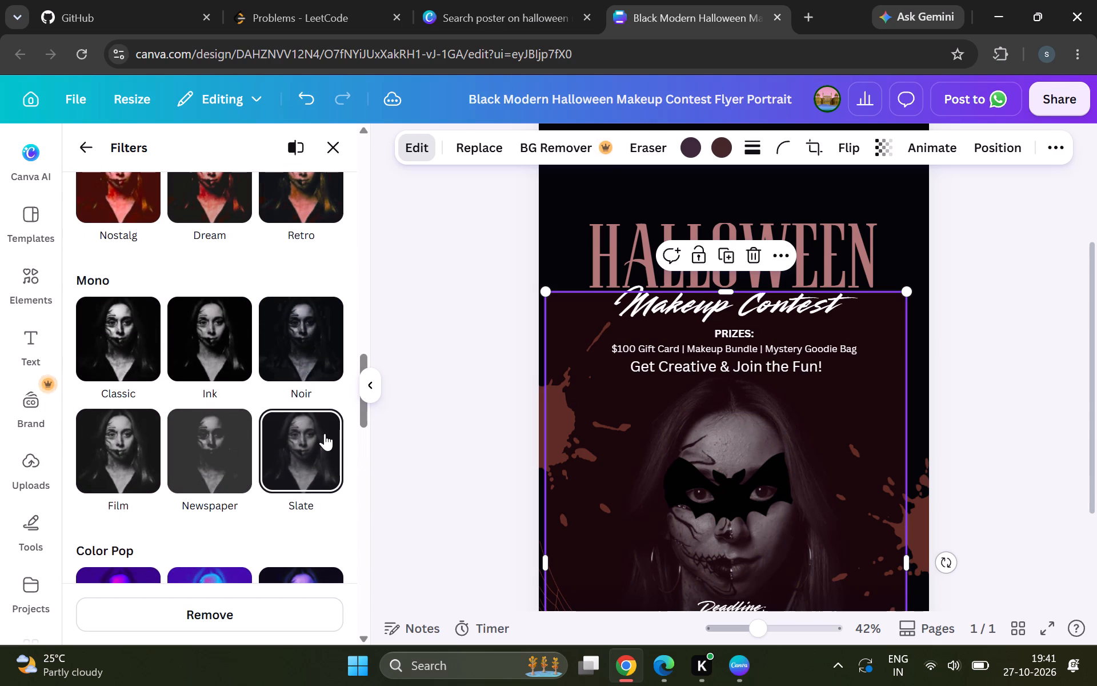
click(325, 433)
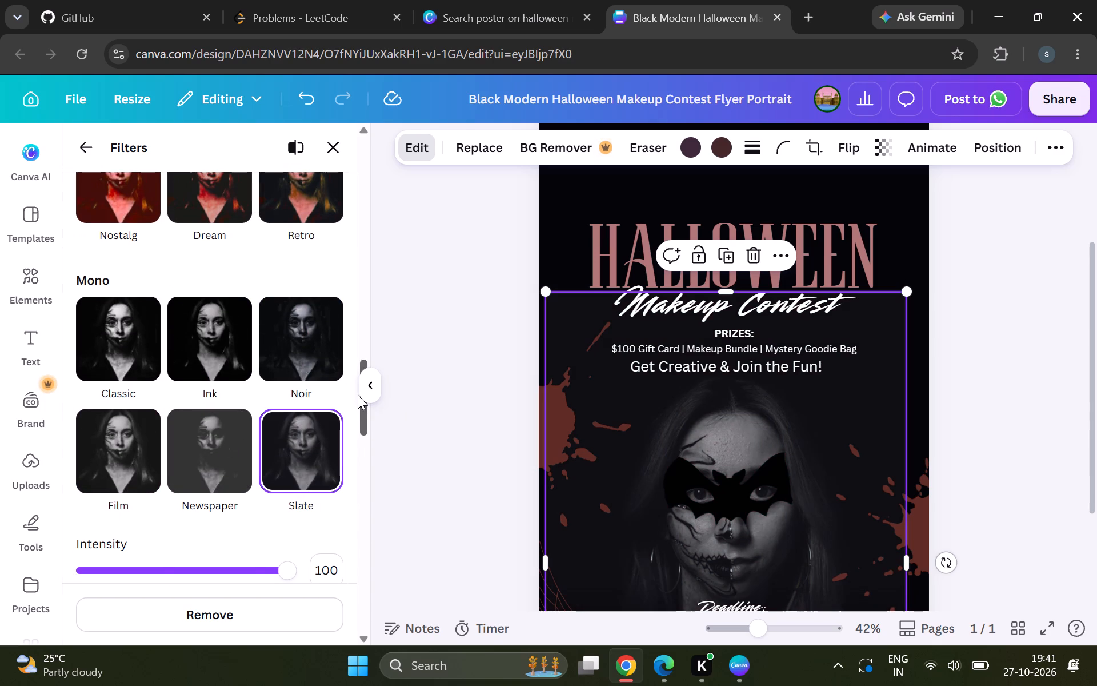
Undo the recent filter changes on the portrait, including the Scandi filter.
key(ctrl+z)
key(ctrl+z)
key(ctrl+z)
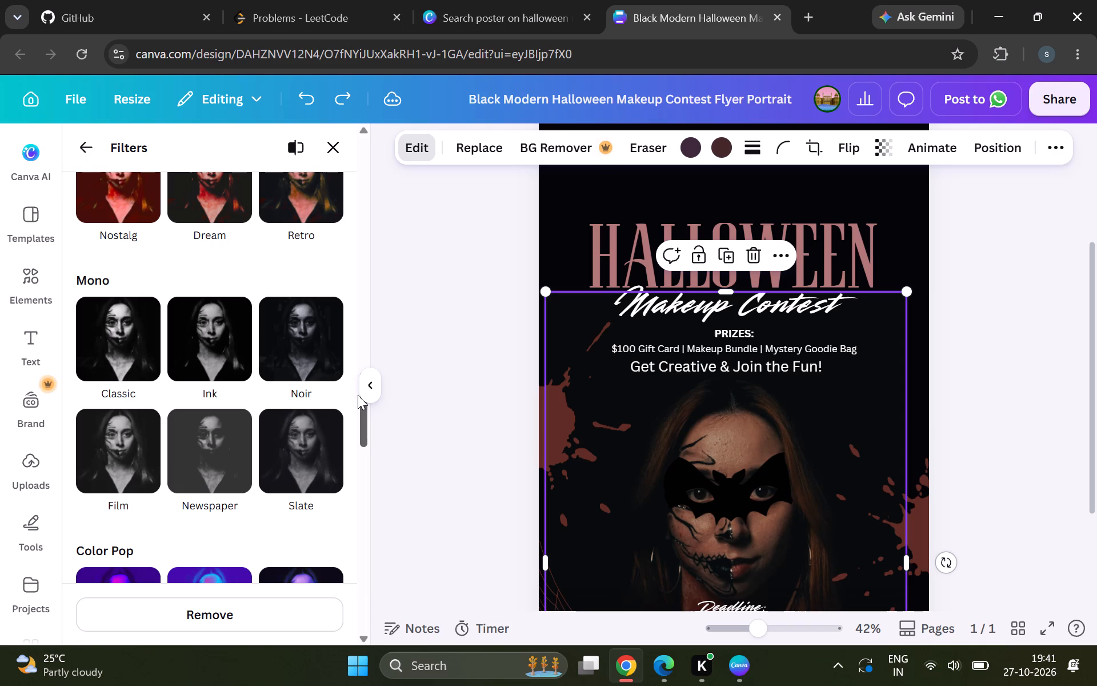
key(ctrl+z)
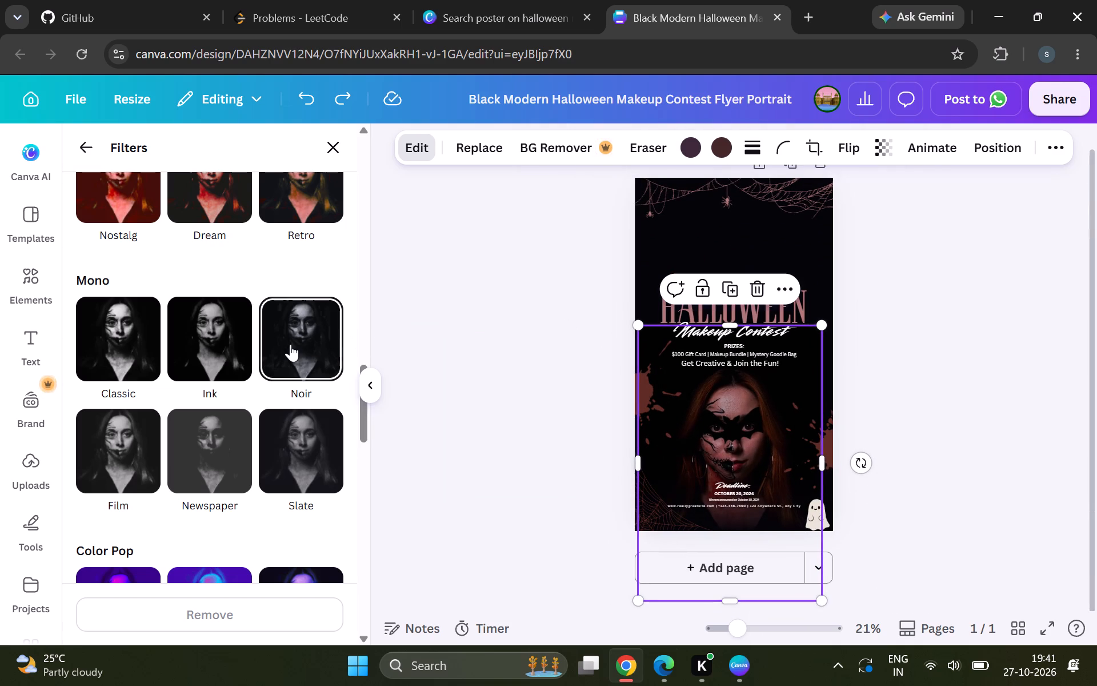
Apply the Aria filter from the Vivid set to the portrait photo with an intensity of 69.
scroll(290, 344, up, 4)
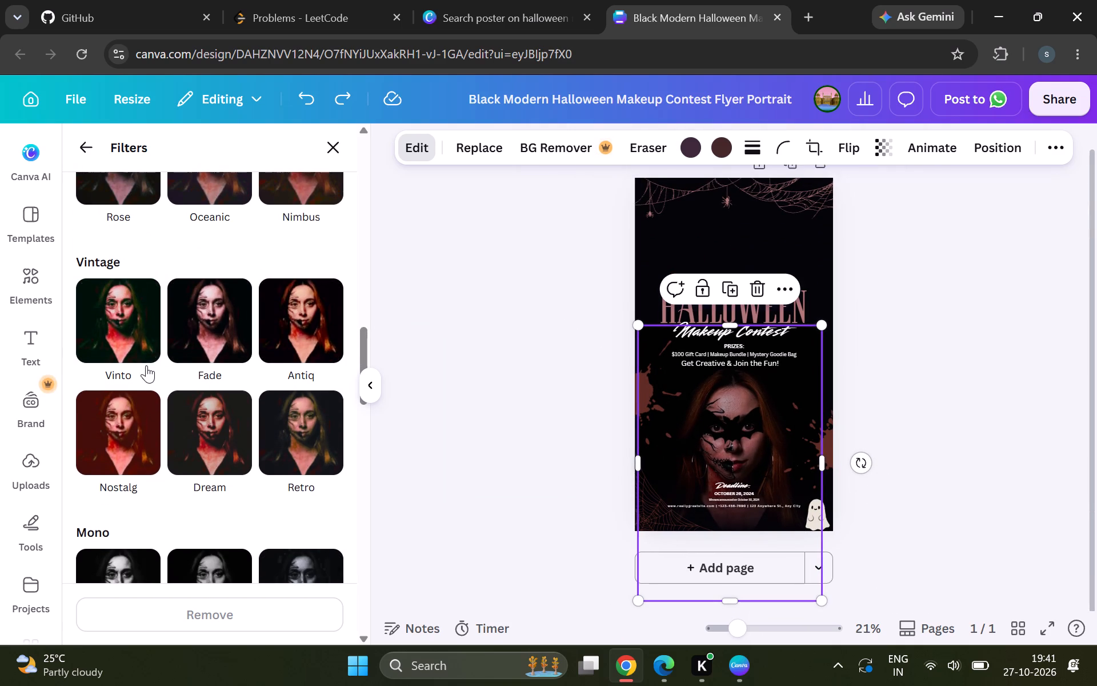
scroll(146, 365, up, 5)
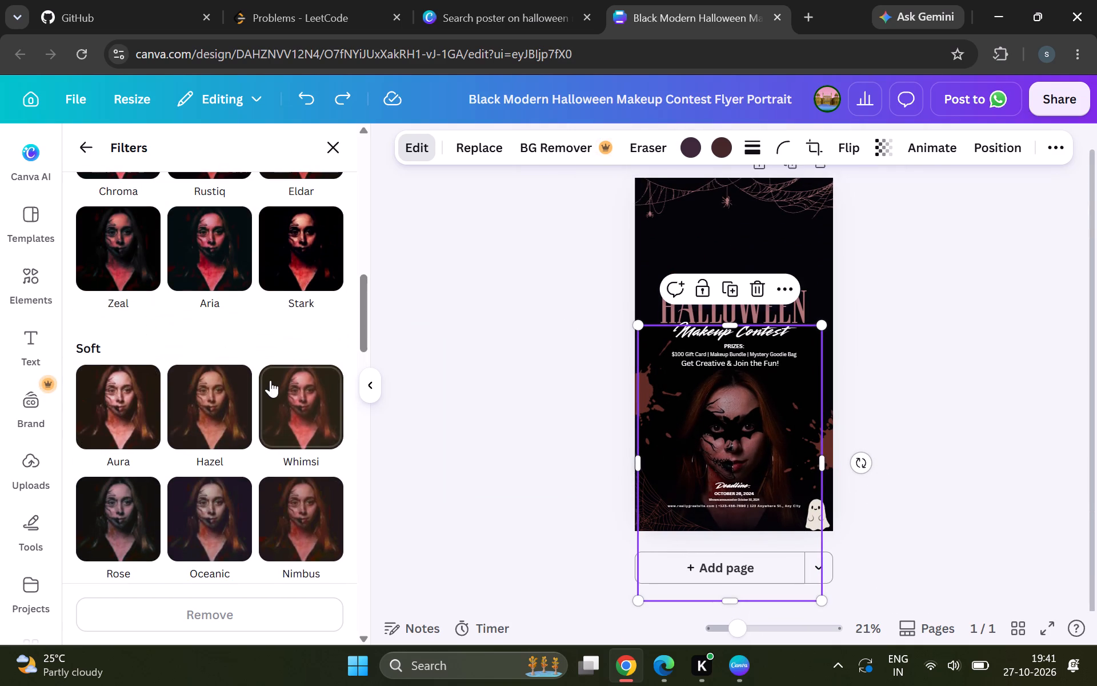
scroll(270, 380, up, 2)
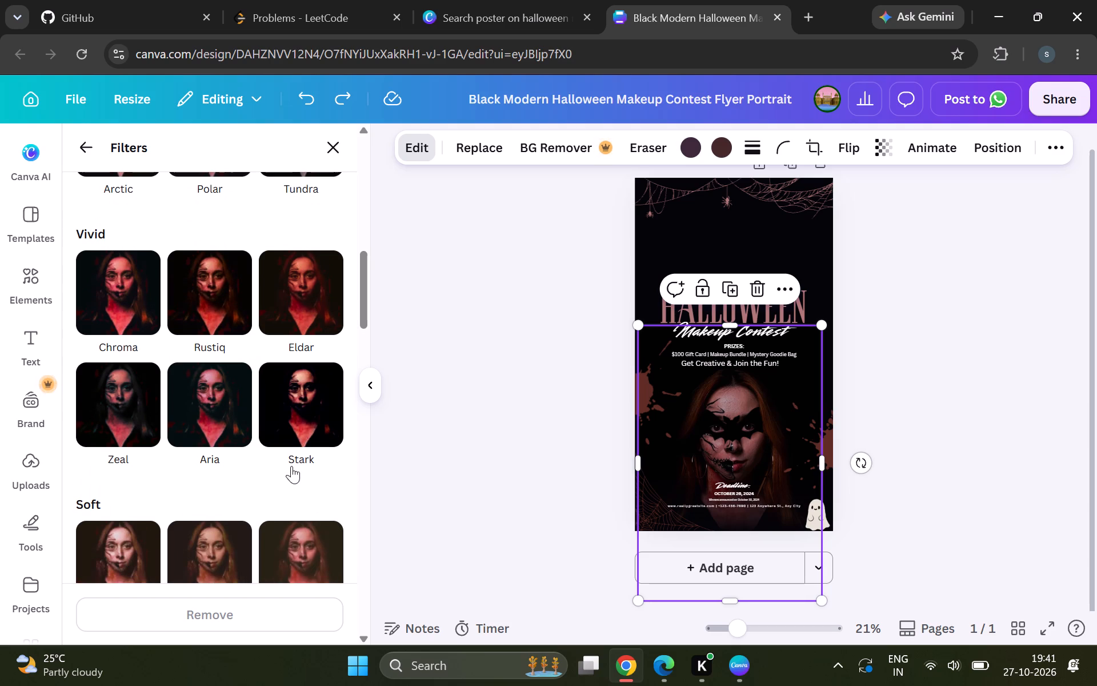
scroll(278, 429, up, 2)
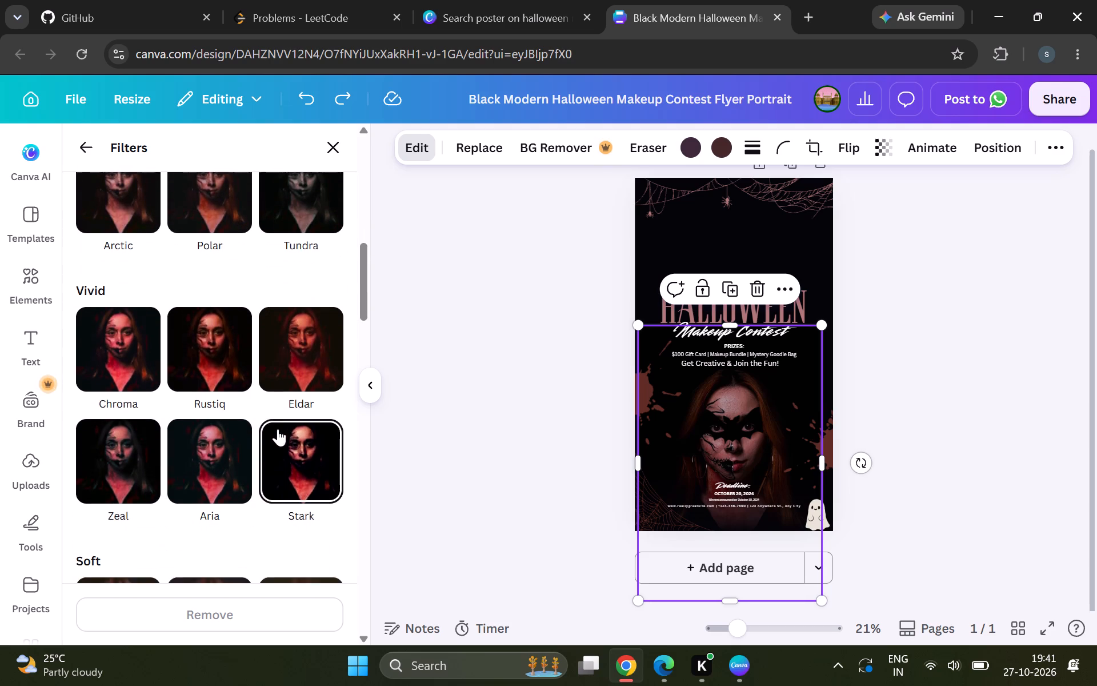
scroll(278, 429, up, 1)
click(205, 428)
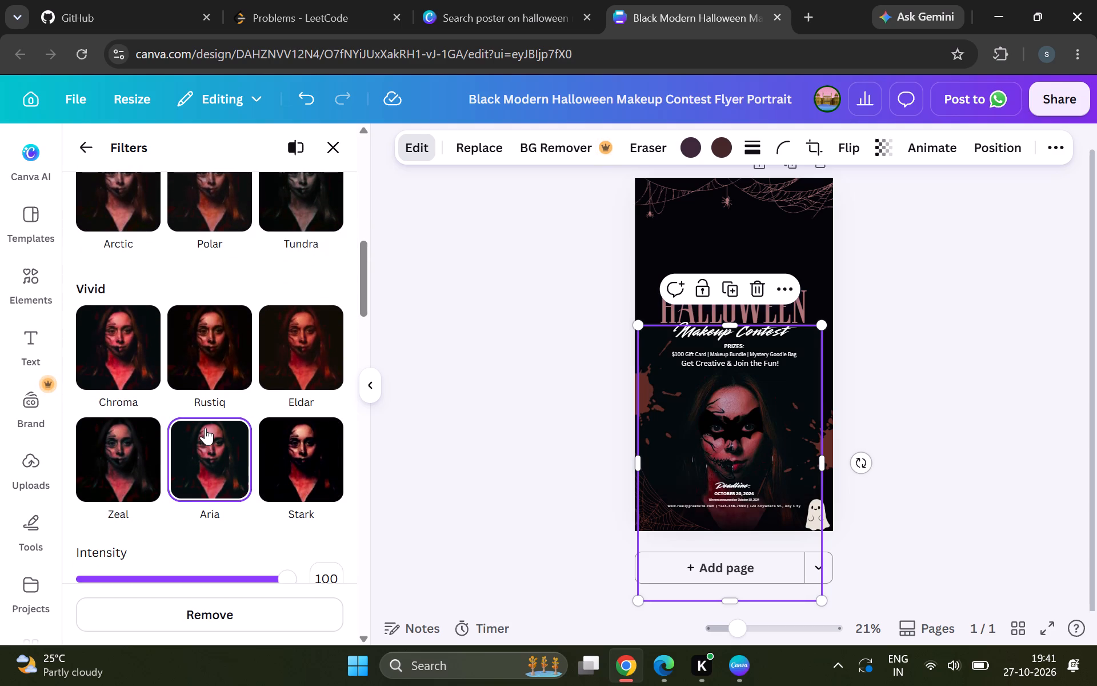
drag(279, 579, 225, 570)
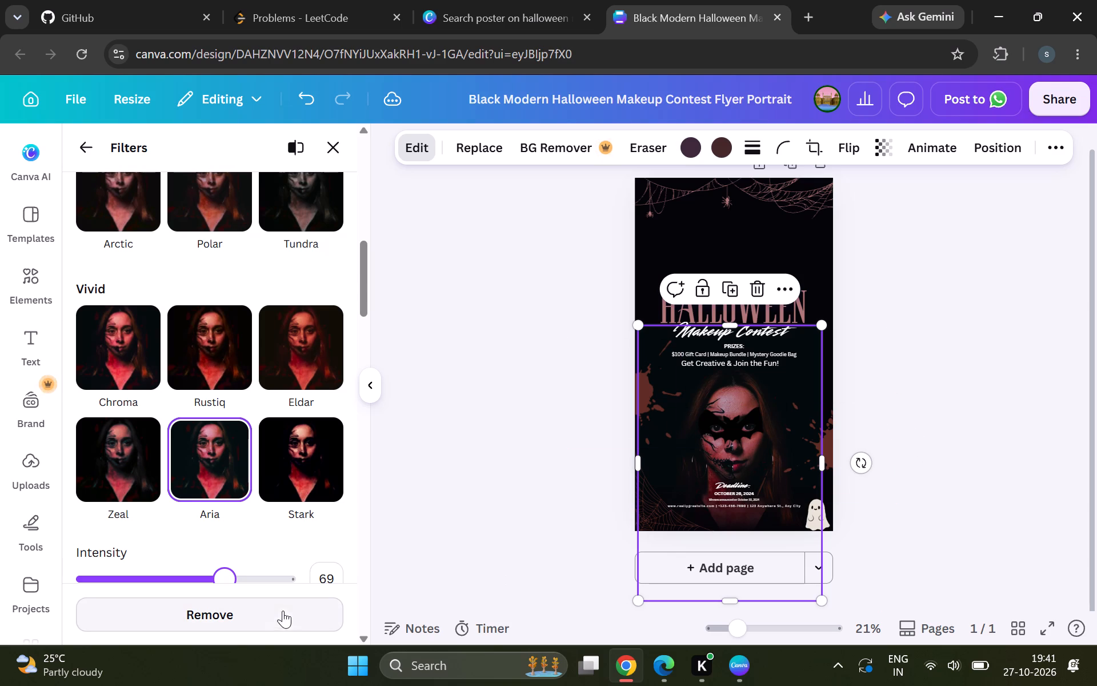
click(517, 469)
click(1002, 362)
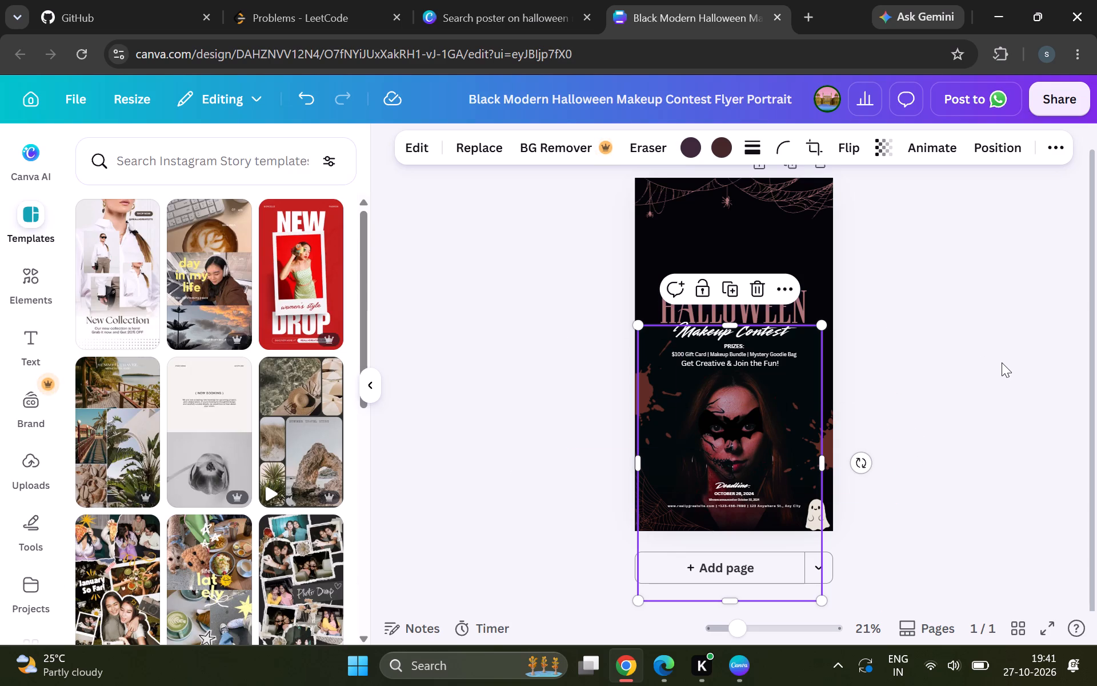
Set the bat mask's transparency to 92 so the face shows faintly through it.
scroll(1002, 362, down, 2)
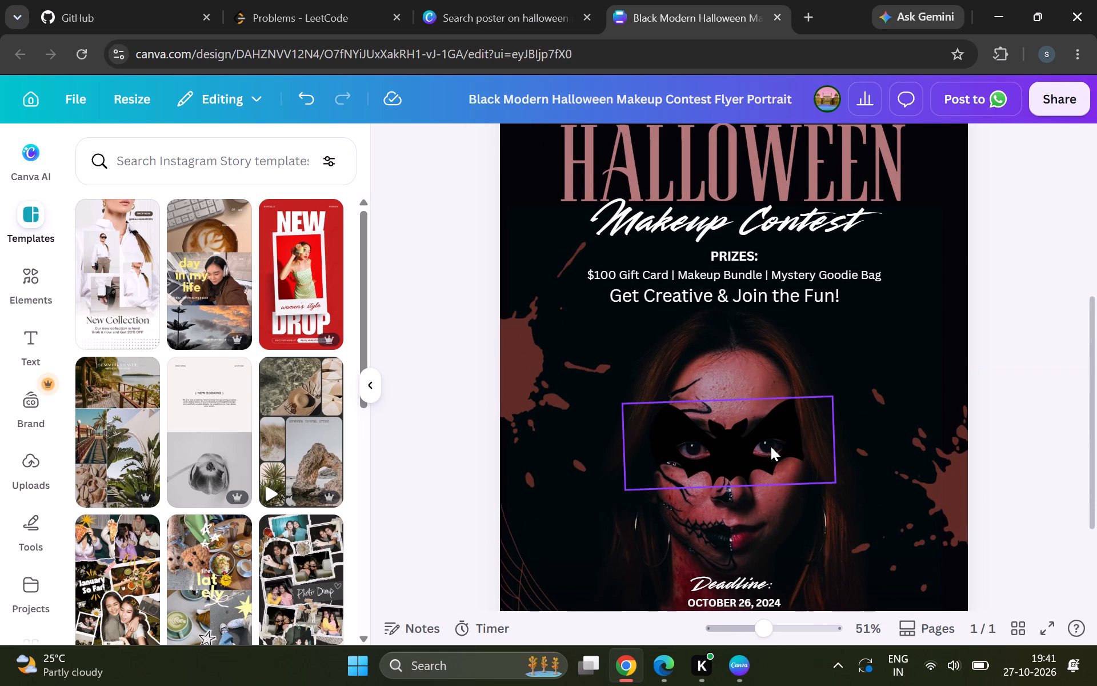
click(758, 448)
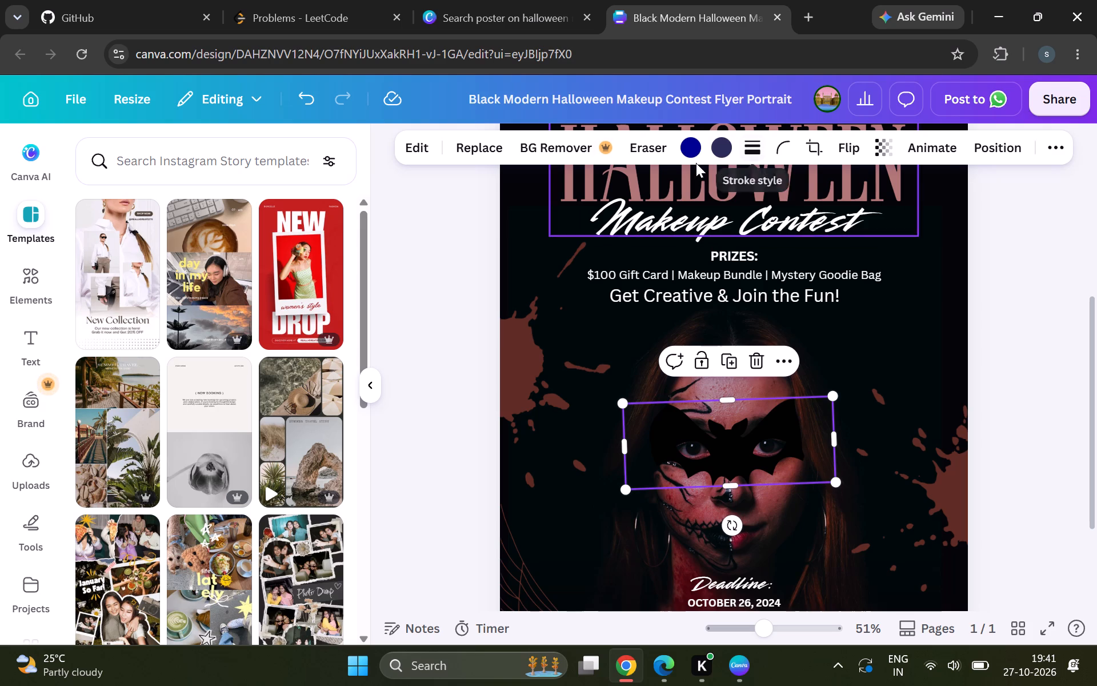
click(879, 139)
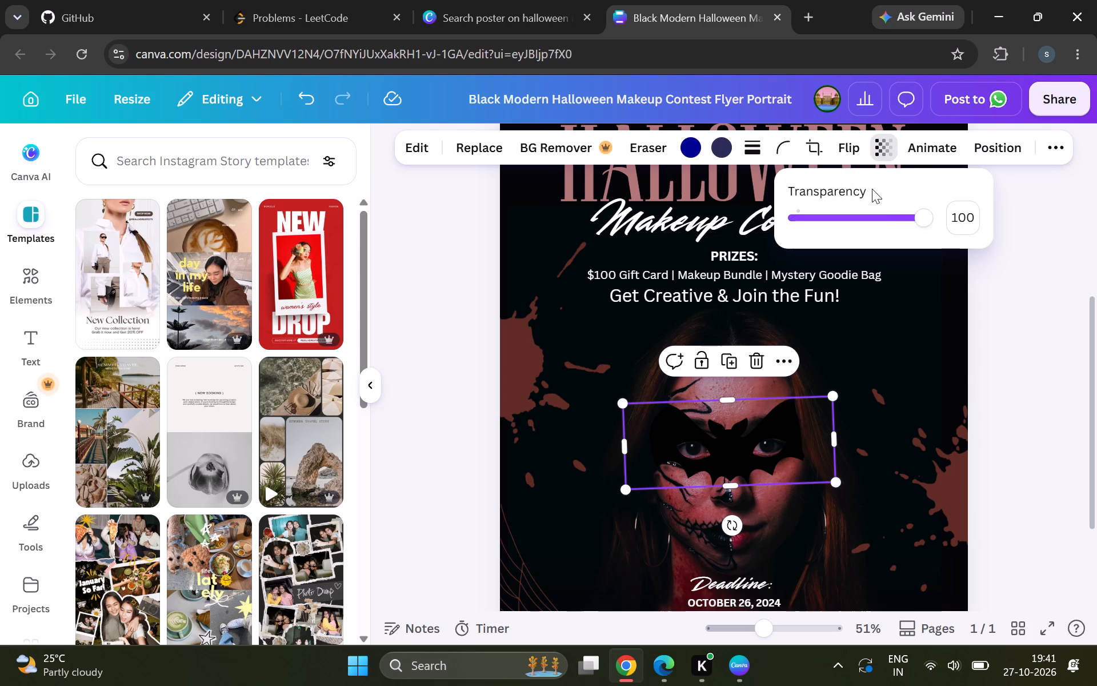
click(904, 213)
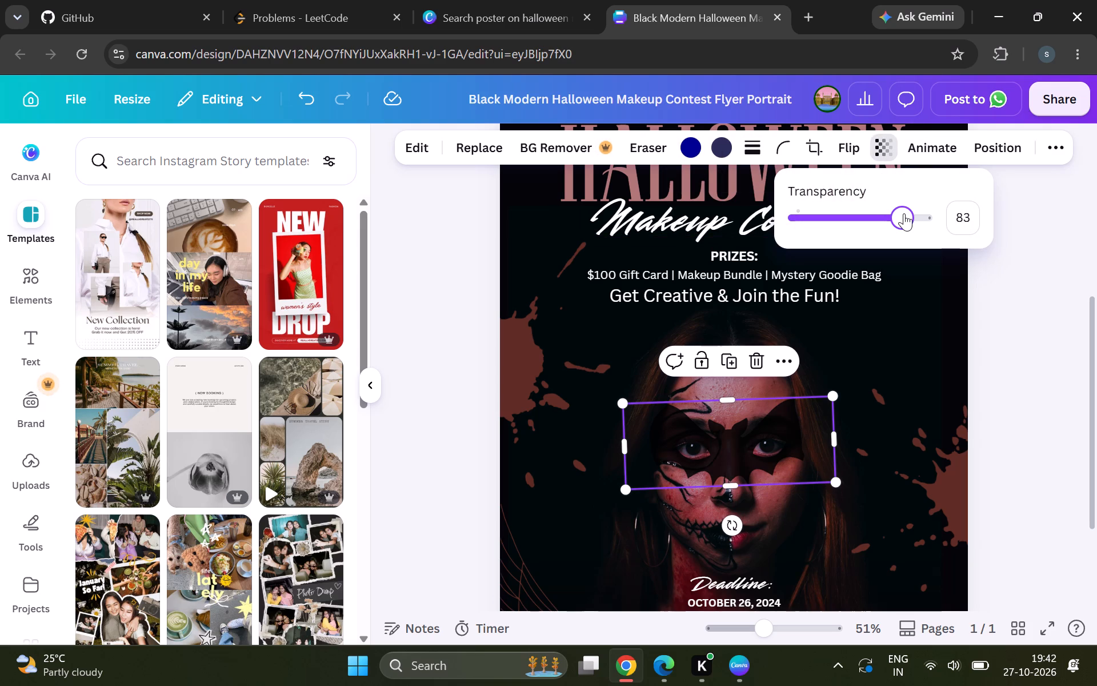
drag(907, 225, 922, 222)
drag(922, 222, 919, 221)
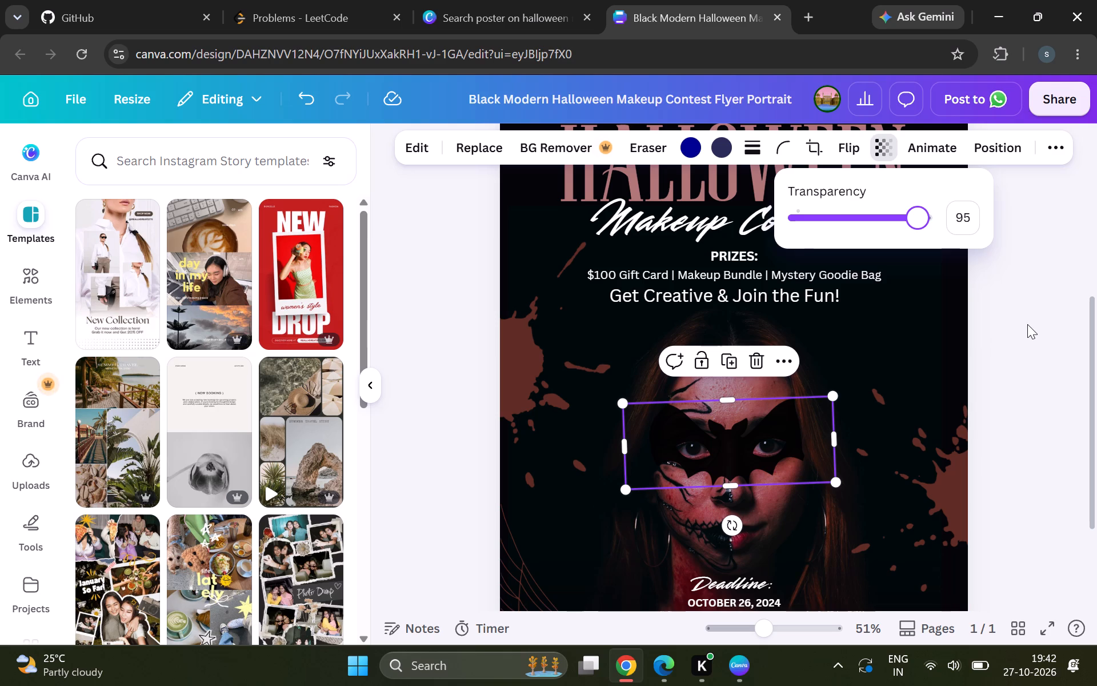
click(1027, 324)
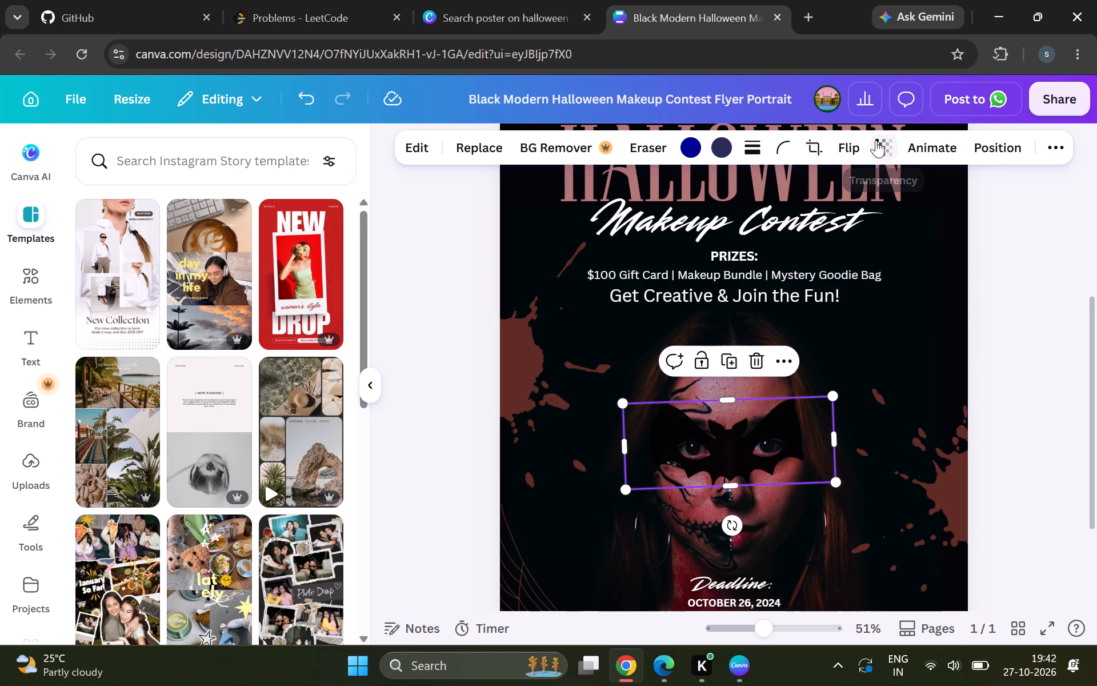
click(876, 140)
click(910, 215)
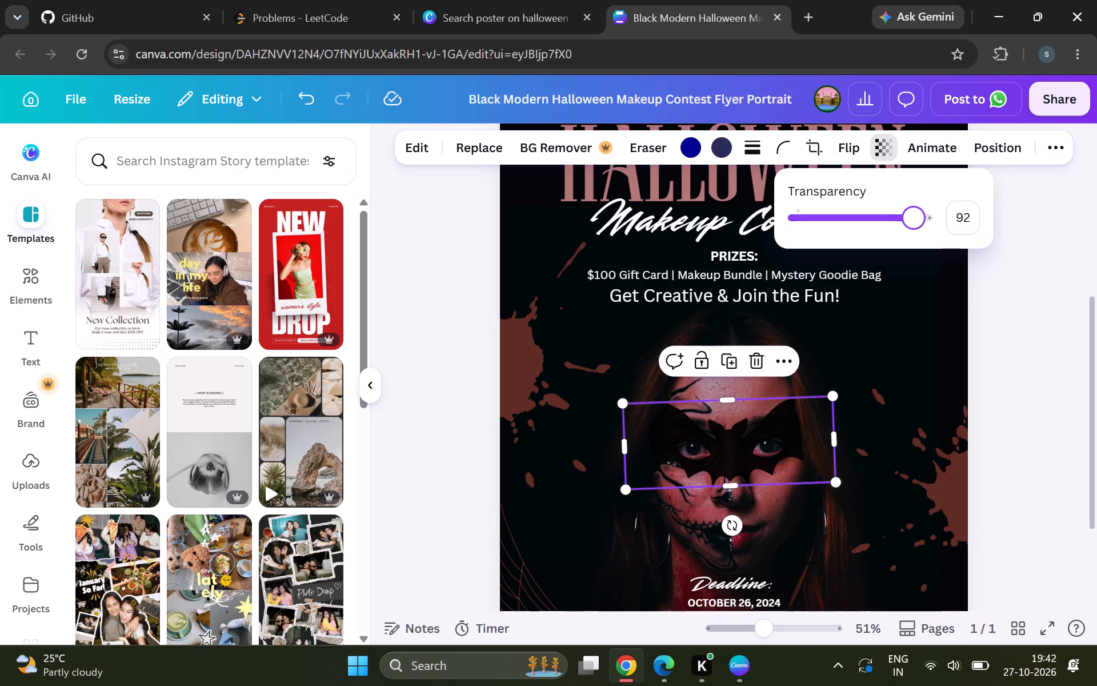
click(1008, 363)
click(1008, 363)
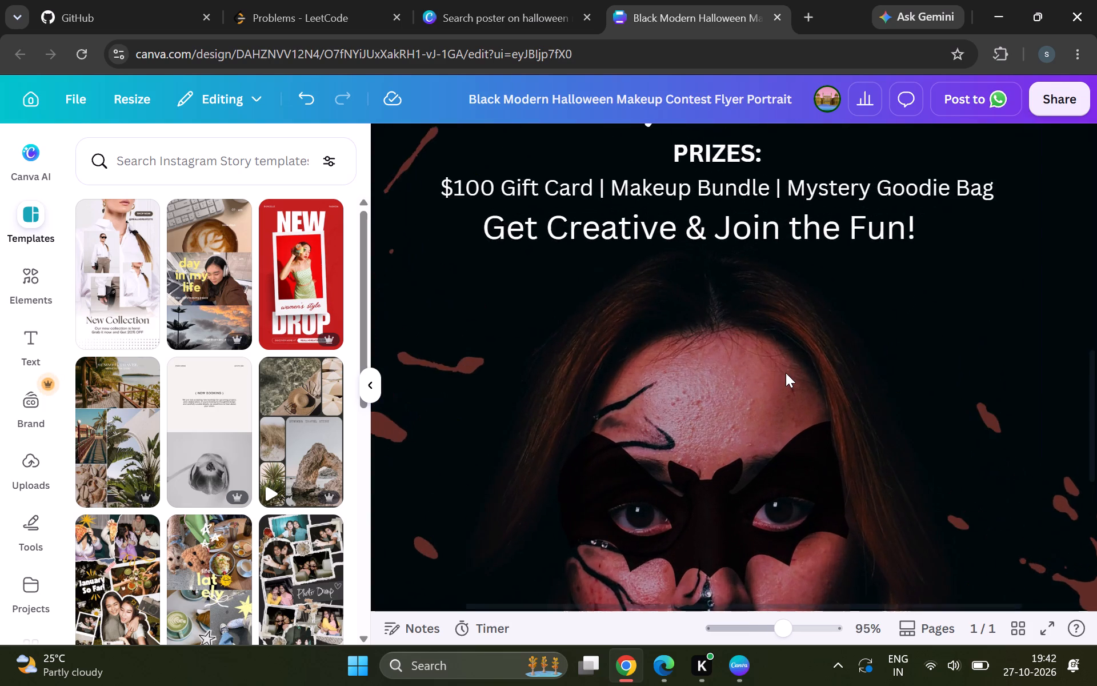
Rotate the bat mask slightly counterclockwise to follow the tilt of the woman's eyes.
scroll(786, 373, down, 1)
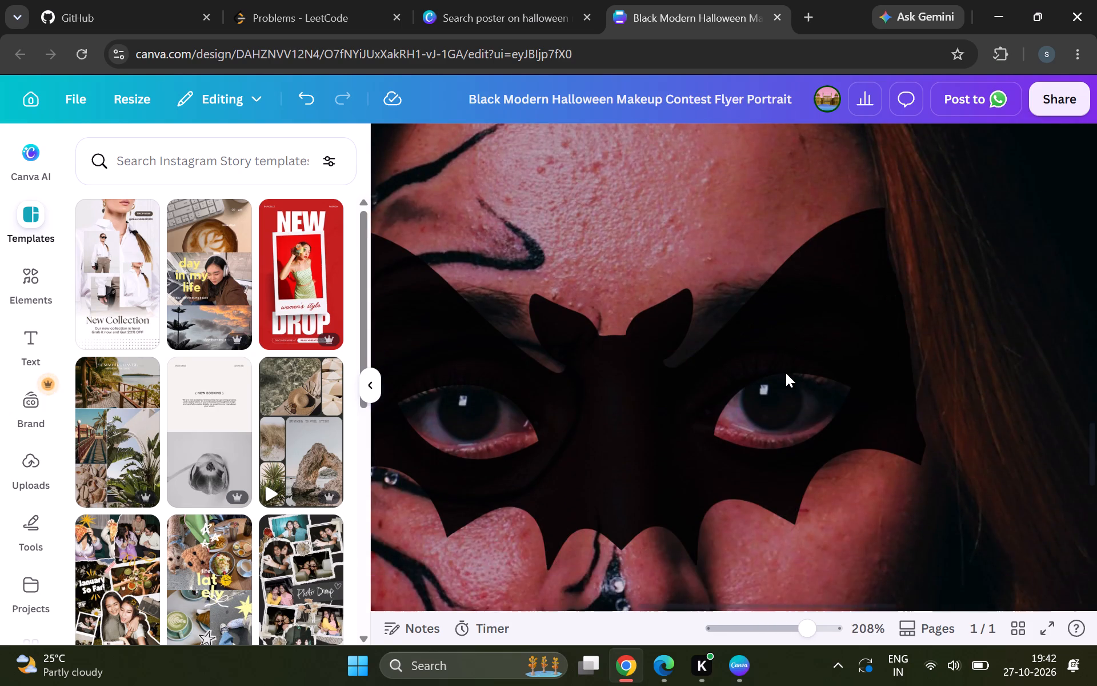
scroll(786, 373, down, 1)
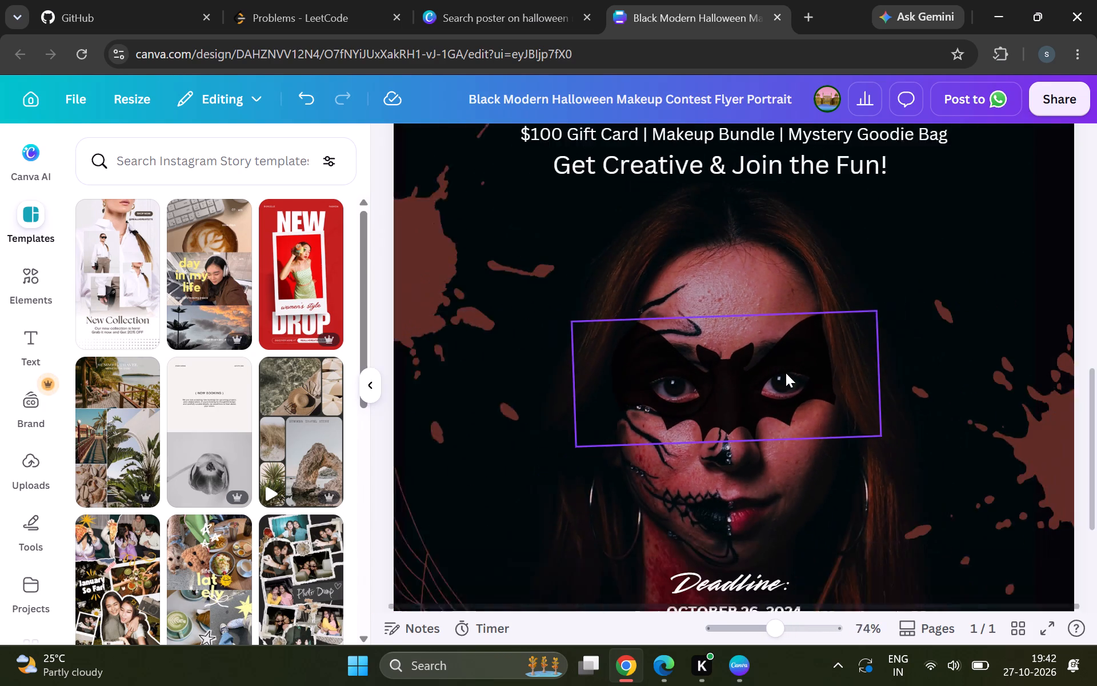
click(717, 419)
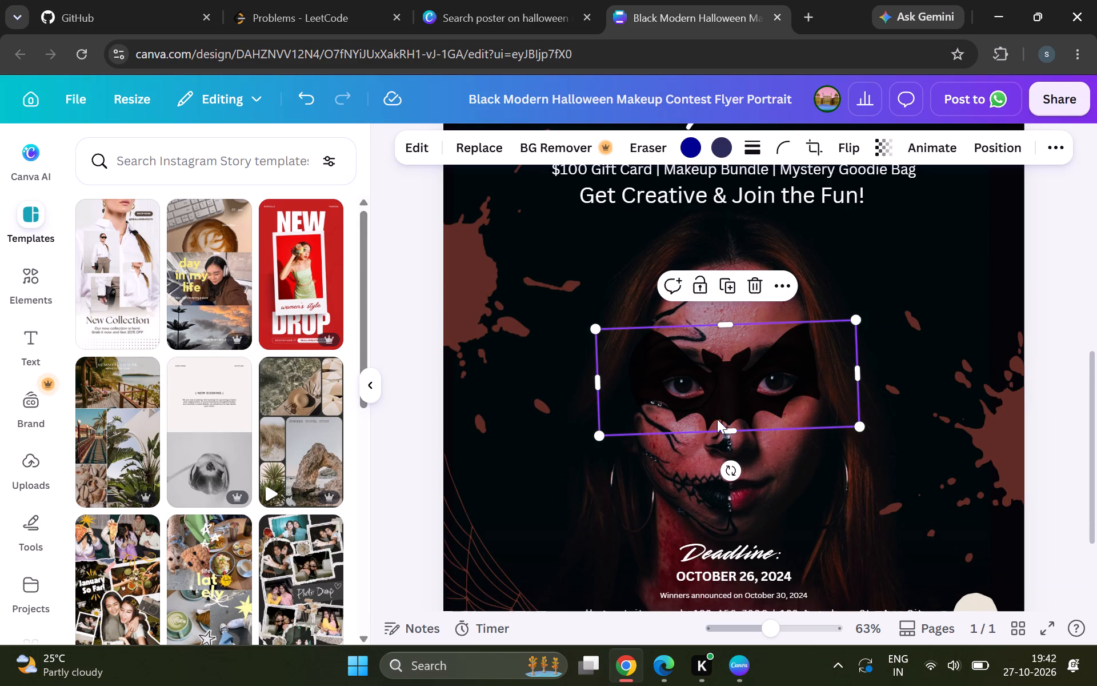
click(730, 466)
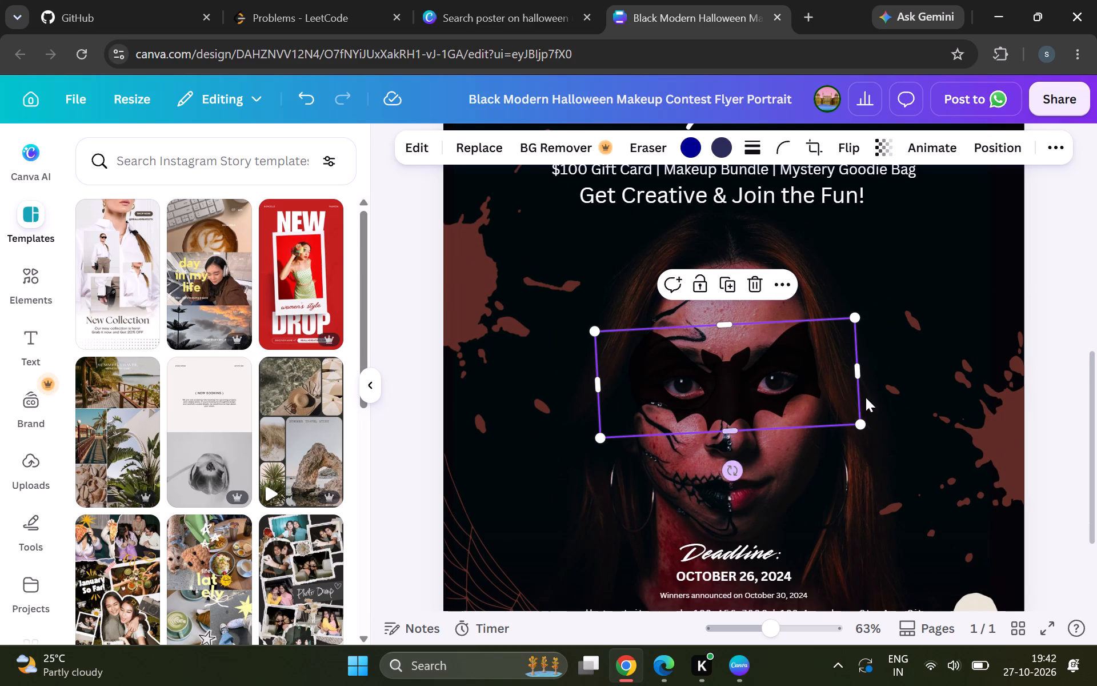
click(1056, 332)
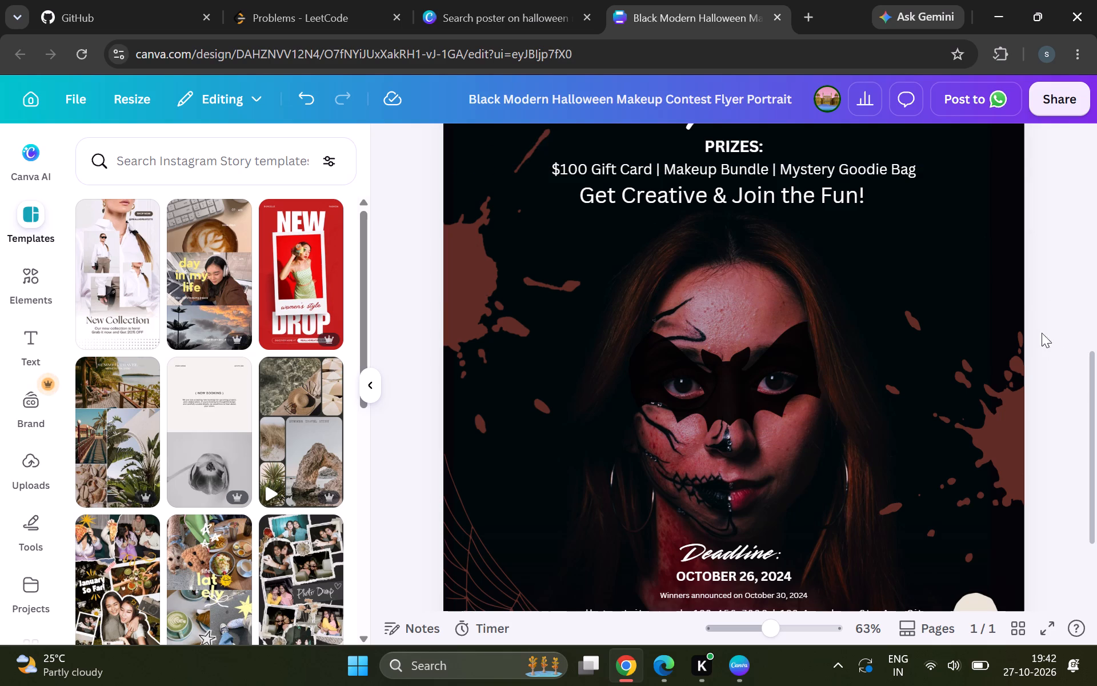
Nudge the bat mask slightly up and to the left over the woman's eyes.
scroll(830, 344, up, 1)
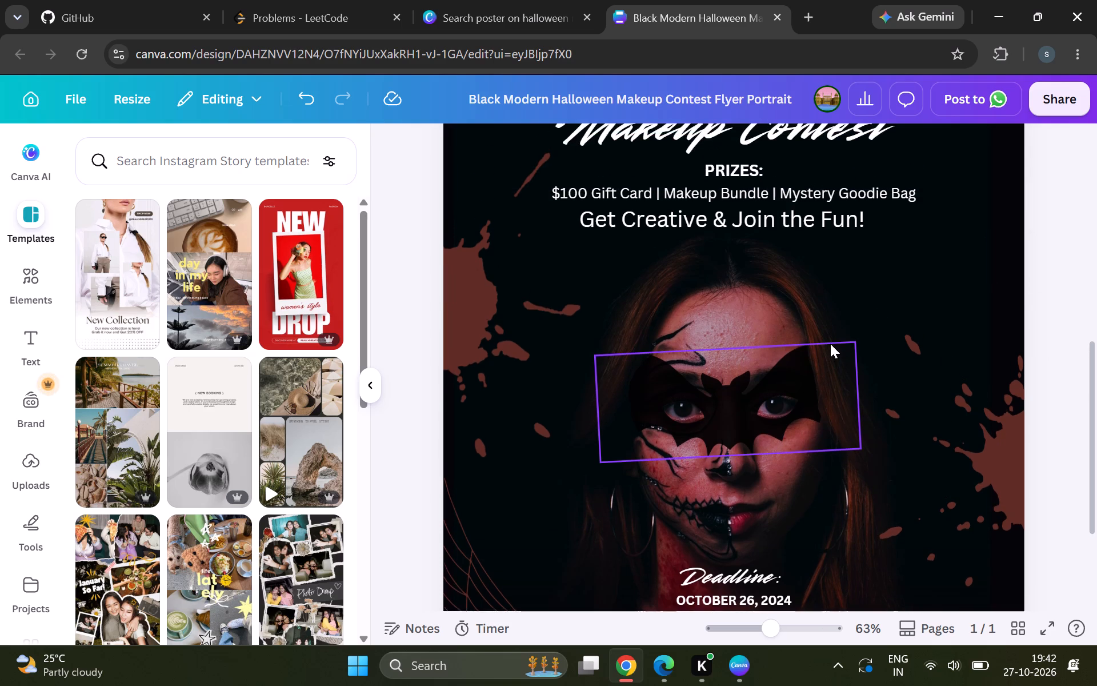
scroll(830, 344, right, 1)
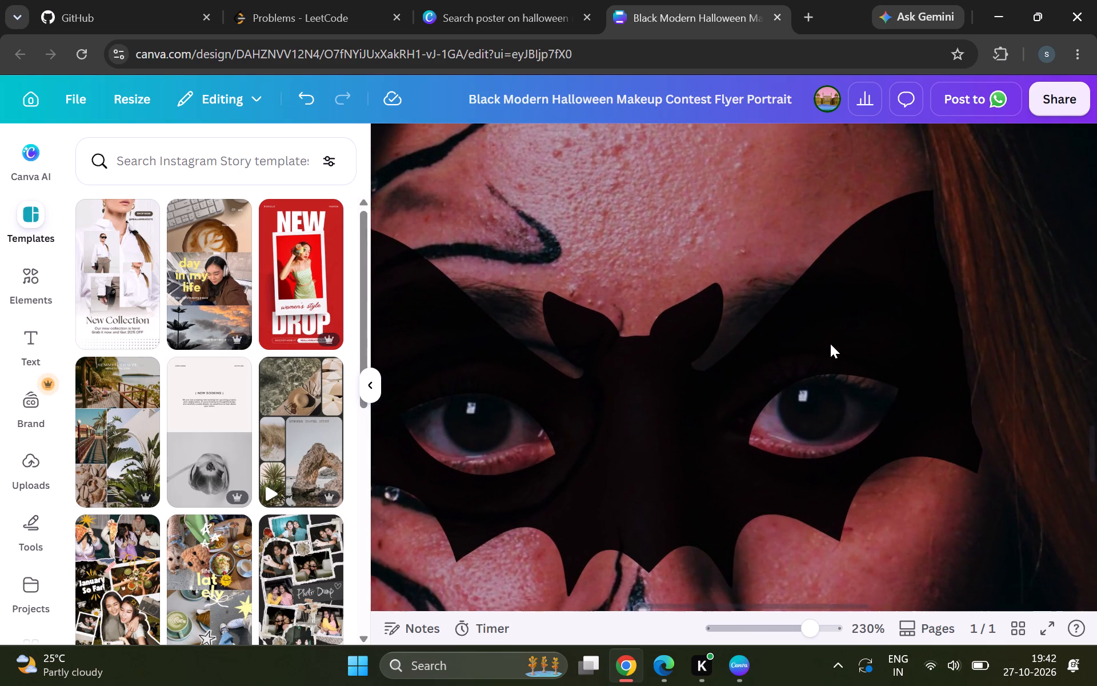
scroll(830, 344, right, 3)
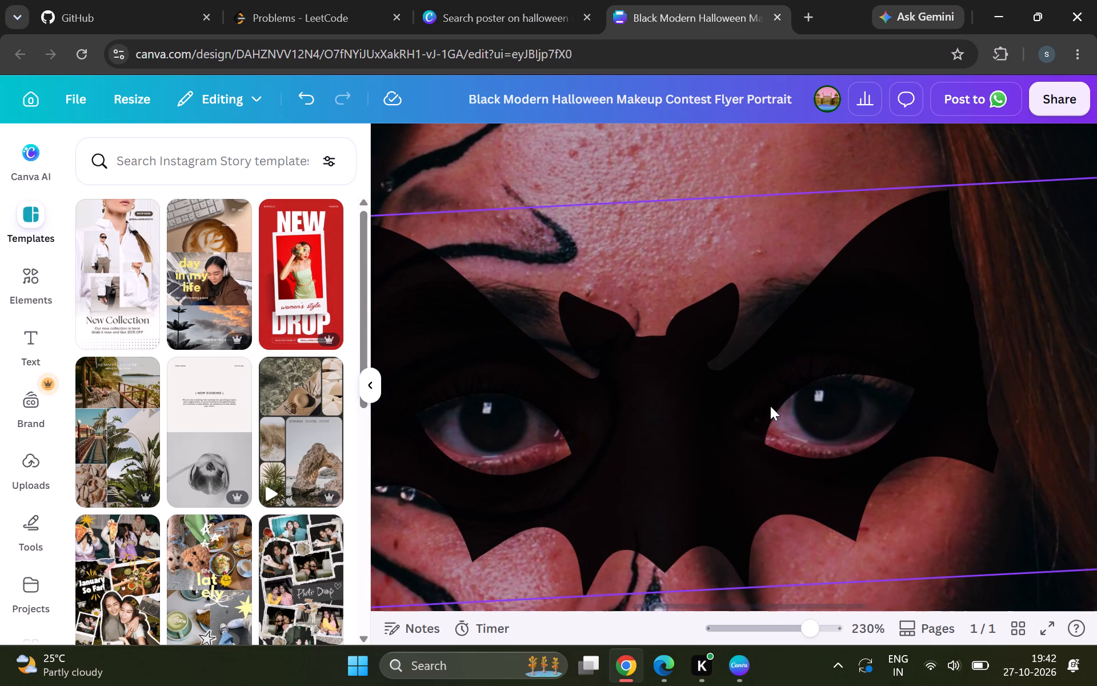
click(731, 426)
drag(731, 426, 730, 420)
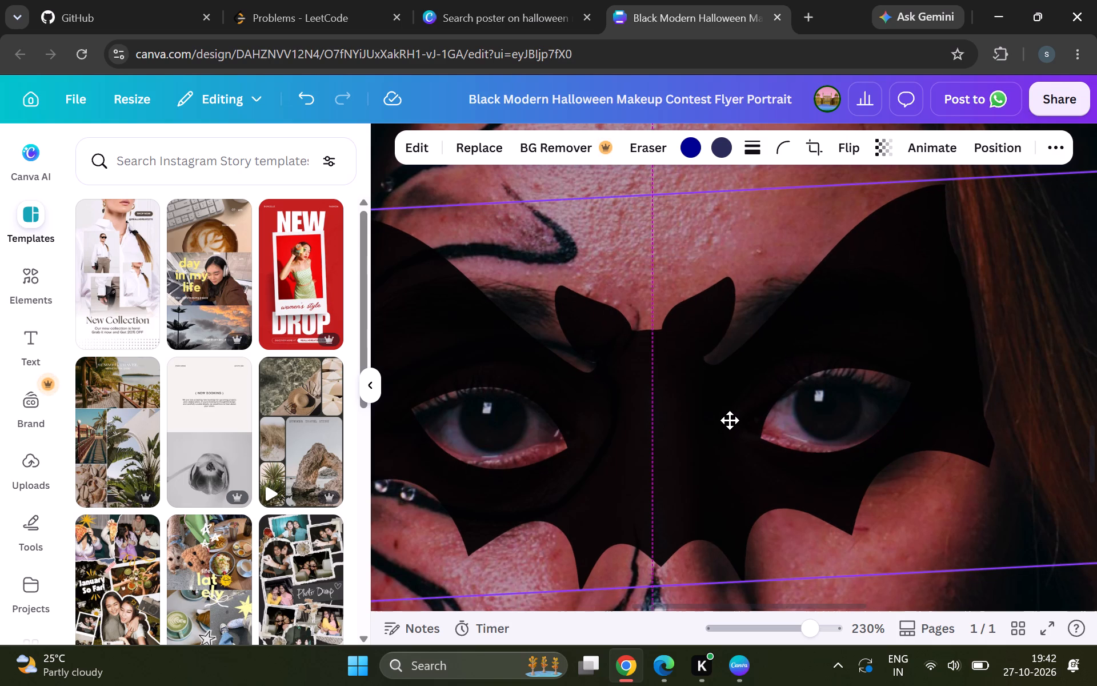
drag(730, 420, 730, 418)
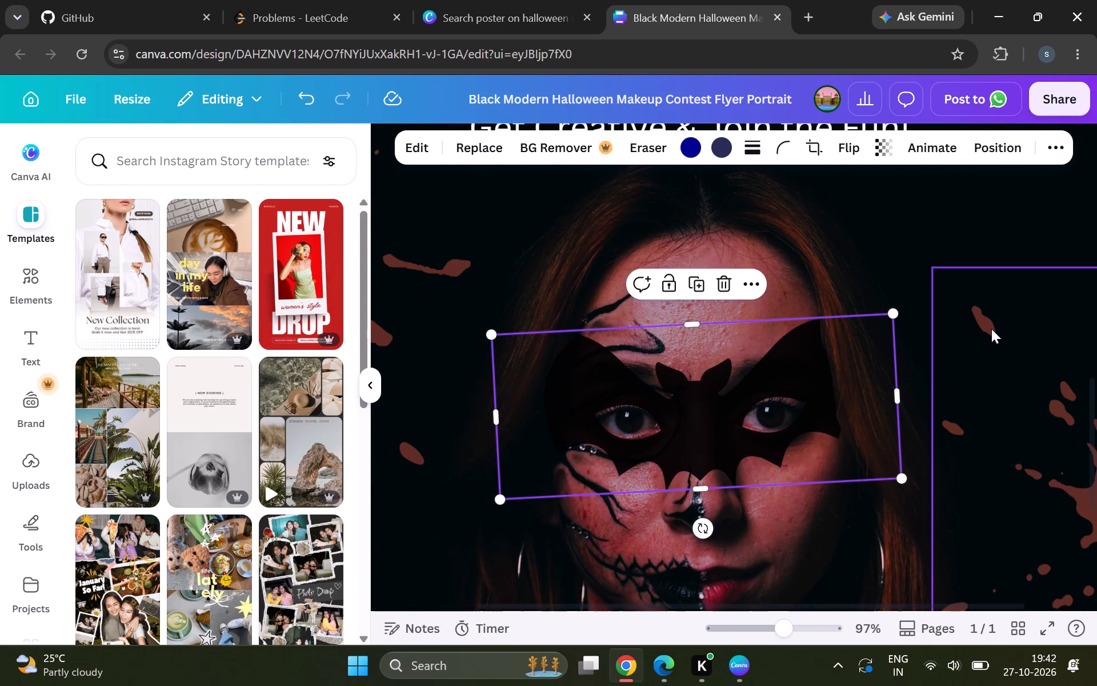
Delete the bat mask from the woman's face.
click(928, 232)
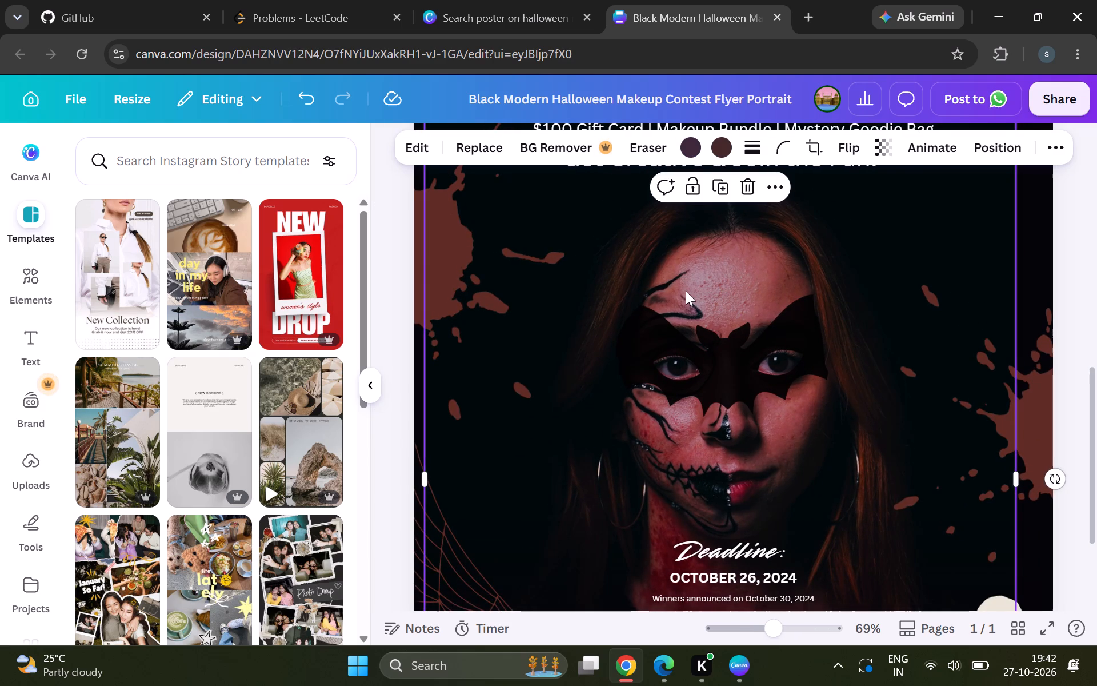
click(726, 324)
key(BackSpace)
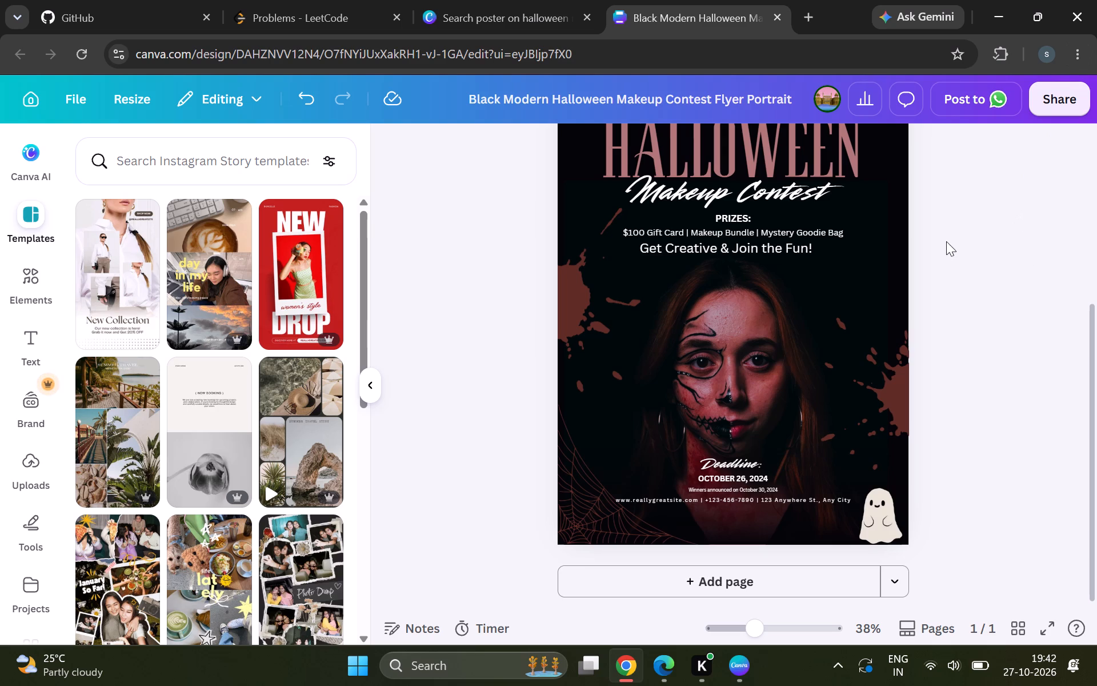
Search the graphic elements for "halloween makeup".
click(199, 167)
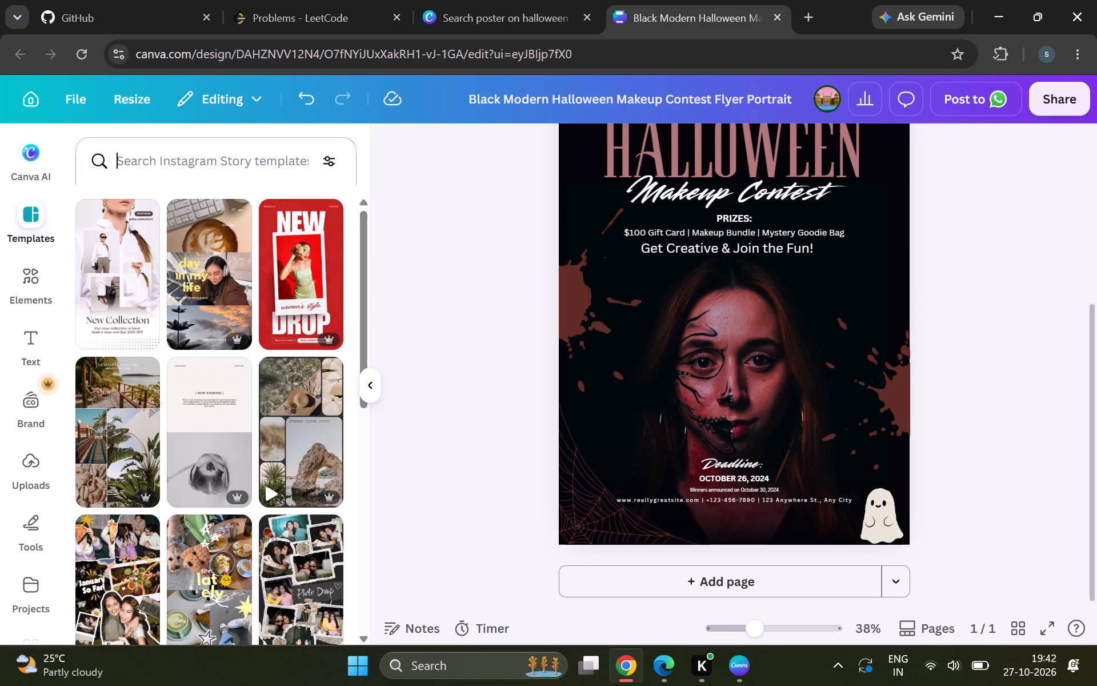
click(27, 282)
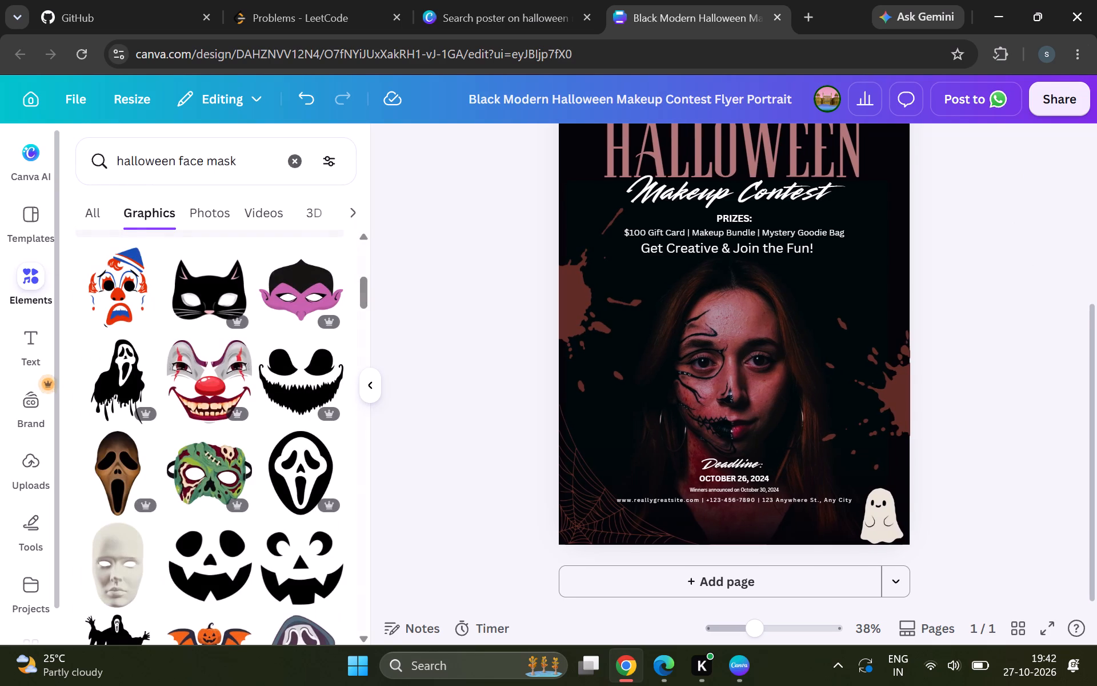
drag(245, 166, 172, 168)
key(BackSpace)
text(ma)
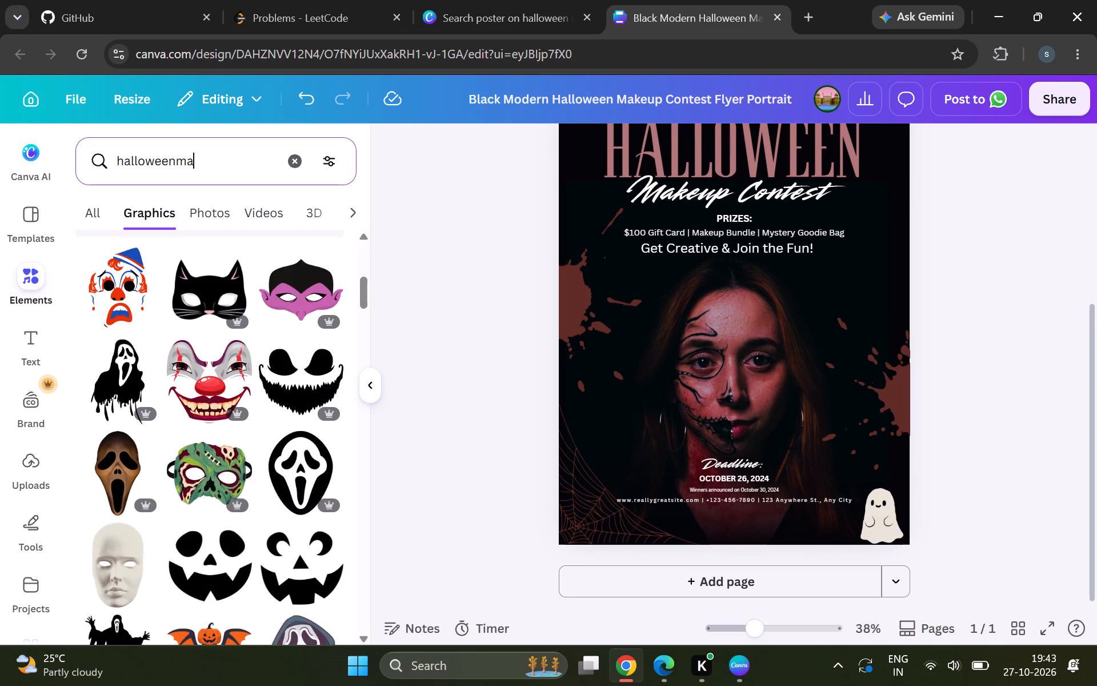
text(keup)
key(Return)
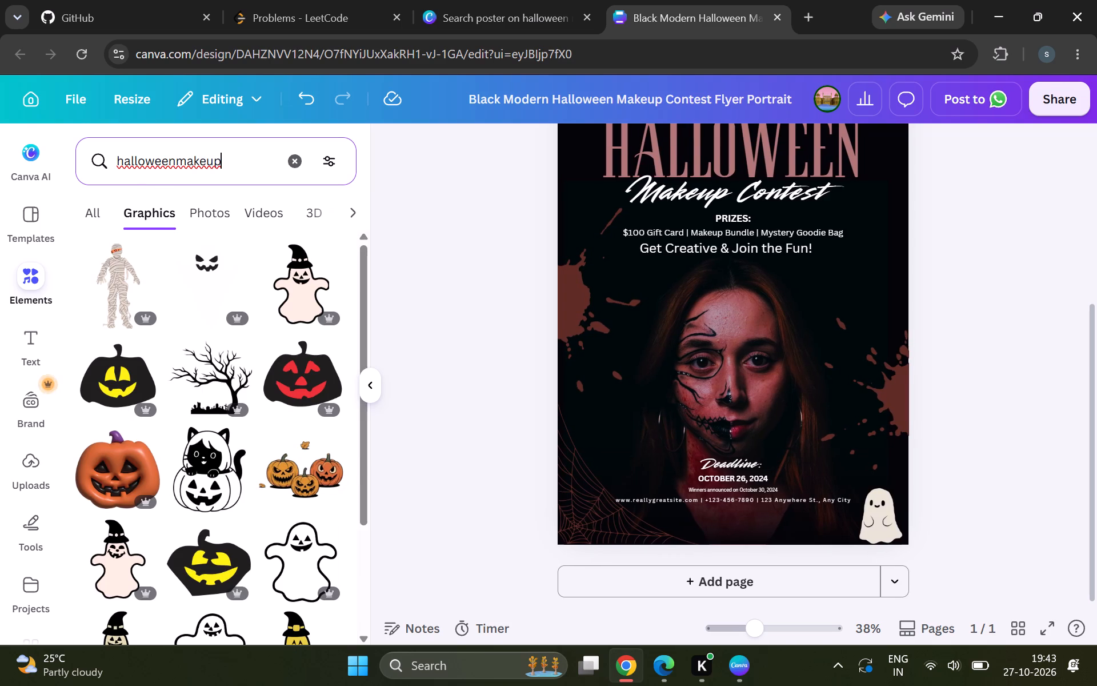
click(172, 163)
key(space)
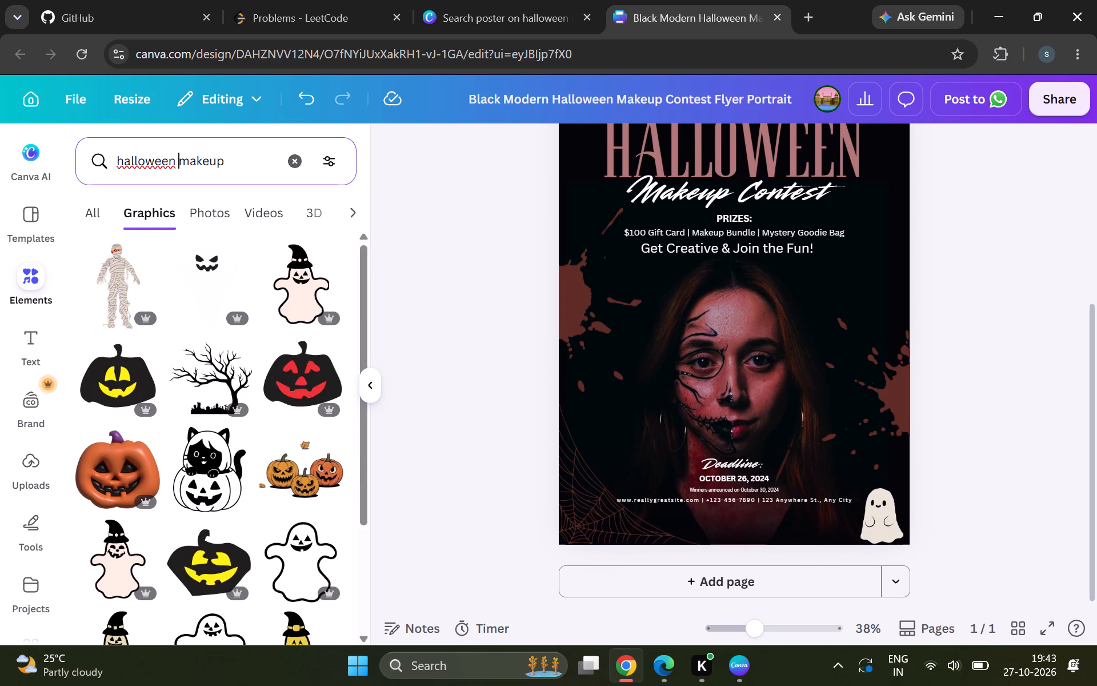
key(Return)
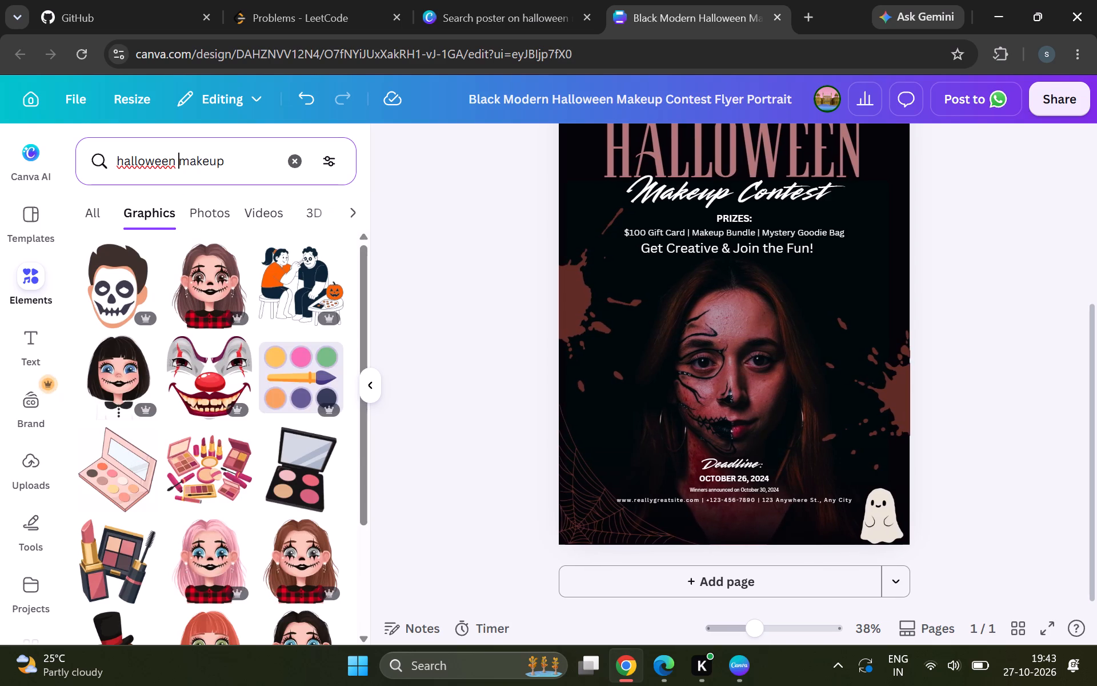
Look through the halloween makeup graphics for a decoration that suits the poster.
scroll(166, 390, down, 1)
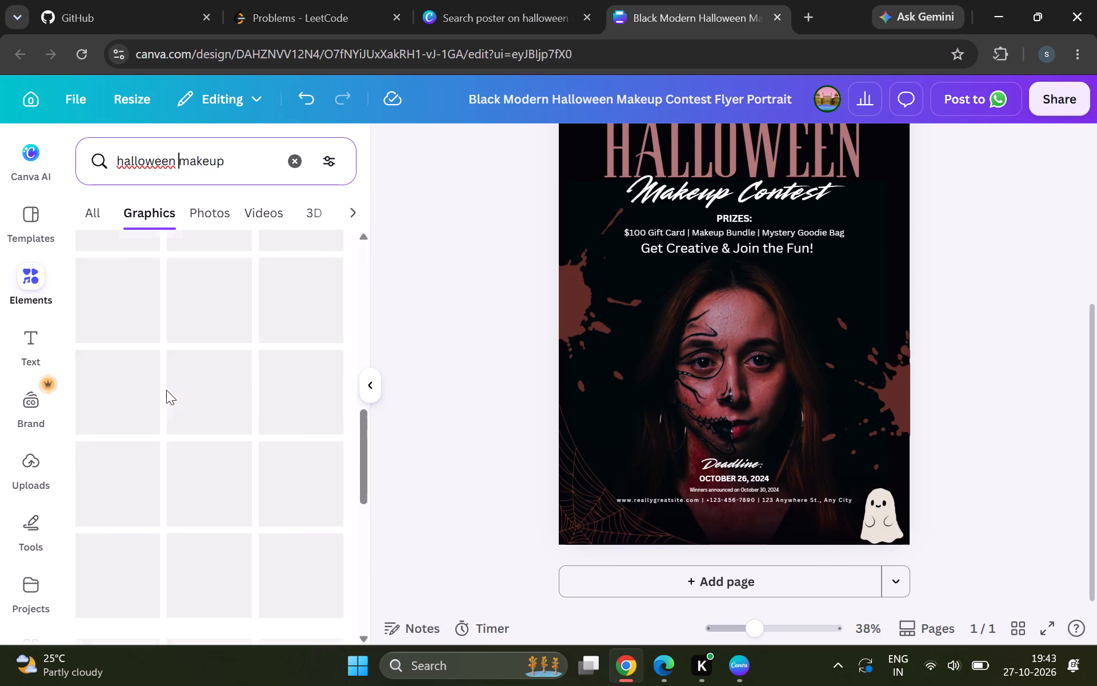
scroll(226, 369, up, 2)
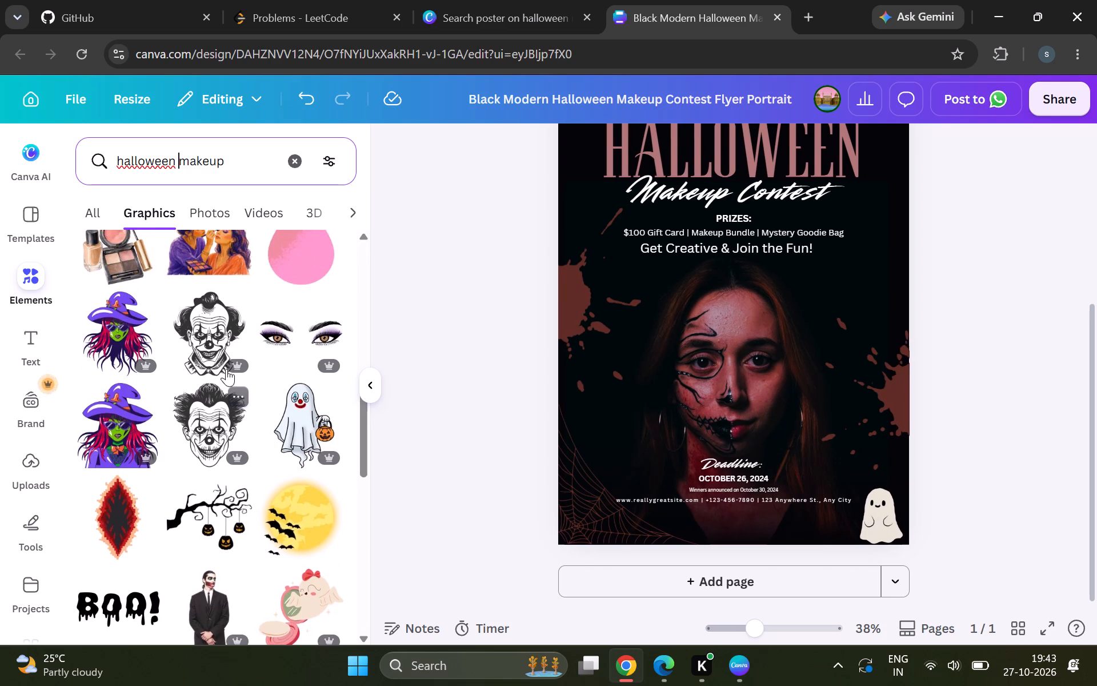
scroll(226, 369, up, 5)
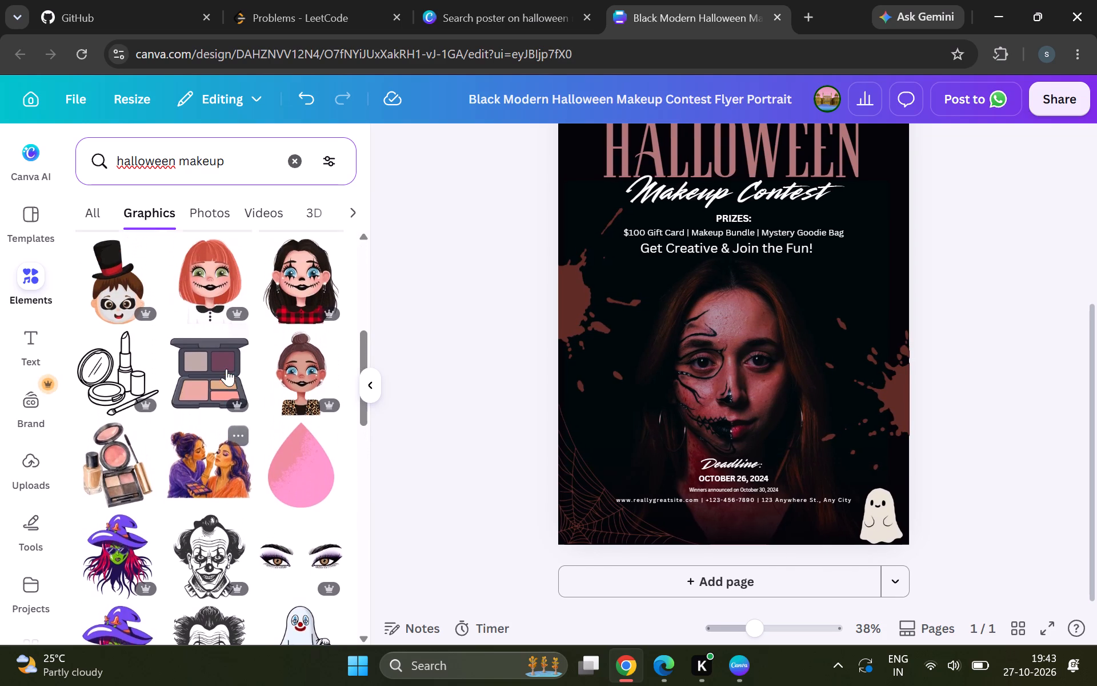
scroll(226, 369, up, 11)
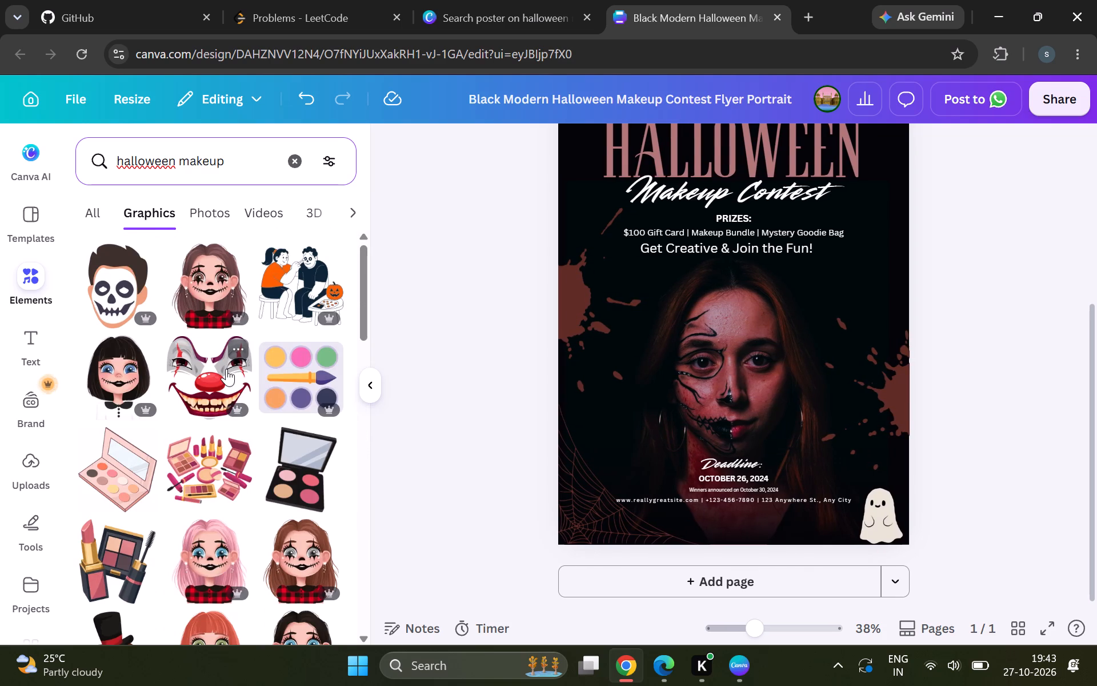
scroll(226, 369, down, 5)
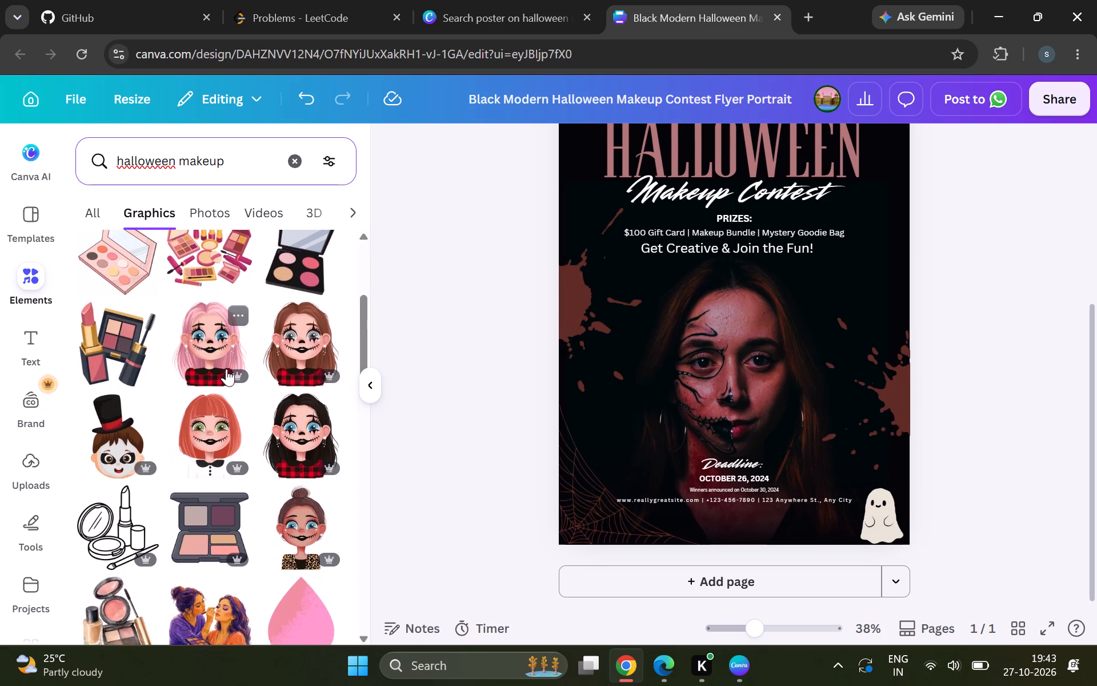
scroll(226, 369, down, 2)
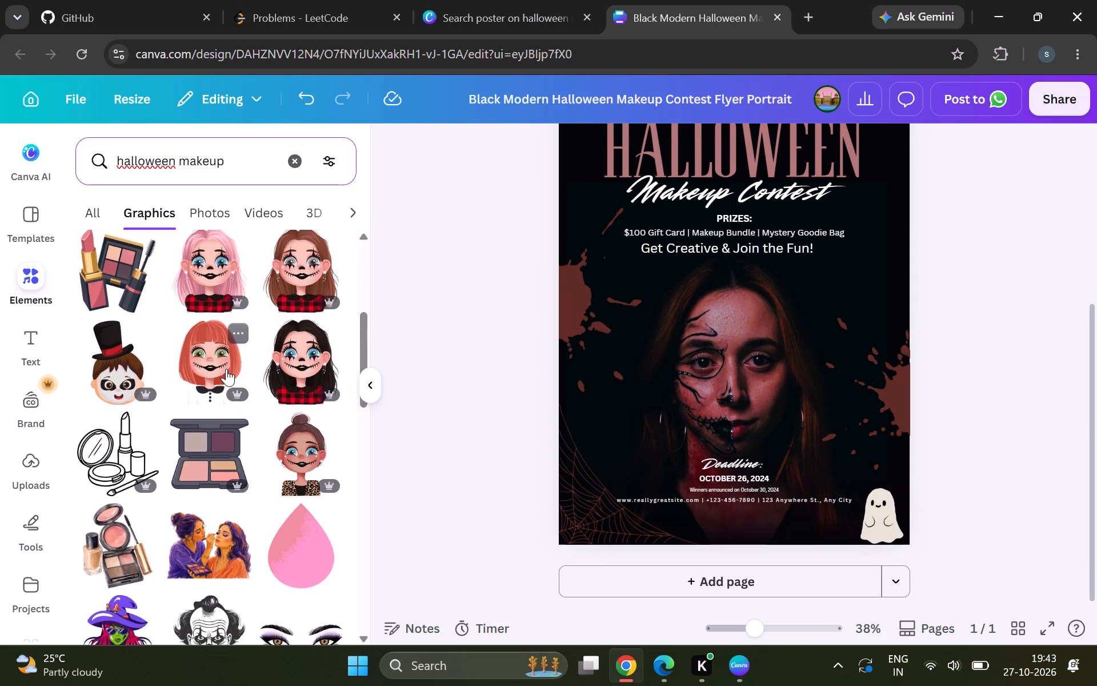
scroll(226, 369, down, 1)
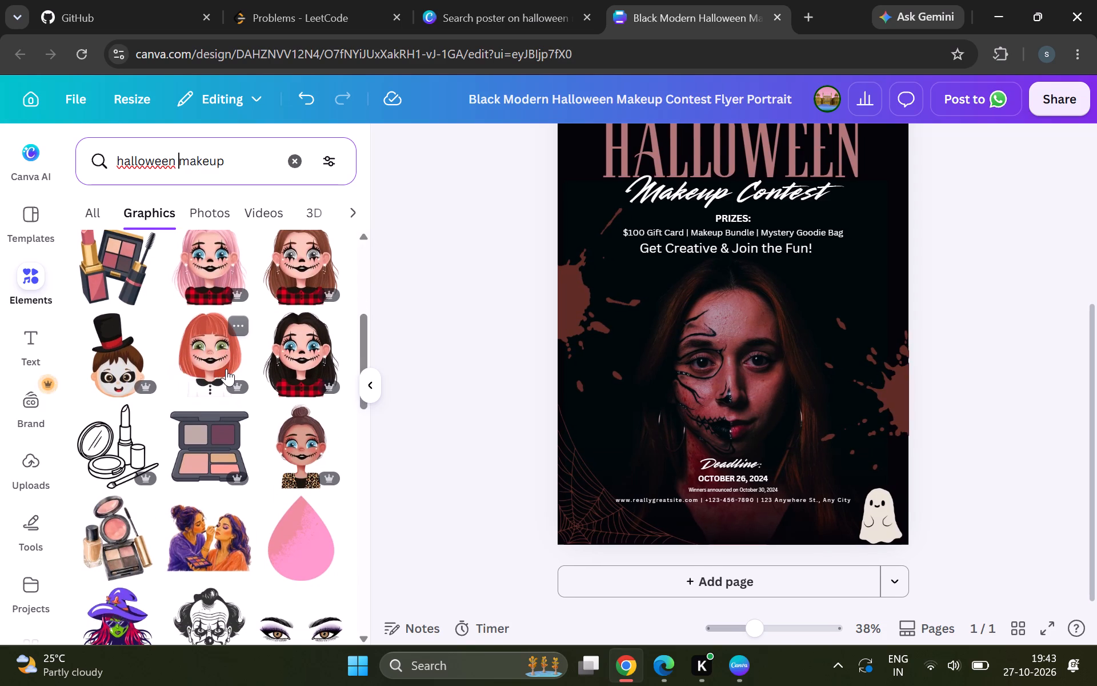
Undo the deletion of the bat mask over the woman's eyes.
key(ctrl+z)
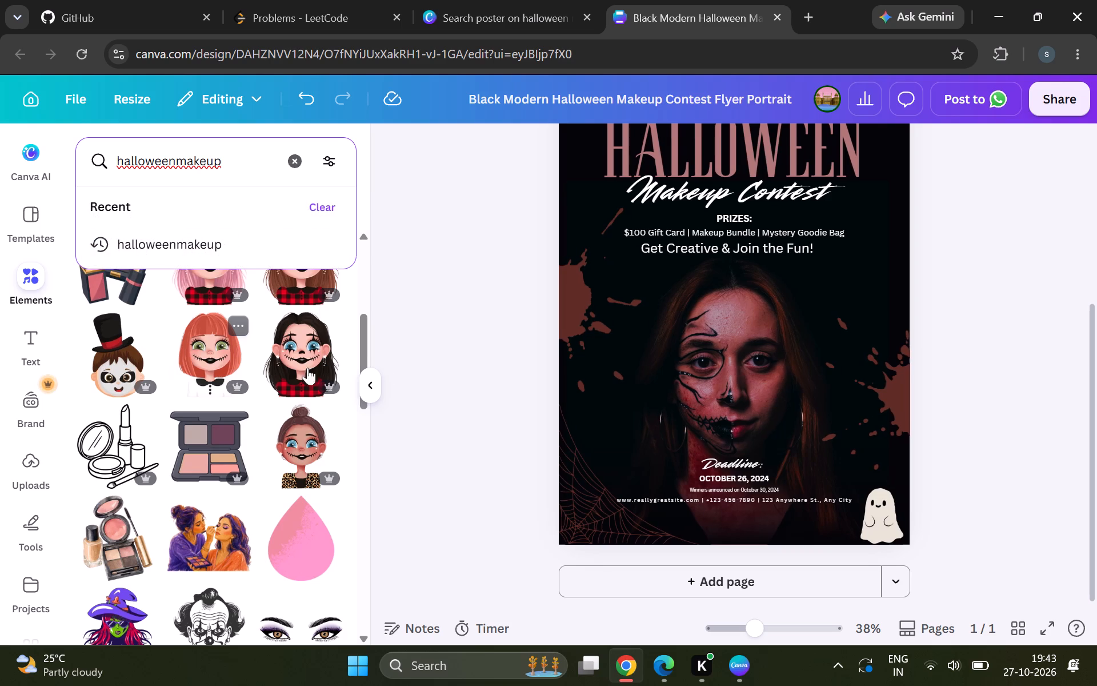
click(443, 417)
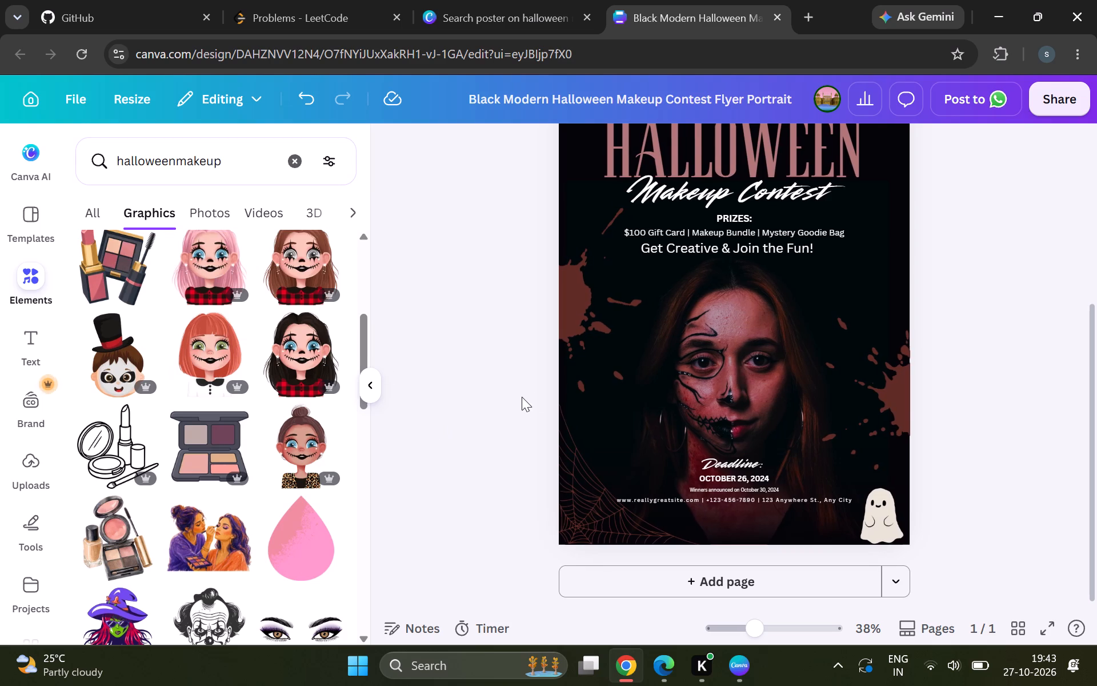
click(570, 388)
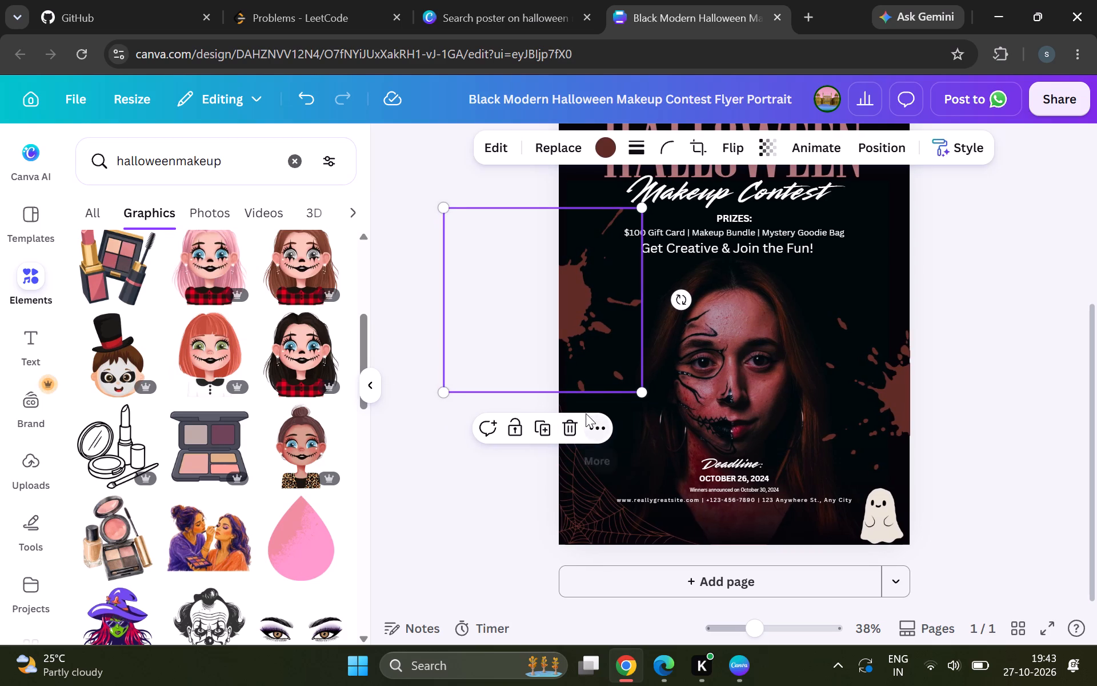
click(891, 255)
key(ctrl+z)
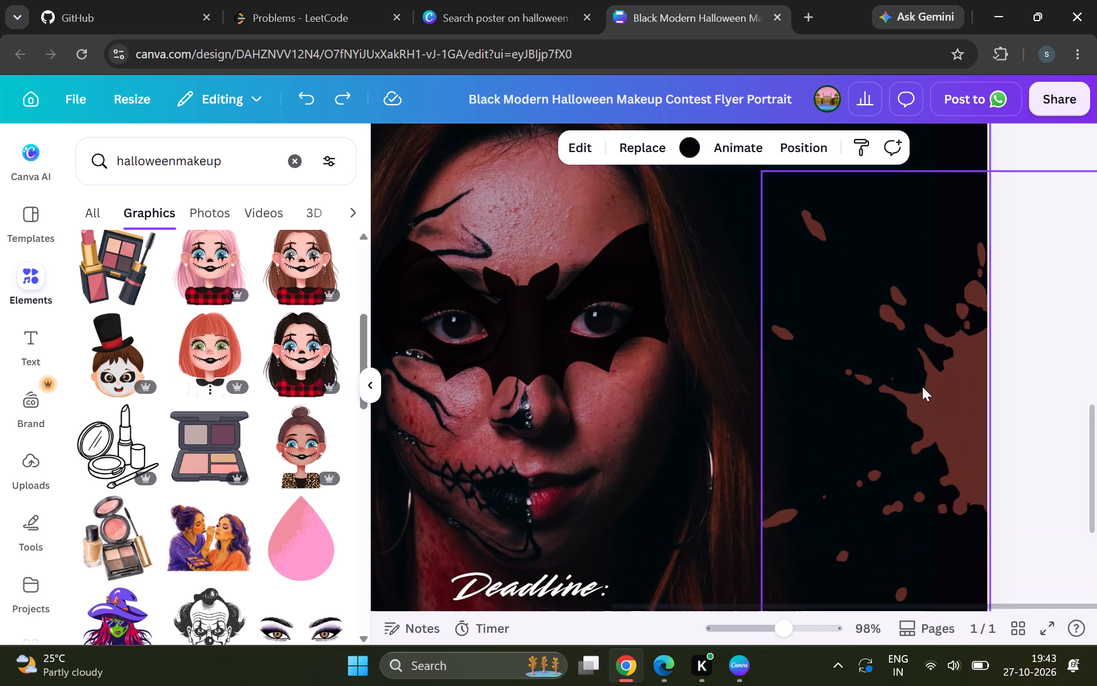
click(573, 357)
click(573, 357)
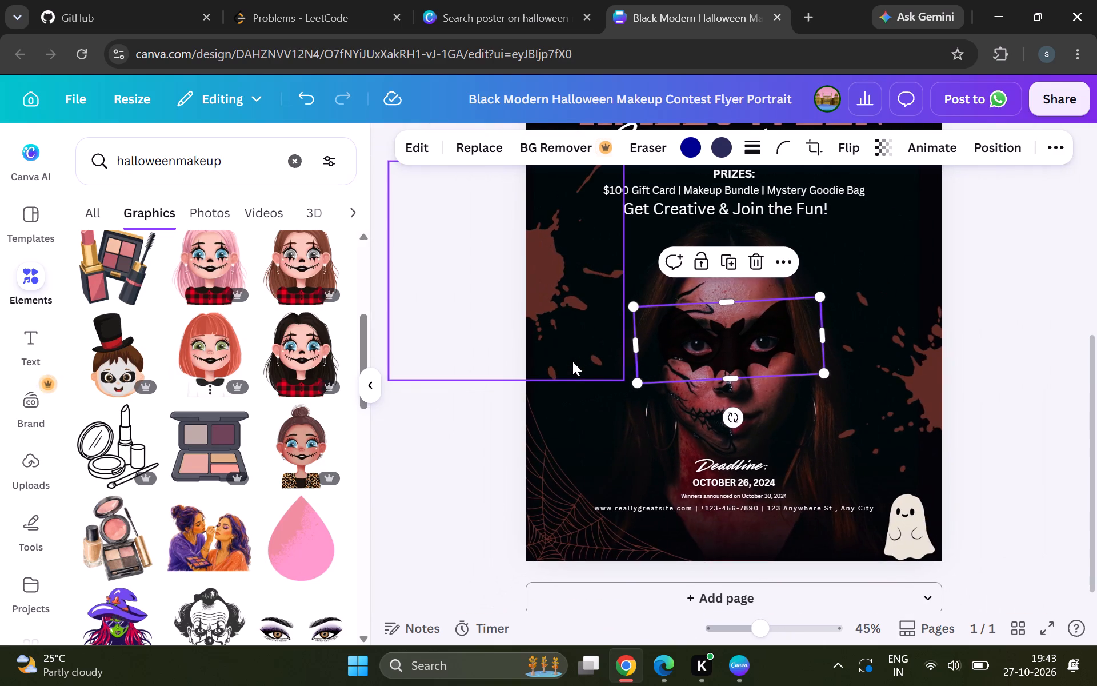
click(991, 321)
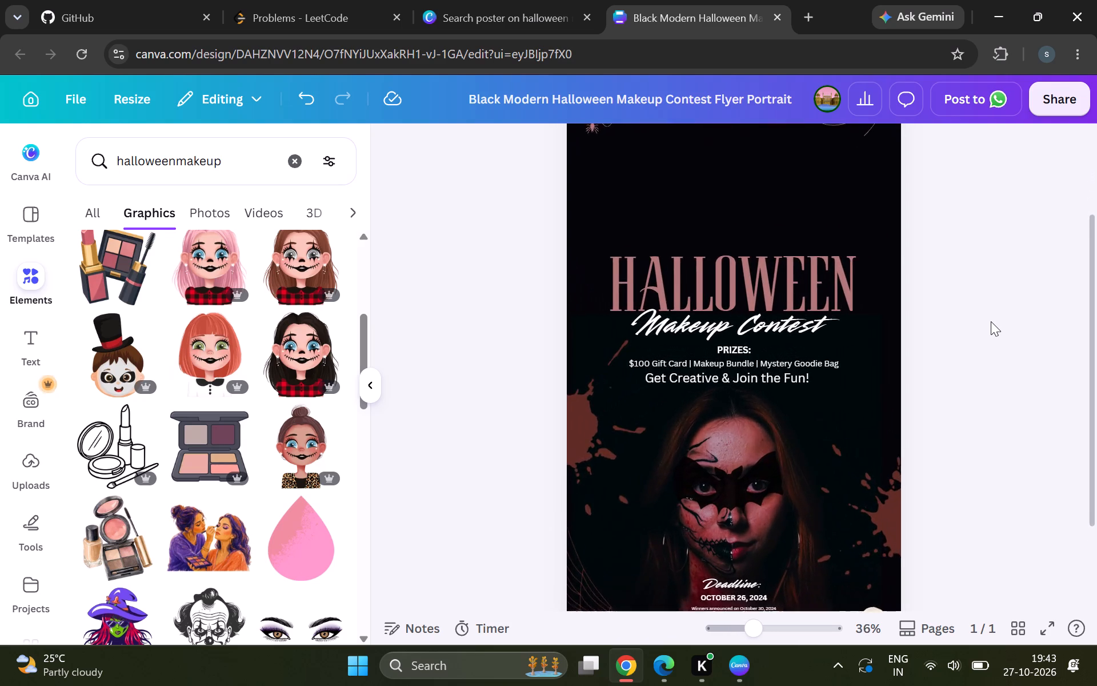
Insert "Face painting and" before "Makeup Contest" in the subtitle below the HALLOWEEN heading.
scroll(910, 298, up, 3)
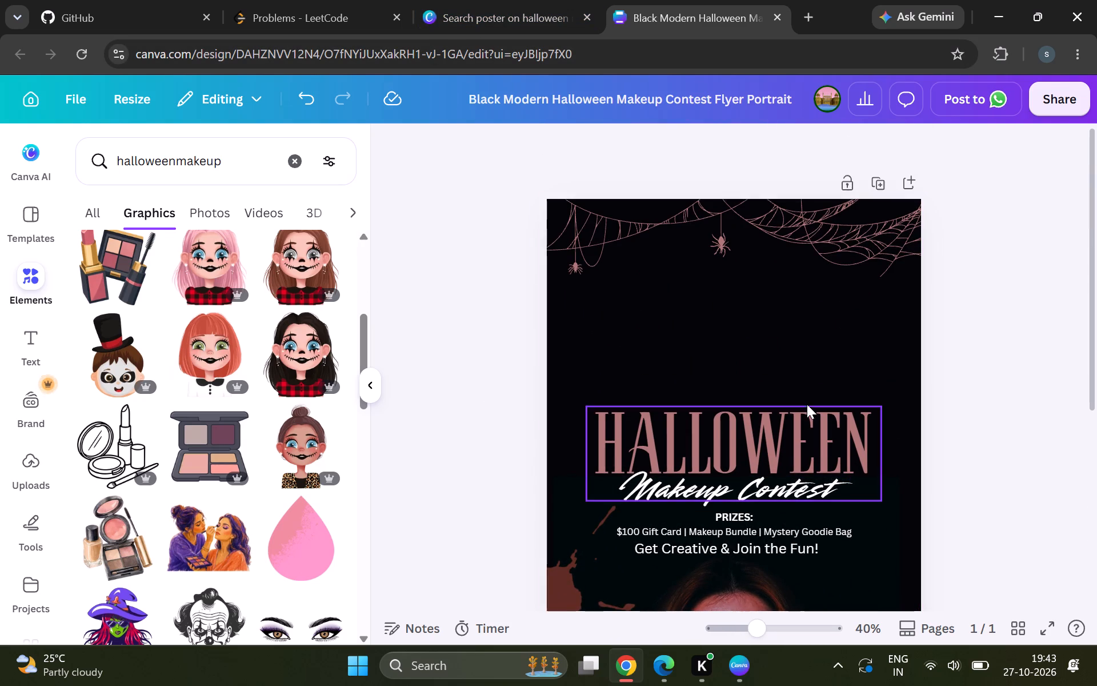
scroll(807, 404, up, 1)
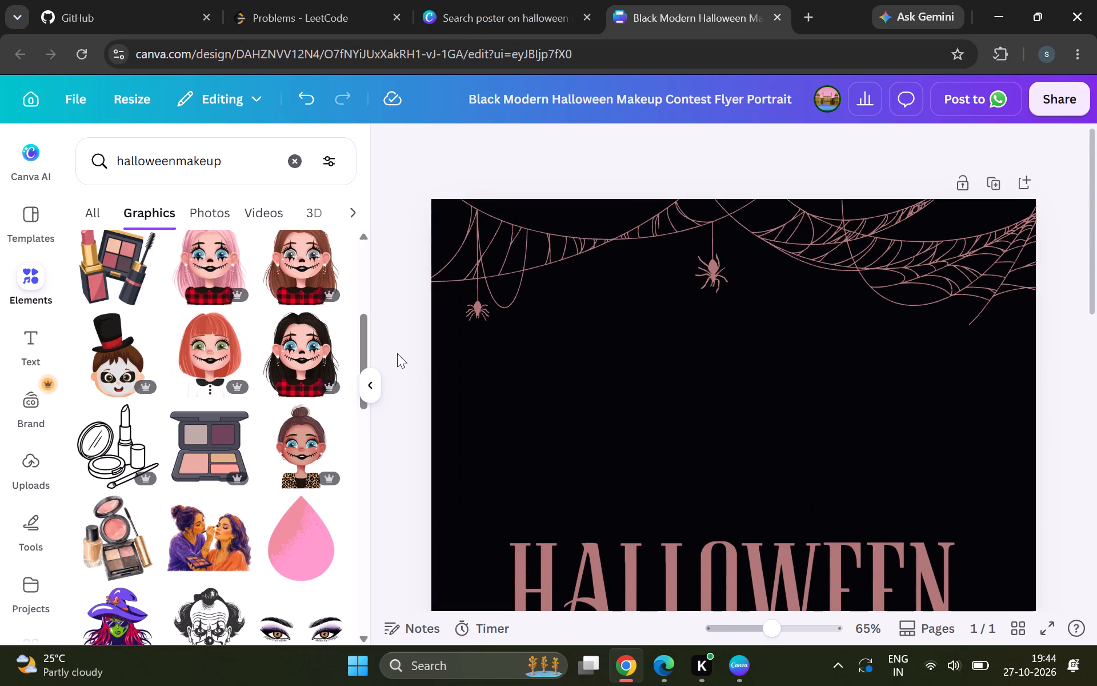
scroll(695, 370, down, 3)
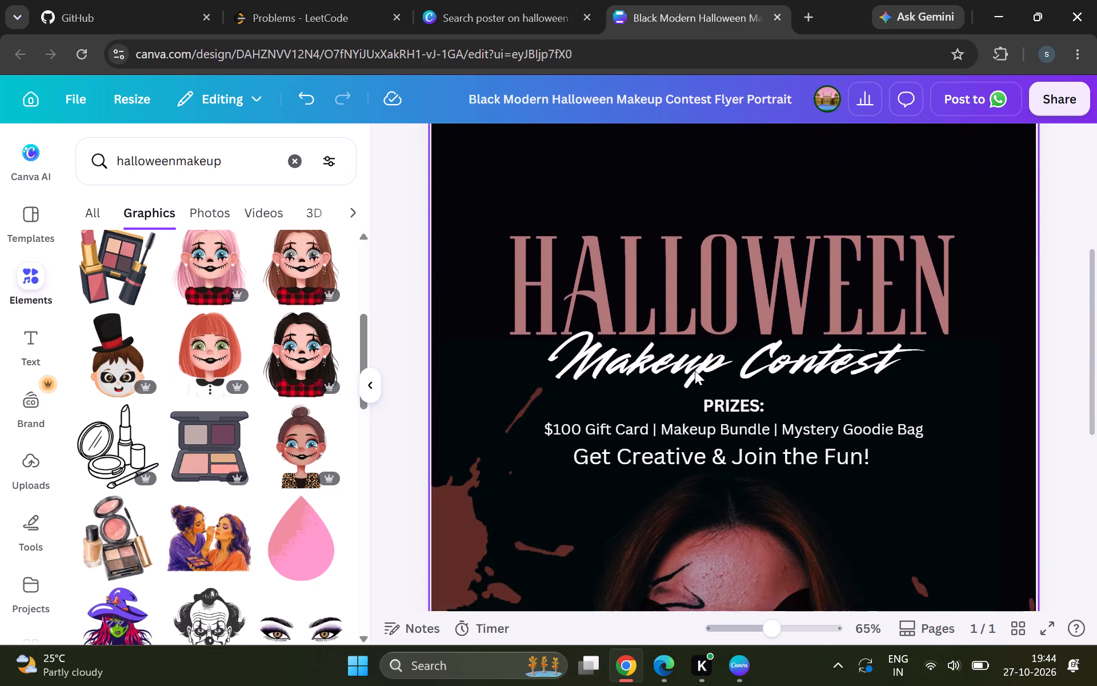
scroll(695, 370, down, 1)
scroll(695, 370, up, 2)
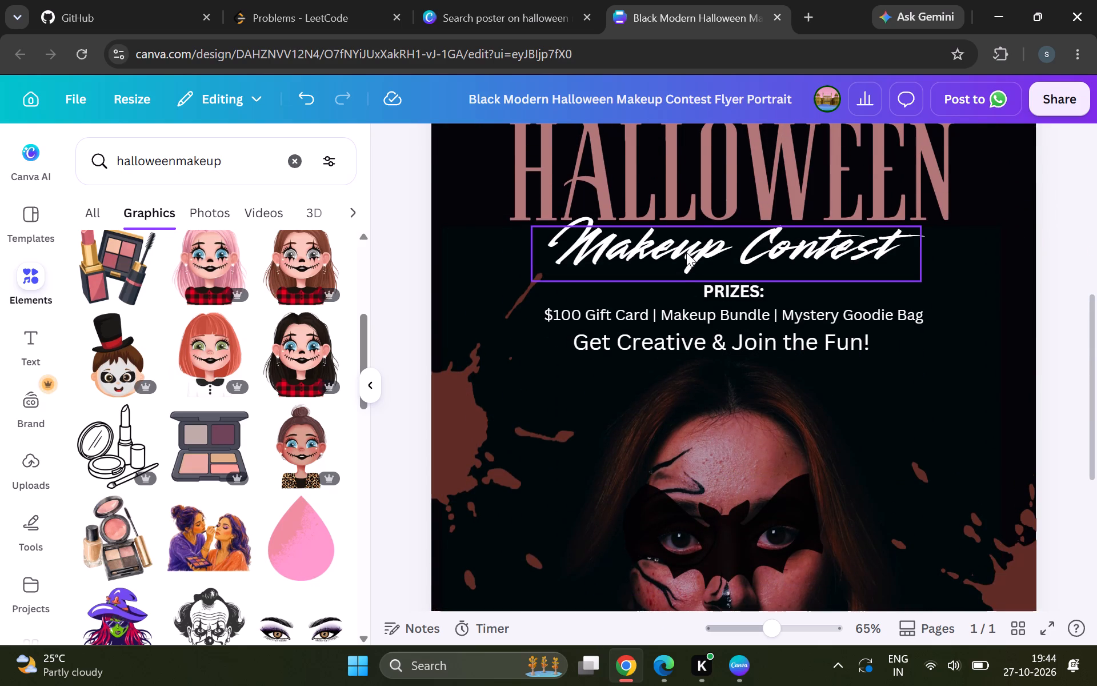
double_click(686, 252)
click(731, 250)
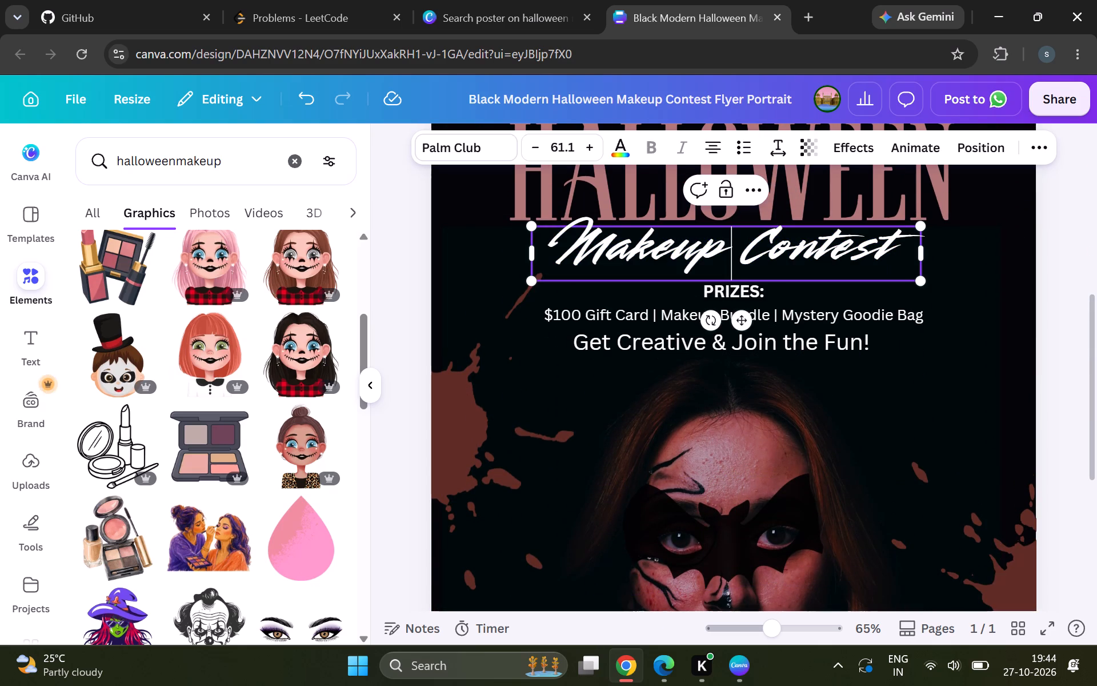
click(550, 252)
text(Face painting)
key(space)
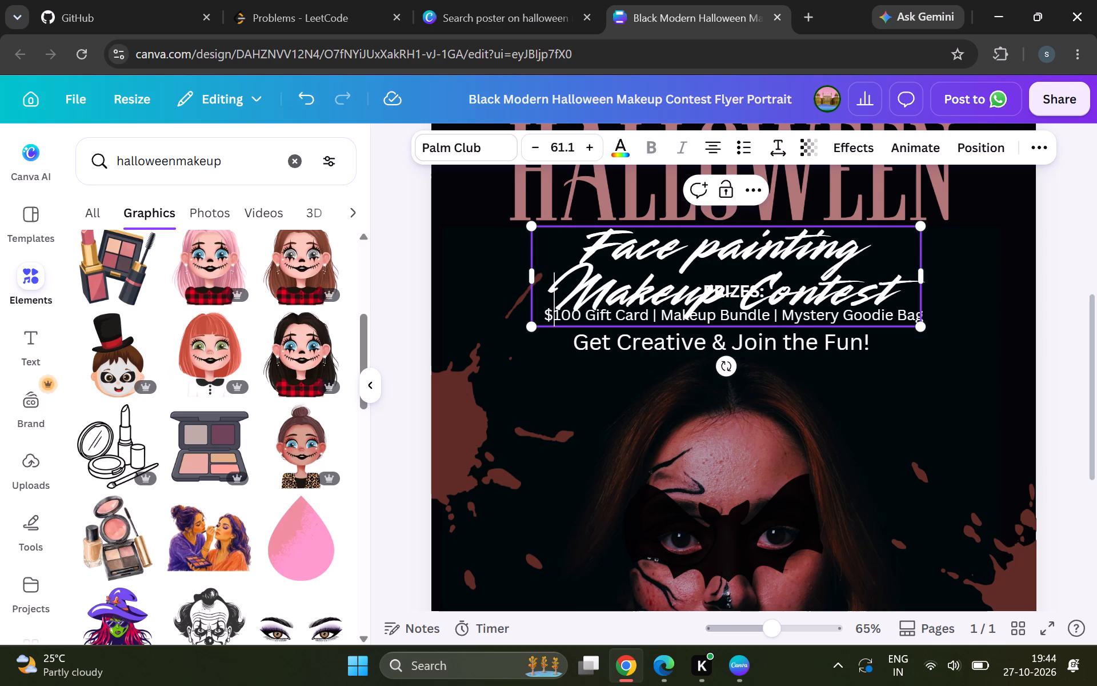
text(and)
key(space)
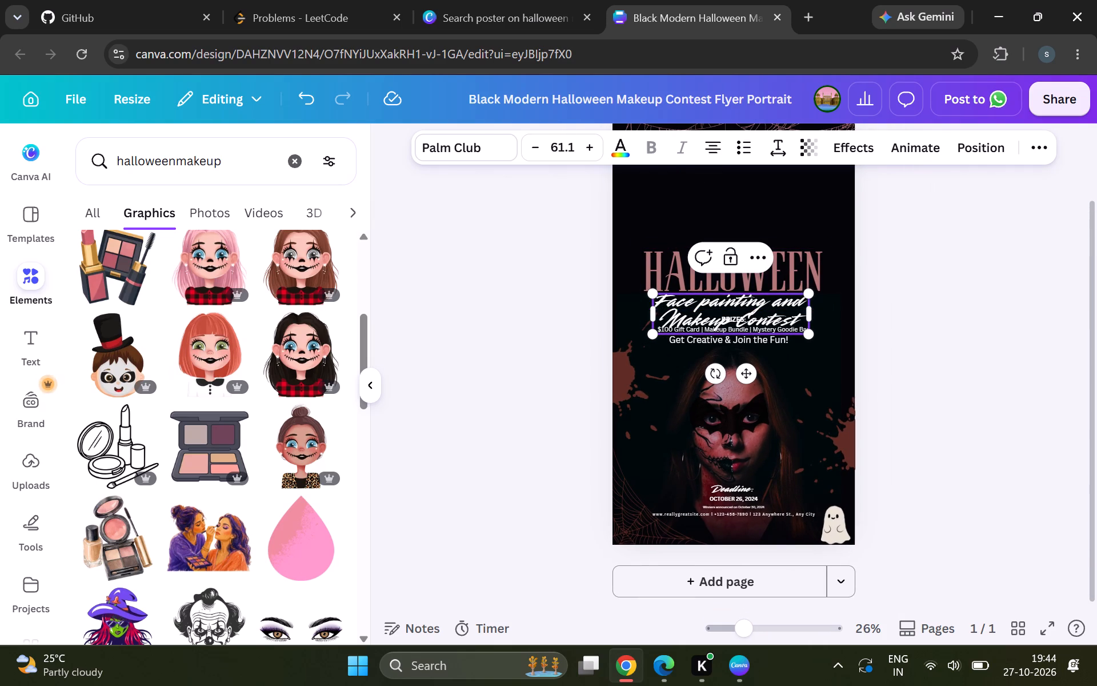
Change the font of the whole "Face painting and Makeup Contest" subtitle to Roller Coaster Serif.
double_click(736, 309)
key(ctrl+a)
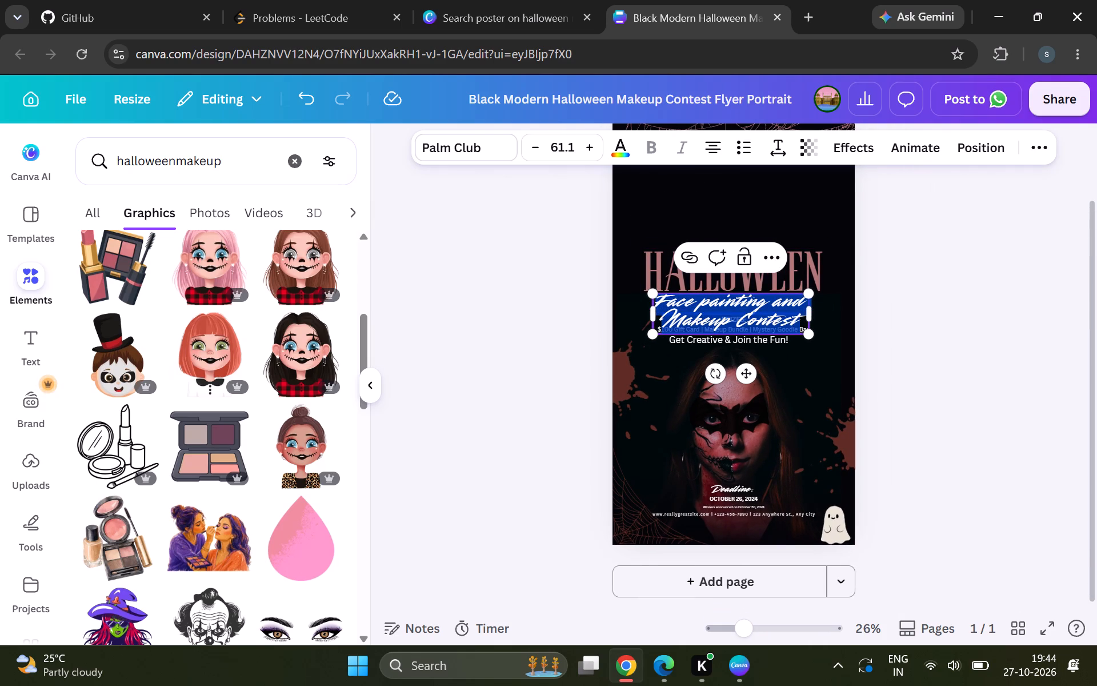
click(481, 149)
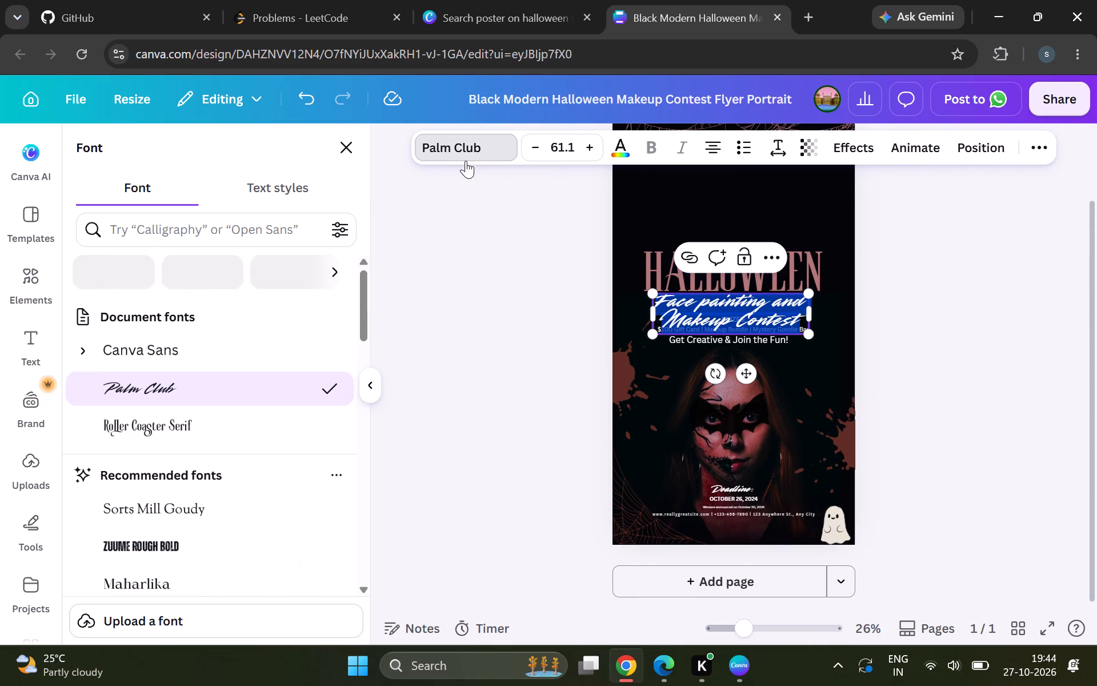
click(257, 423)
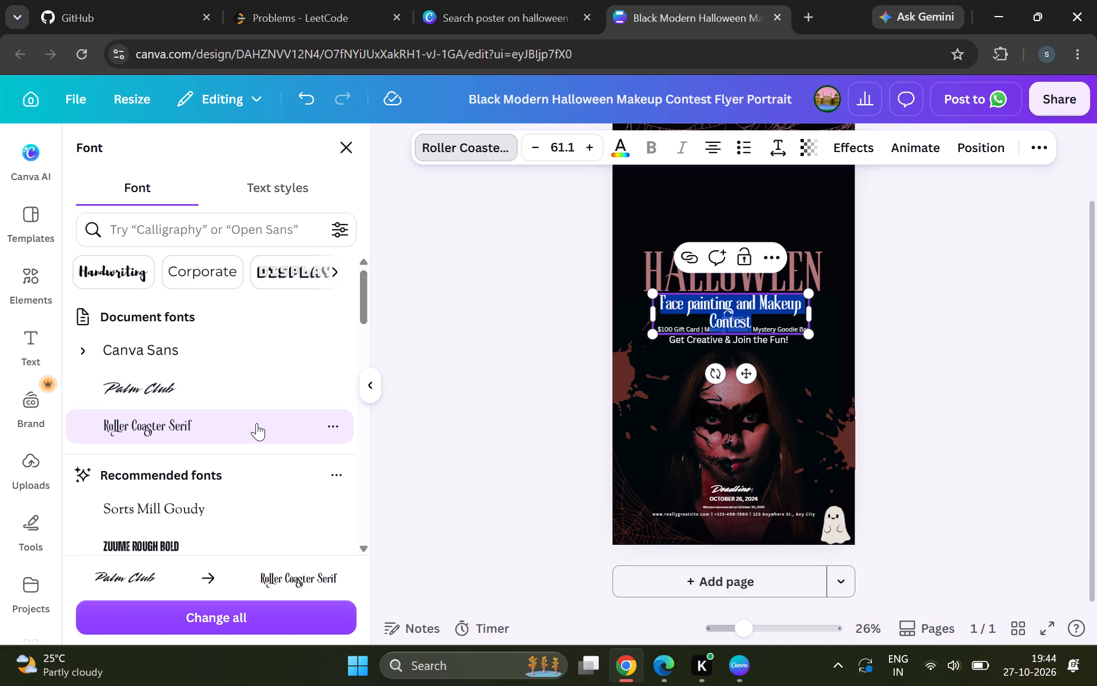
click(493, 425)
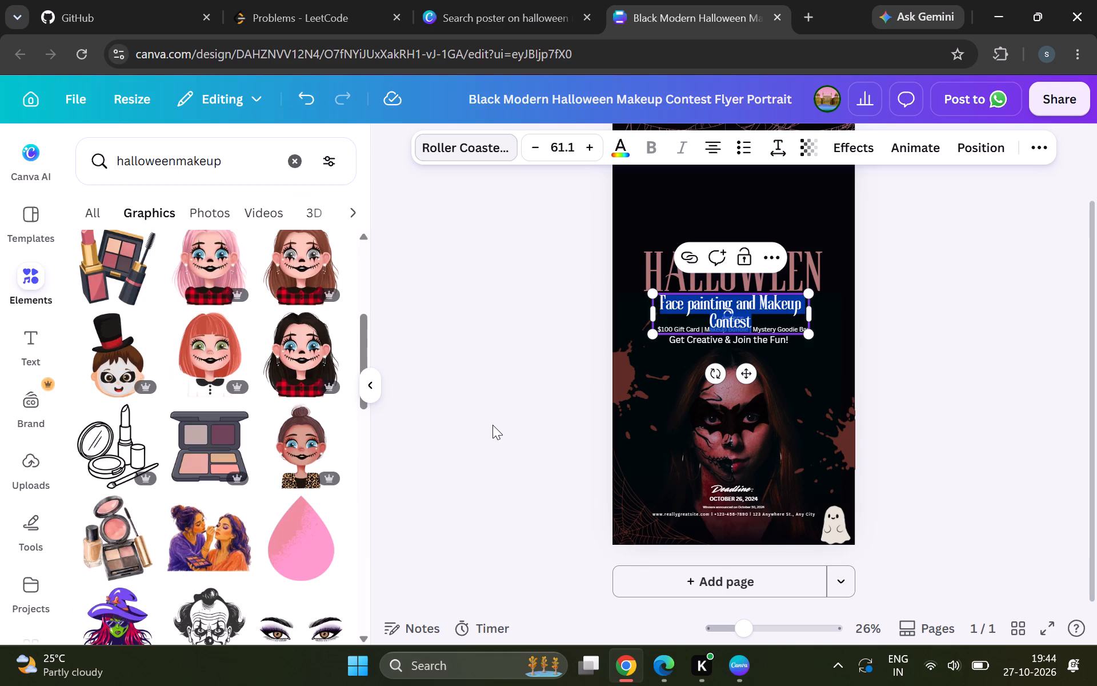
click(918, 363)
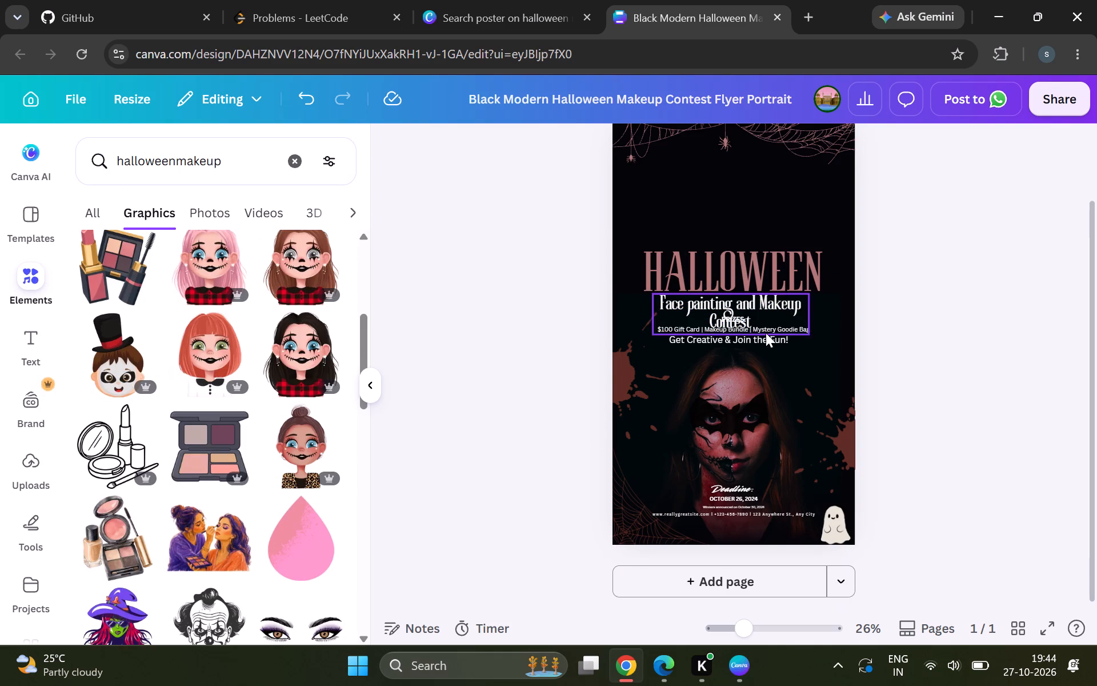
Move the "Face painting and Makeup Contest" text directly above the HALLOWEEN heading, roughly centred on the page.
click(788, 312)
drag(788, 312, 780, 230)
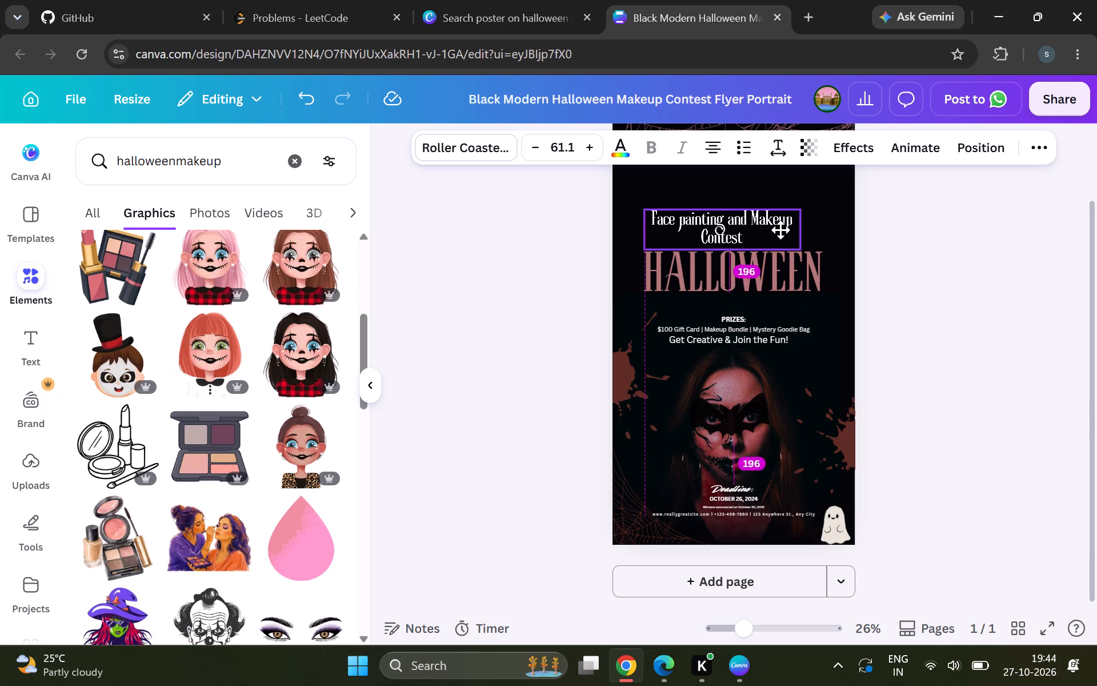
drag(780, 230, 785, 227)
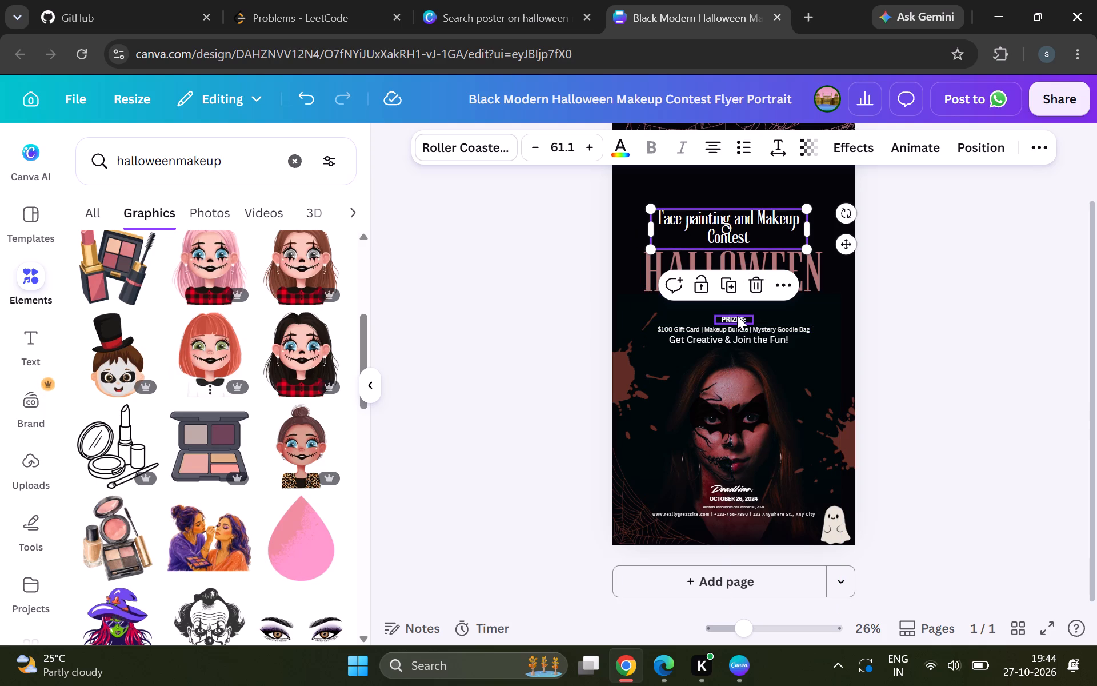
Delete the prize details line and the "PRIZES:" label below the HALLOWEEN heading.
click(732, 341)
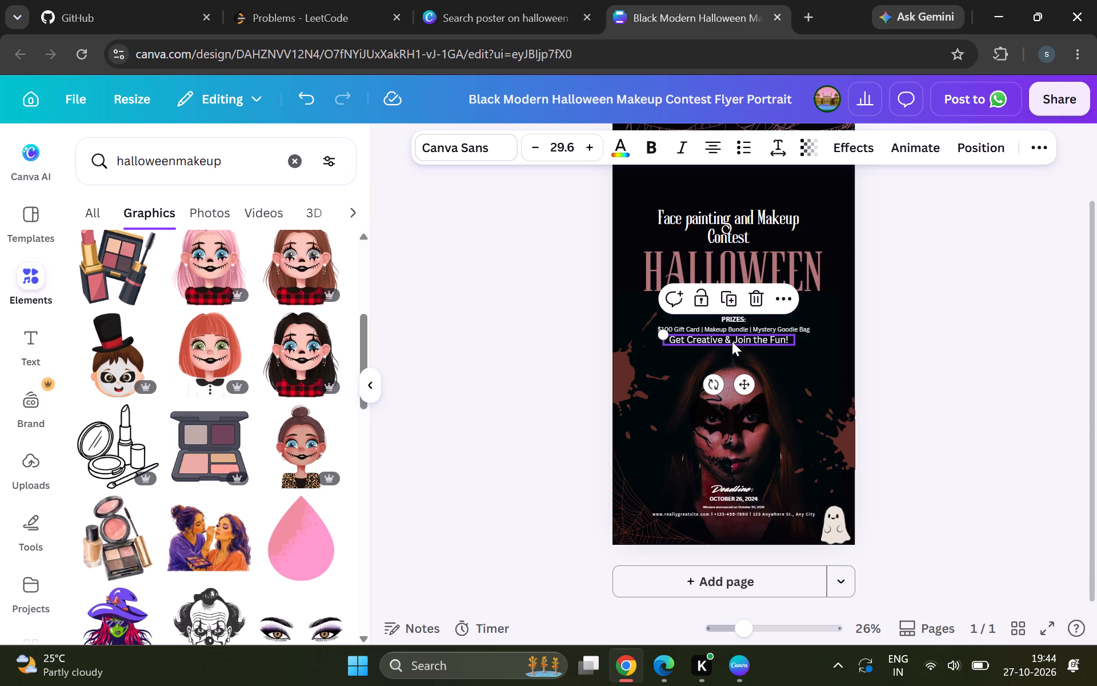
click(890, 324)
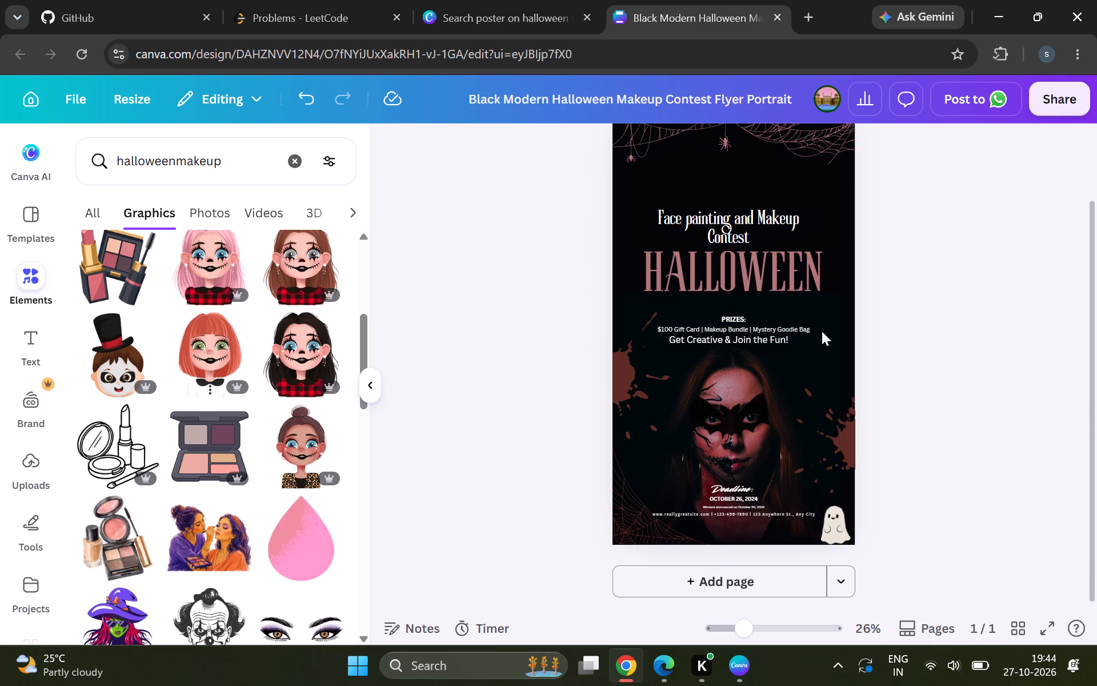
click(777, 330)
key(BackSpace)
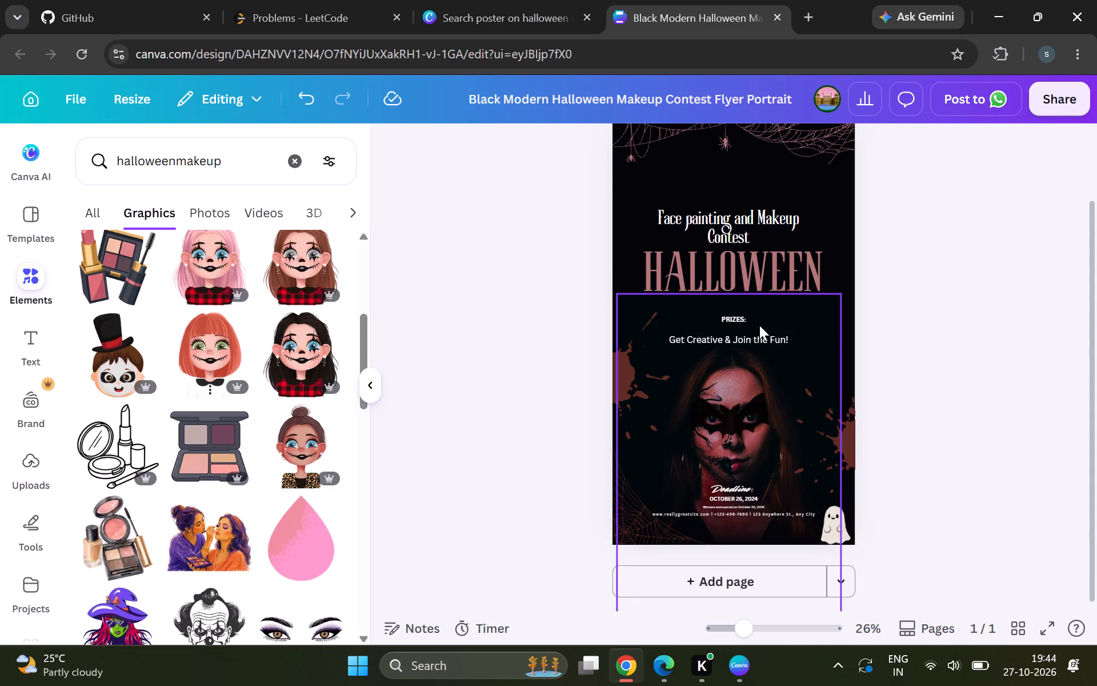
click(743, 318)
key(BackSpace)
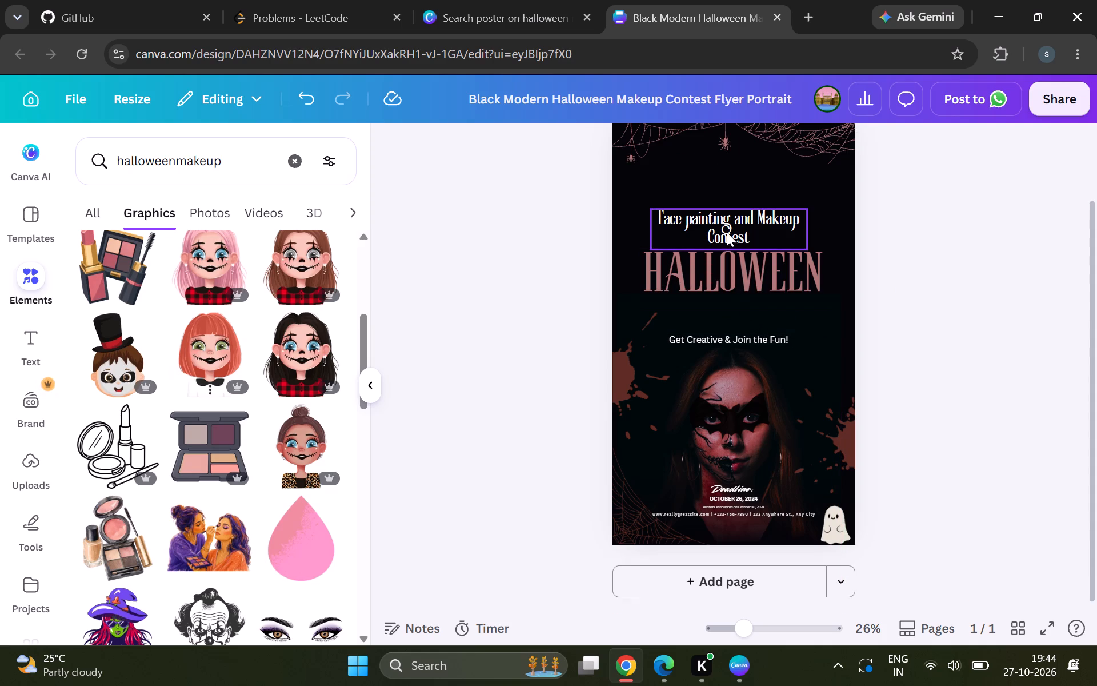
Move the "Face painting and Makeup Contest" text between the HALLOWEEN heading and the "Get Creative & Join the Fun!" line.
click(727, 229)
drag(727, 229, 728, 315)
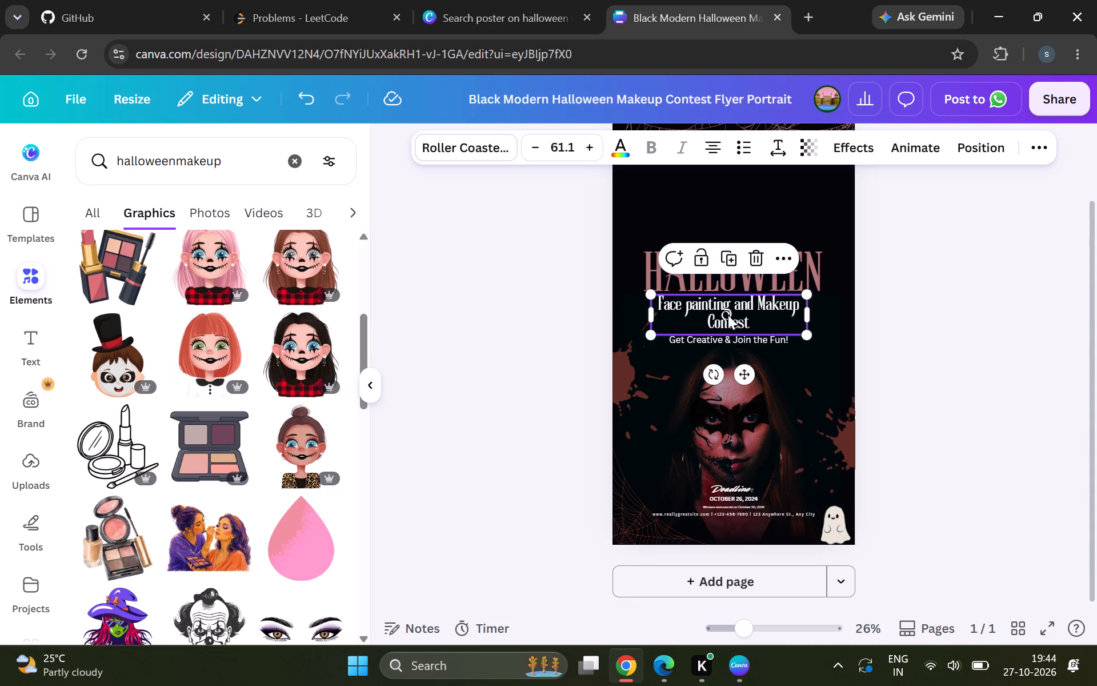
click(883, 342)
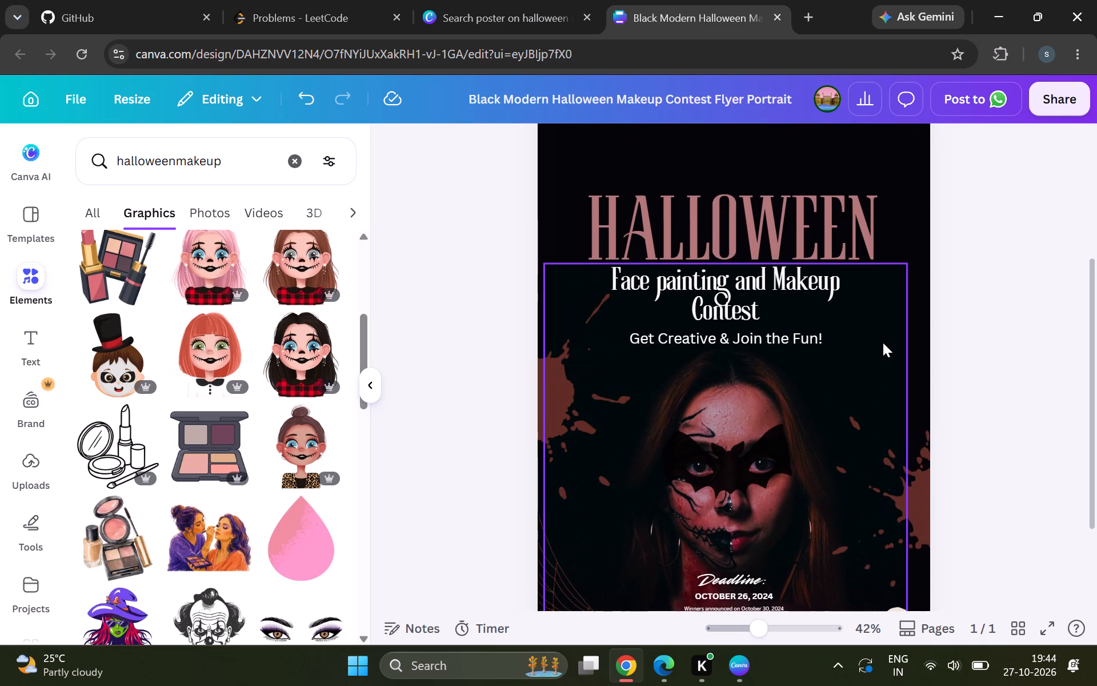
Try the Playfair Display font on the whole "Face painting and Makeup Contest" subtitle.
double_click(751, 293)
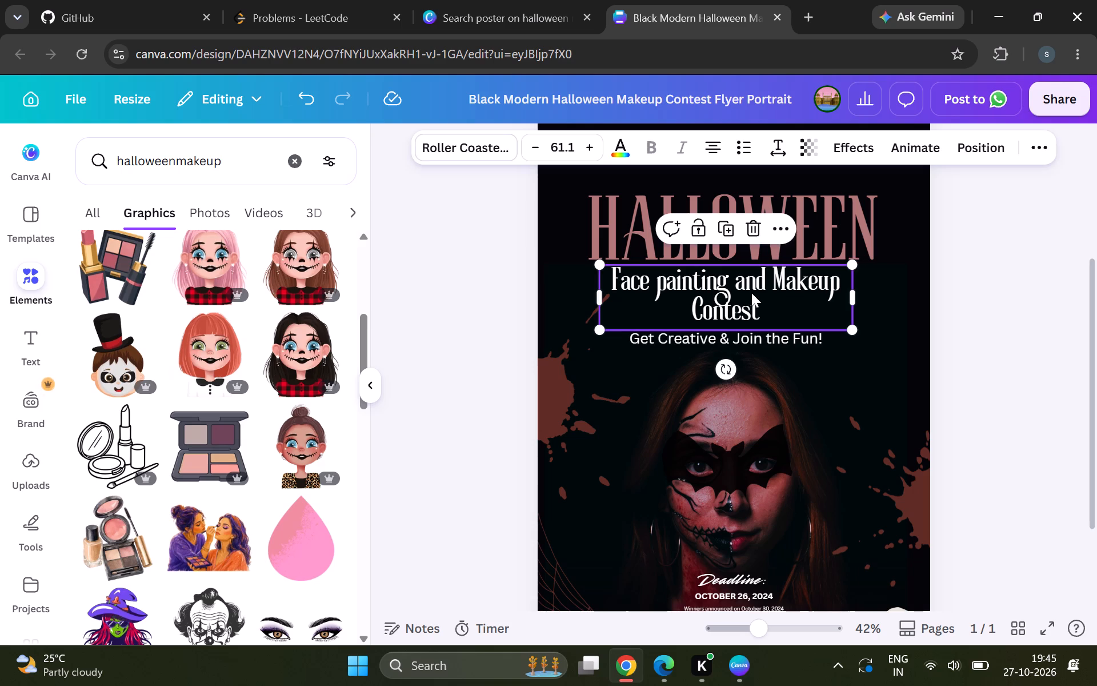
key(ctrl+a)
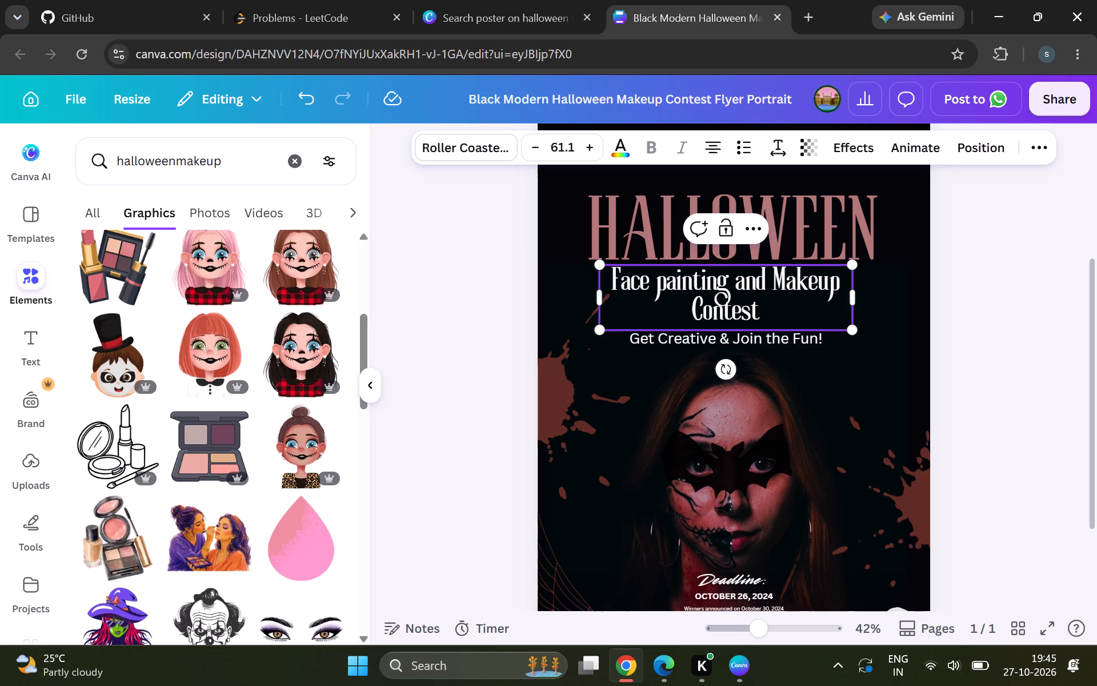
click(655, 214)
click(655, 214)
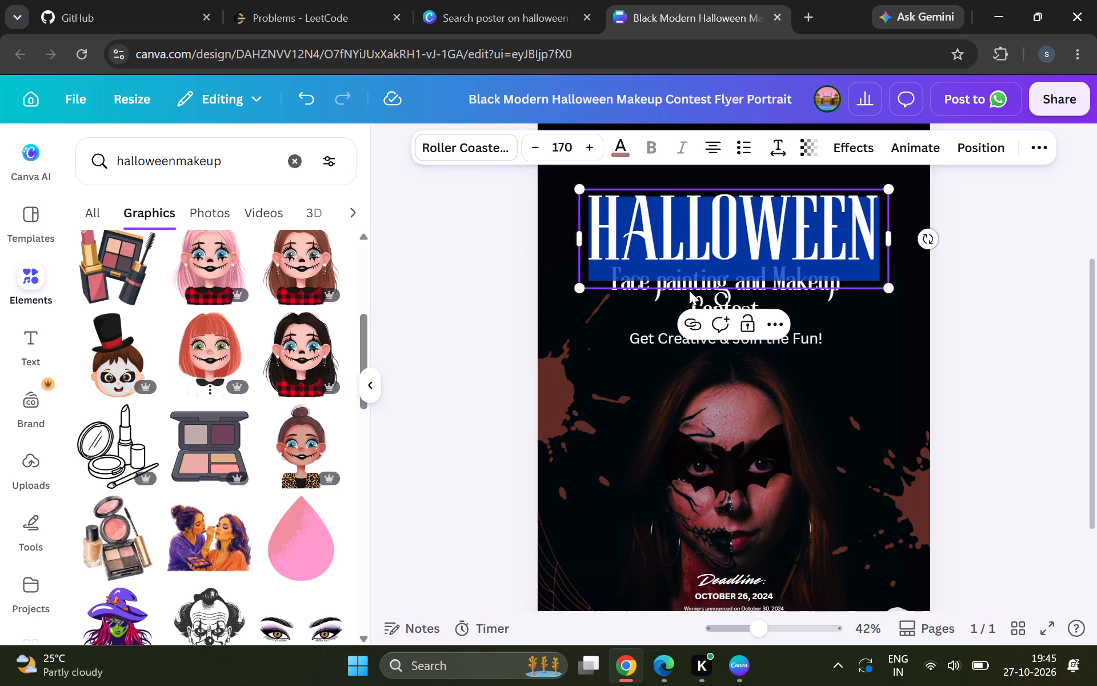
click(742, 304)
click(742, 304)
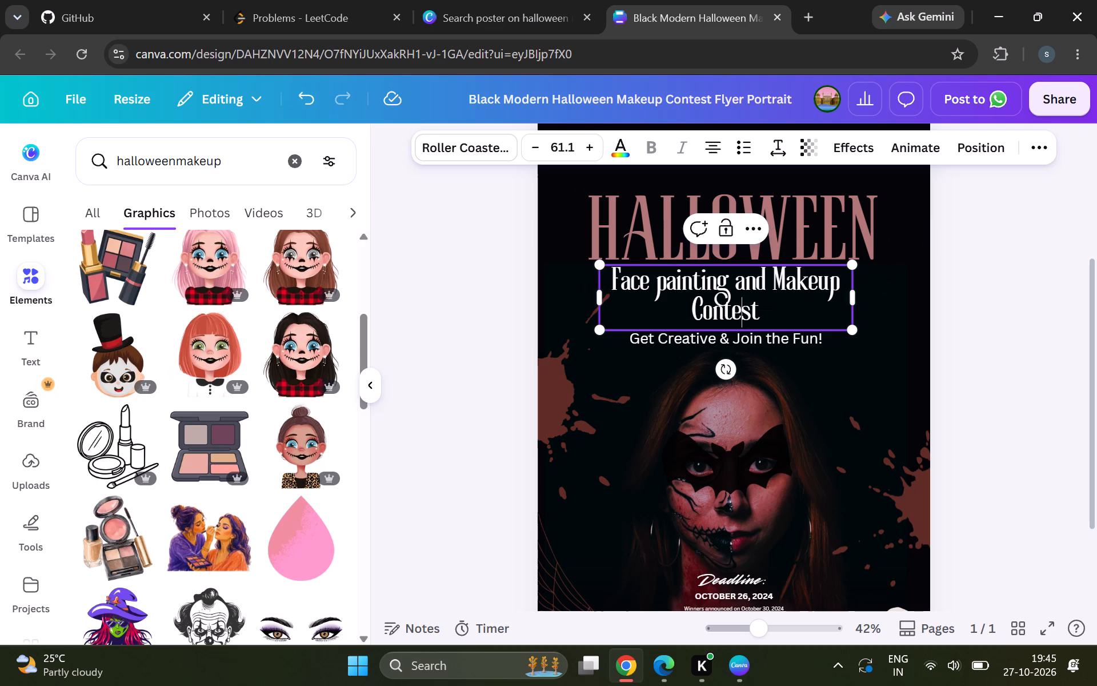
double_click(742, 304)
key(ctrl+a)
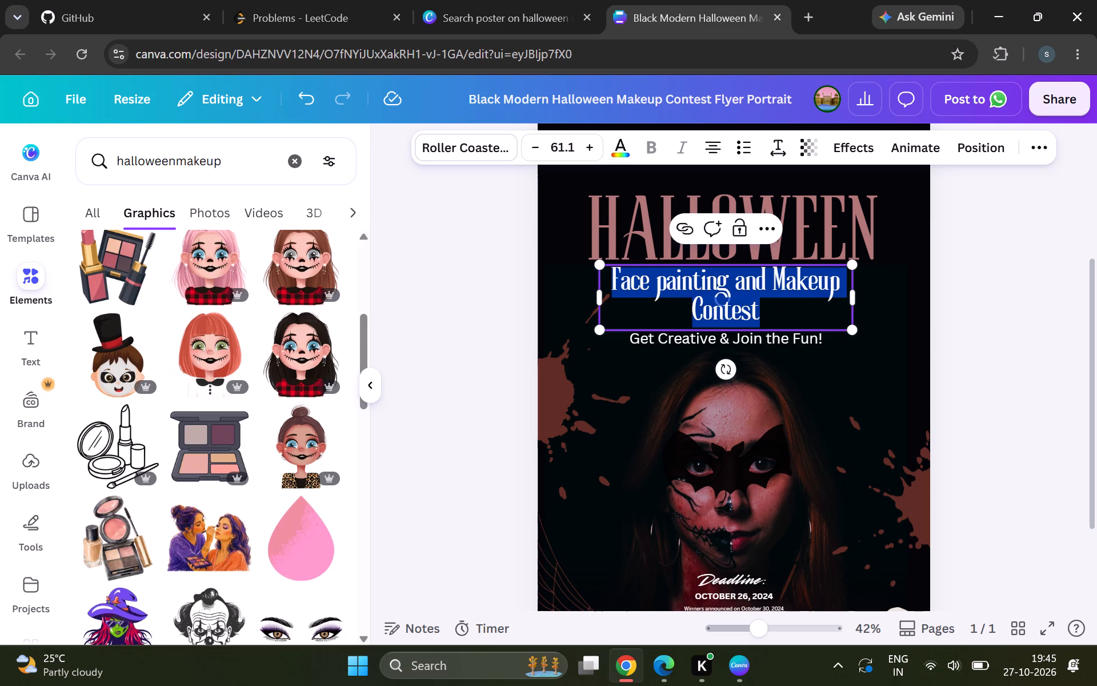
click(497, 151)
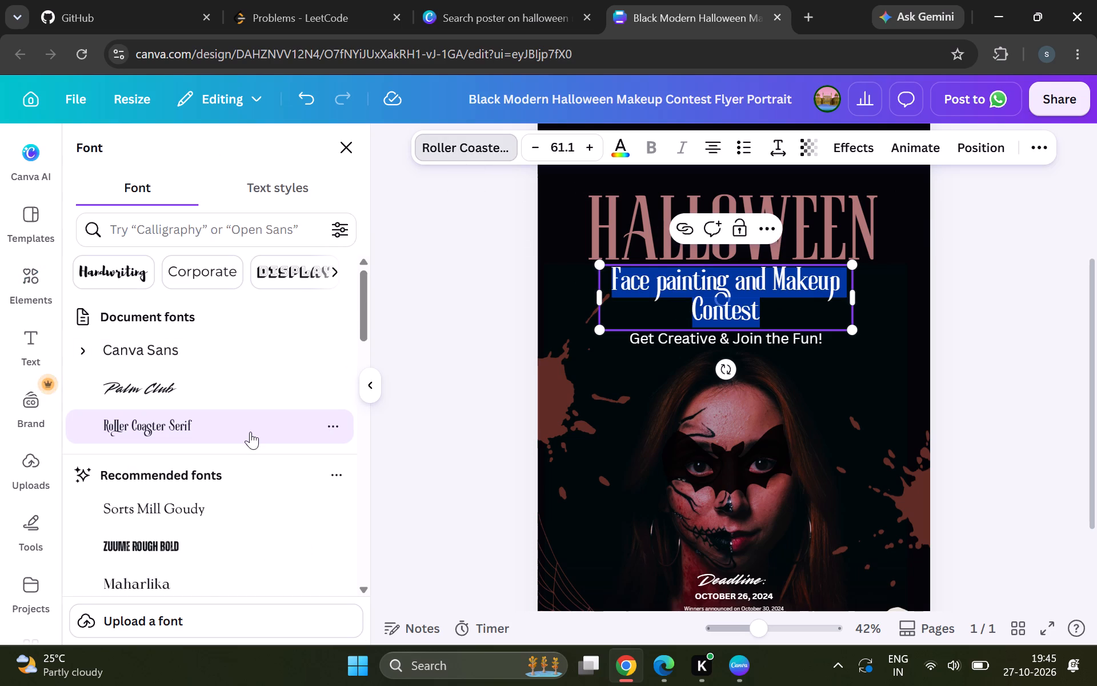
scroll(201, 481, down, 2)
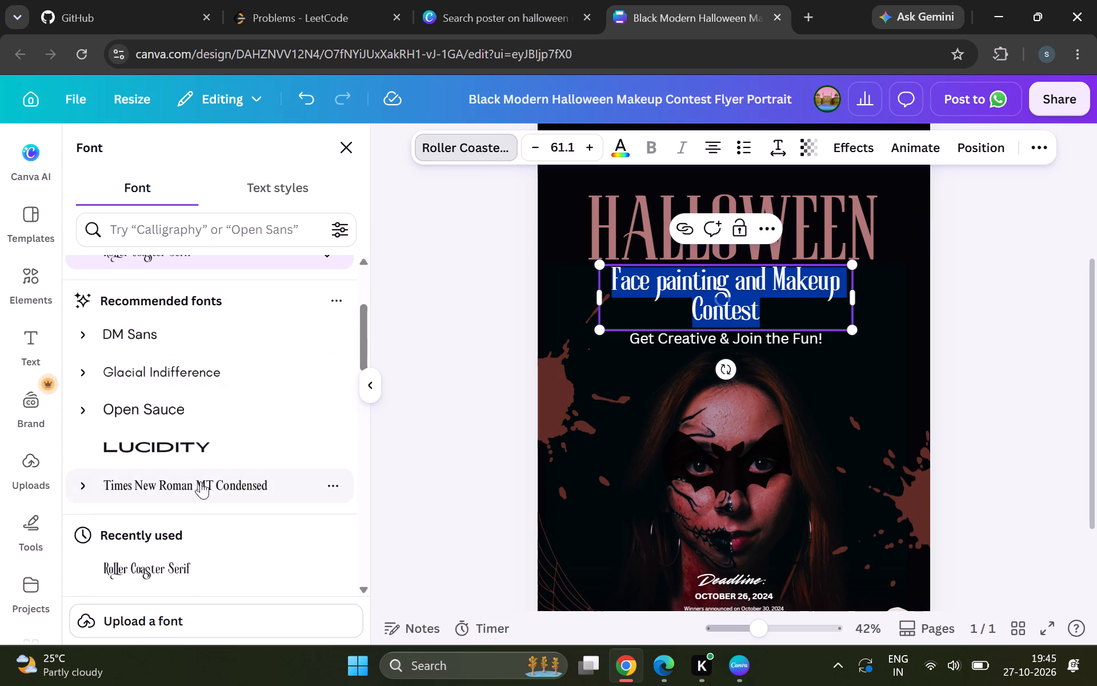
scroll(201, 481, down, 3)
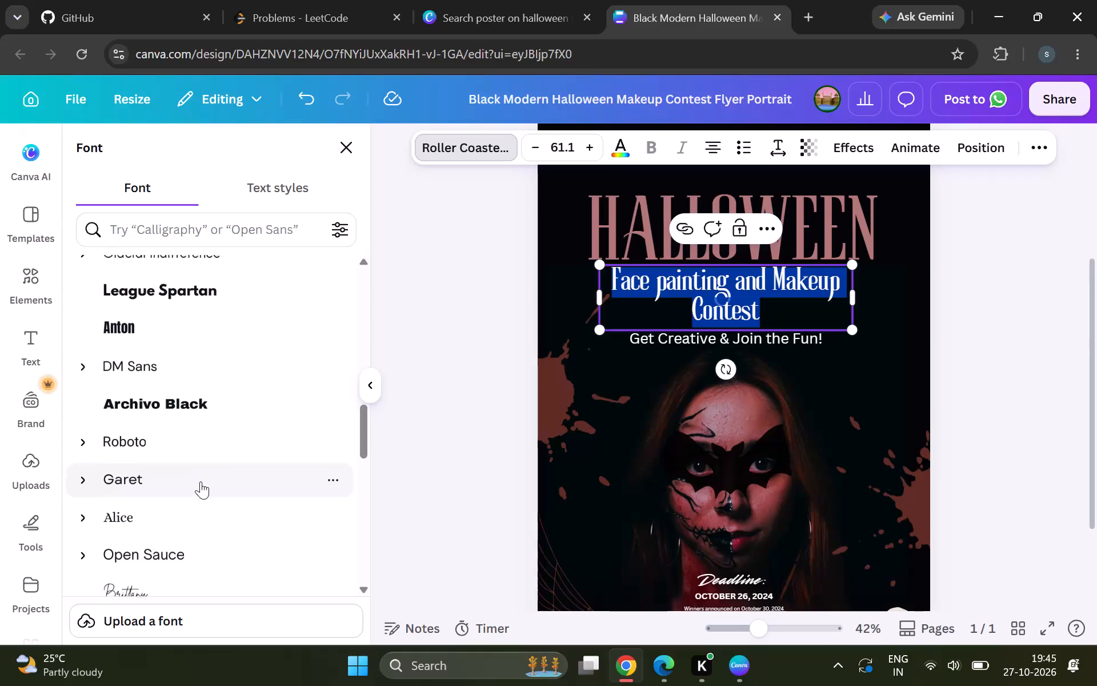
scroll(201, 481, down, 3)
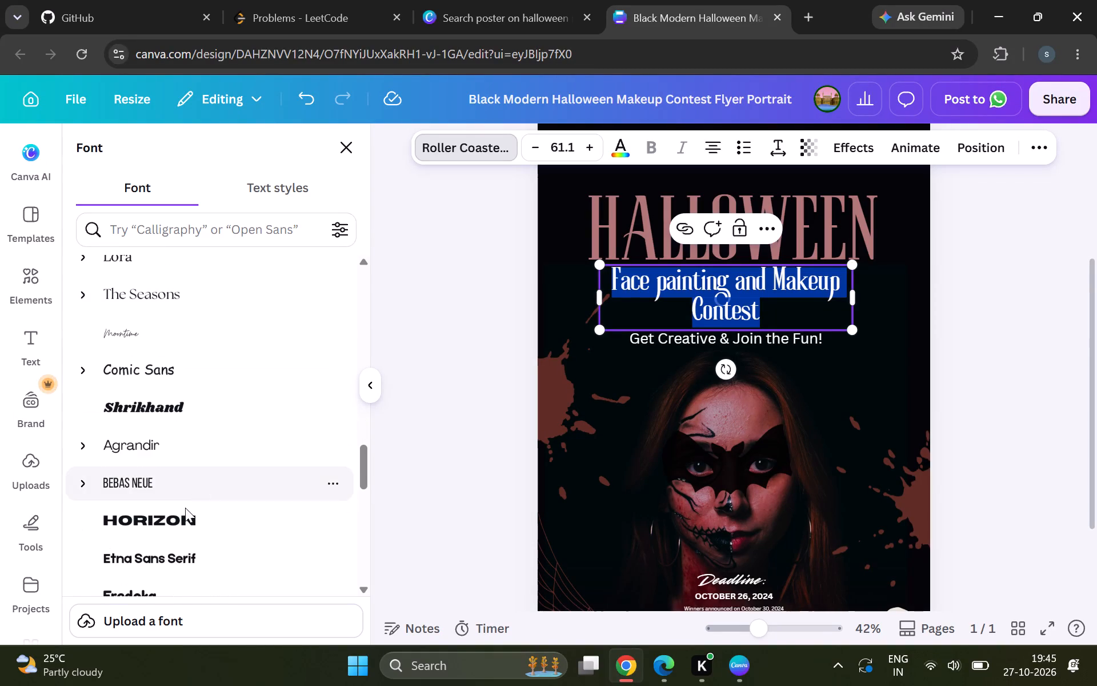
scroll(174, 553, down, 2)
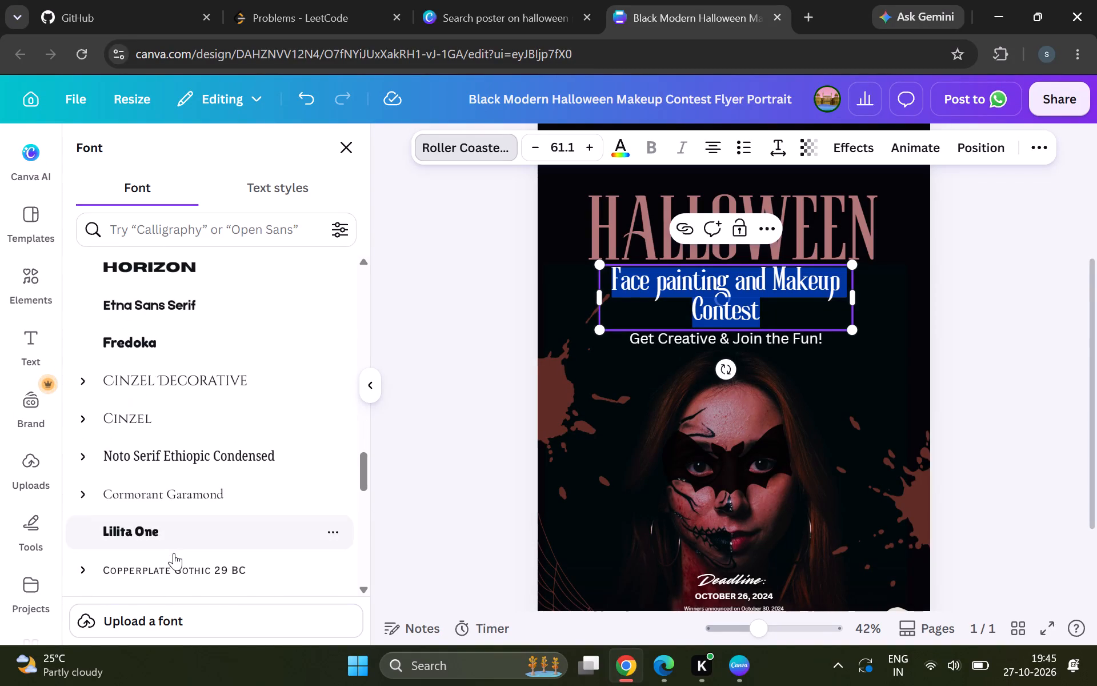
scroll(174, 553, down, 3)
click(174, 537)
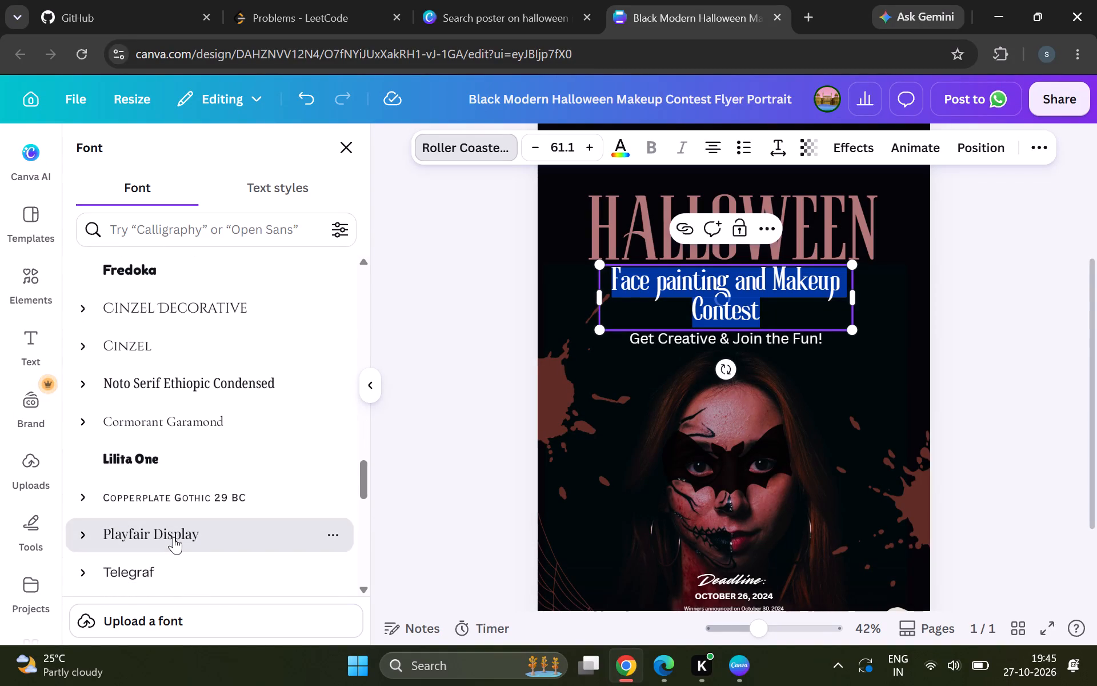
Change the font of the selected "Face painting and Makeup Contest" text to Canva Student Font.
scroll(174, 537, down, 1)
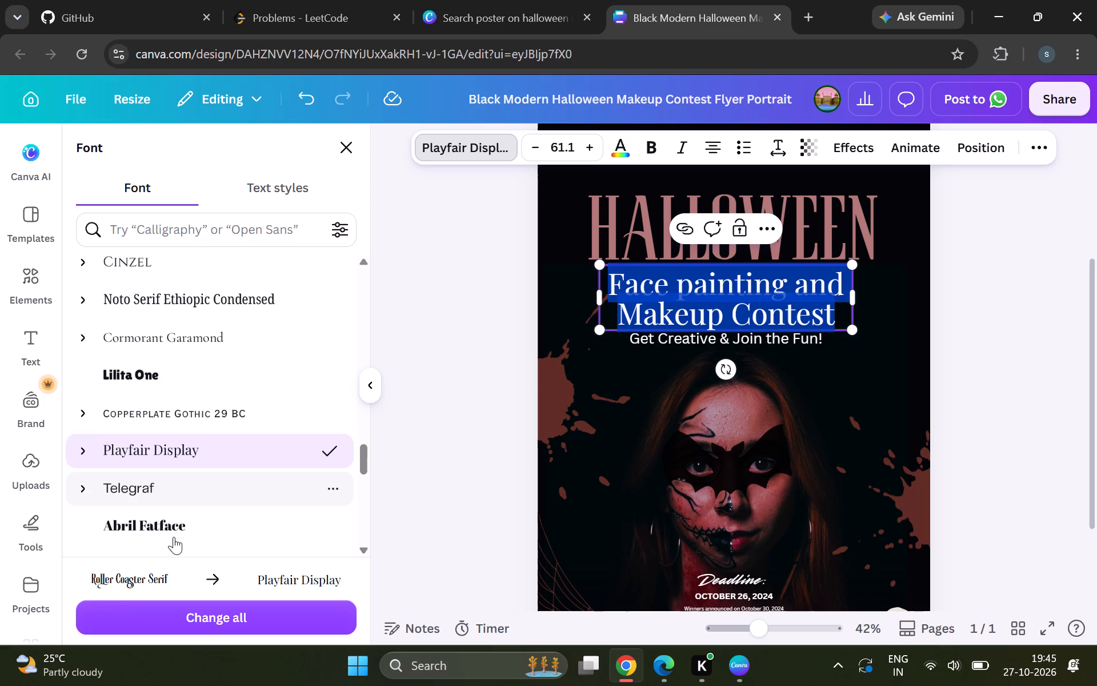
scroll(174, 537, down, 3)
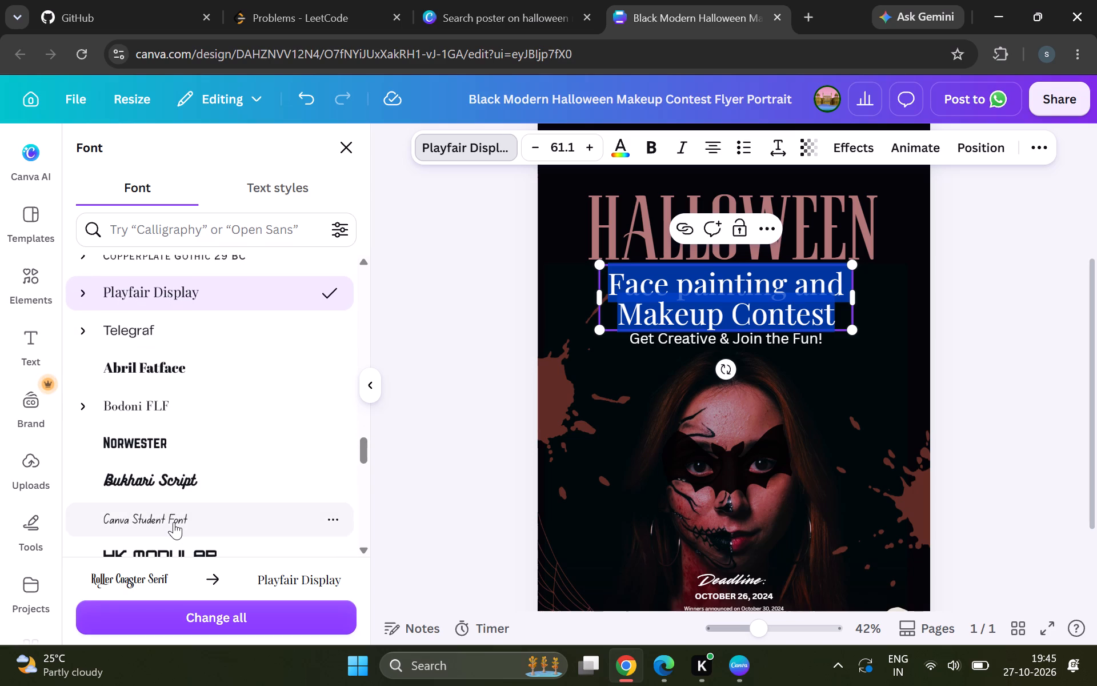
click(174, 522)
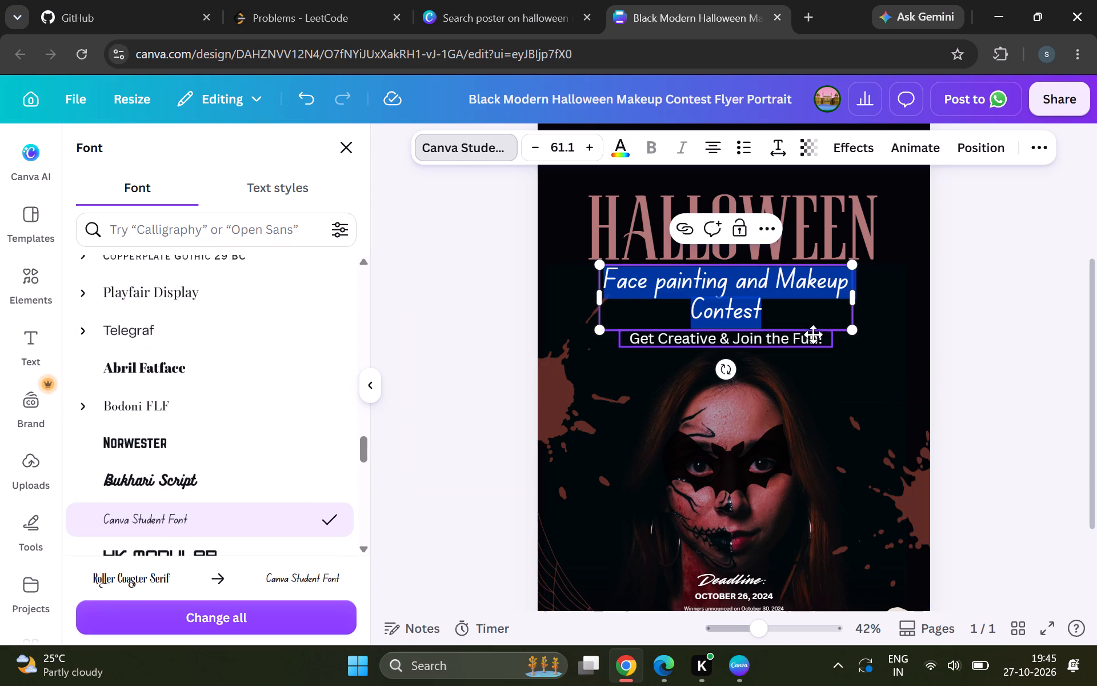
Break the subtitle onto a new line after "Face painting and" and replace "Contest" with "competition".
click(770, 300)
click(771, 284)
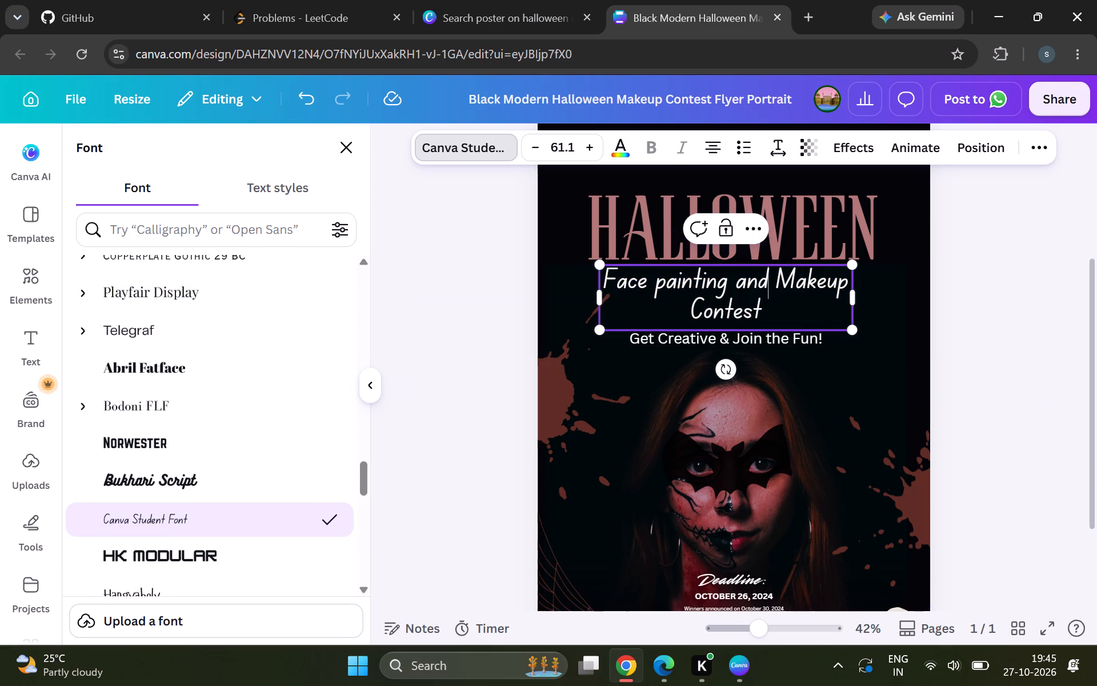
key(Return)
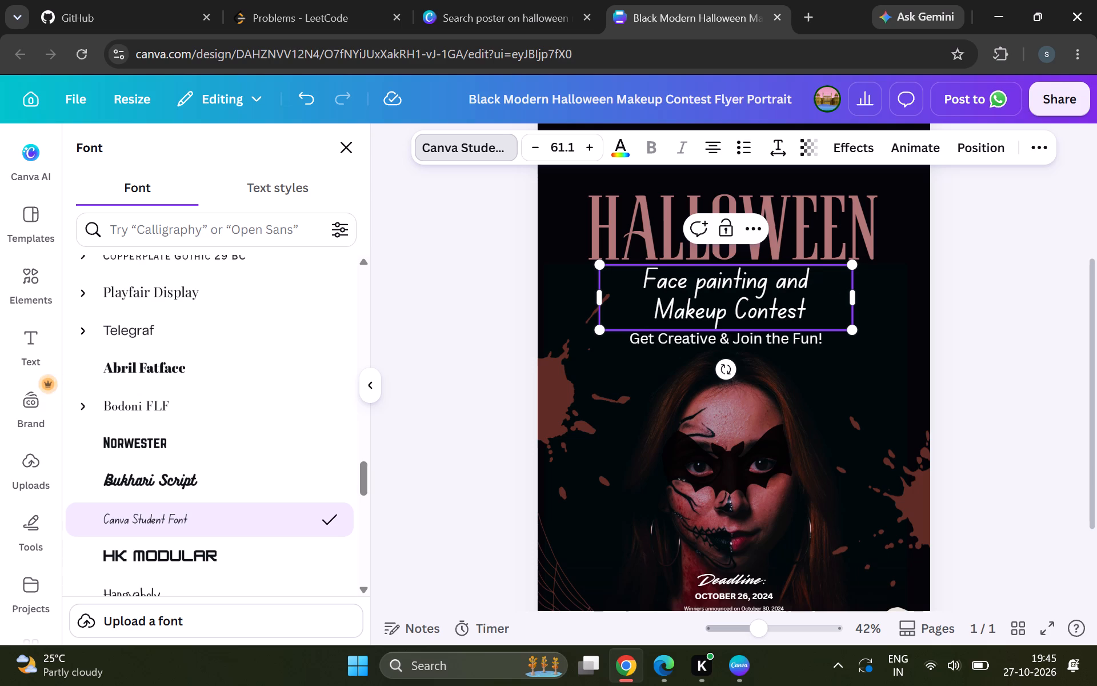
double_click(786, 310)
text(competition)
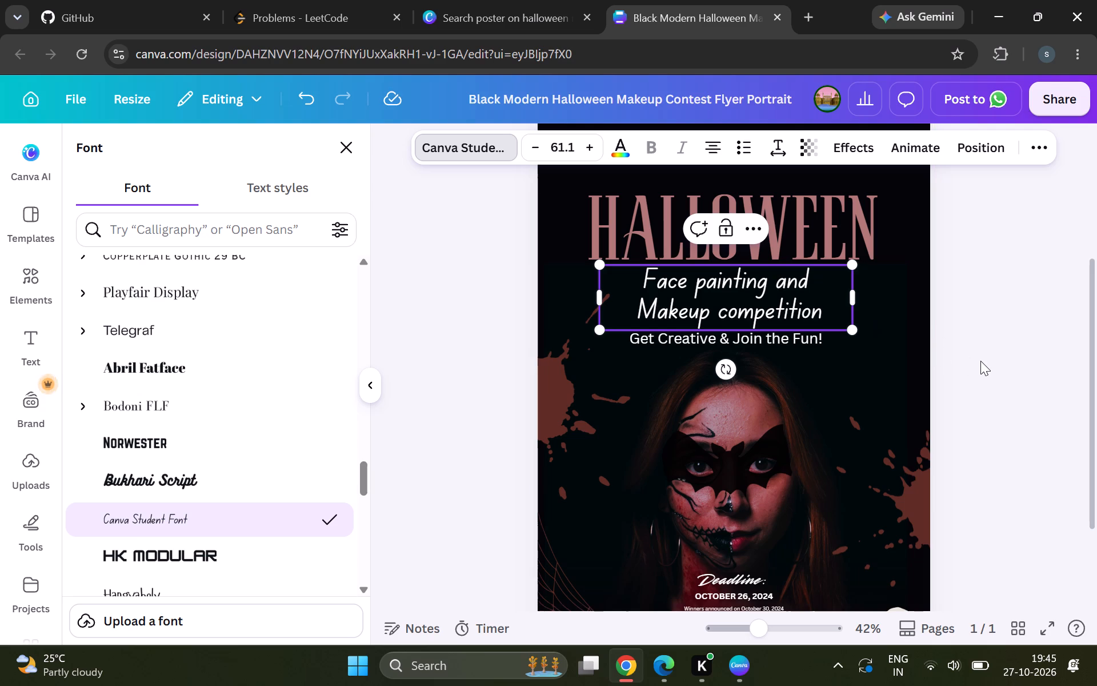
click(980, 361)
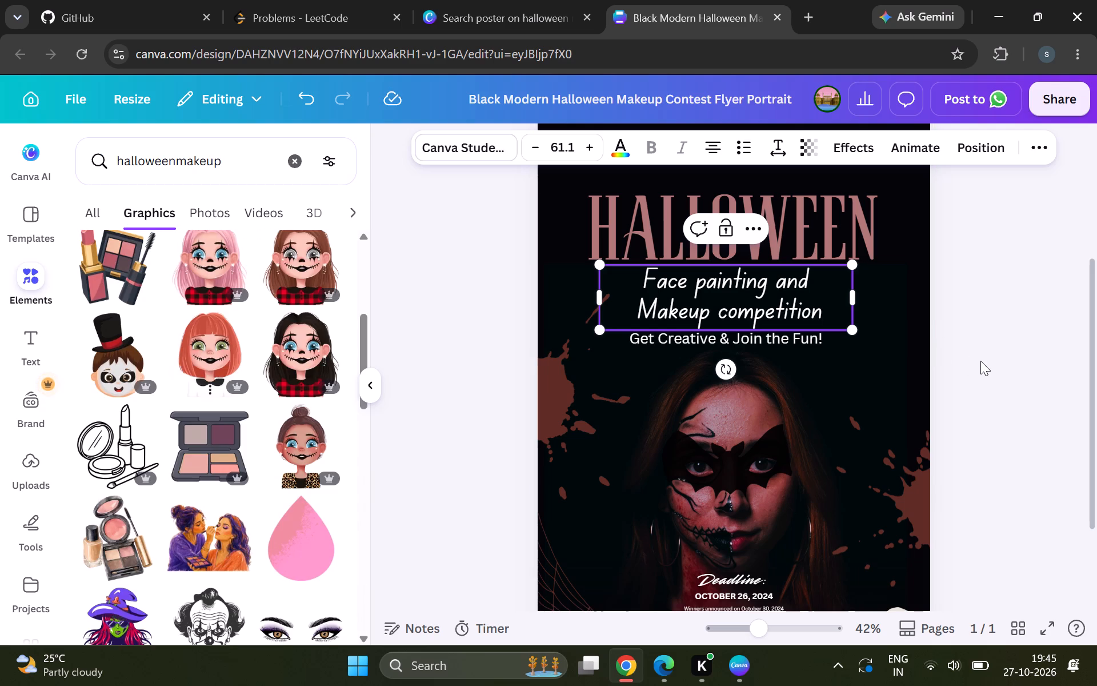
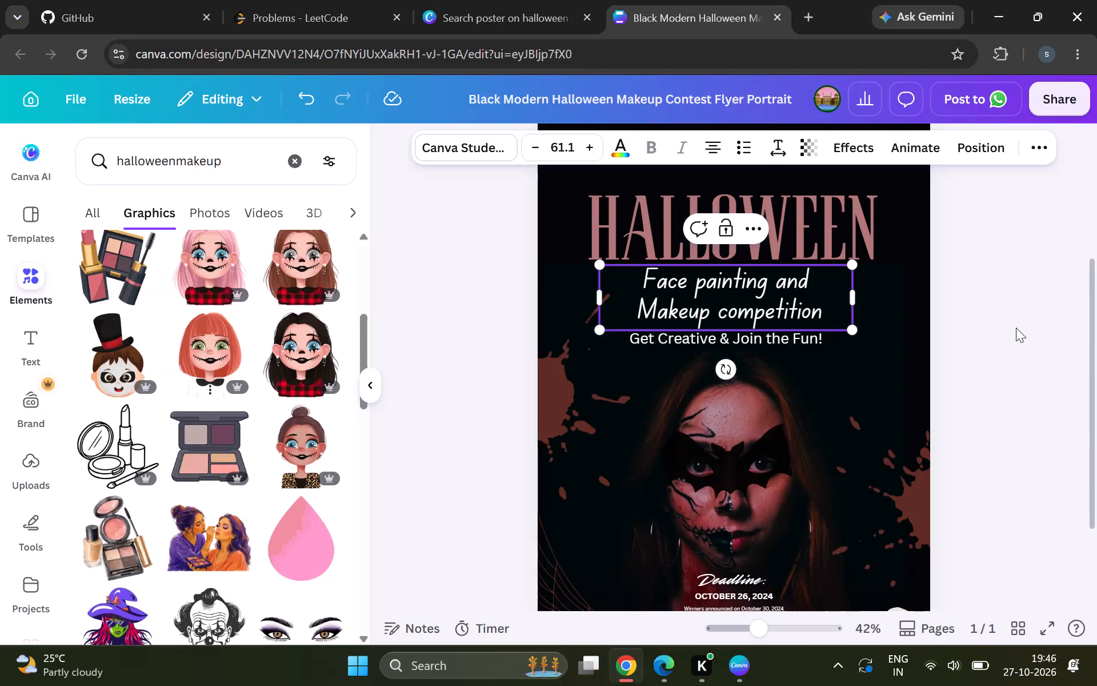
Remove the line break before "Makeup" in the subtitle so the text runs on as "Face painting and Makeup competition".
click(1016, 328)
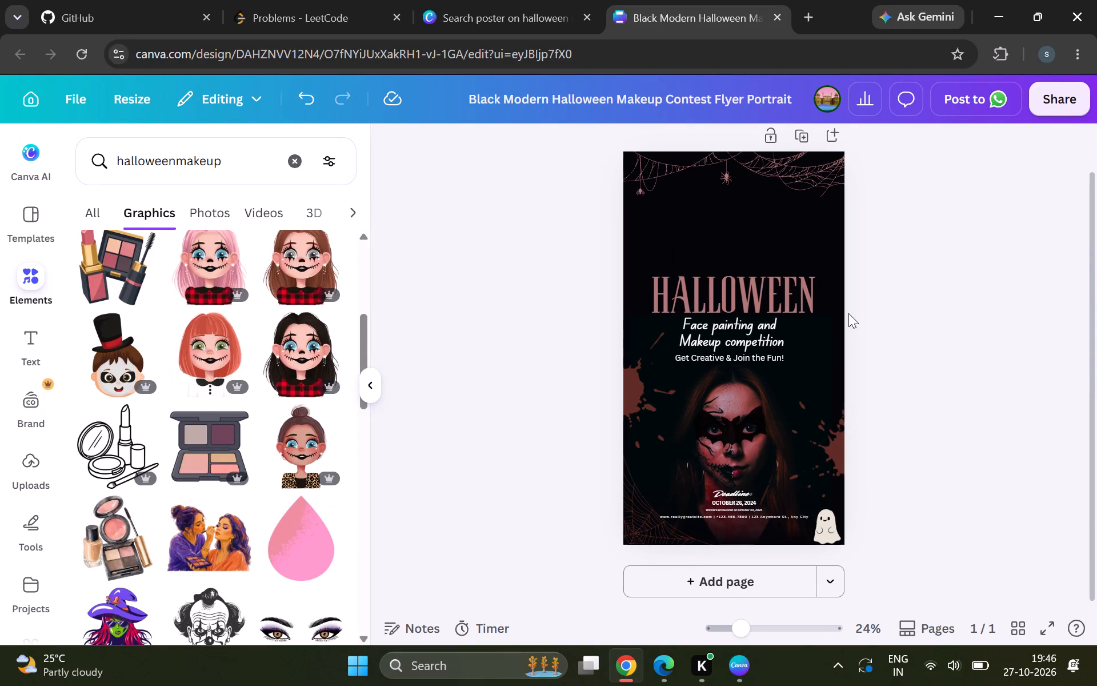
double_click(741, 331)
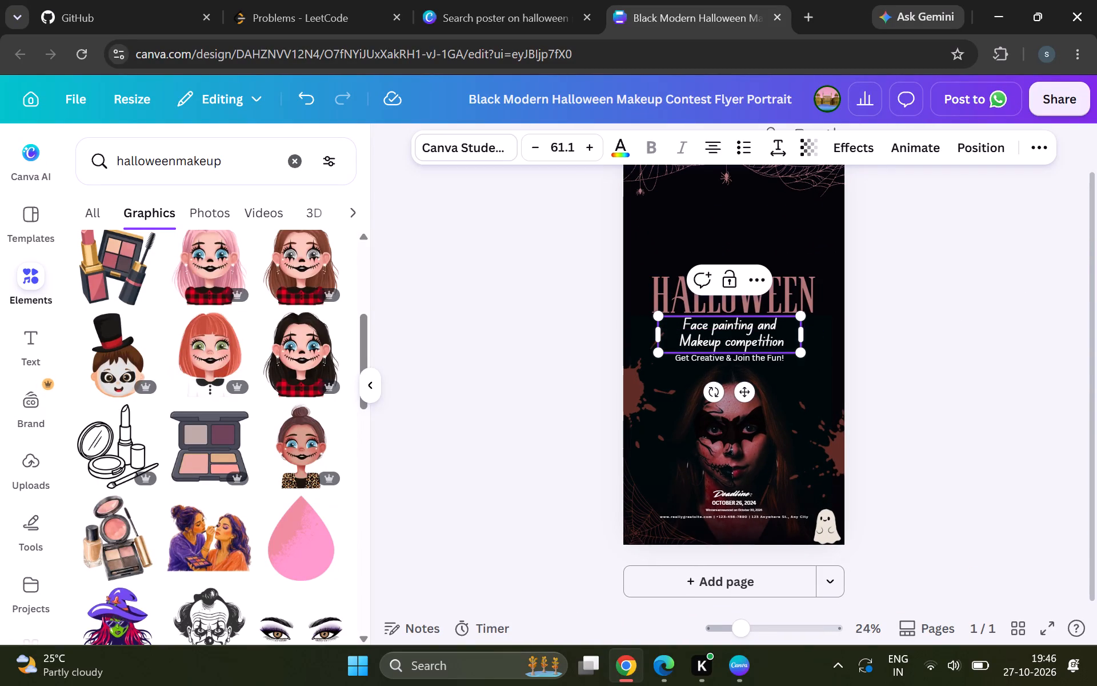
click(615, 352)
key(BackSpace)
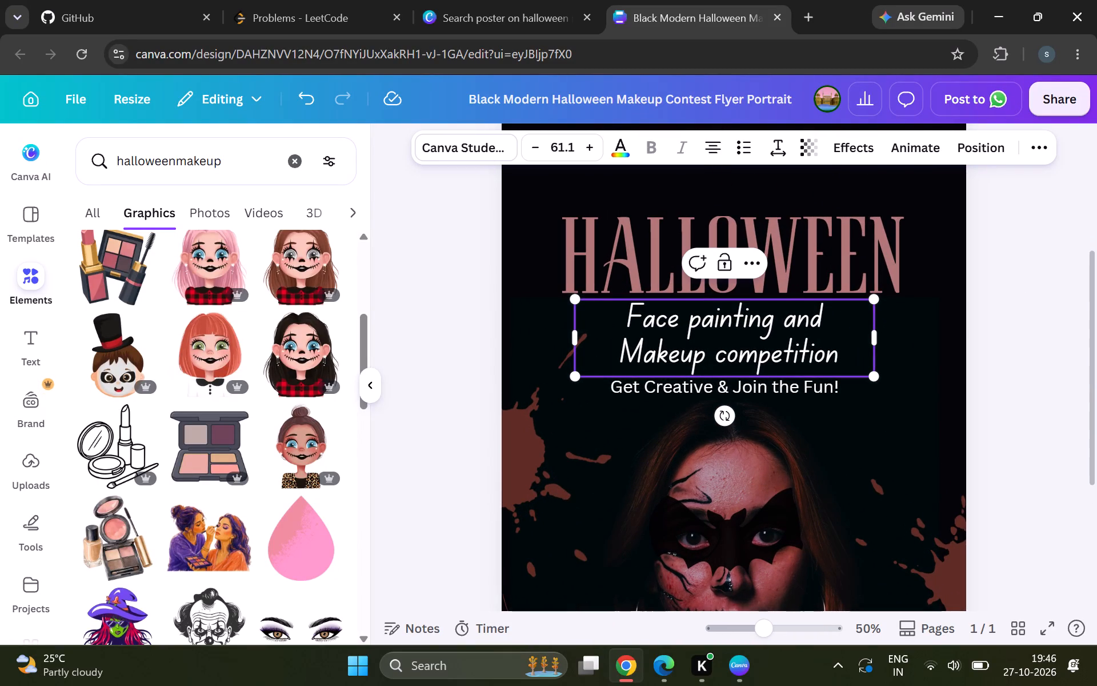
click(659, 353)
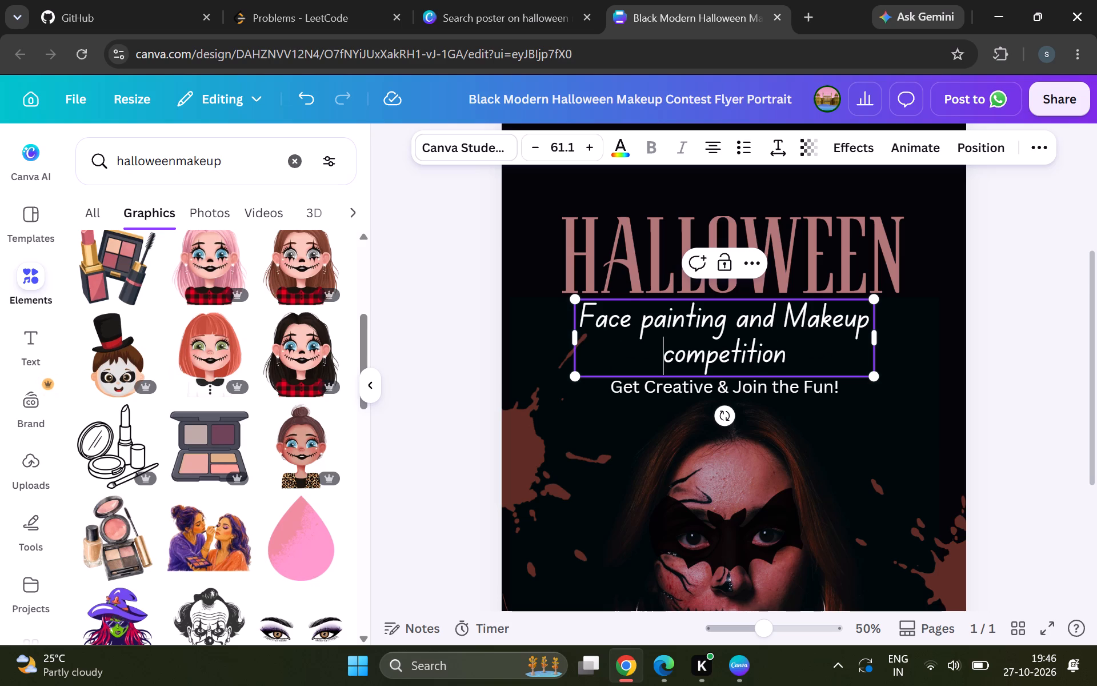
key(BackSpace)
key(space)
Widen the subtitle's text box on both sides until "Face painting and Makeup competition" fits on one line.
drag(878, 340, 947, 328)
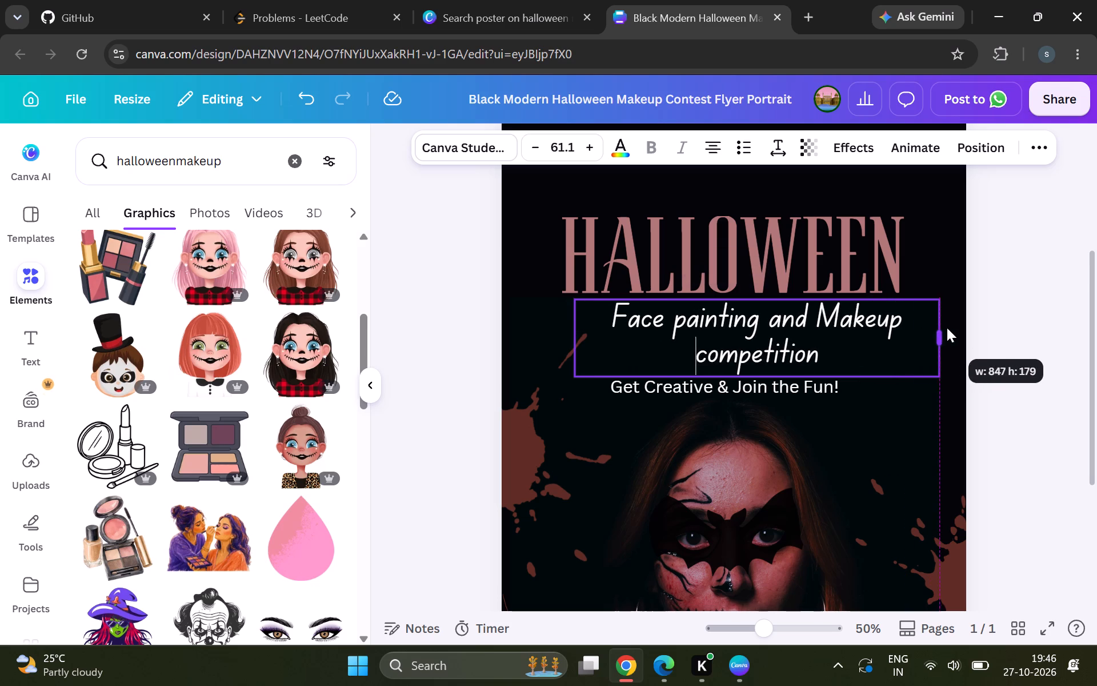
drag(947, 328, 954, 338)
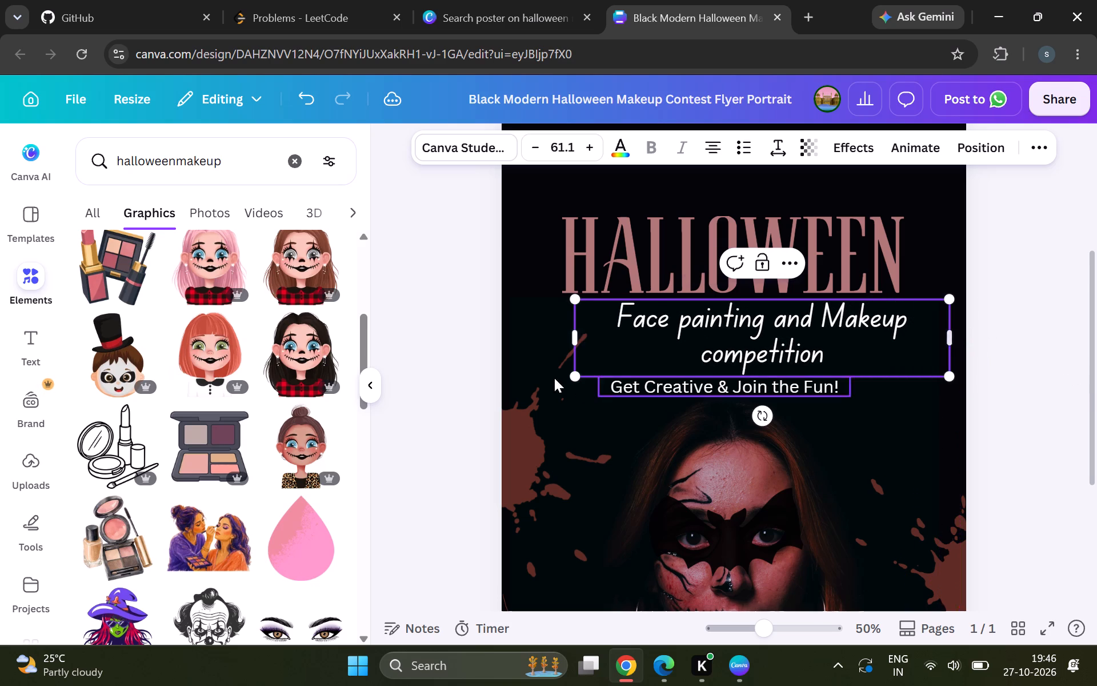
drag(577, 336, 540, 337)
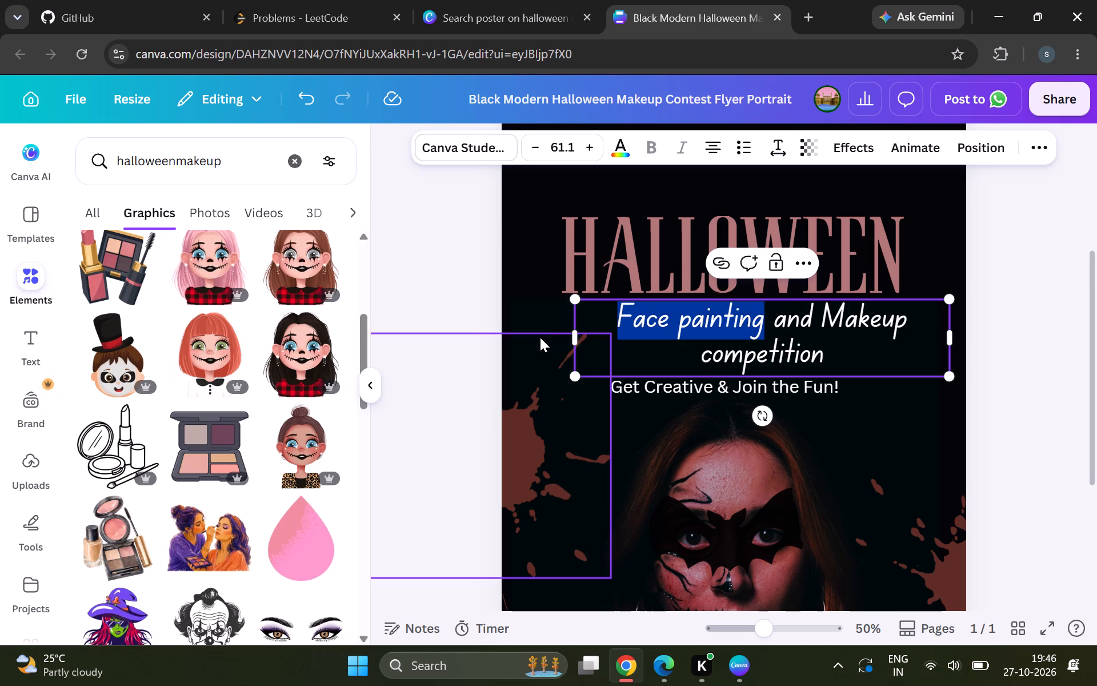
drag(571, 336, 525, 340)
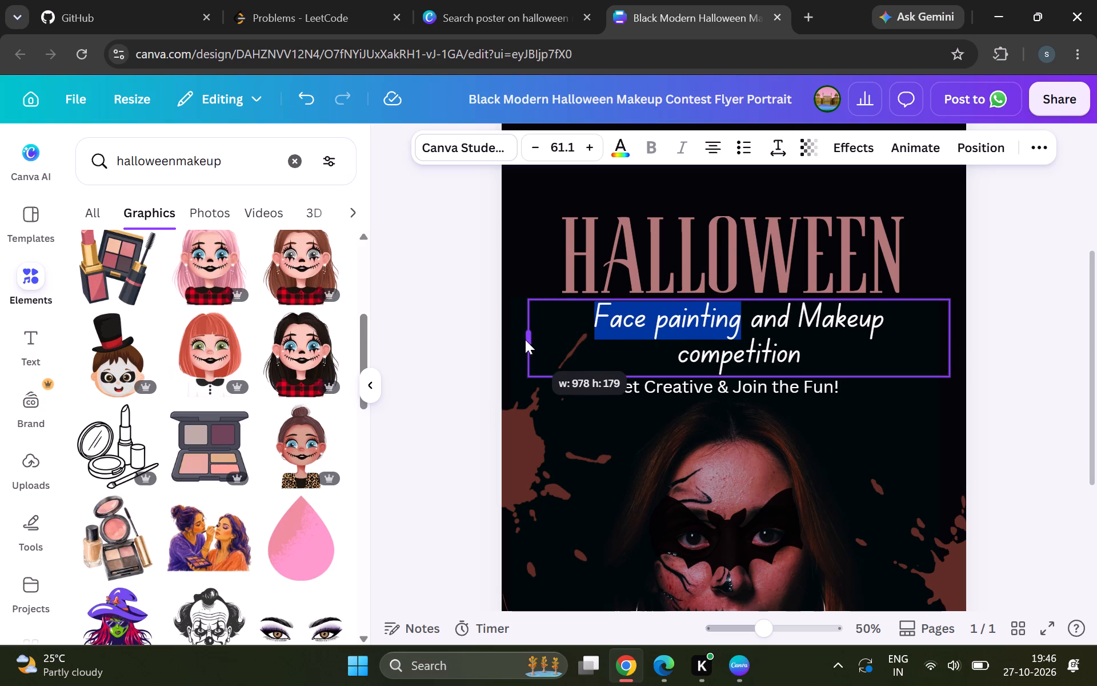
drag(525, 340, 485, 345)
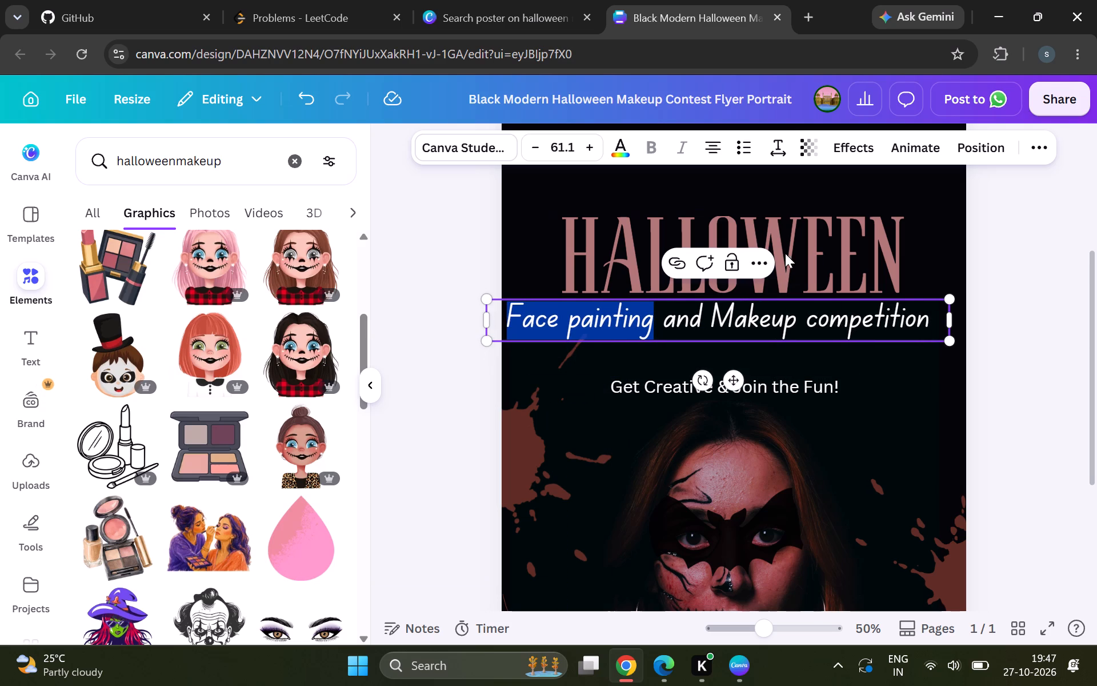
click(1008, 437)
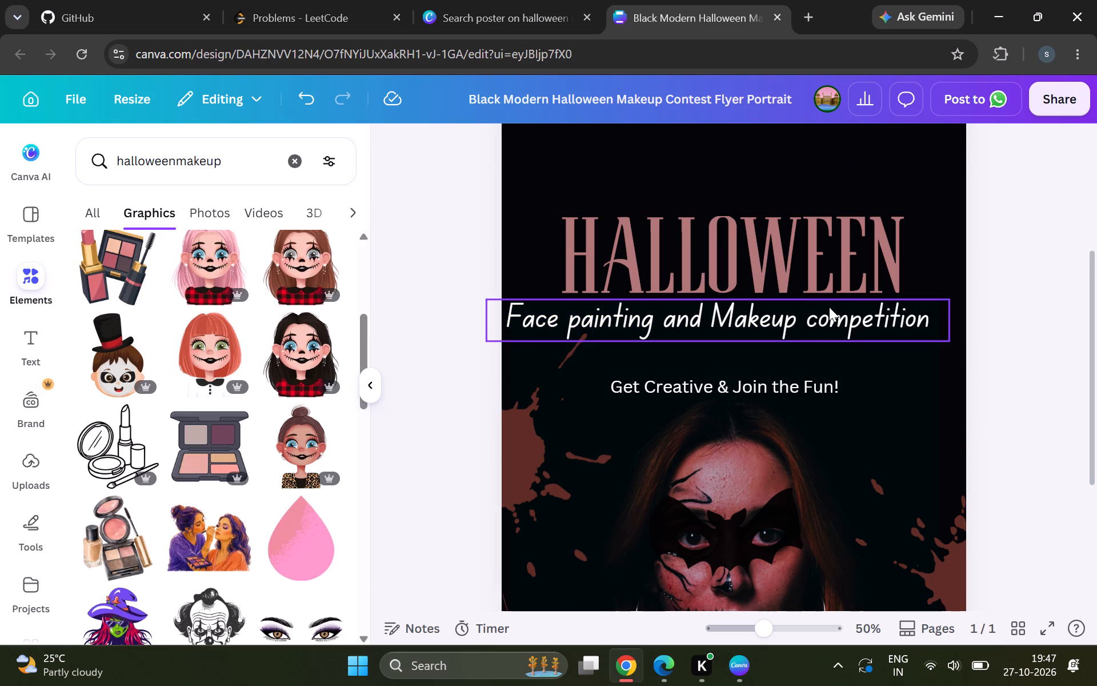
Move the one-line subtitle slightly down and across so its box spans the poster's width below the HALLOWEEN heading.
click(826, 320)
drag(737, 378, 752, 384)
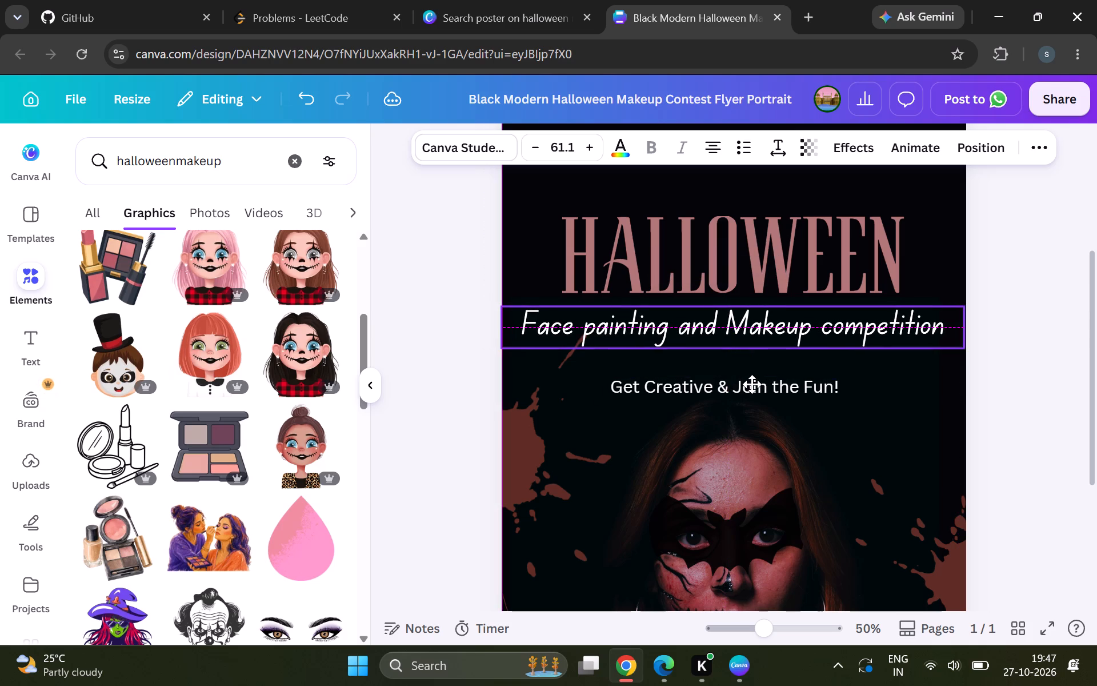
drag(752, 384, 755, 385)
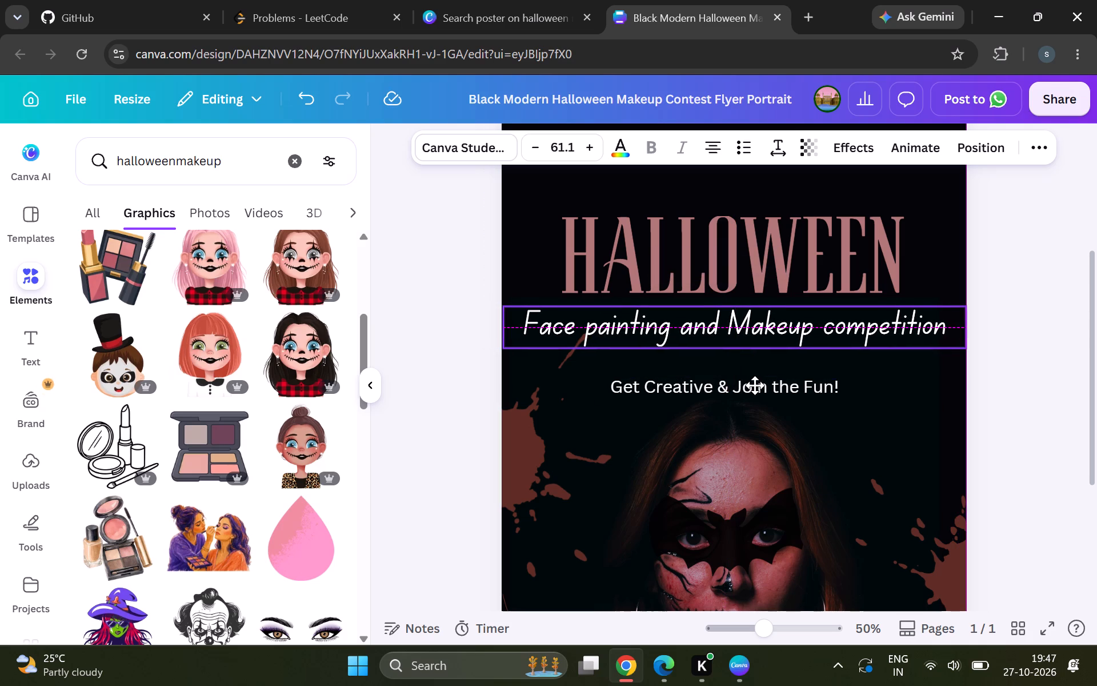
drag(755, 385, 755, 384)
drag(755, 384, 755, 383)
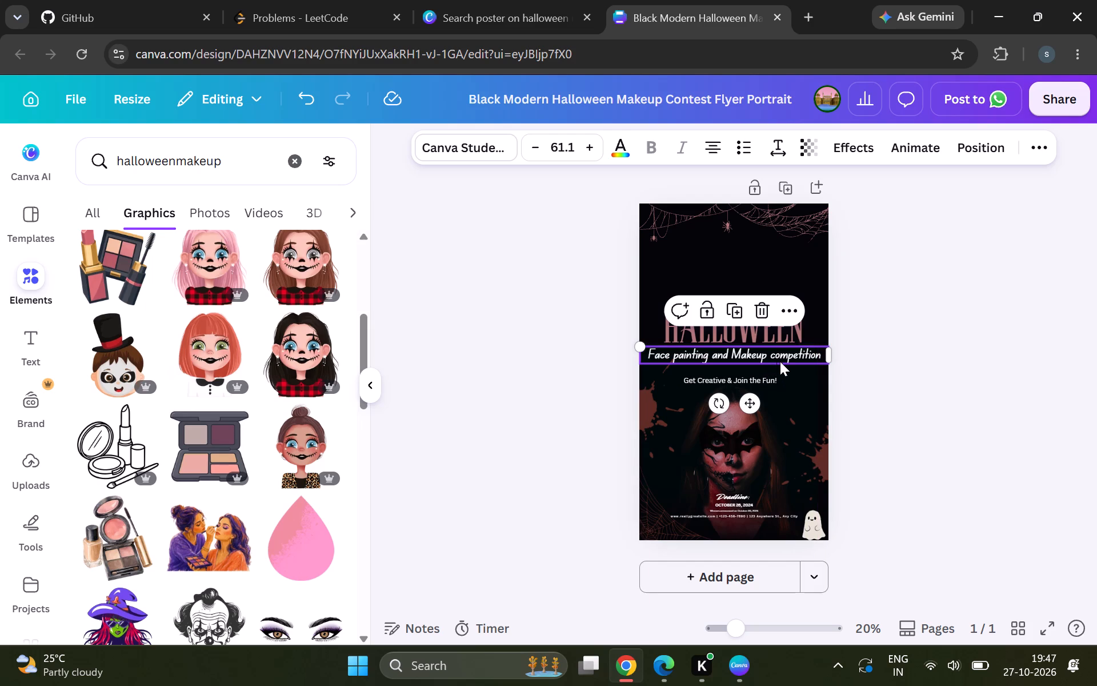
Scale the subtitle down to font size 53.4 and shift it back toward the middle beneath the HALLOWEEN heading.
drag(642, 343, 651, 346)
drag(651, 346, 664, 348)
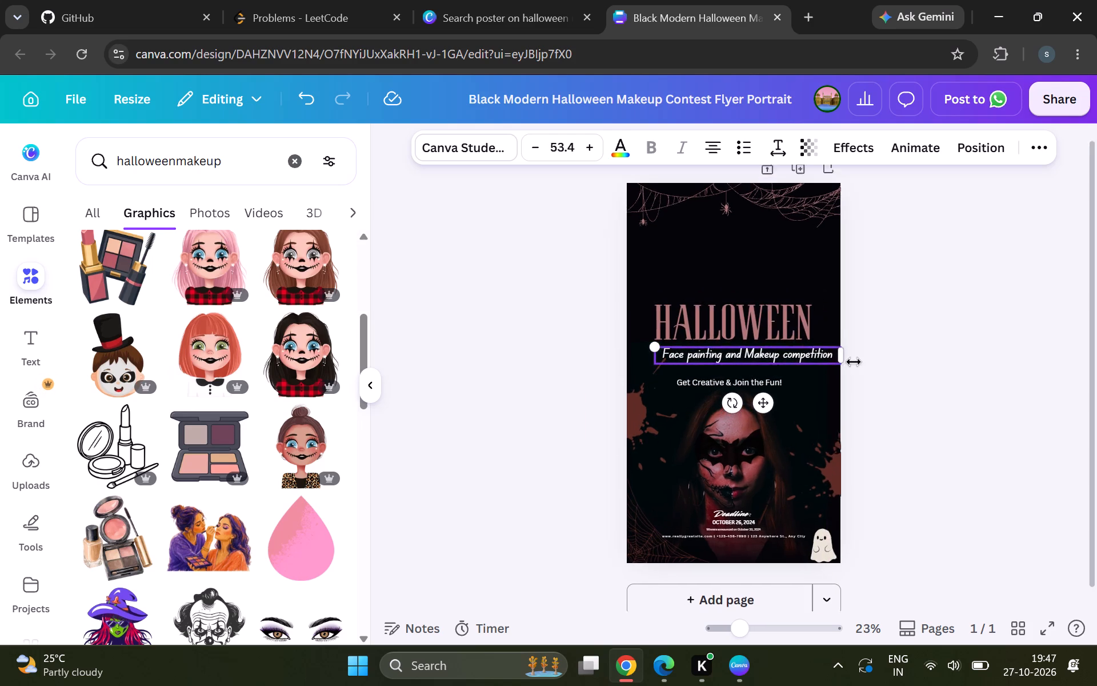
drag(770, 400, 758, 402)
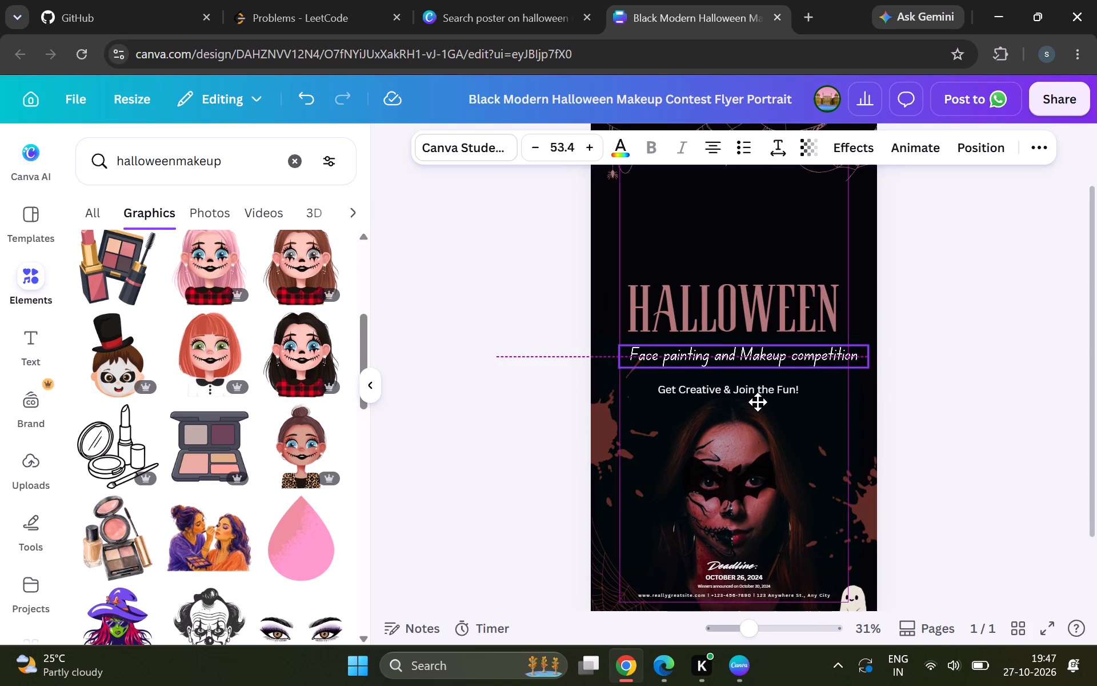
drag(758, 402, 756, 399)
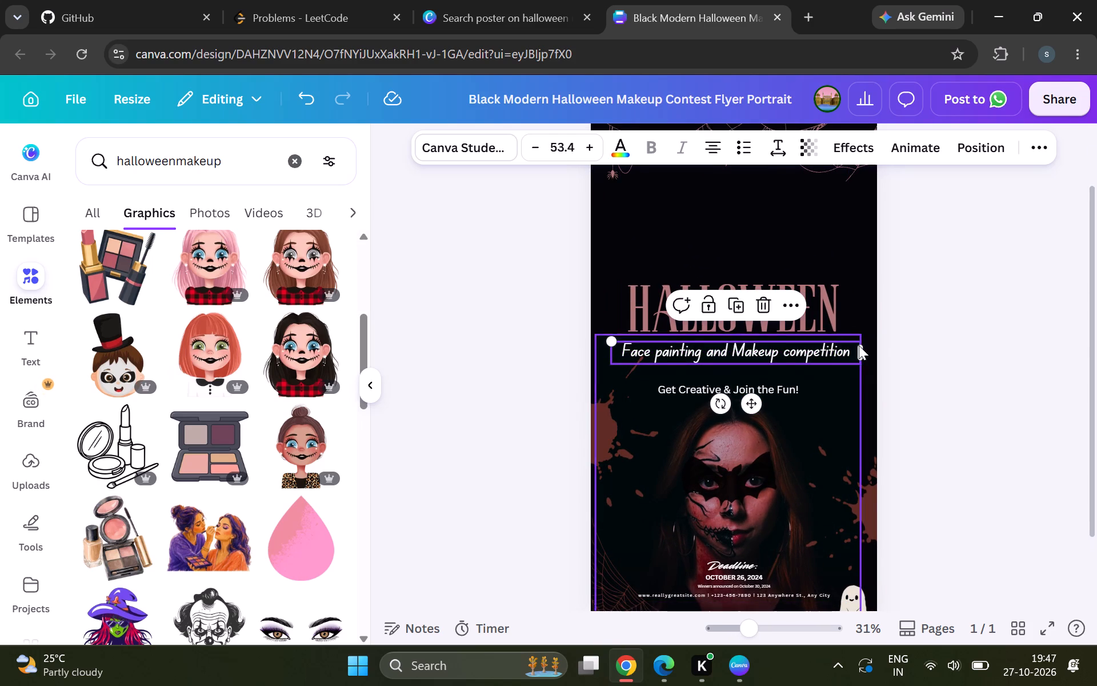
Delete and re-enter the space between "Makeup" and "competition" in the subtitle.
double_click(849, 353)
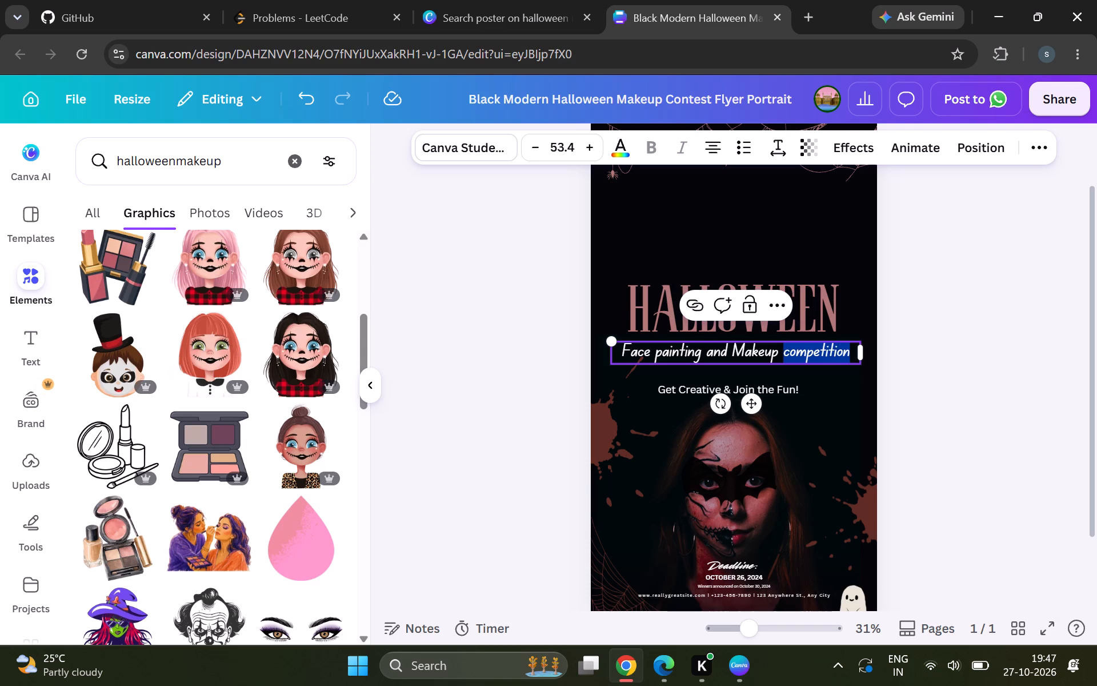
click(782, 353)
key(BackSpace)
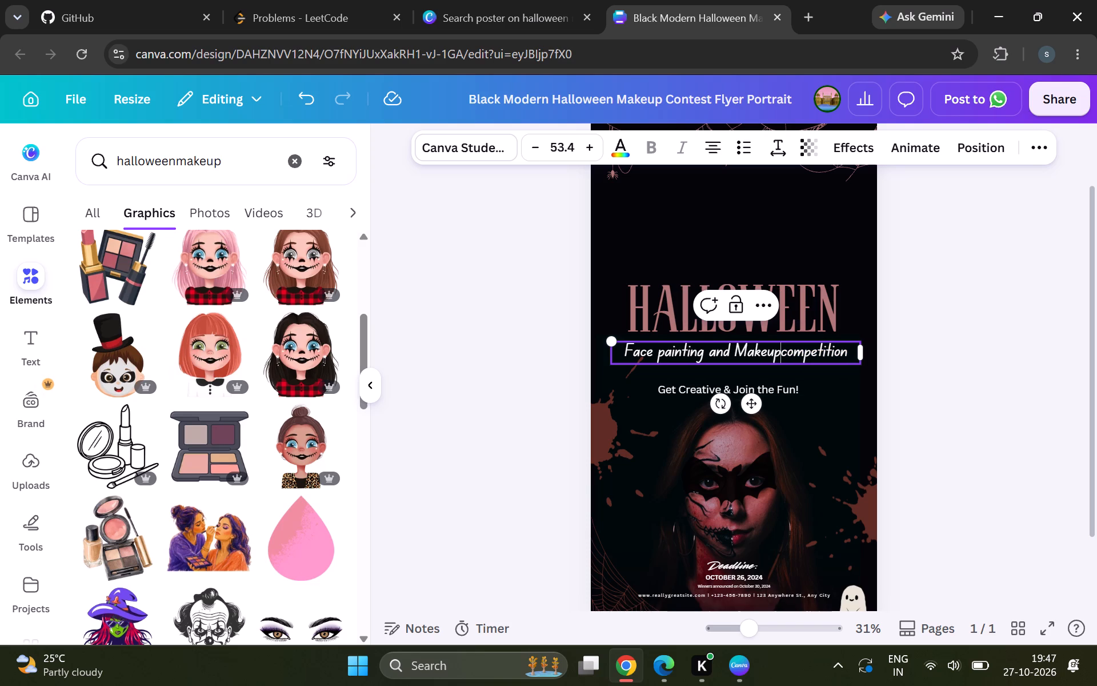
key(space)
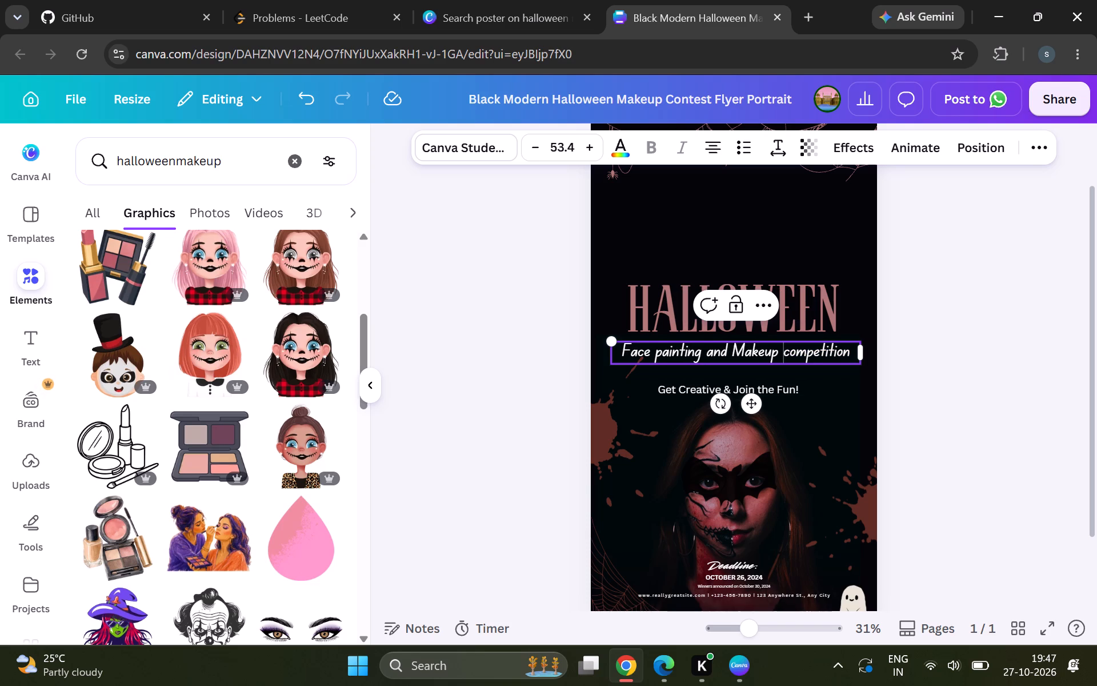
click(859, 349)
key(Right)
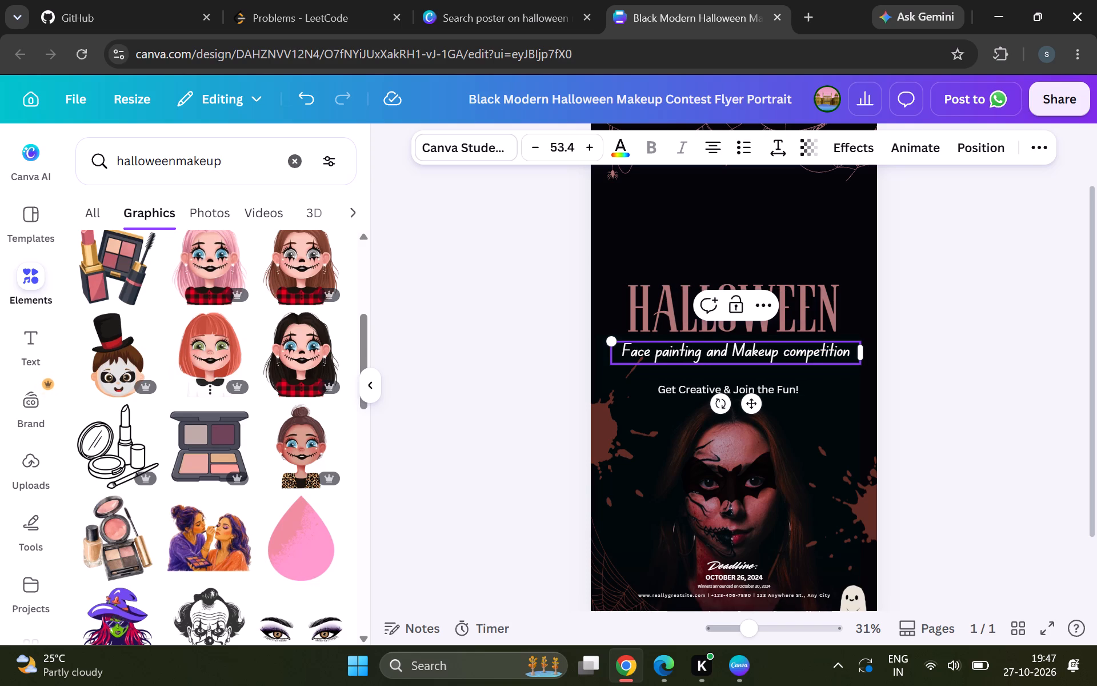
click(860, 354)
Narrow the subtitle's text box to fit tightly around its single line and recentre it under the HALLOWEEN heading.
drag(863, 353, 855, 354)
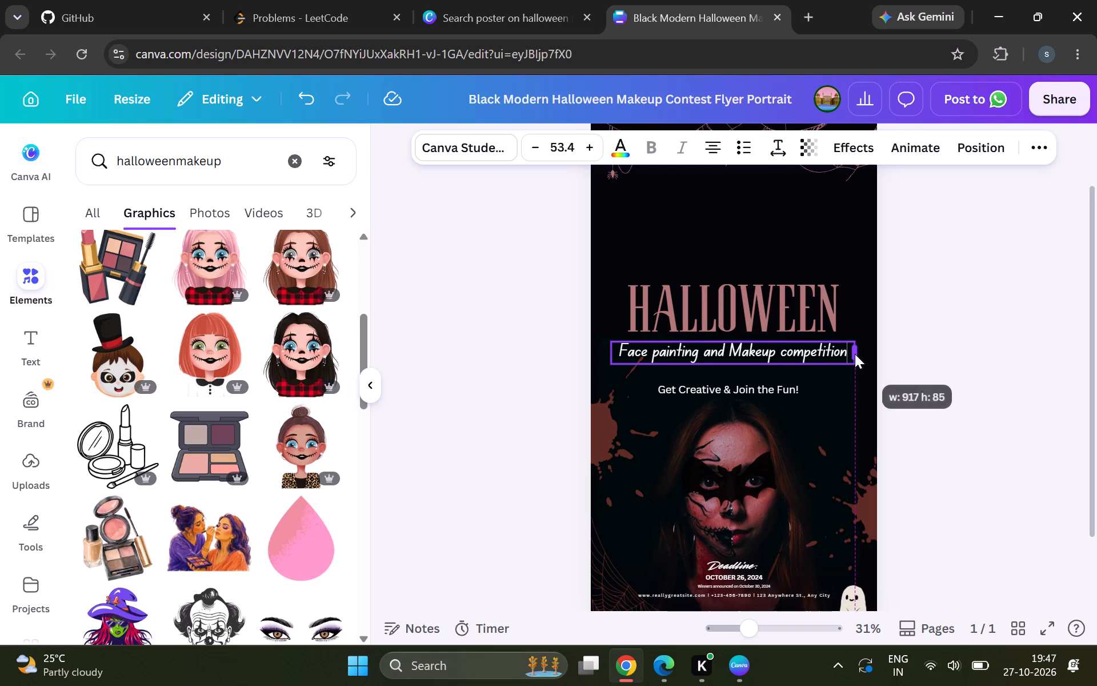
drag(855, 354, 842, 354)
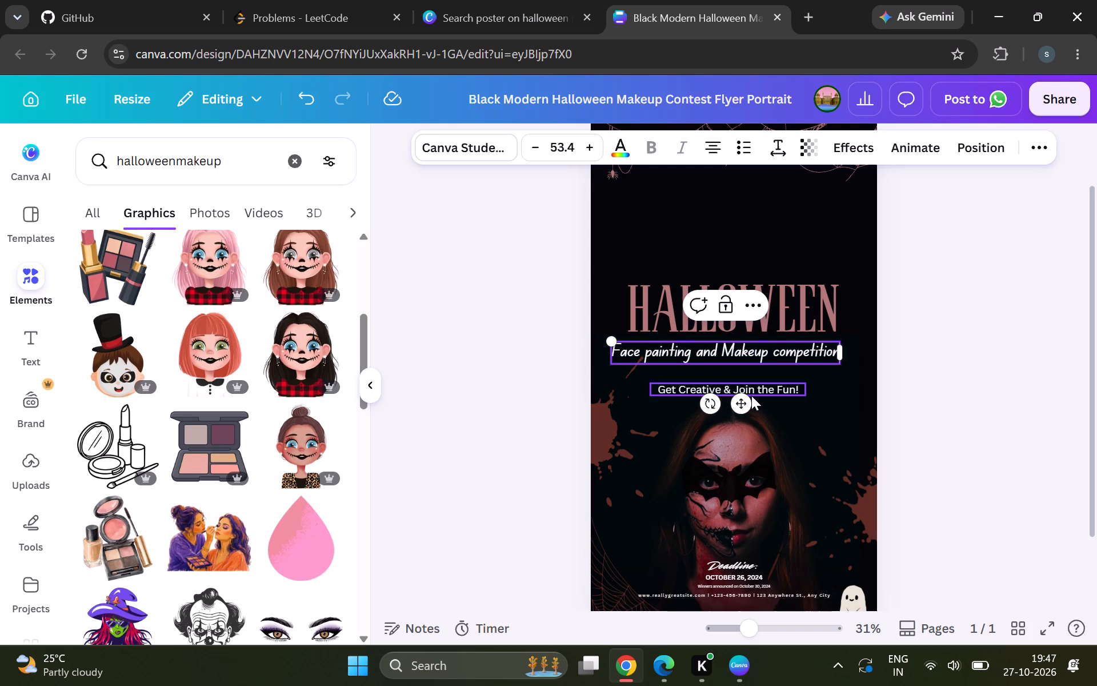
drag(743, 397, 750, 397)
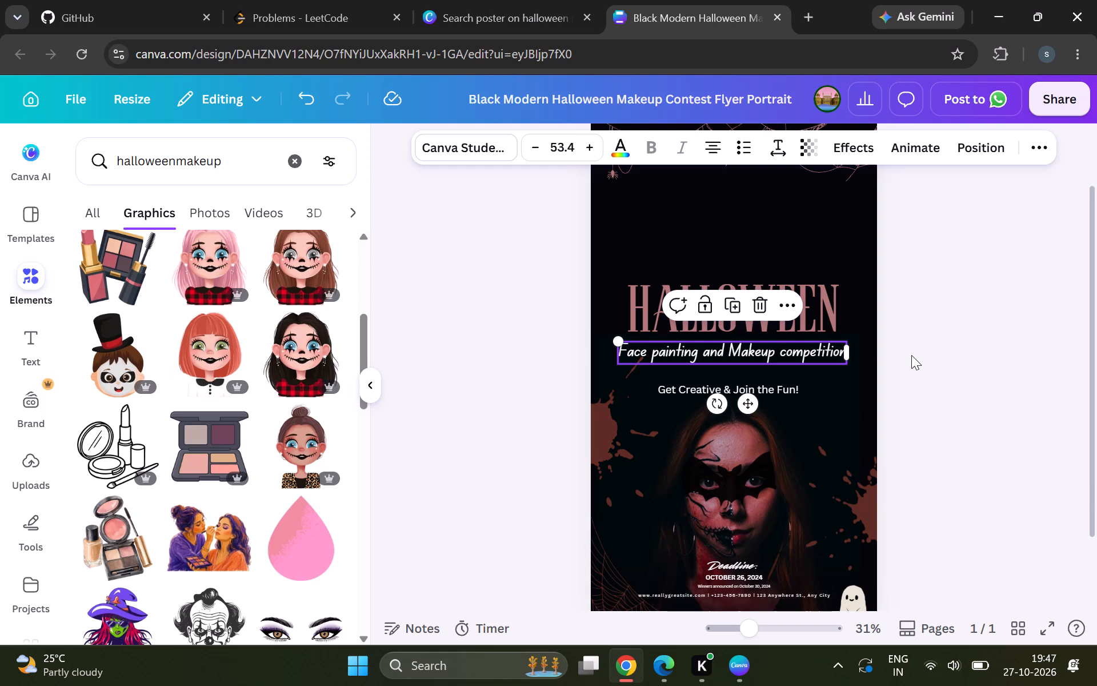
click(911, 355)
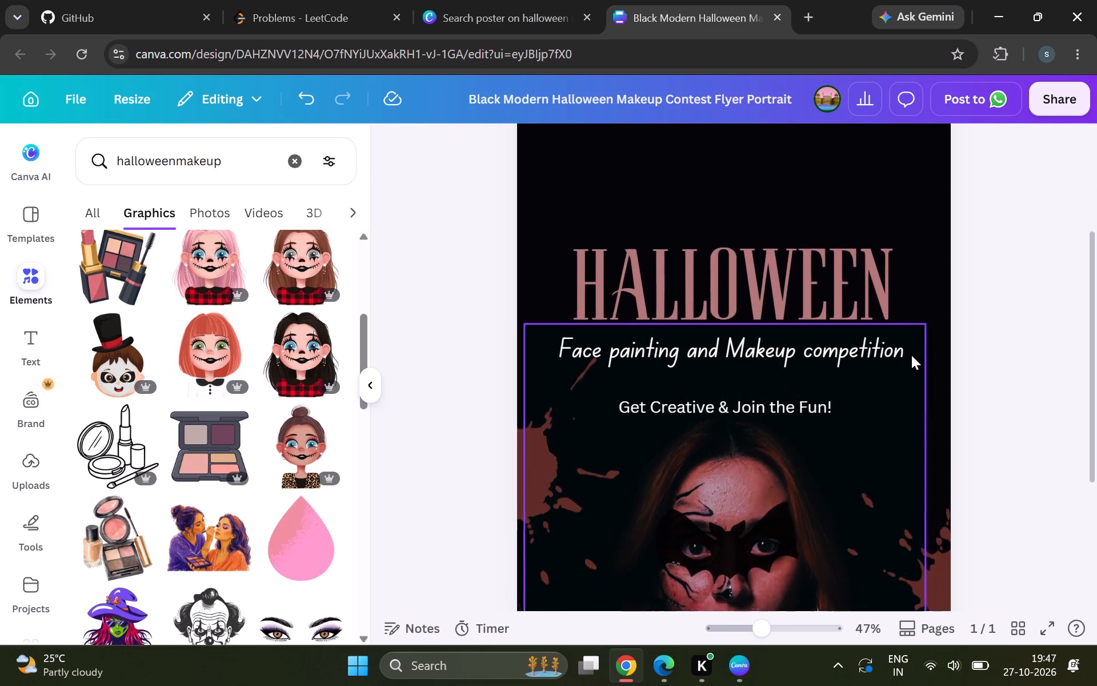
Scale the subtitle down to font size 50.3 and centre it horizontally between the HALLOWEEN heading and the "Get Creative & Join the Fun!" line.
click(820, 364)
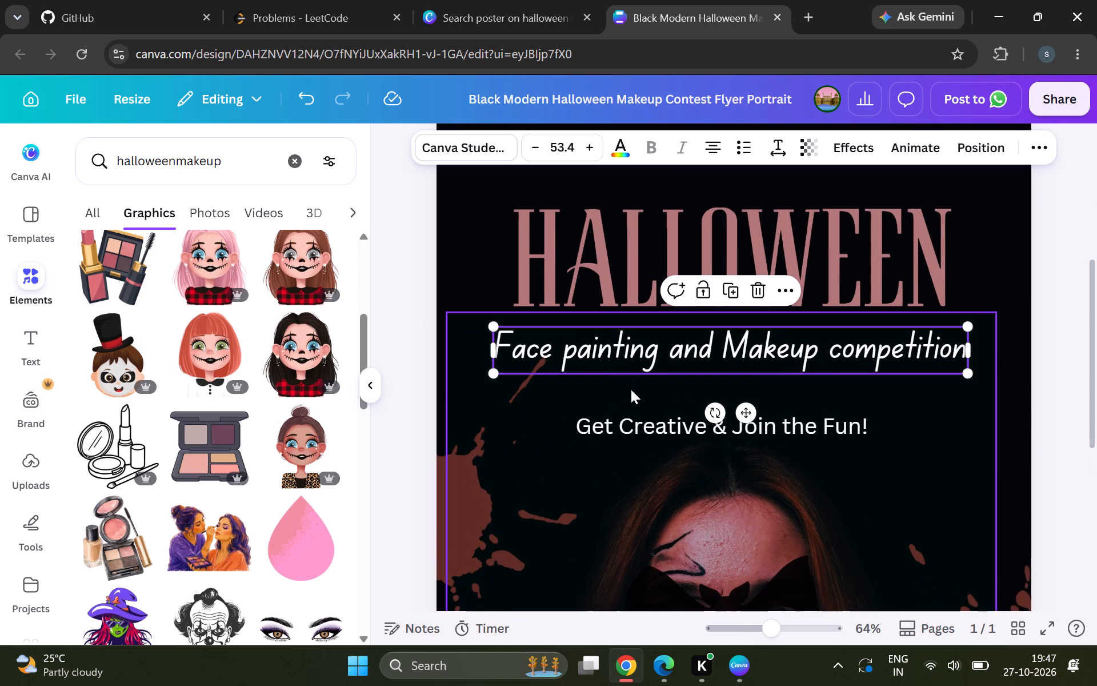
drag(493, 322, 511, 325)
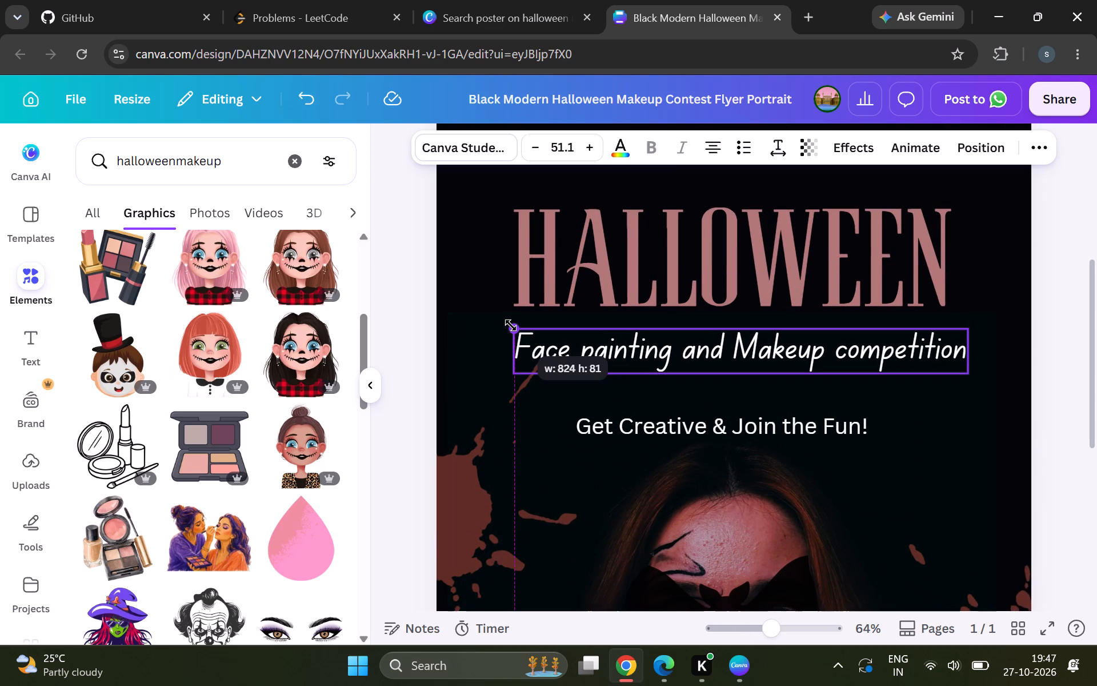
drag(511, 325, 518, 327)
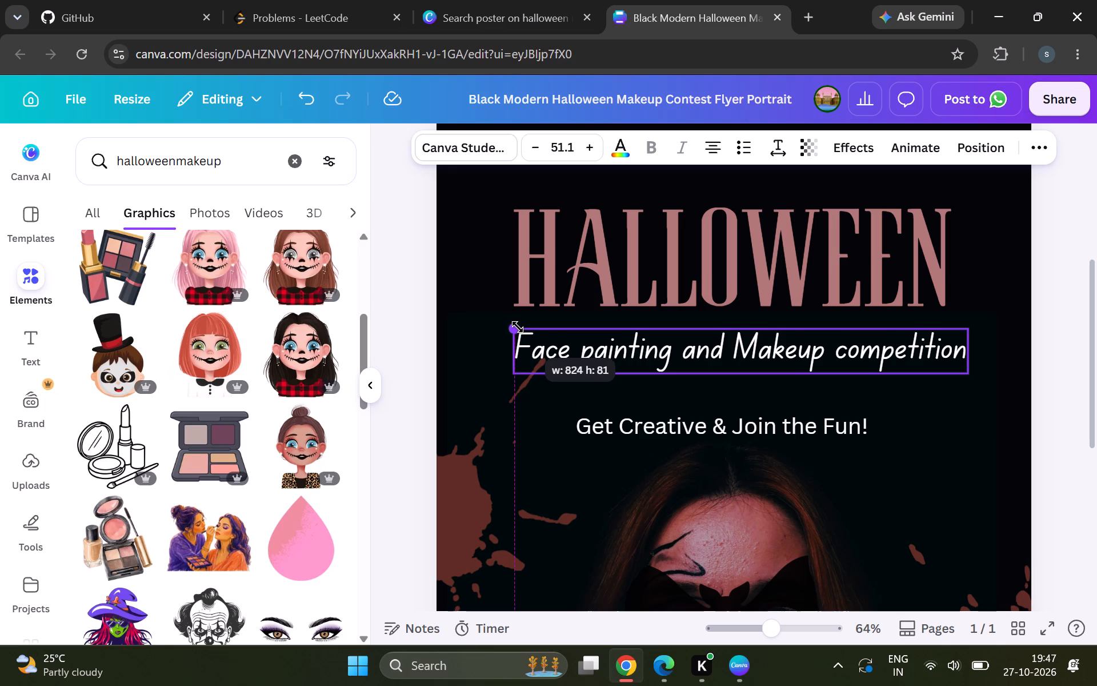
drag(518, 327, 521, 328)
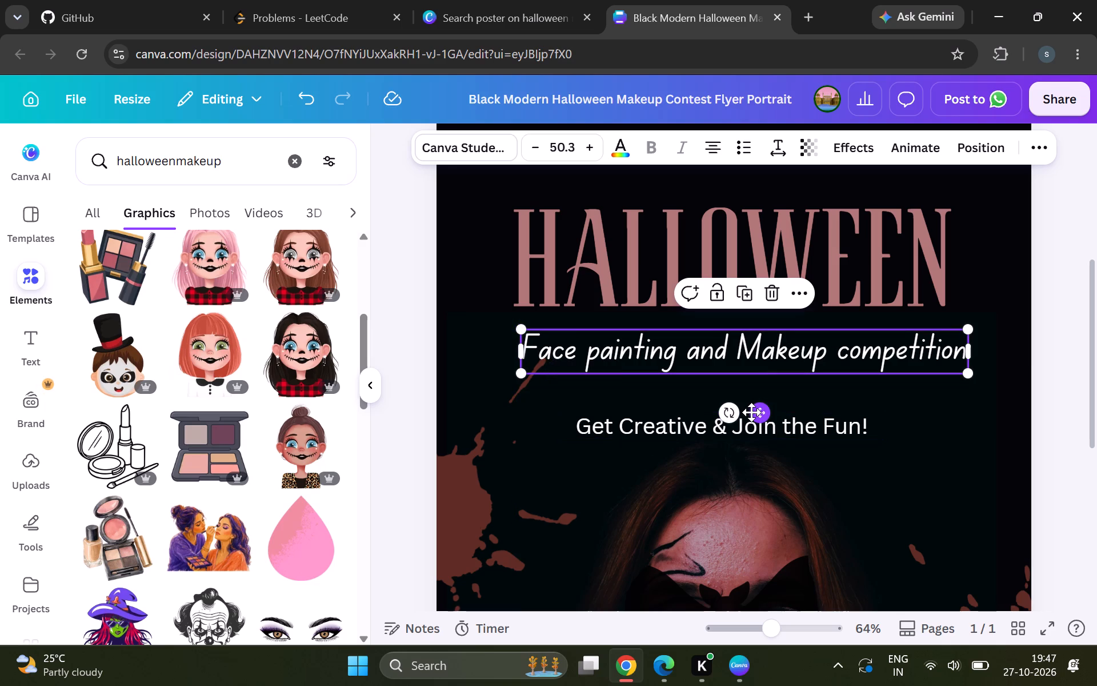
drag(759, 410, 746, 410)
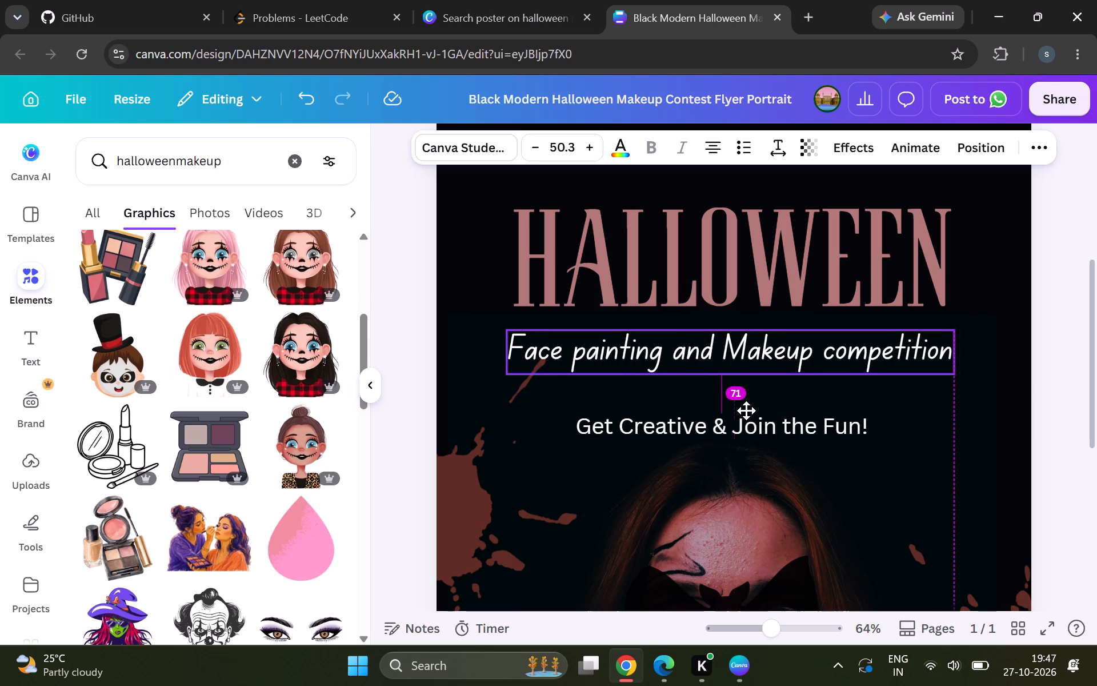
drag(746, 410, 747, 409)
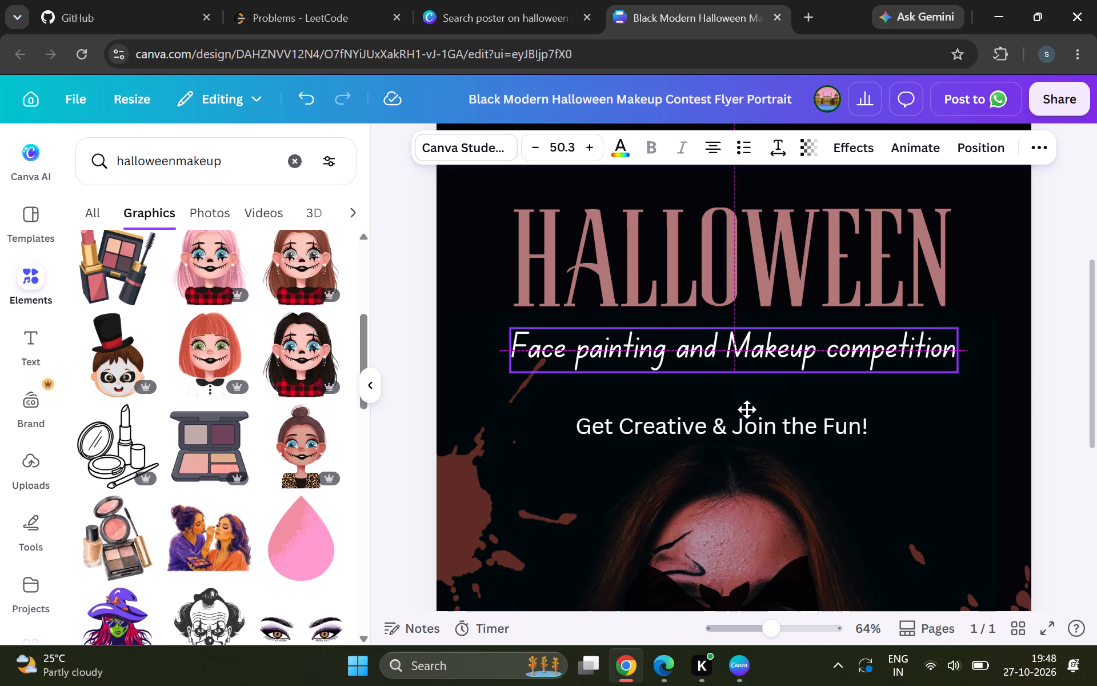
drag(747, 409, 748, 412)
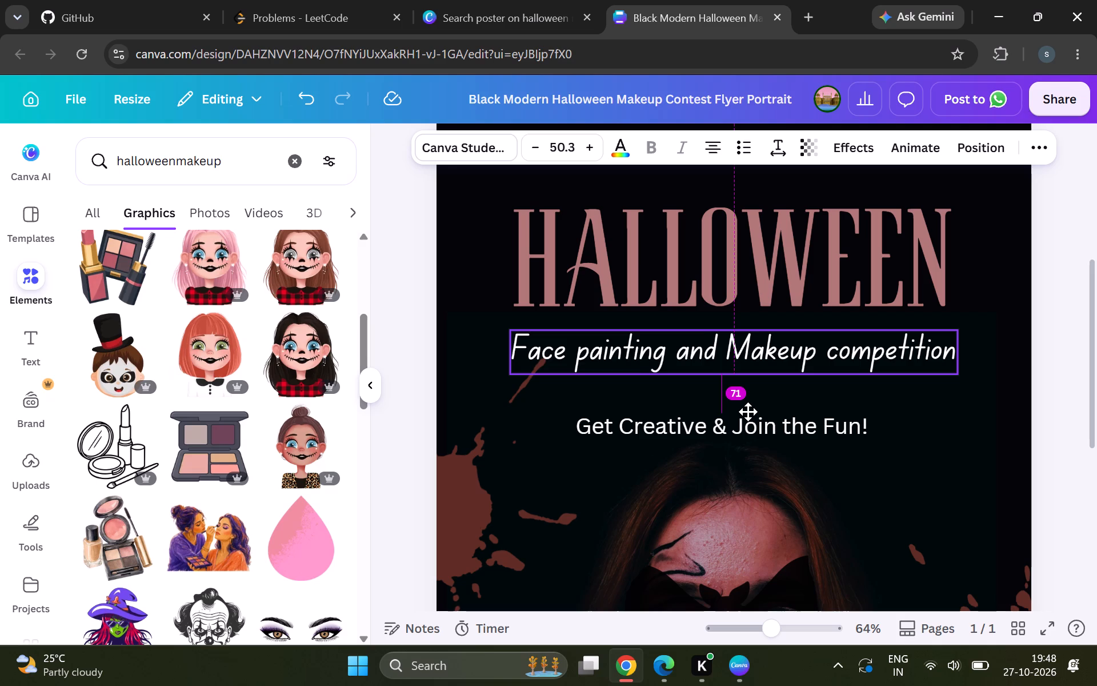
Fine-tune the subtitle's horizontal position so it sits centred beneath the HALLOWEEN heading.
drag(748, 412, 742, 412)
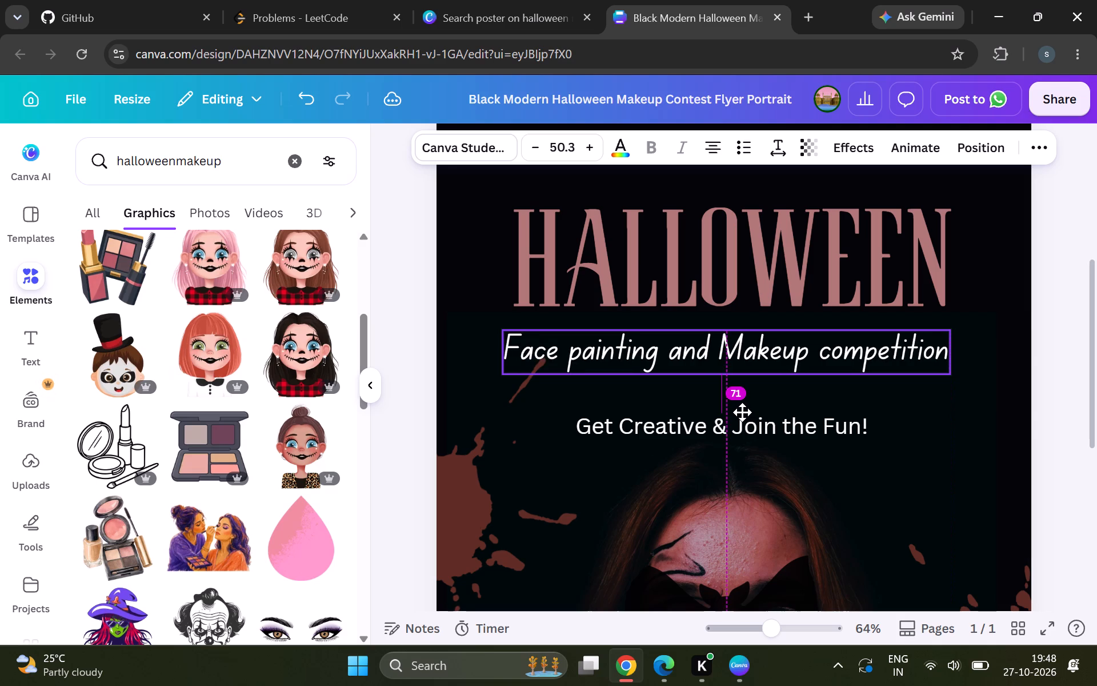
drag(742, 412, 737, 412)
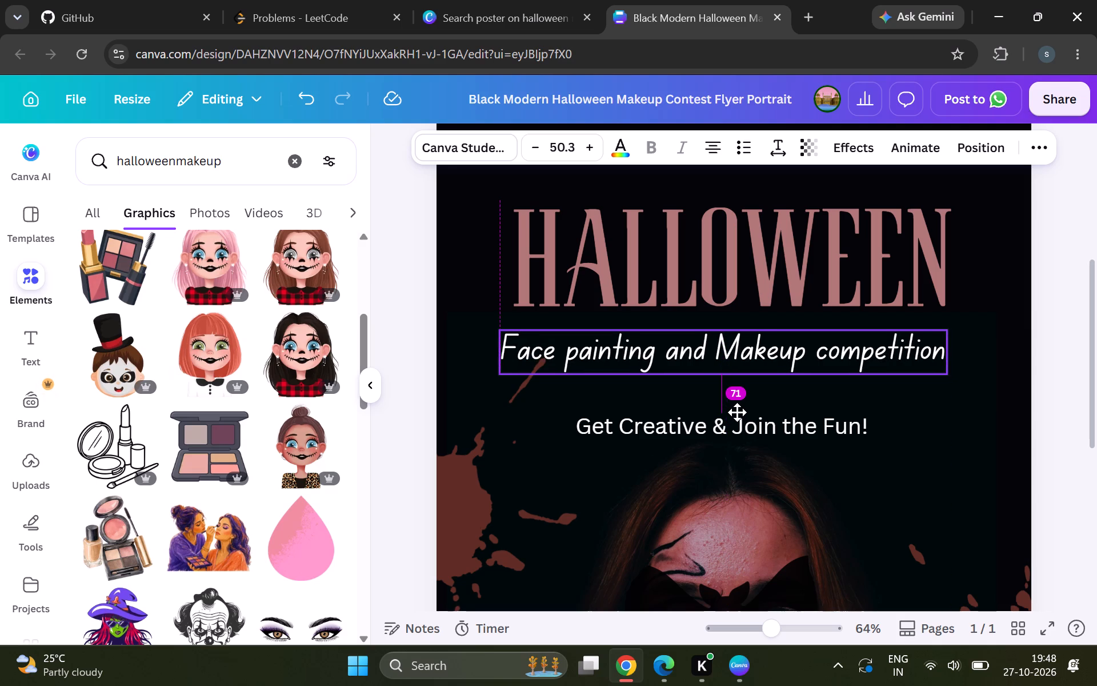
drag(737, 412, 746, 410)
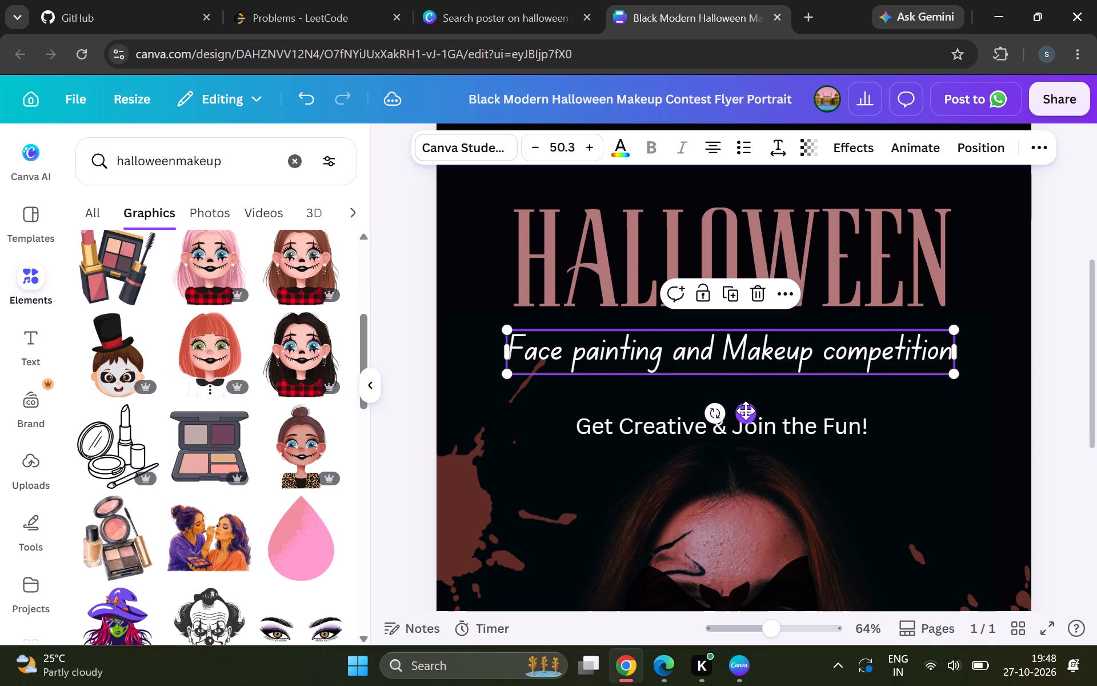
click(917, 388)
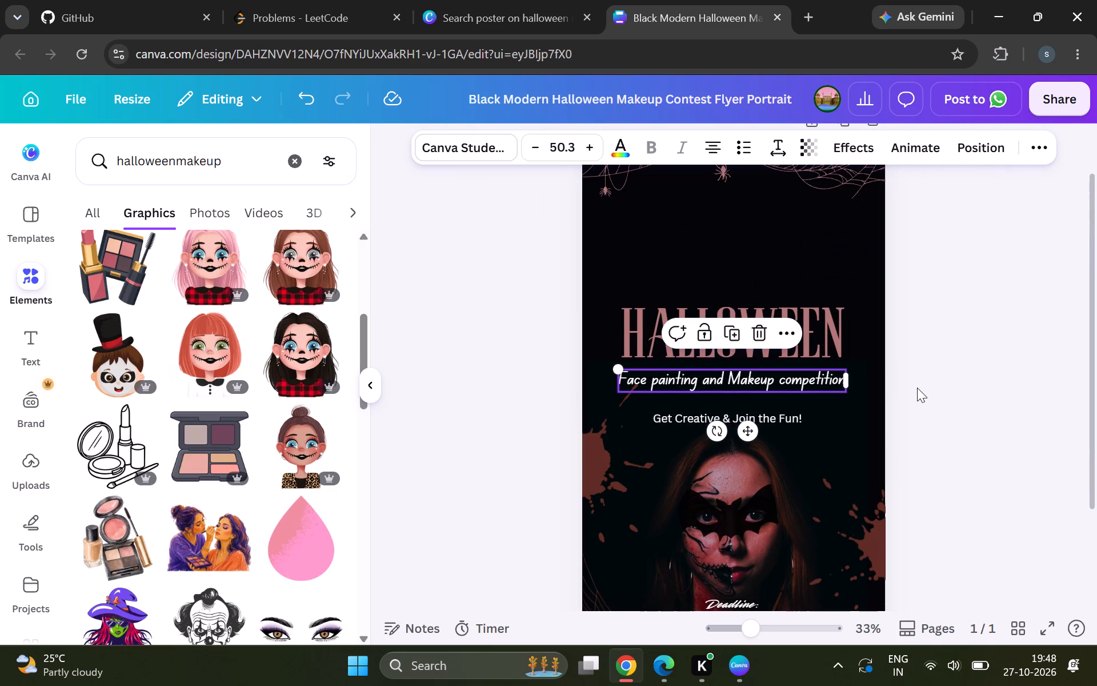
double_click(783, 384)
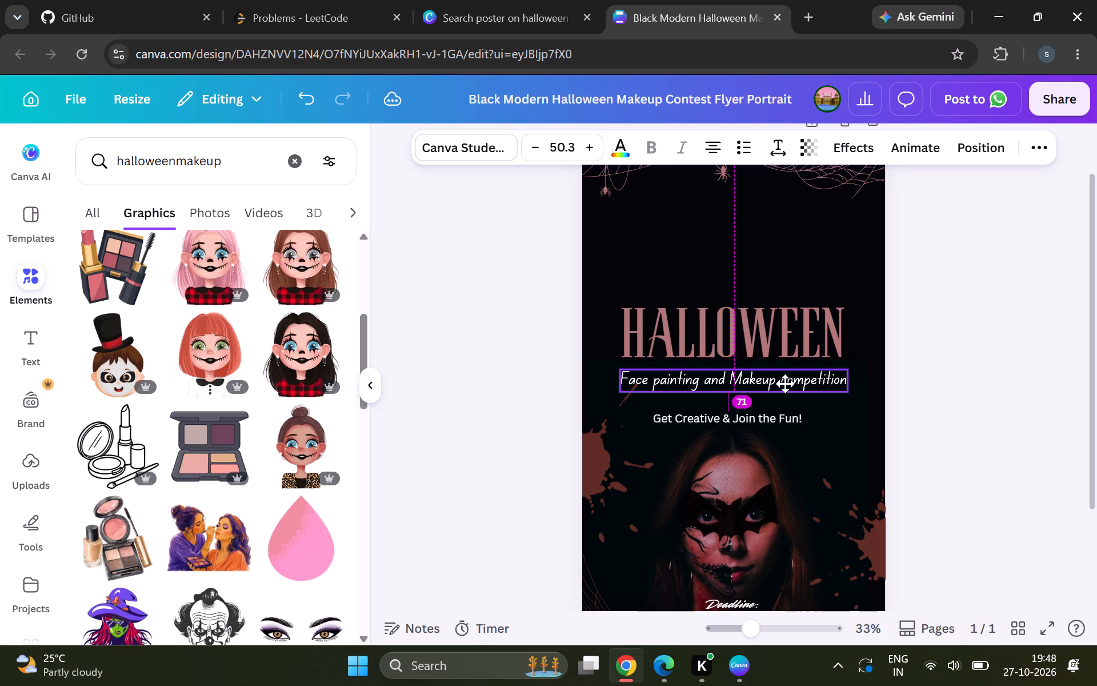
click(928, 401)
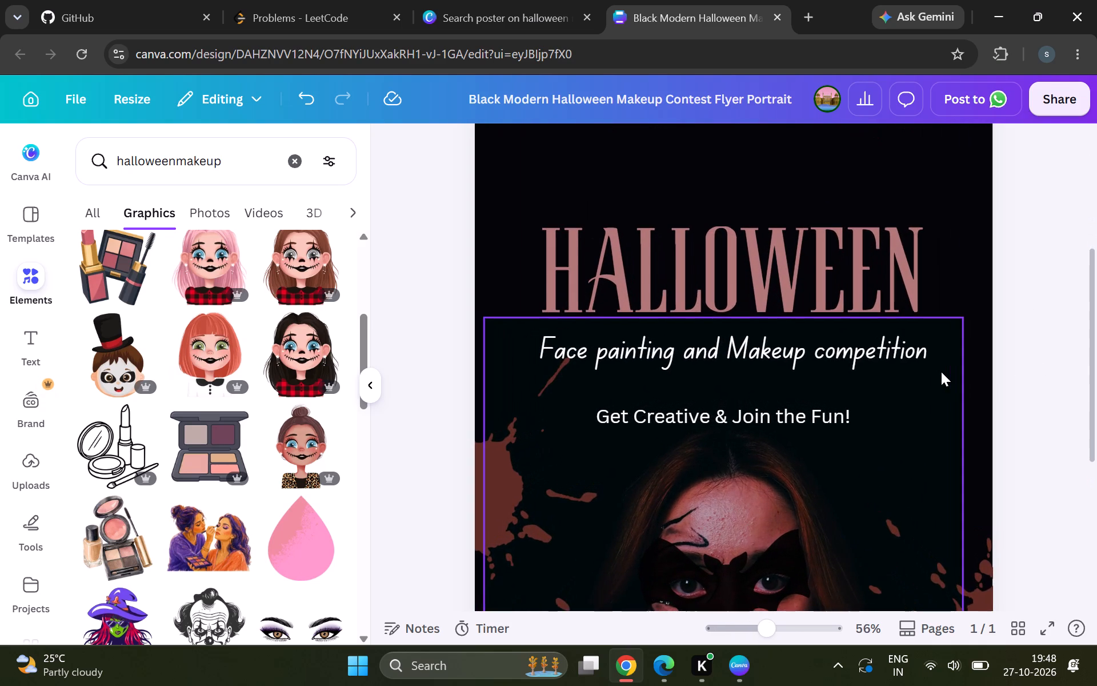
Move the "Get Creative & Join the Fun!" line slightly up, closer to the subtitle.
click(743, 413)
drag(743, 413, 743, 409)
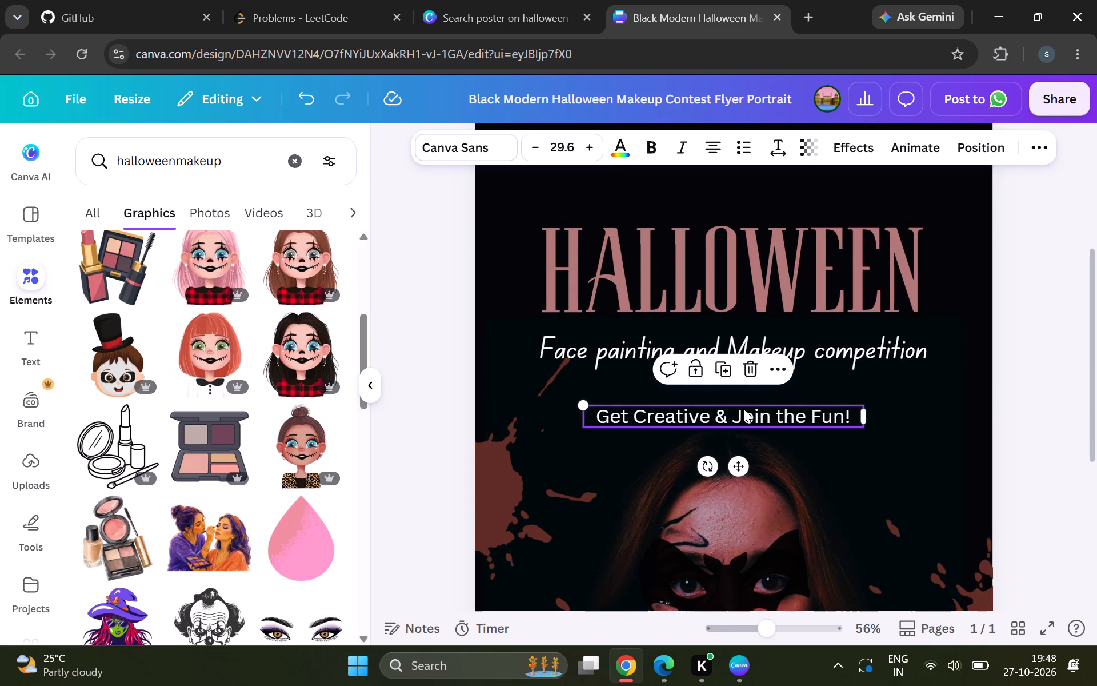
drag(743, 409, 743, 404)
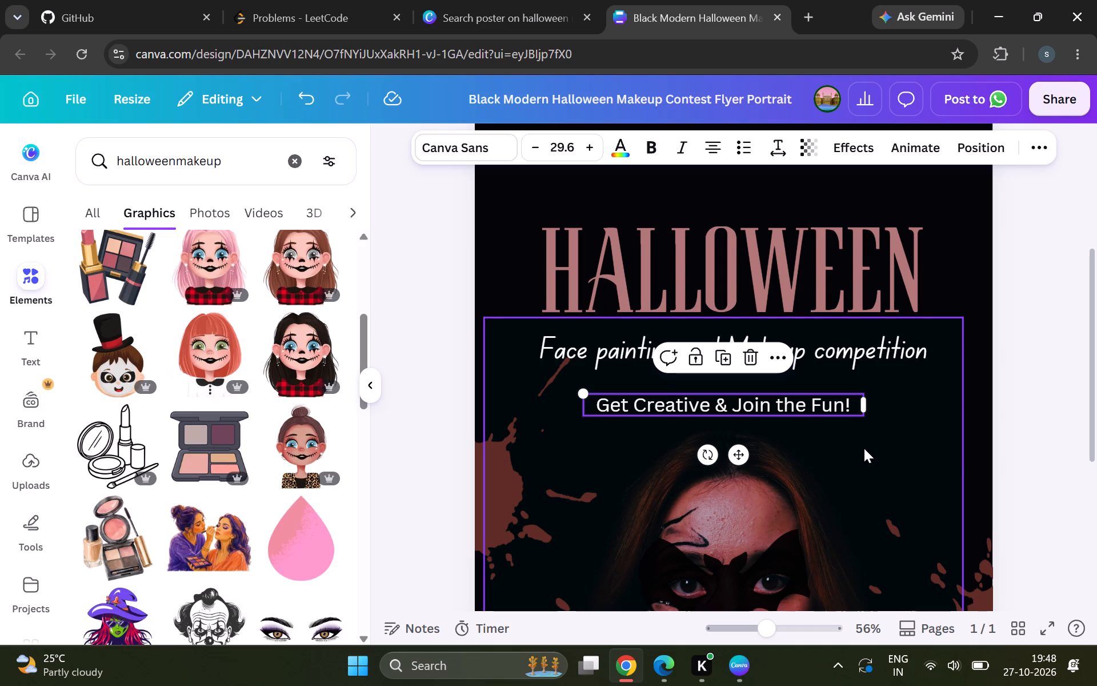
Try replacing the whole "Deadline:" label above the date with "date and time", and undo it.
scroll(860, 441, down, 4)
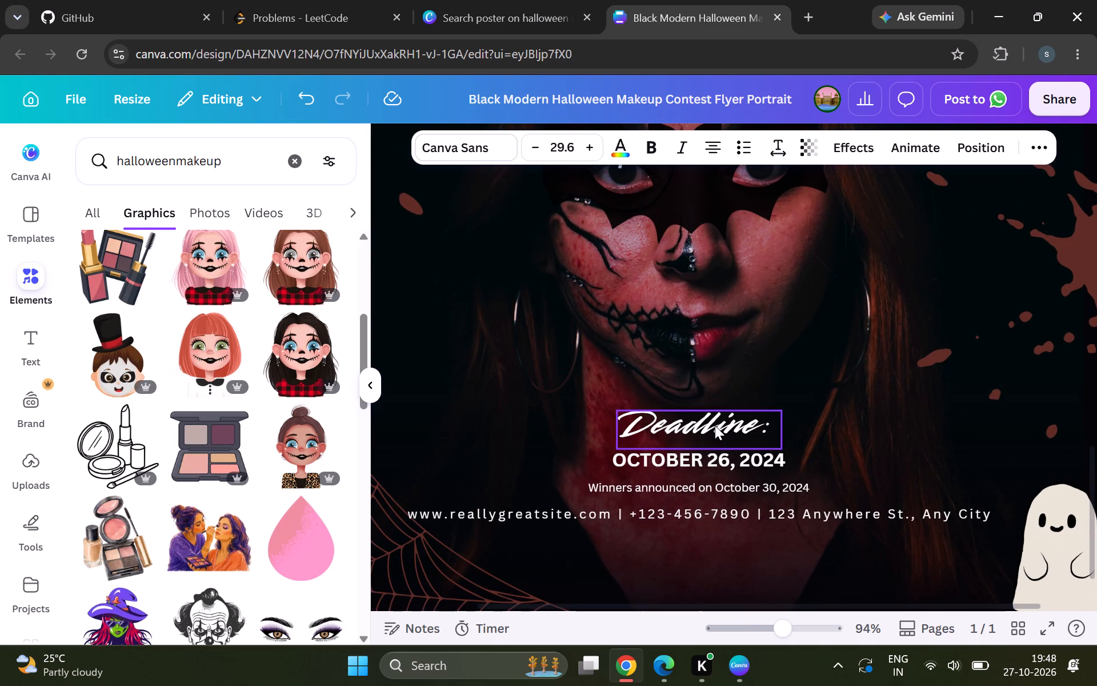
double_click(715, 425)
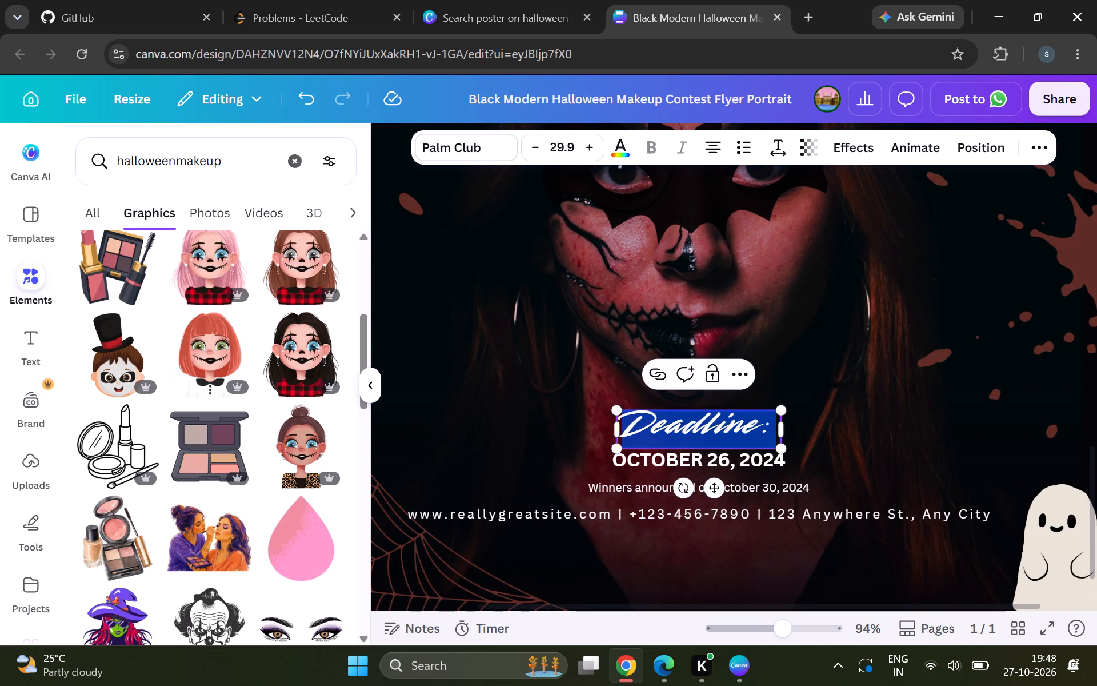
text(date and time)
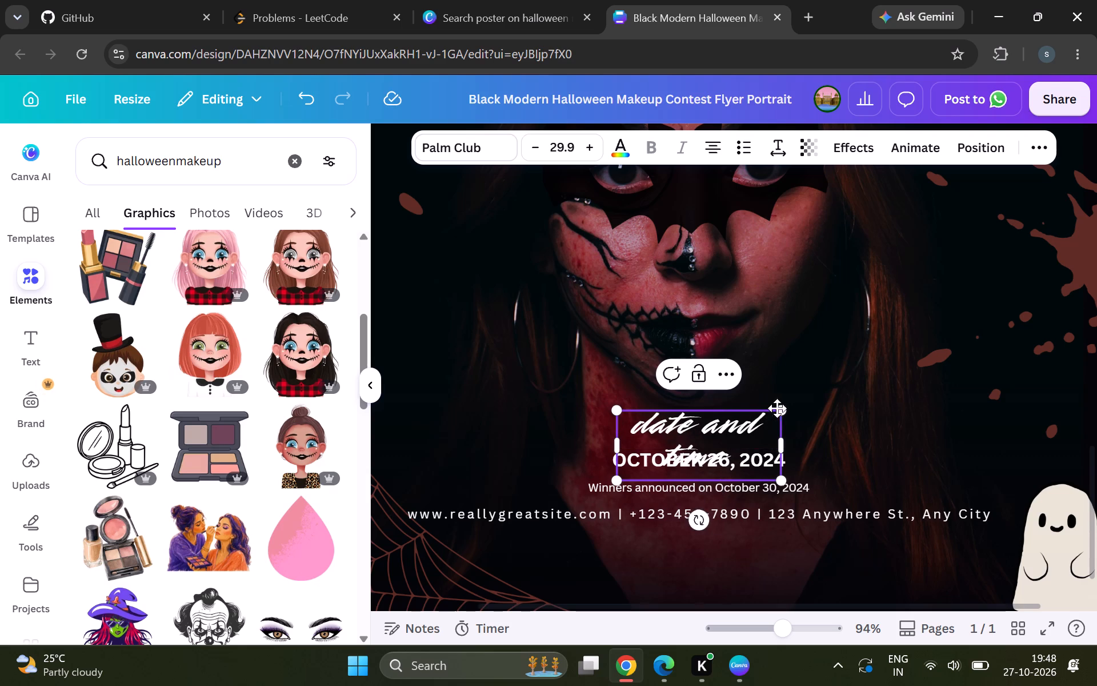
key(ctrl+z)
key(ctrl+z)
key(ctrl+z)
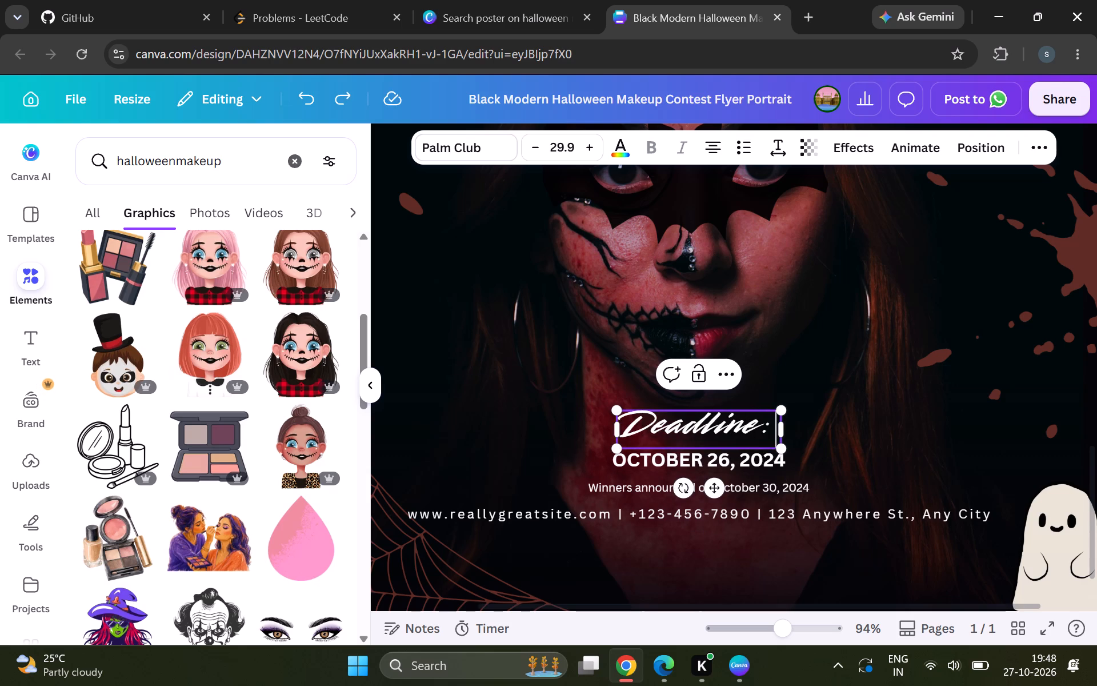
Replace the word "Deadline" above the date with "Date and time", keeping the colon.
double_click(724, 432)
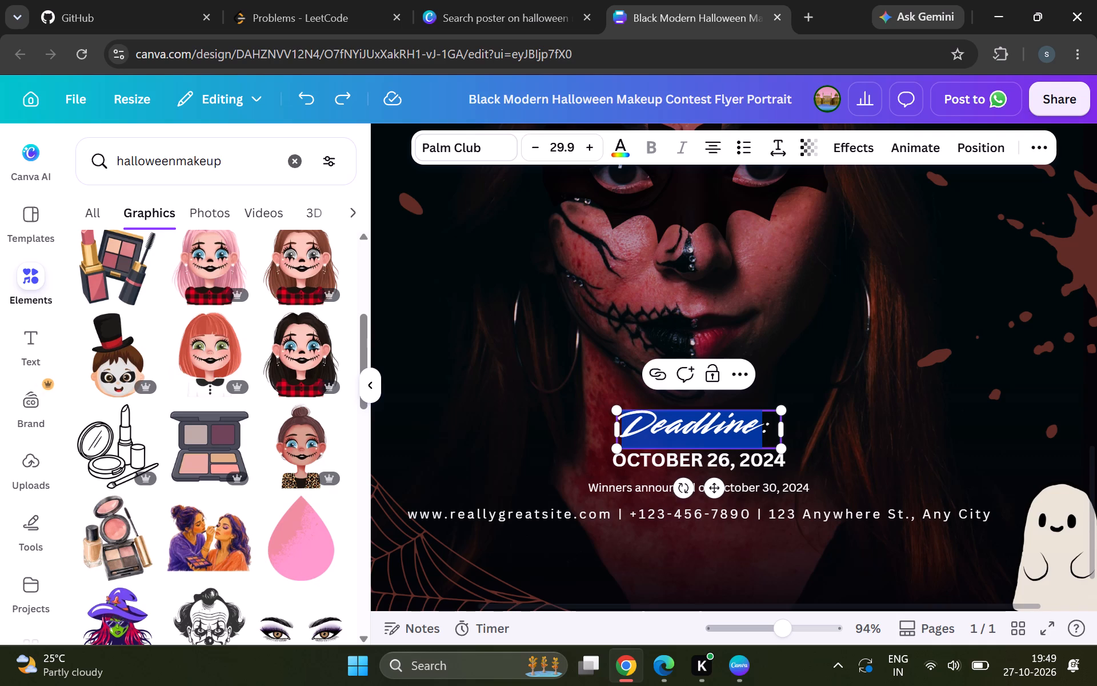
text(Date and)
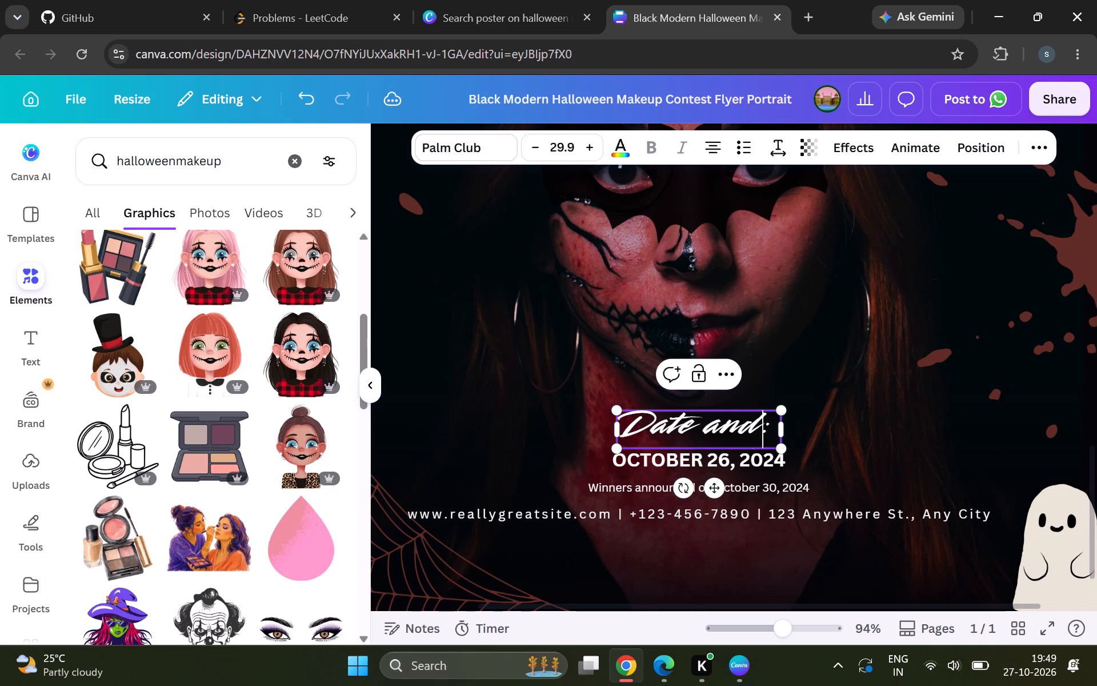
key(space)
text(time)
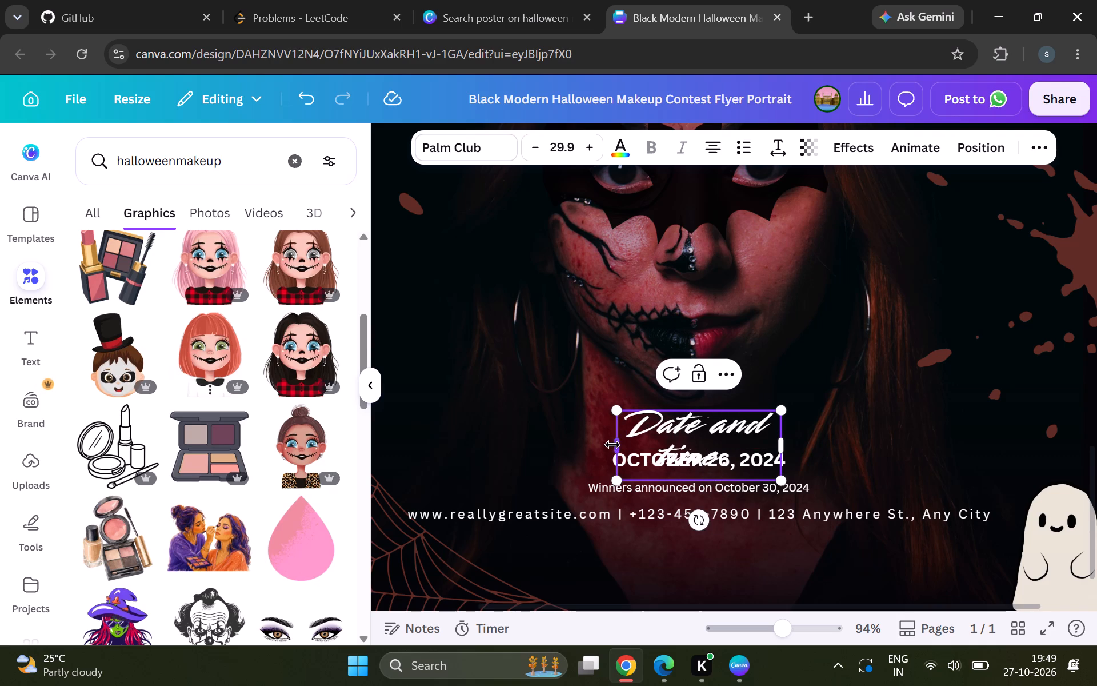
Widen the "Date and time:" text box to fit one line and centre it slightly higher above the date.
drag(612, 445, 526, 426)
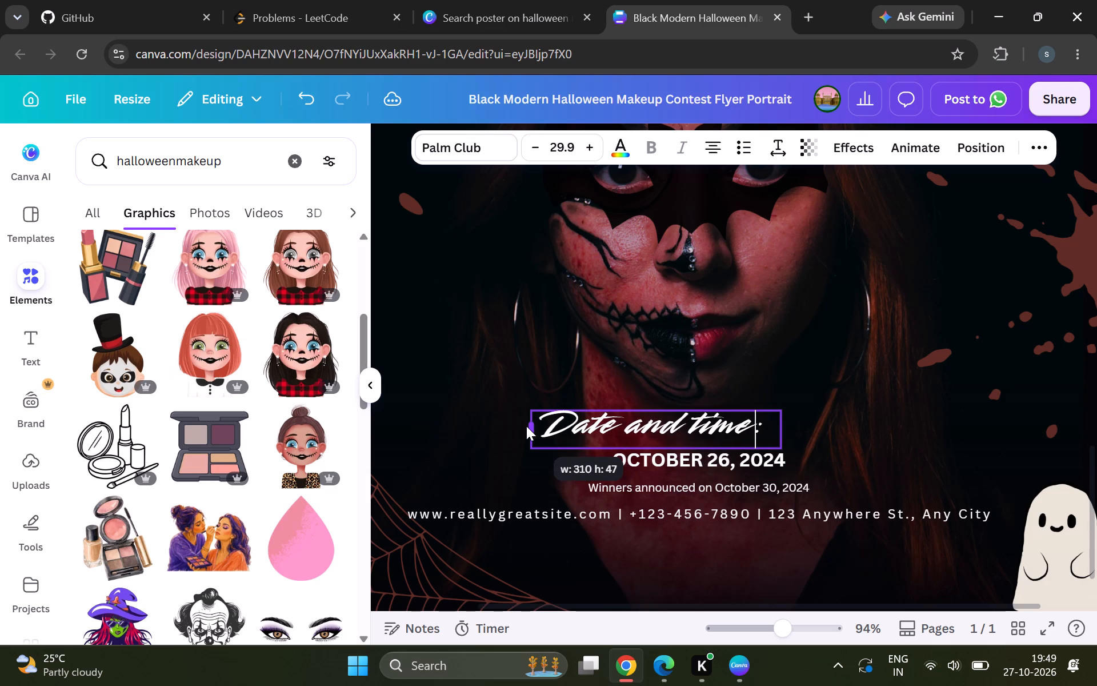
drag(526, 426, 554, 422)
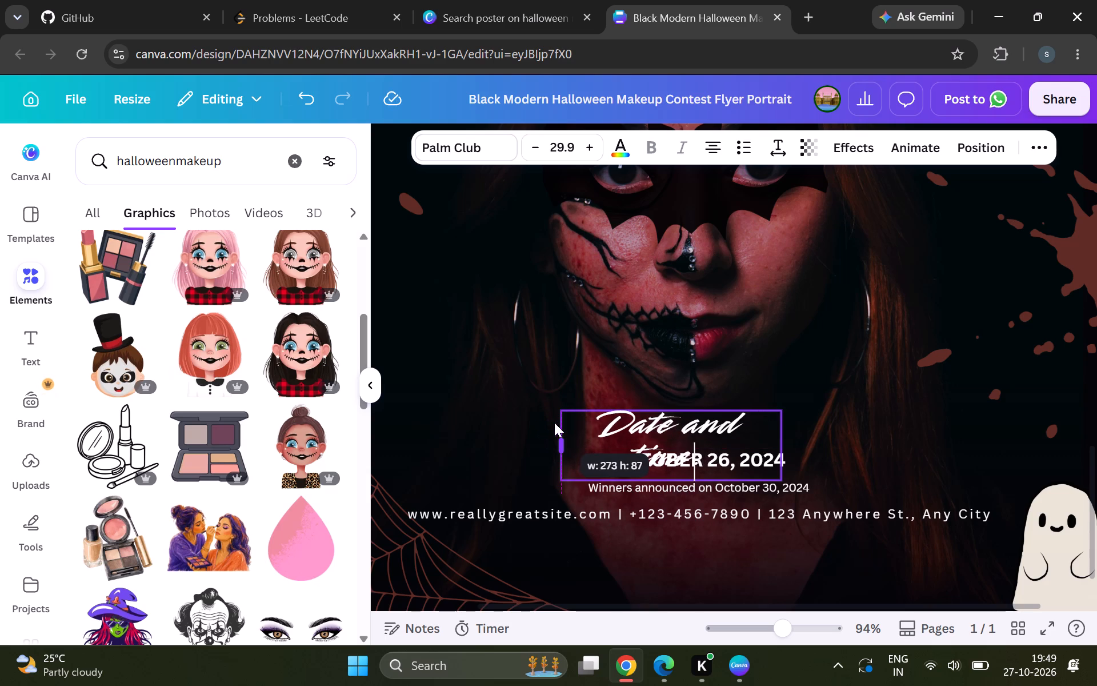
drag(554, 422, 547, 422)
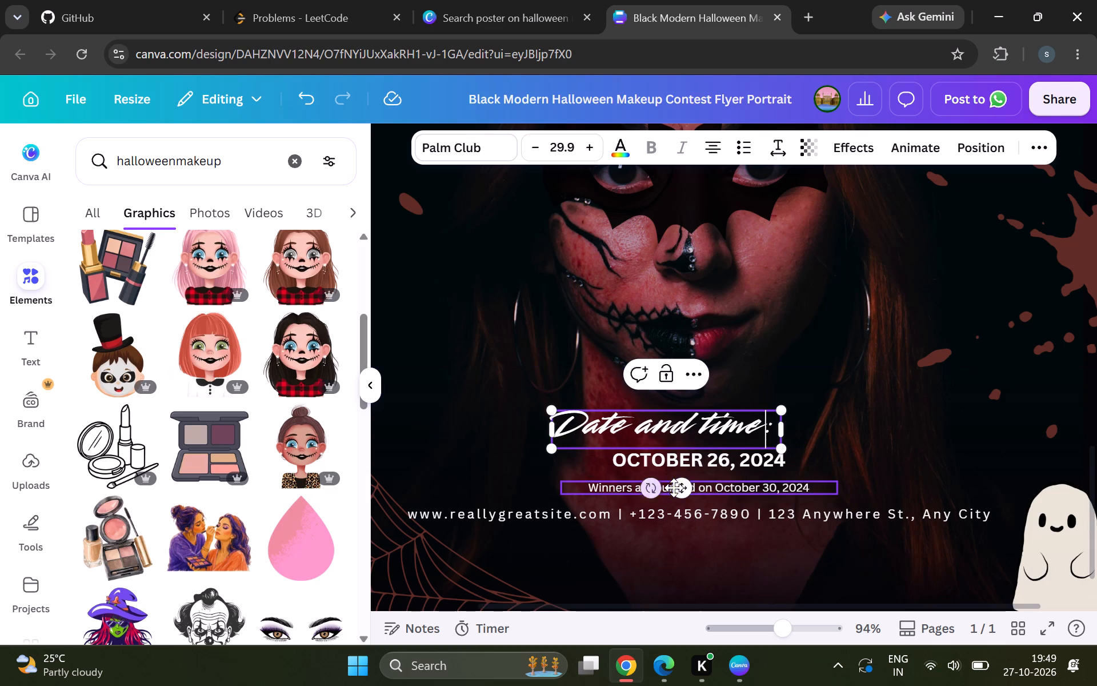
drag(682, 487, 707, 485)
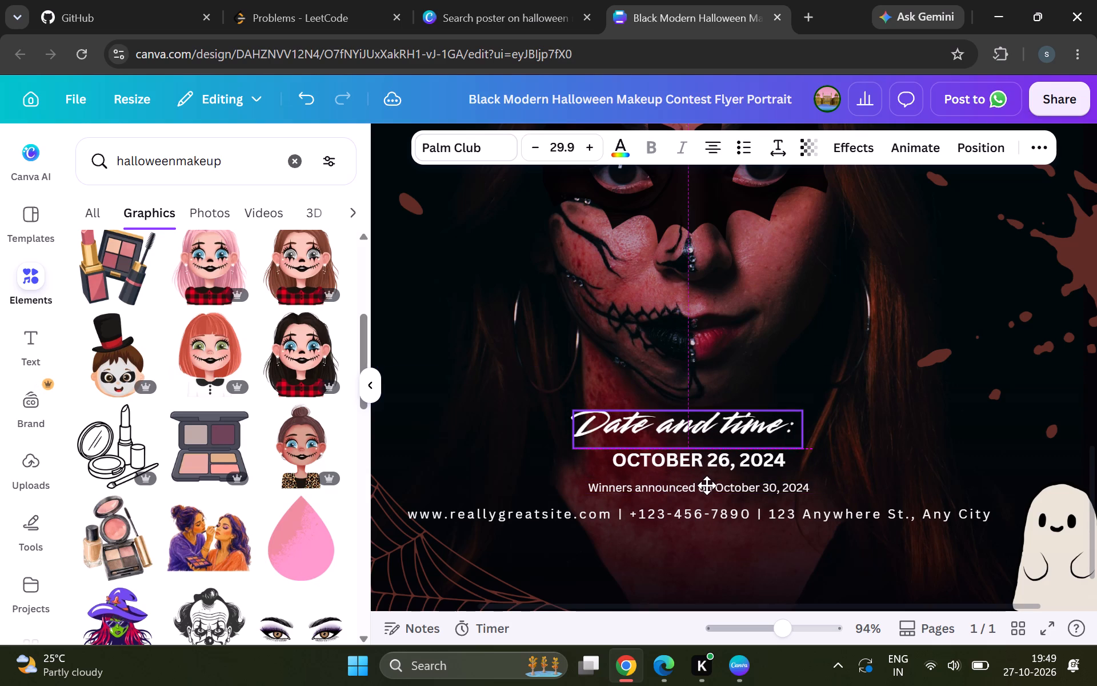
drag(707, 485, 706, 485)
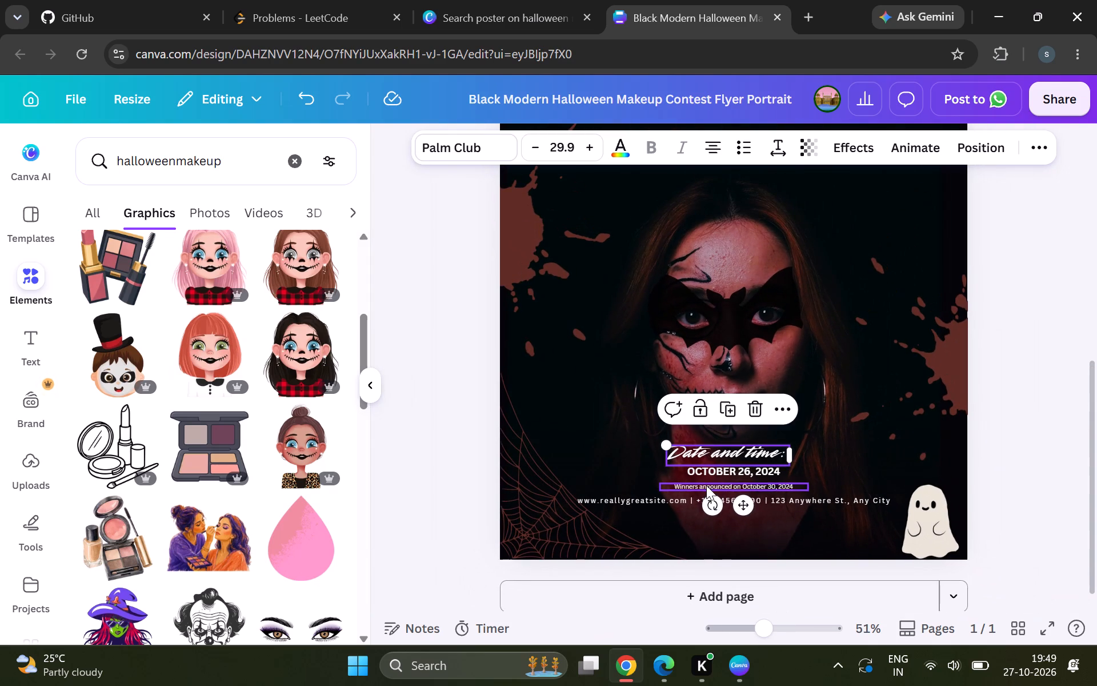
drag(747, 505, 762, 504)
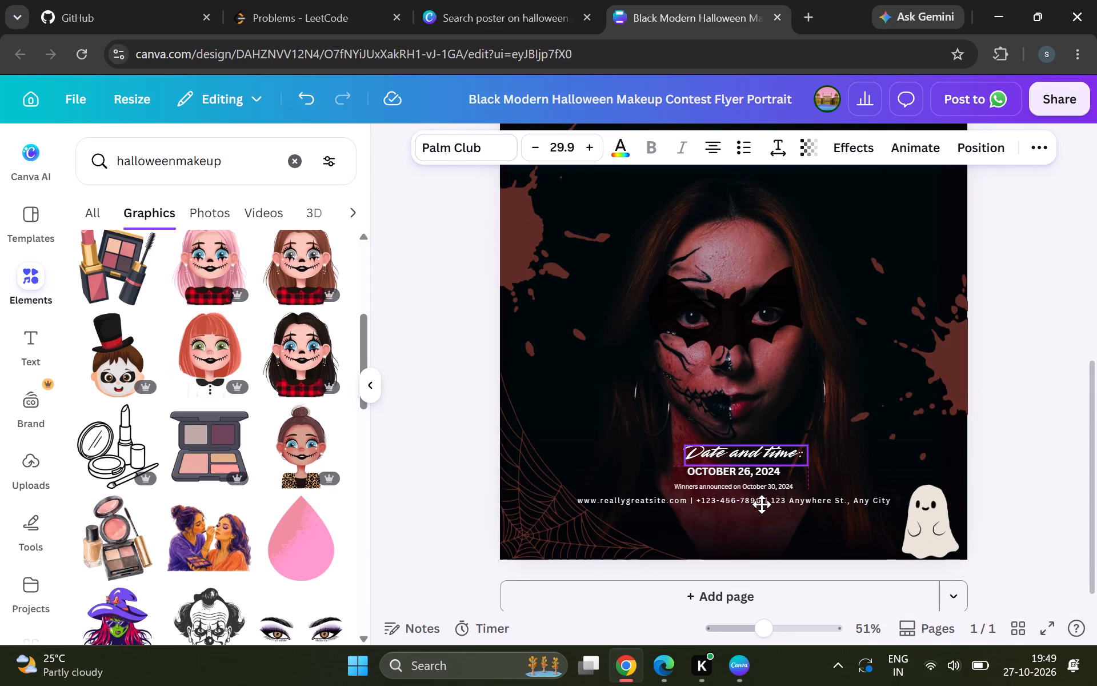
drag(762, 504, 753, 502)
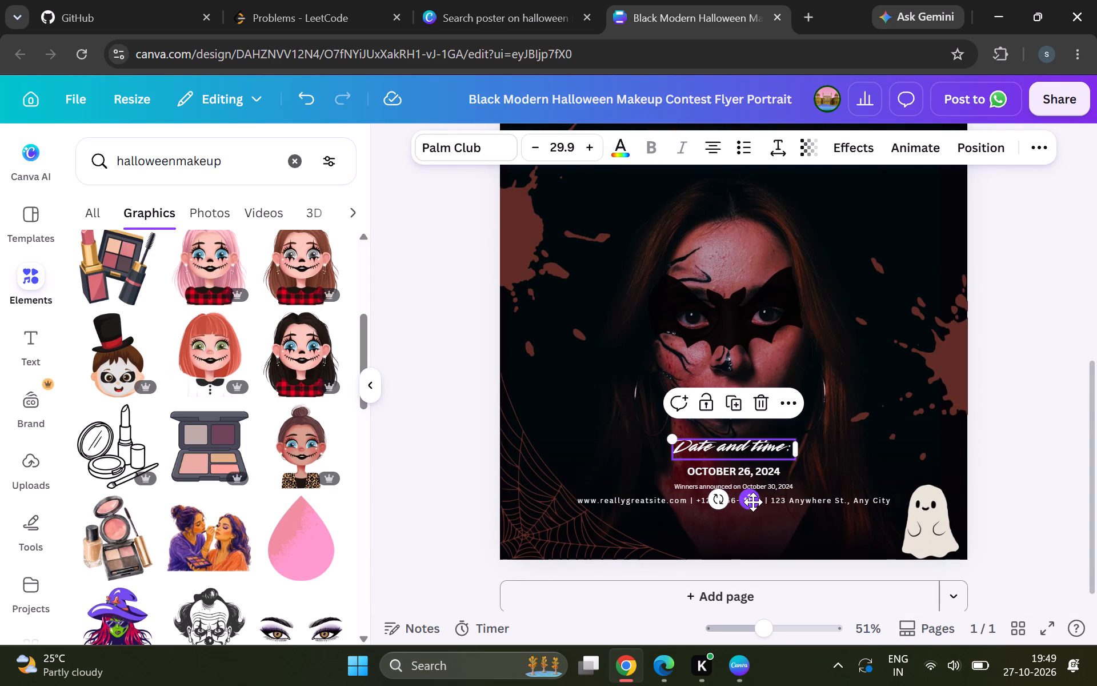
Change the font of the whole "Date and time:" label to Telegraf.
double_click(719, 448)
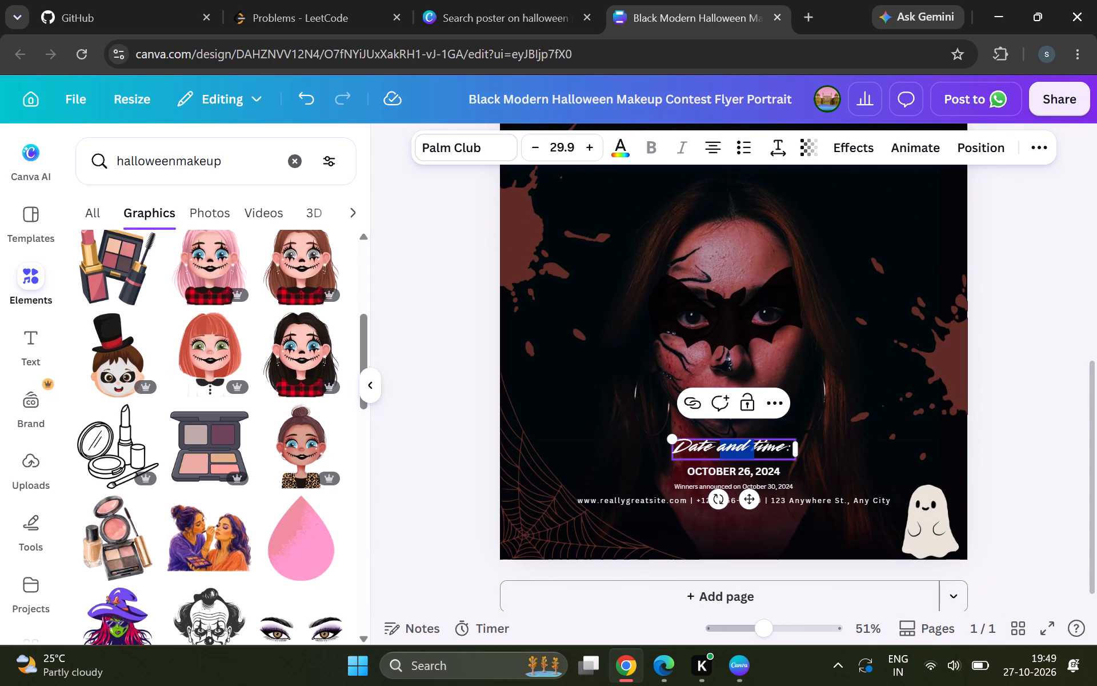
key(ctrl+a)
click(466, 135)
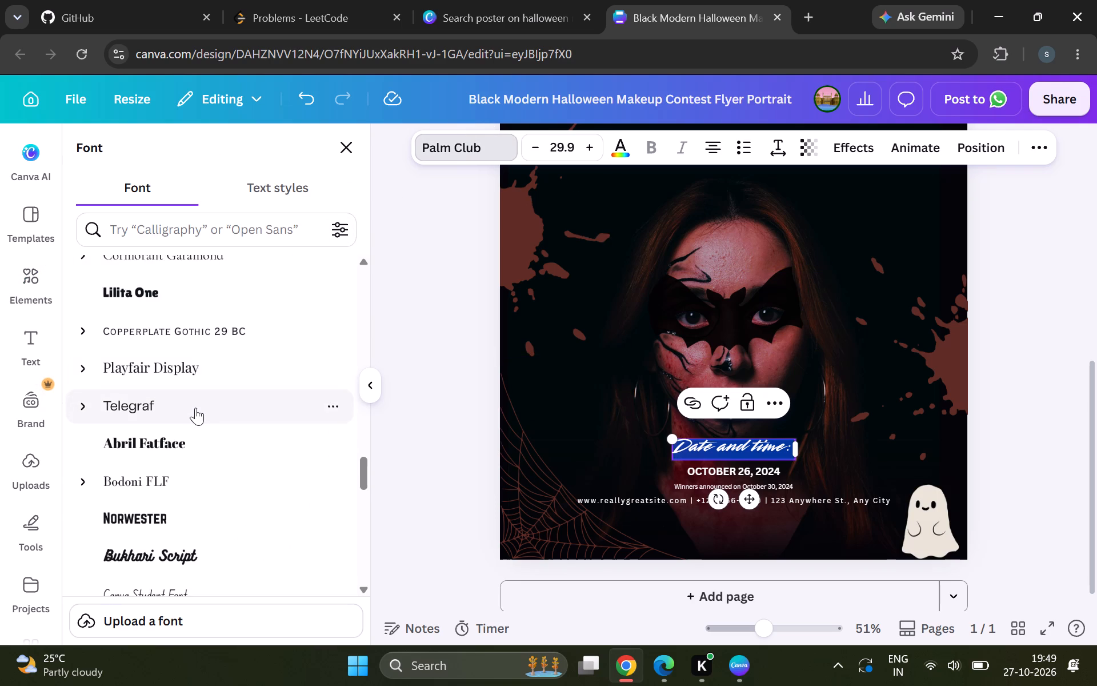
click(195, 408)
scroll(707, 300, up, 2)
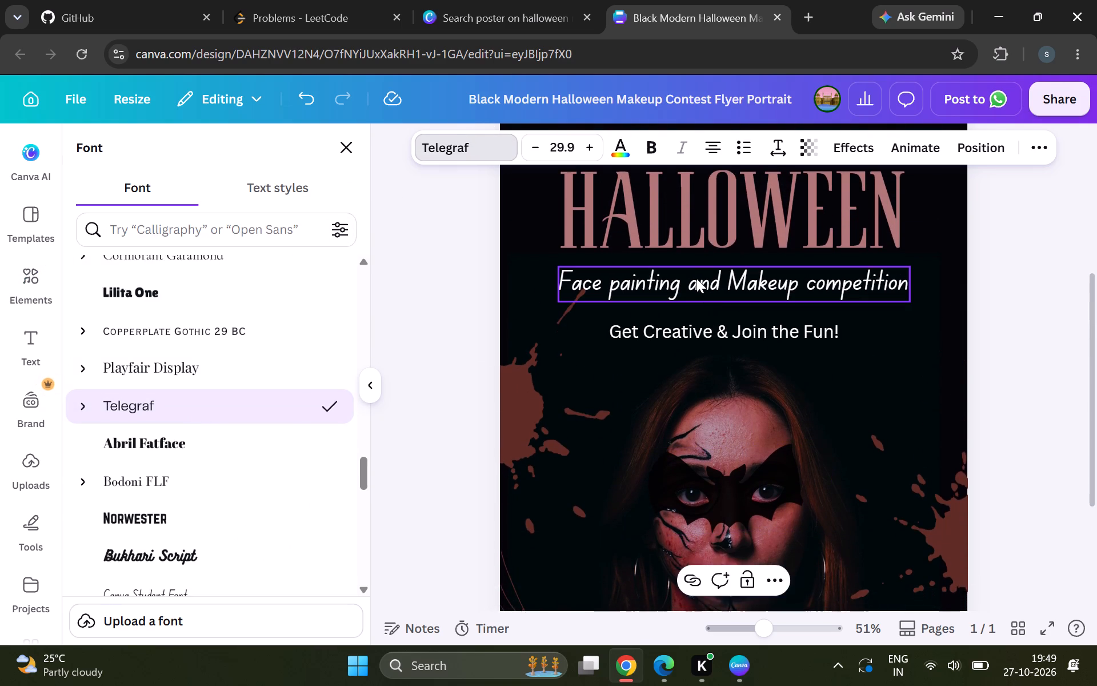
click(696, 278)
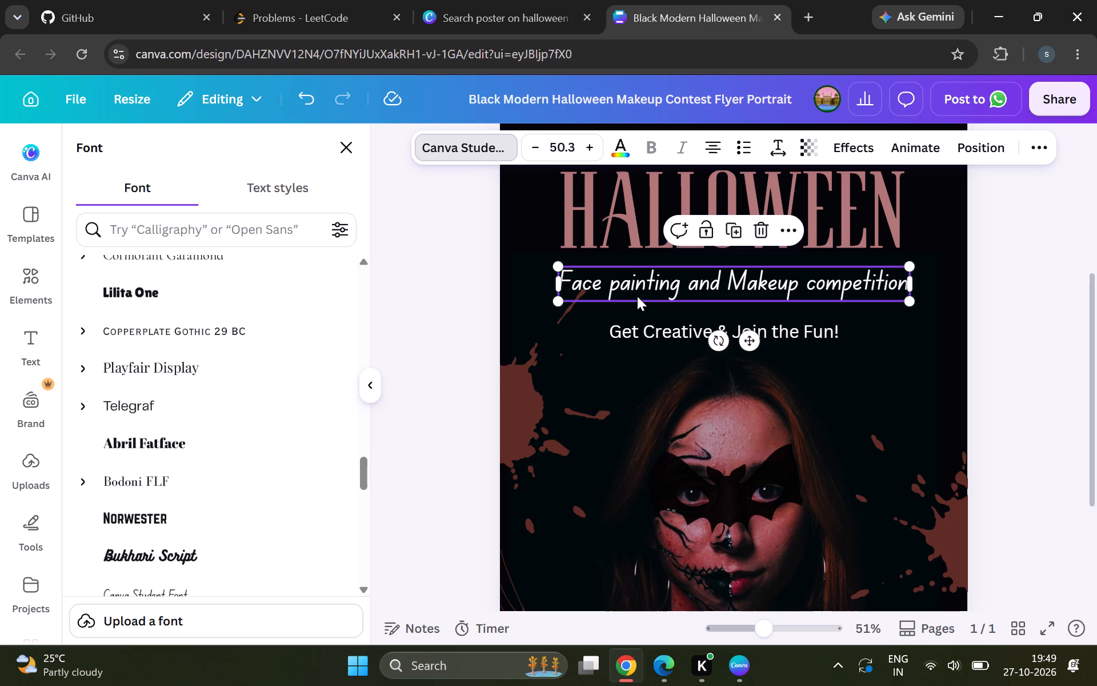
scroll(244, 478, down, 1)
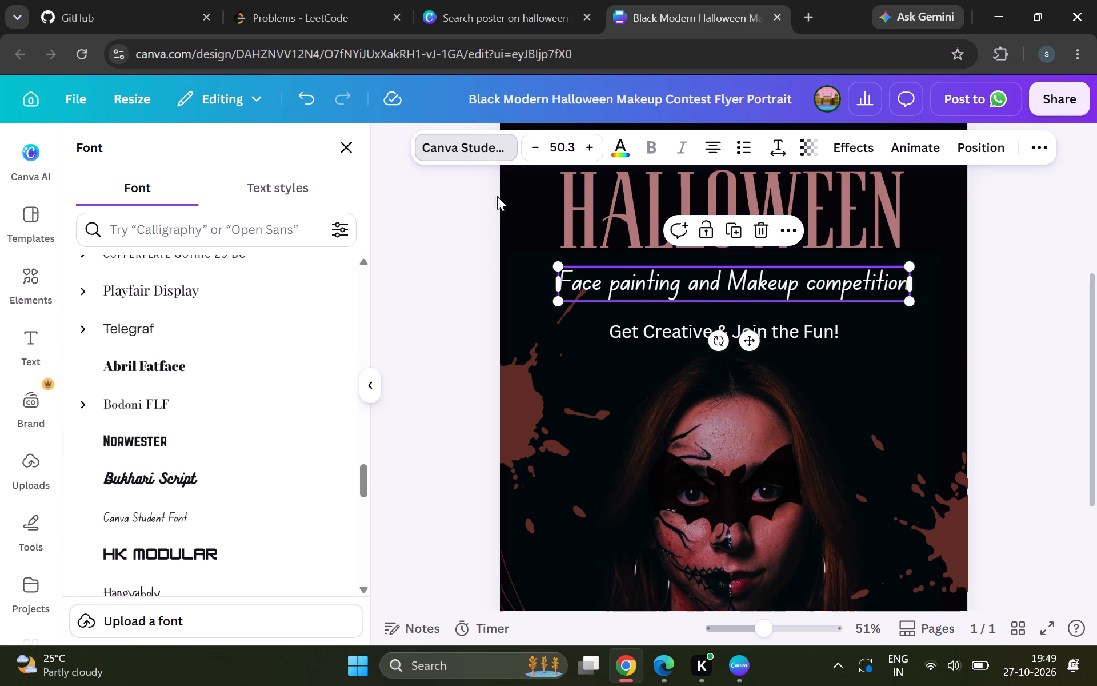
scroll(666, 381, down, 3)
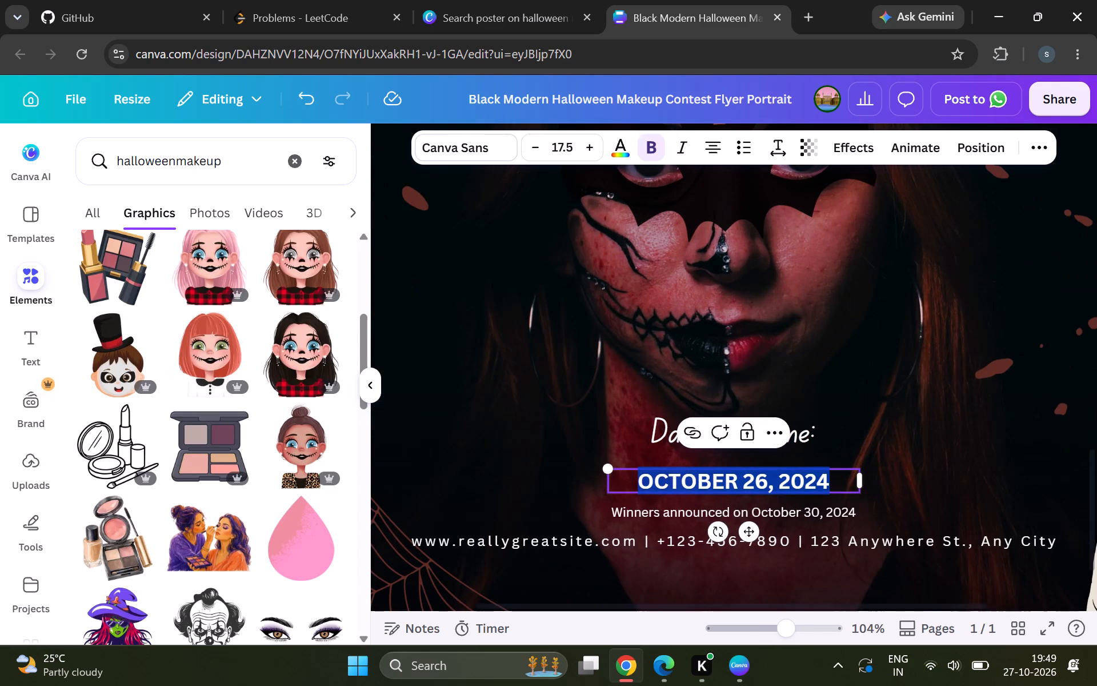
click(767, 481)
key(BackSpace)
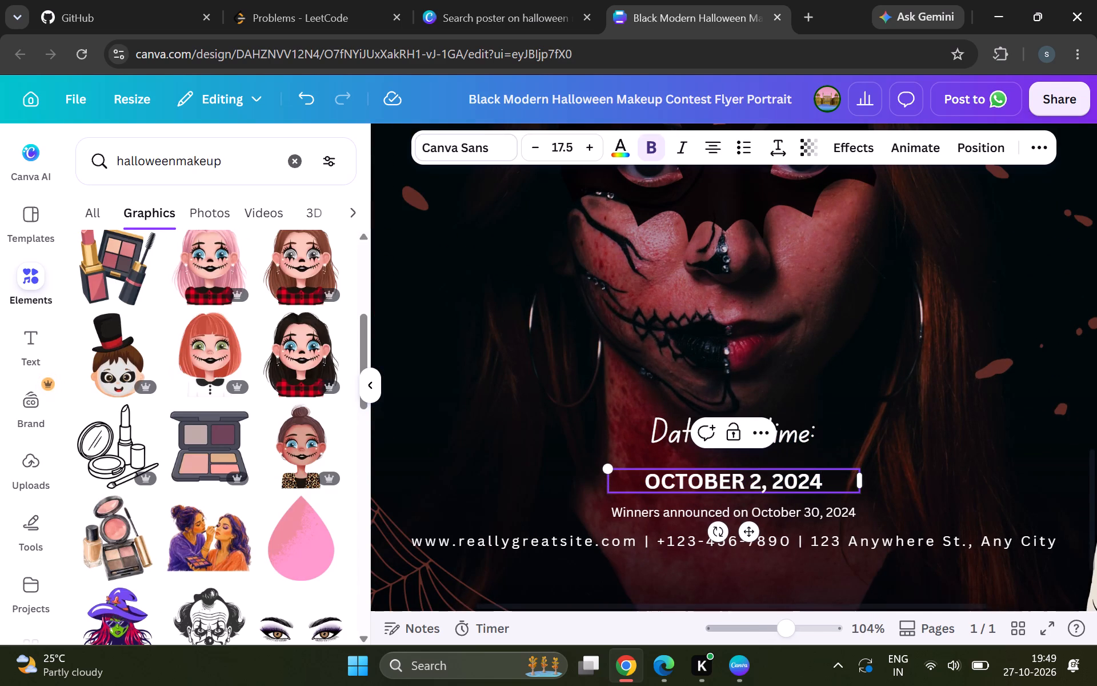
key(BackSpace)
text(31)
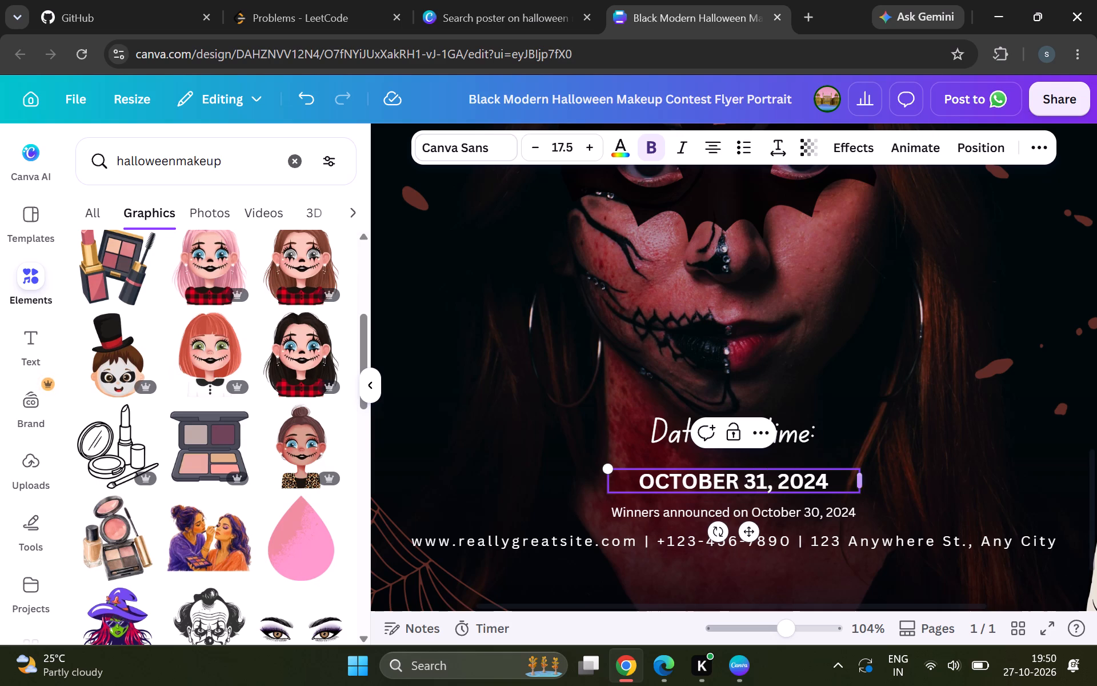
click(836, 484)
key(BackSpace)
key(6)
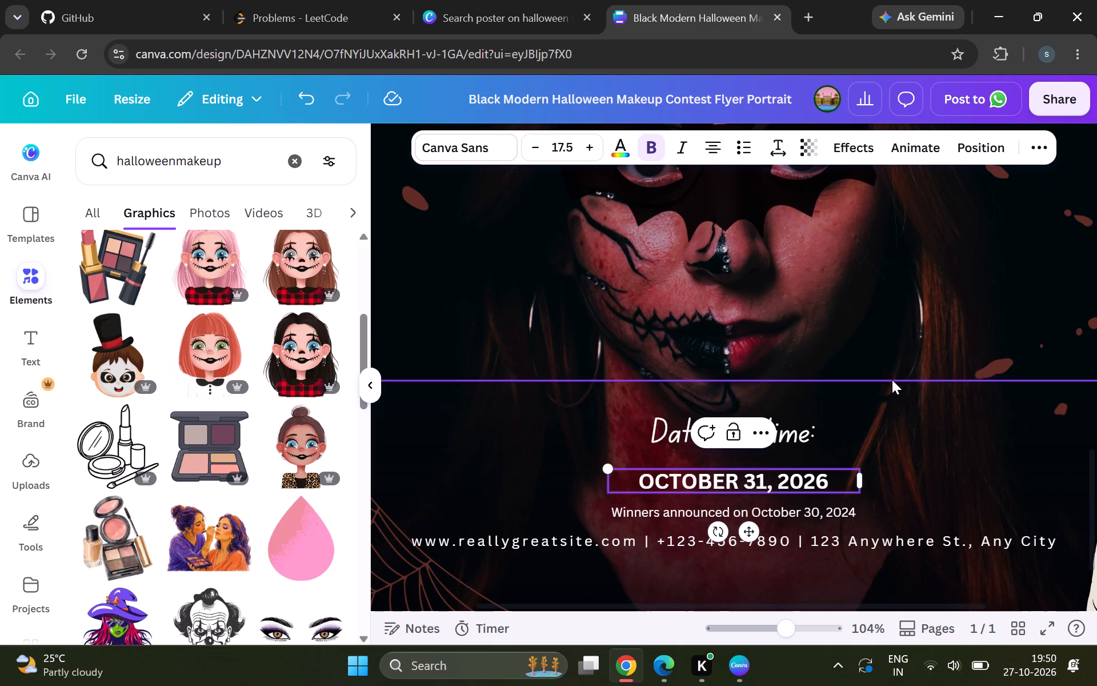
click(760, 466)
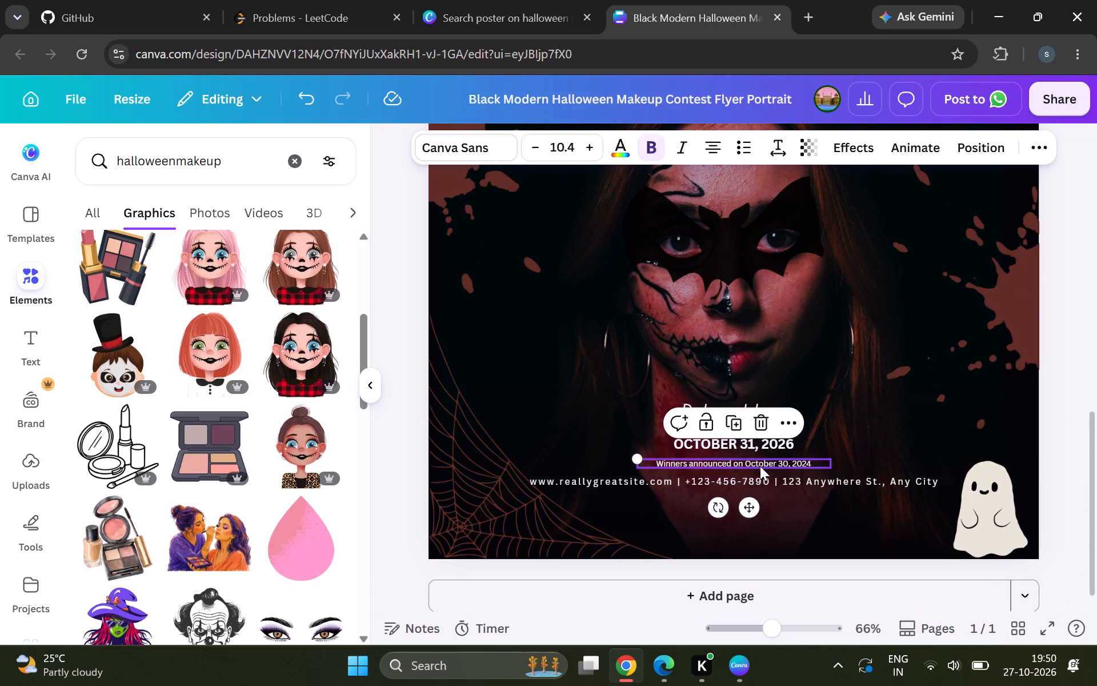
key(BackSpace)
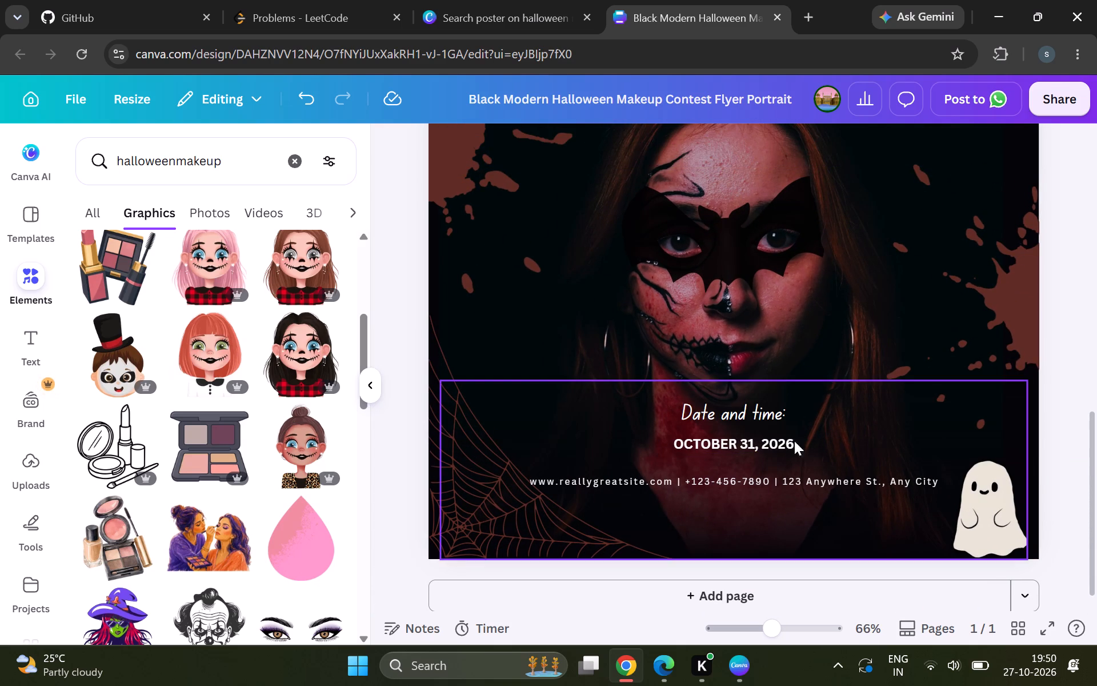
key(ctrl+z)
Replace the winners announcement line below the date with "4:00 pm onwards".
double_click(748, 463)
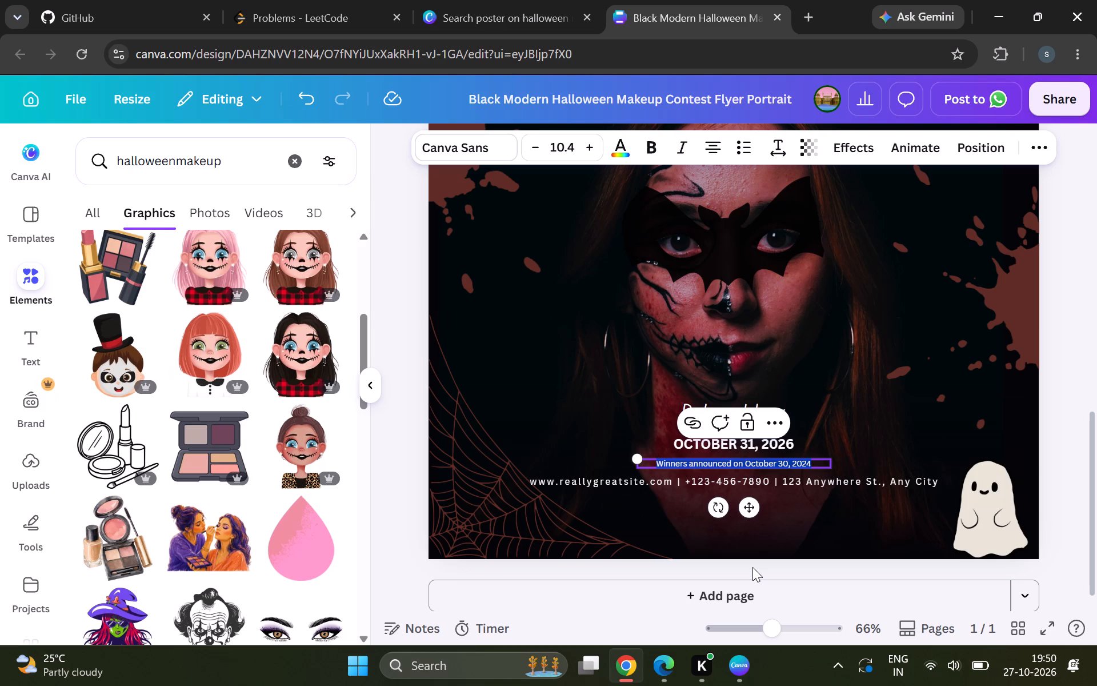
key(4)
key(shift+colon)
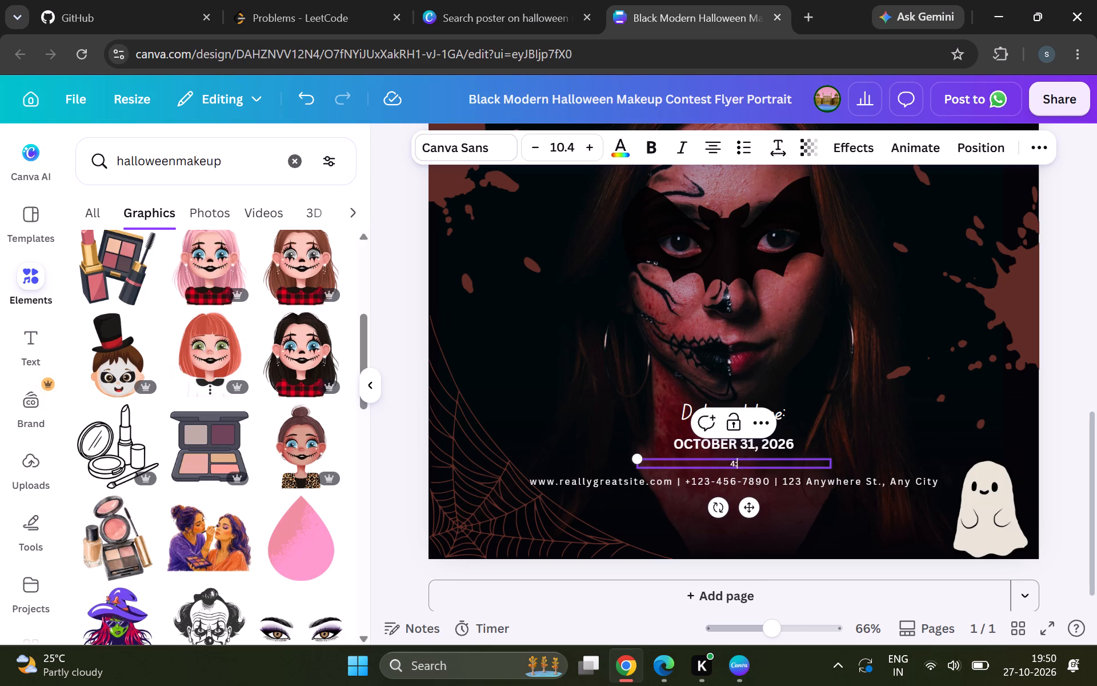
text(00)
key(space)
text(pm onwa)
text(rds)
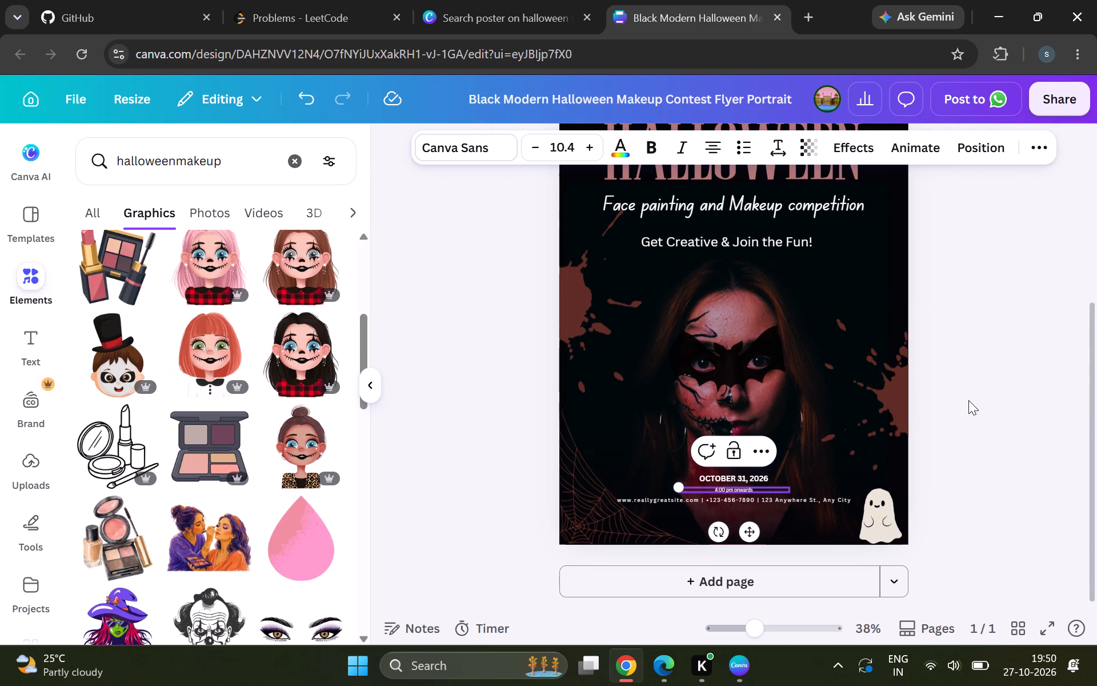
click(974, 405)
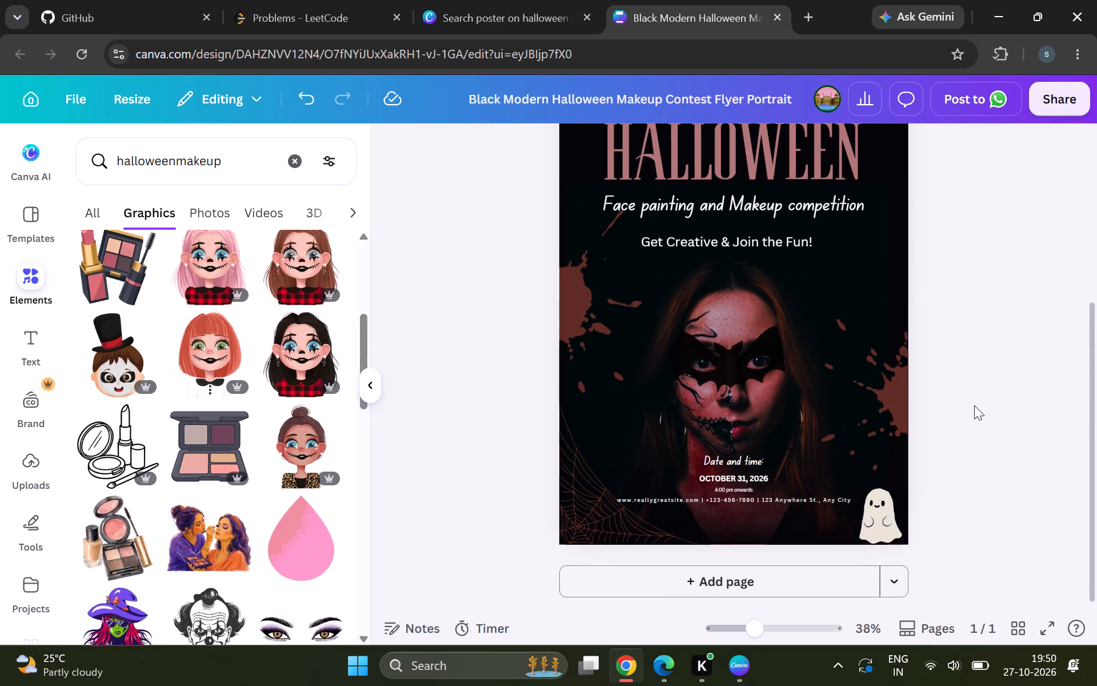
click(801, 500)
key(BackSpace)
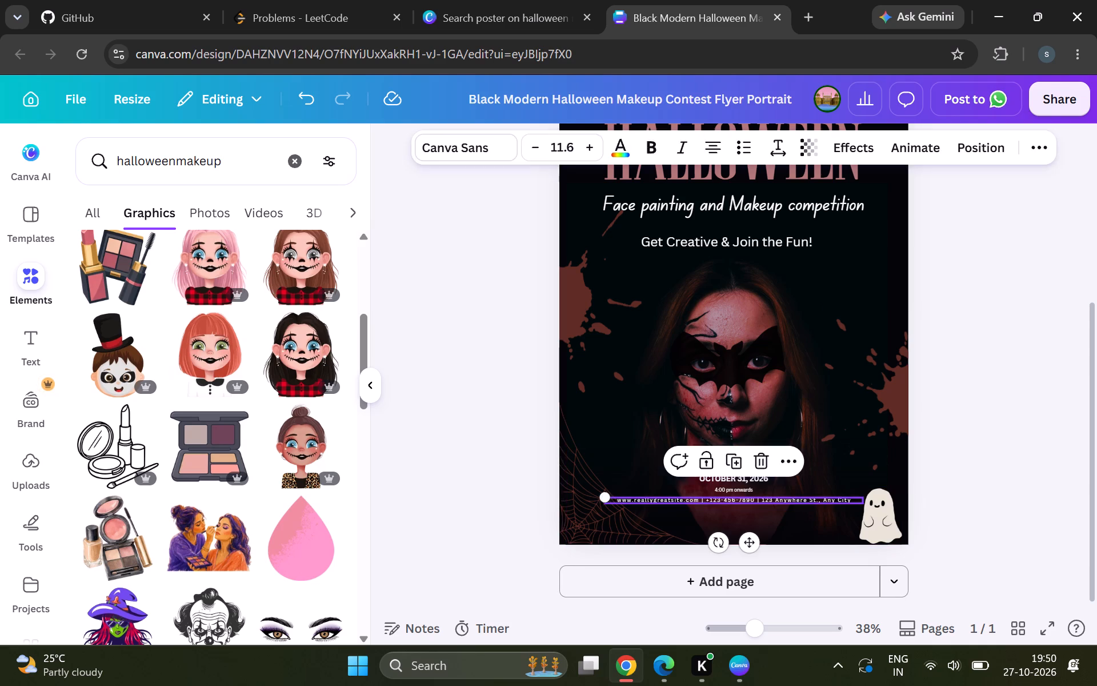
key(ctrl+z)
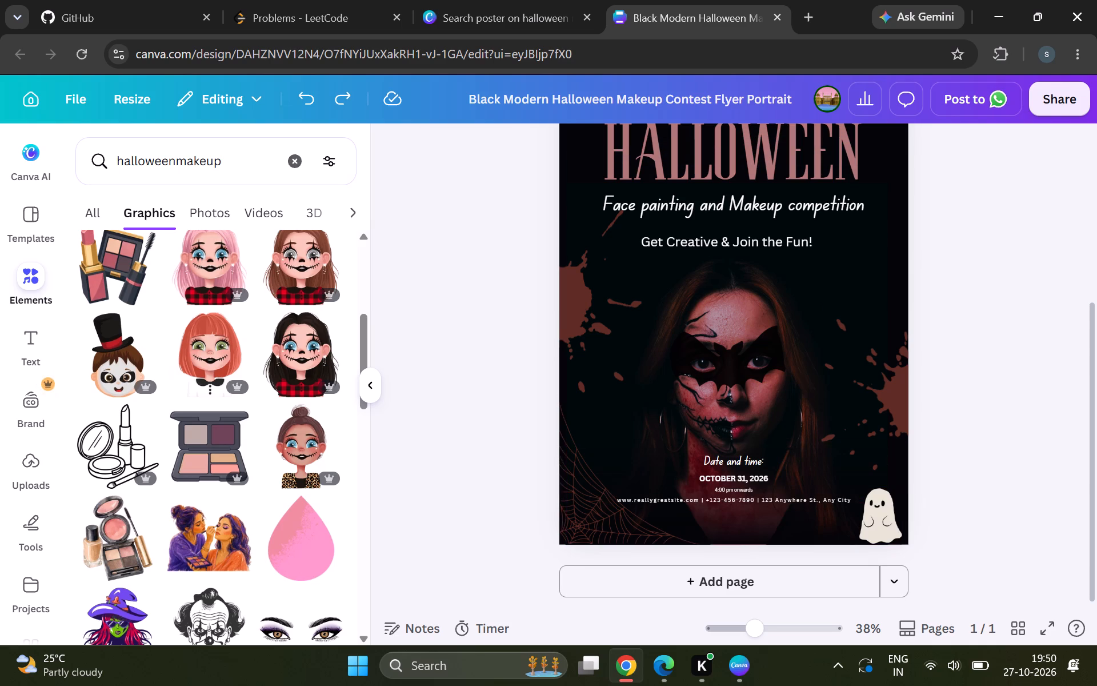
Replace the website, phone and address line with "contact us:" followed by the contact person's full name and an opening parenthesis.
scroll(801, 500, down, 1)
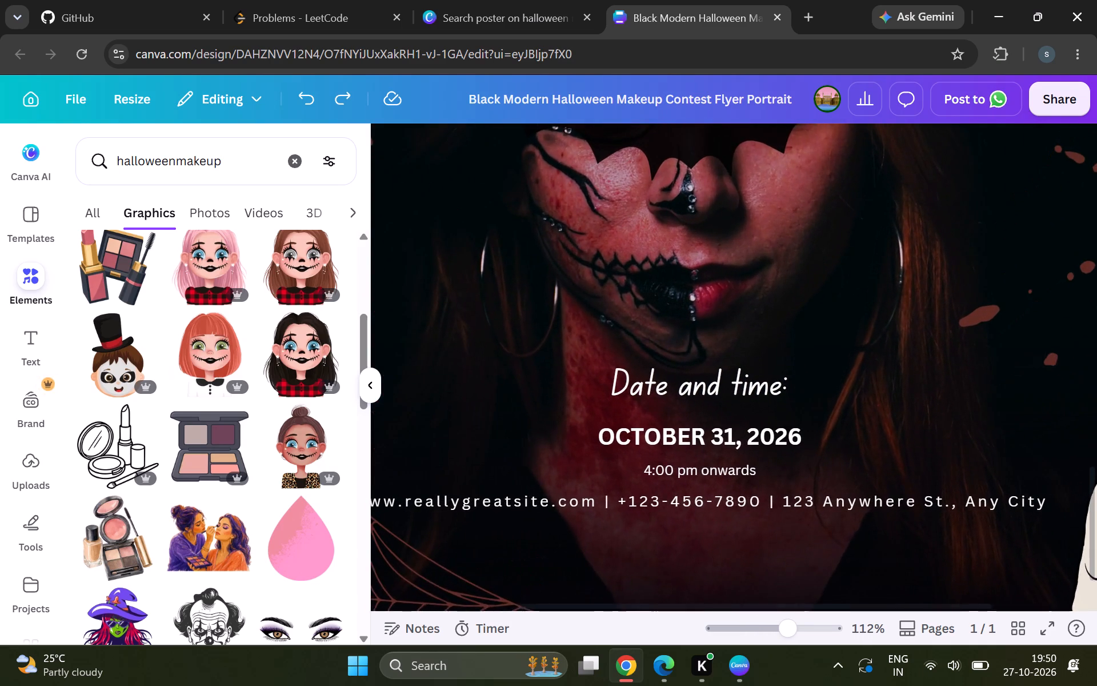
scroll(801, 500, down, 1)
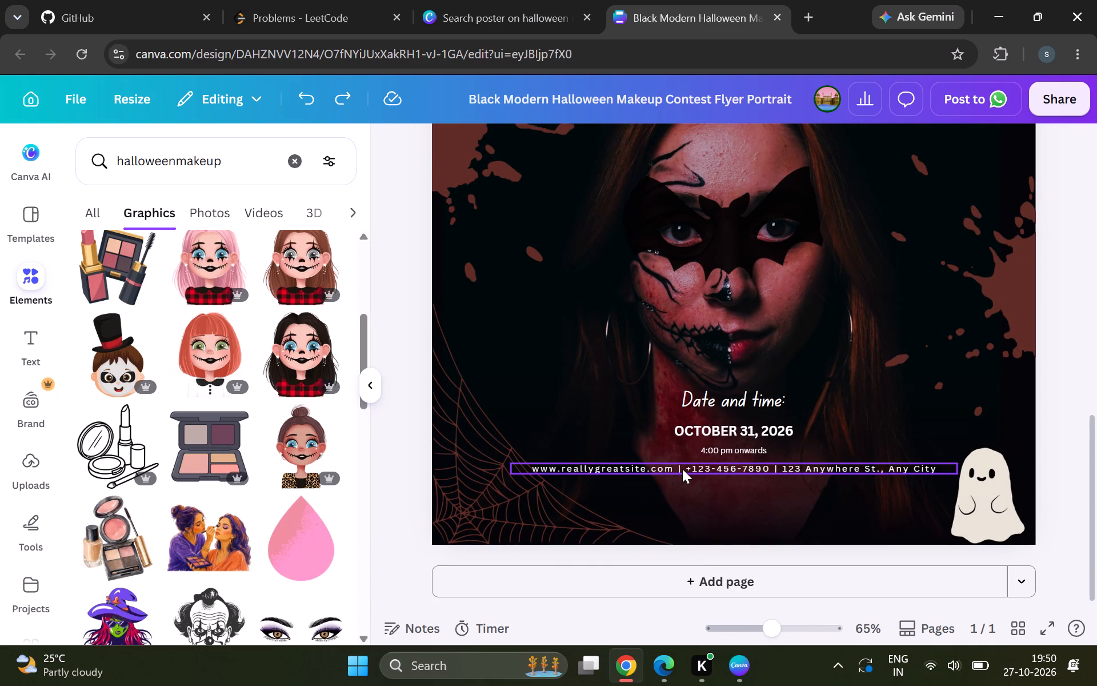
double_click(682, 469)
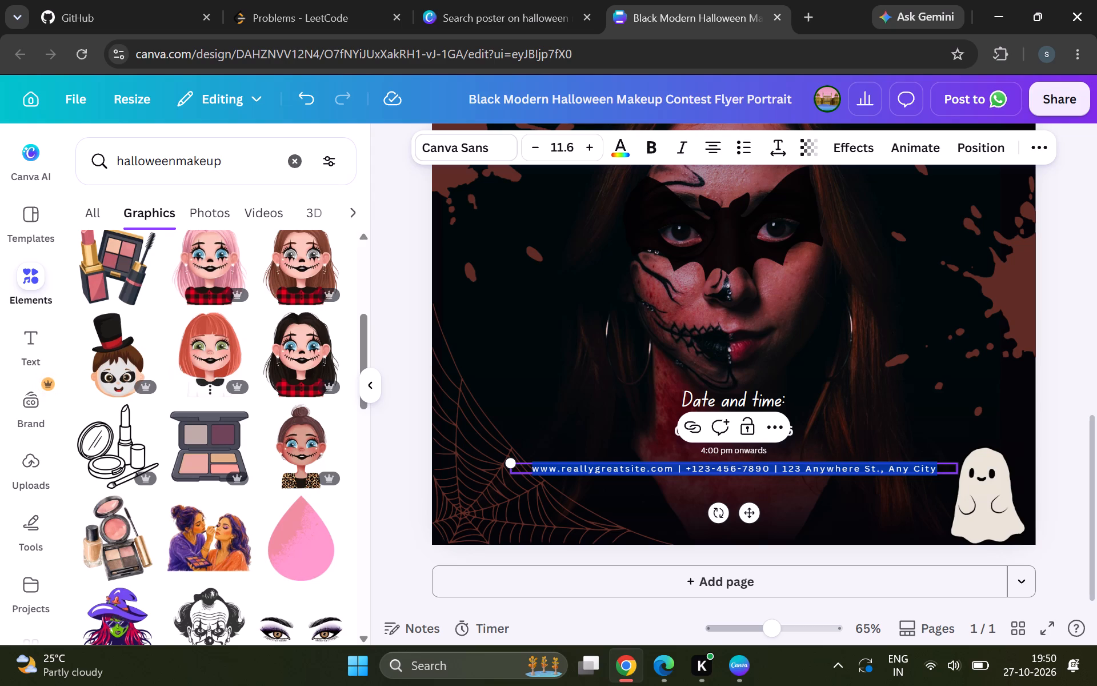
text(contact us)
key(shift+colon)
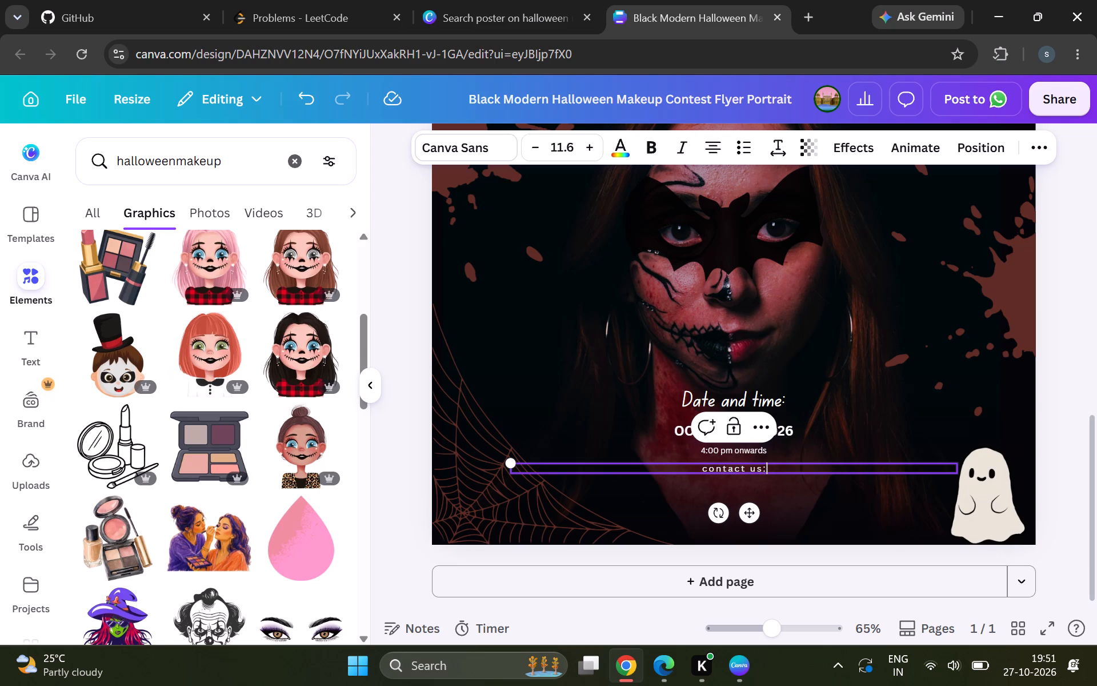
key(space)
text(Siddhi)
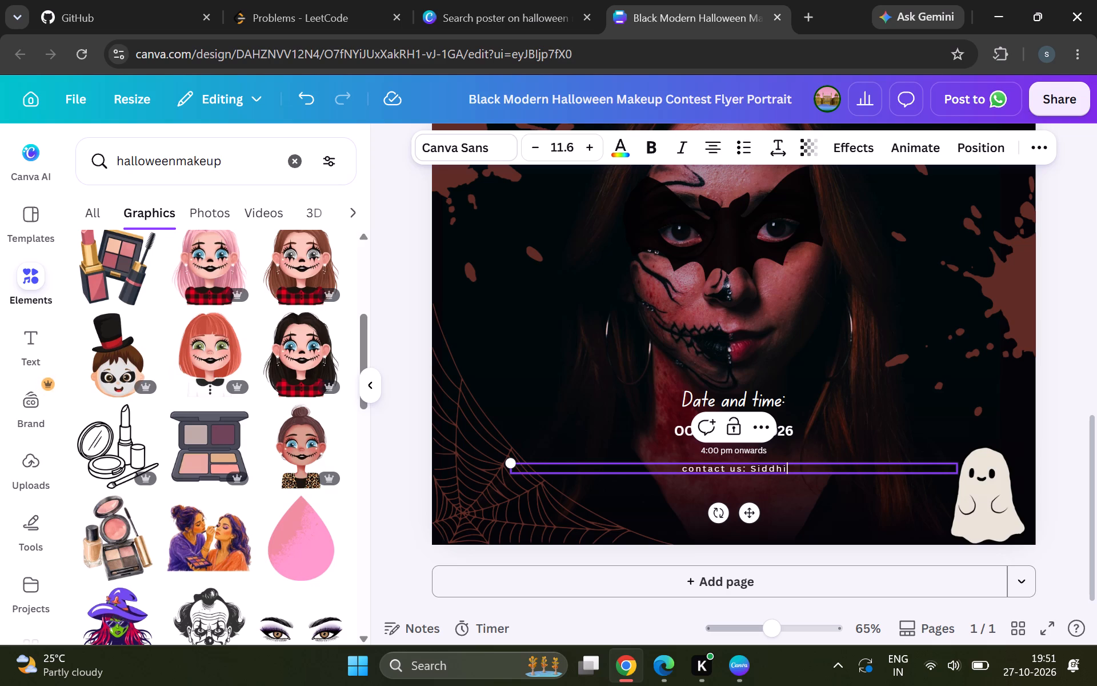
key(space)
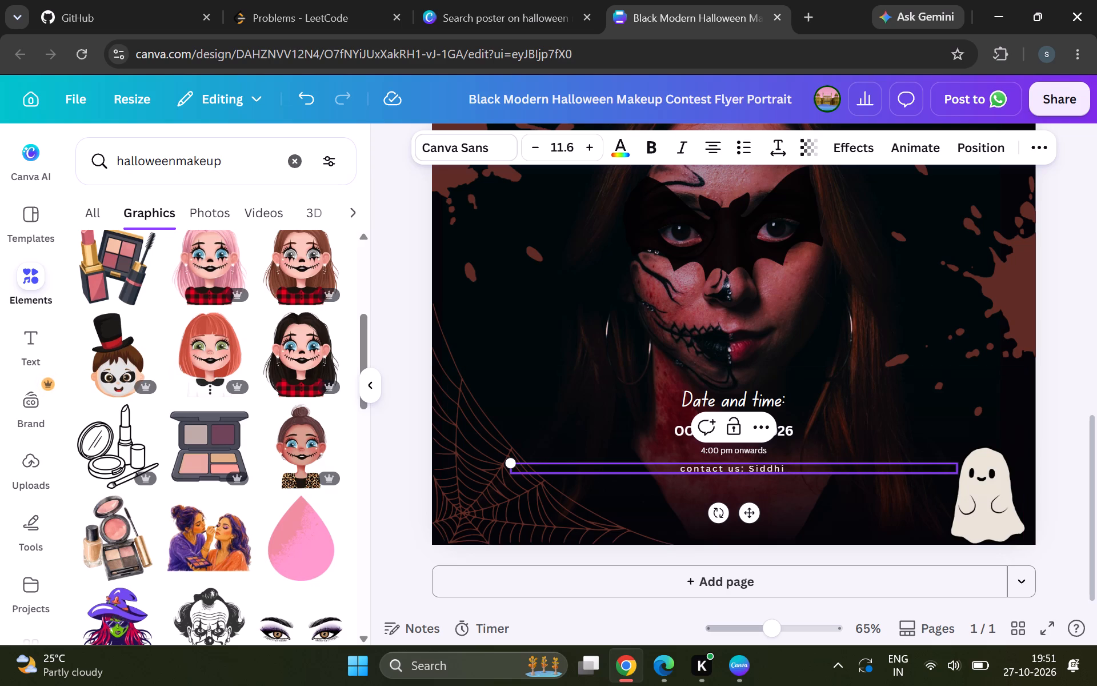
click(753, 470)
key(BackSpace)
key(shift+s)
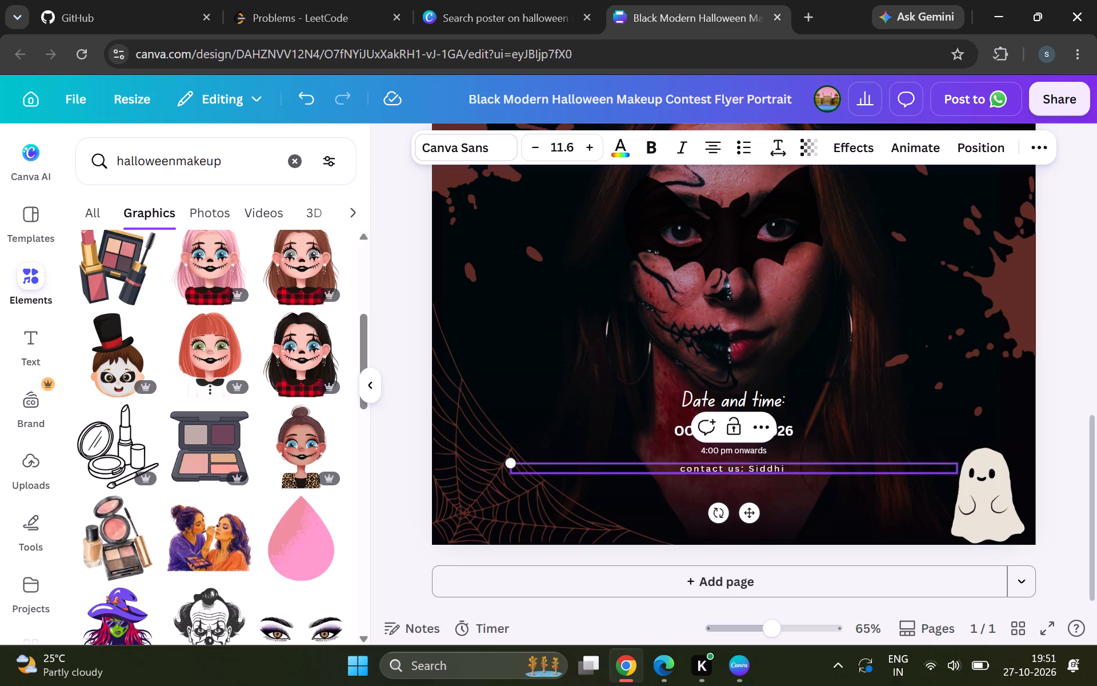
click(799, 464)
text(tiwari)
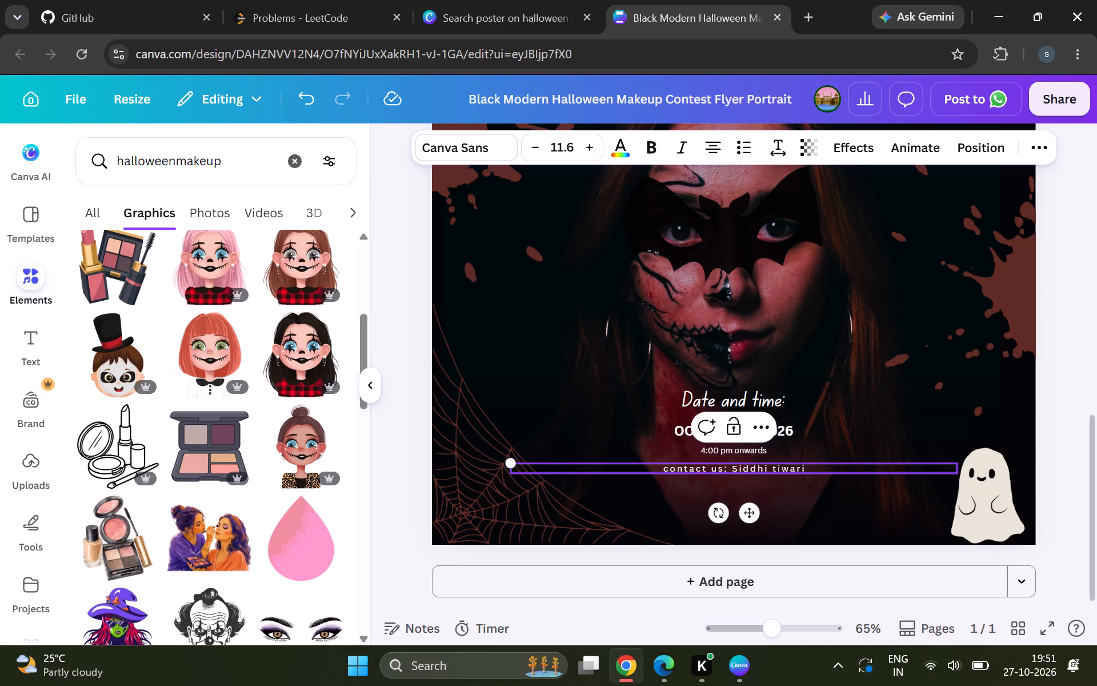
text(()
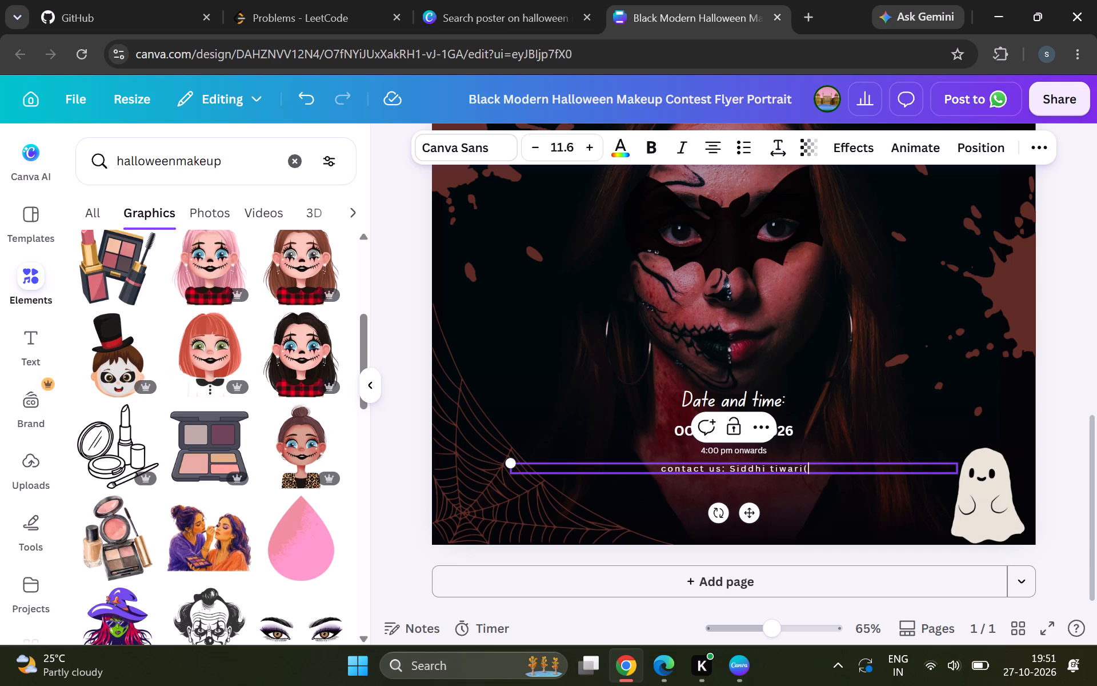
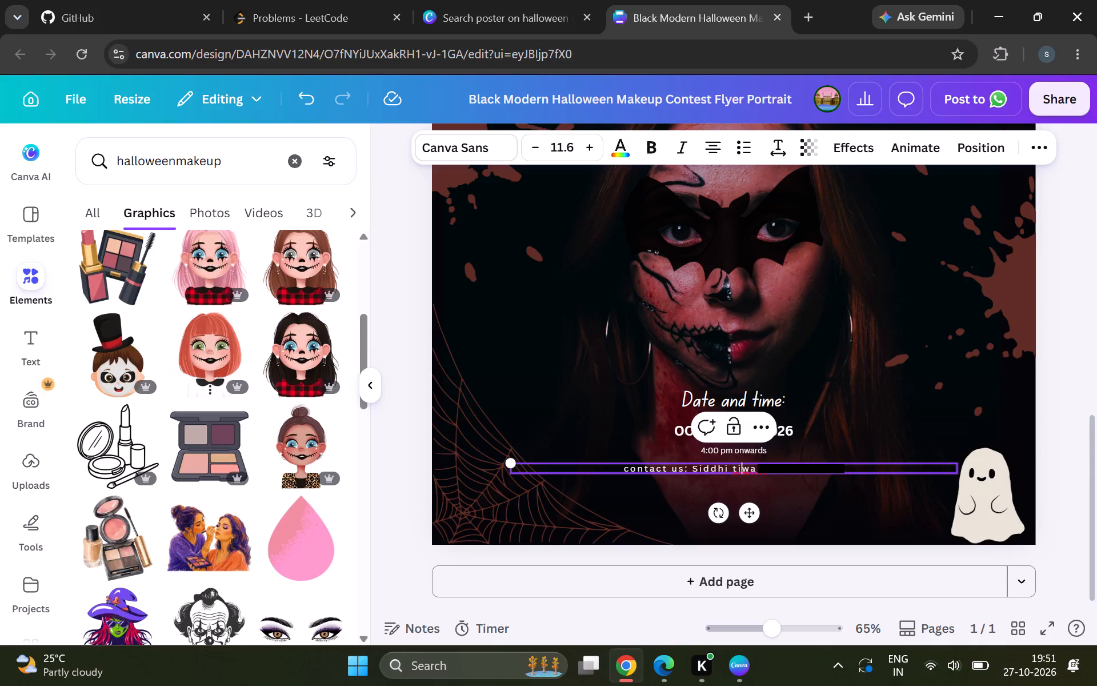
Capitalize the first letter of the contact person's surname in the "contact us:" line.
key(Left)
key(BackSpace)
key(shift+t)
Append "&" and the second contact person's first name to the end of the "contact us:" line.
click(863, 471)
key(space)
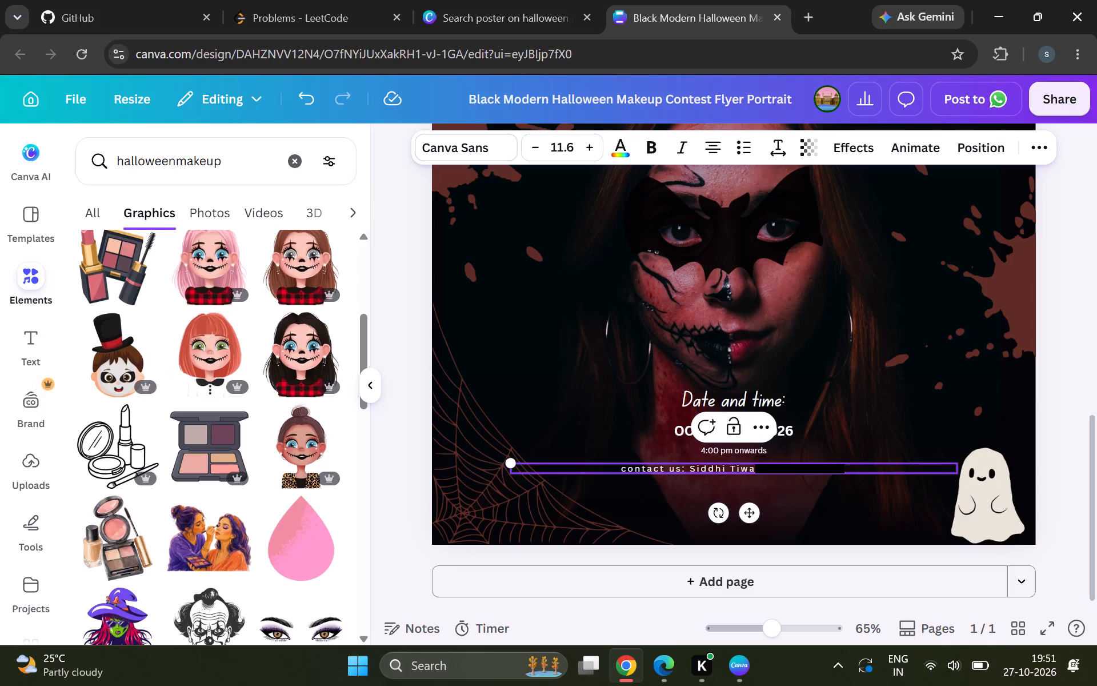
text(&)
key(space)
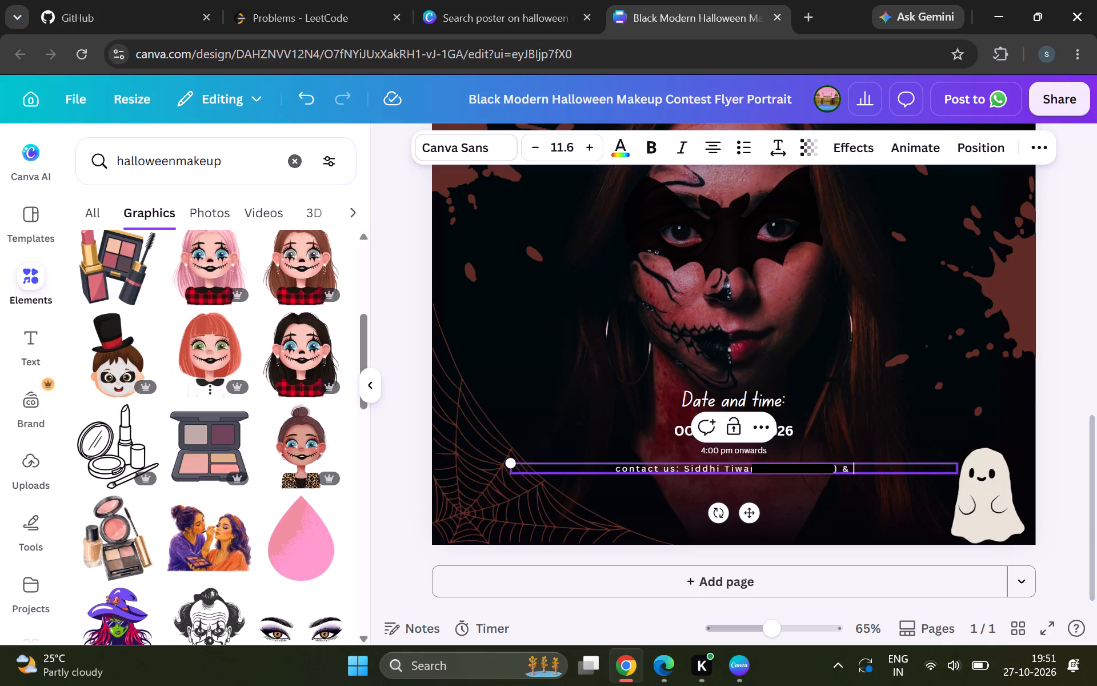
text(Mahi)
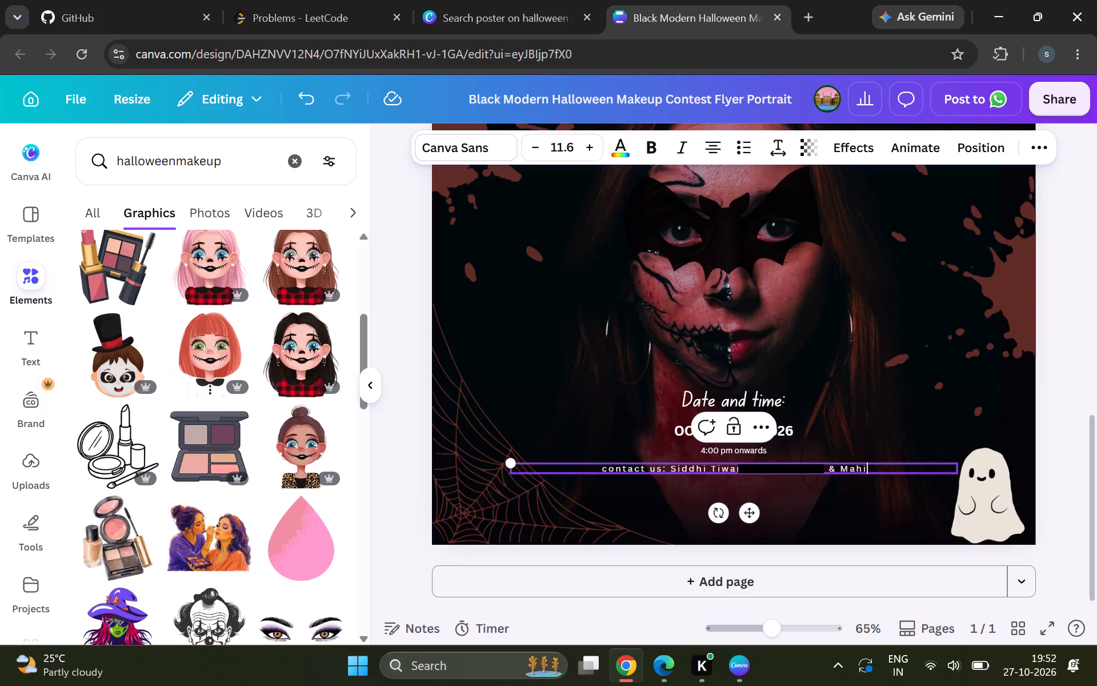
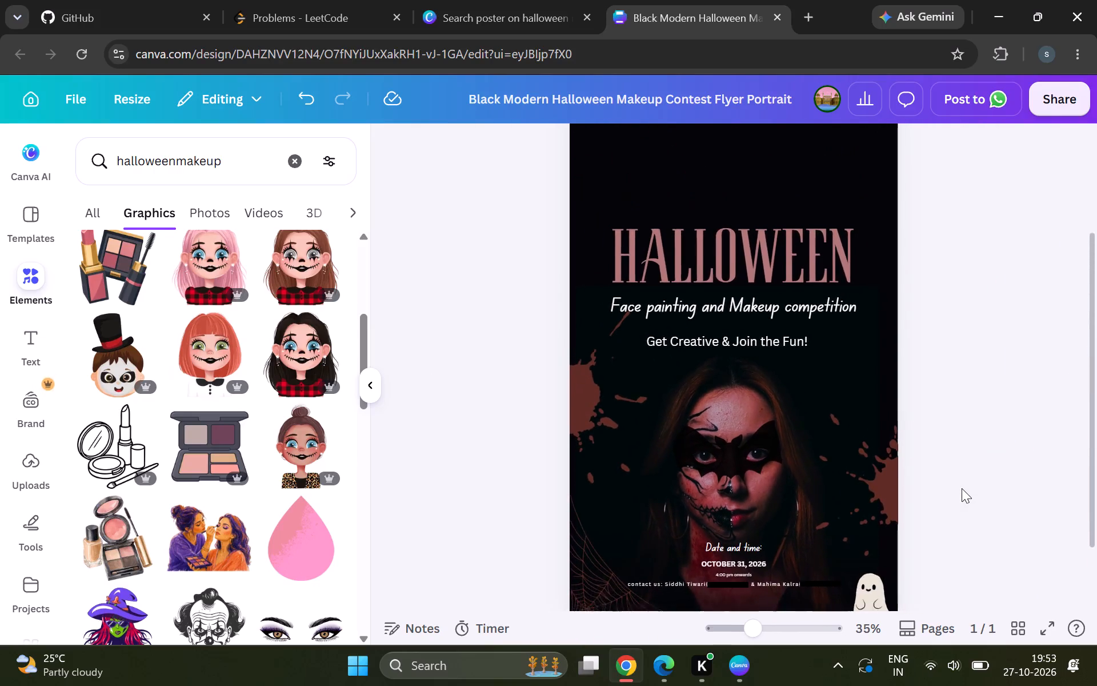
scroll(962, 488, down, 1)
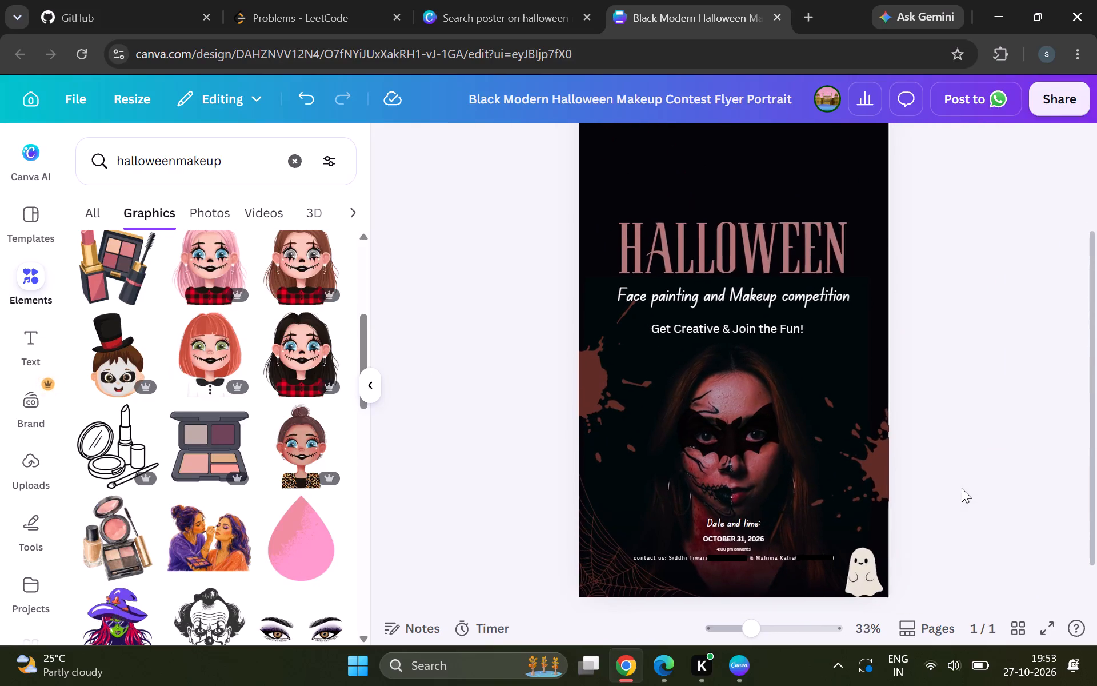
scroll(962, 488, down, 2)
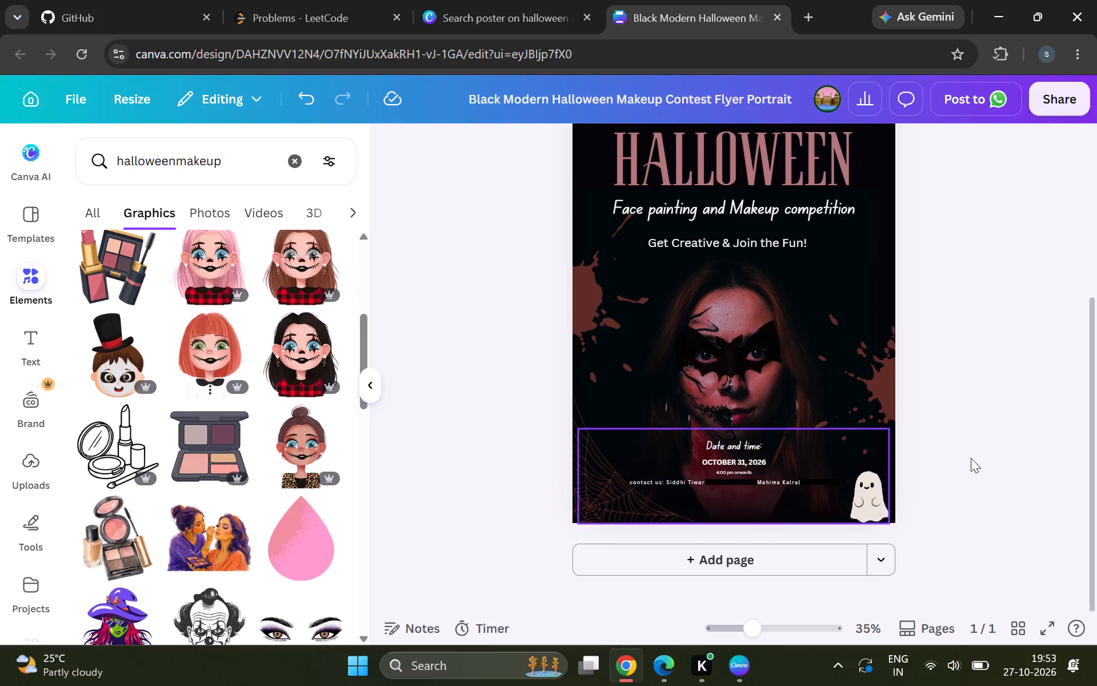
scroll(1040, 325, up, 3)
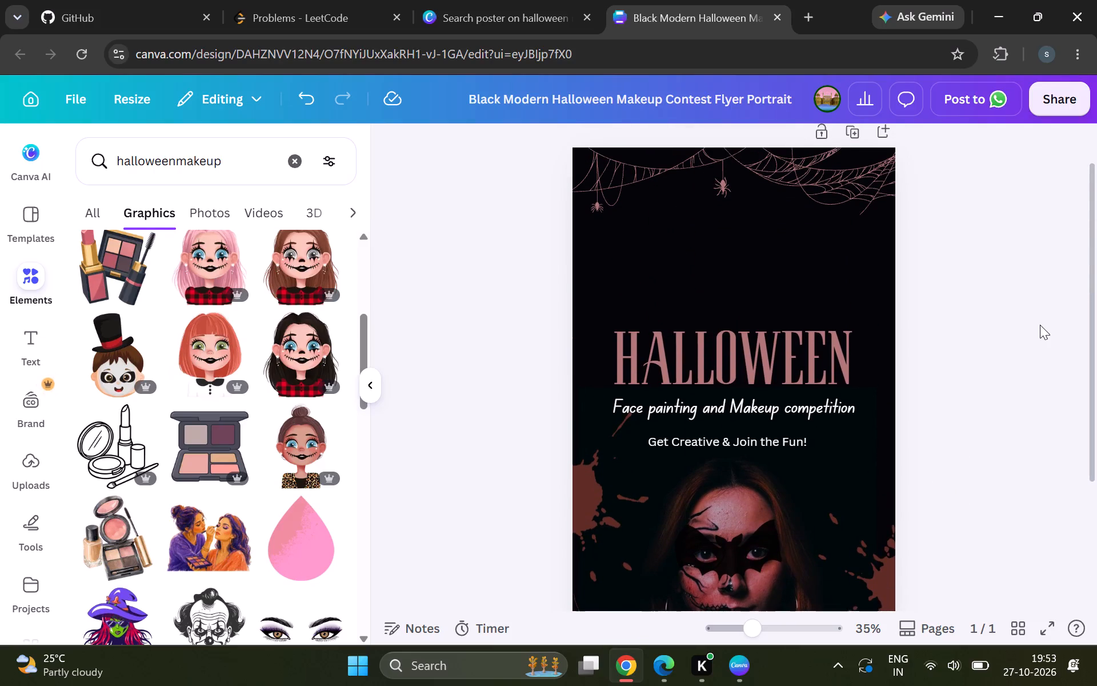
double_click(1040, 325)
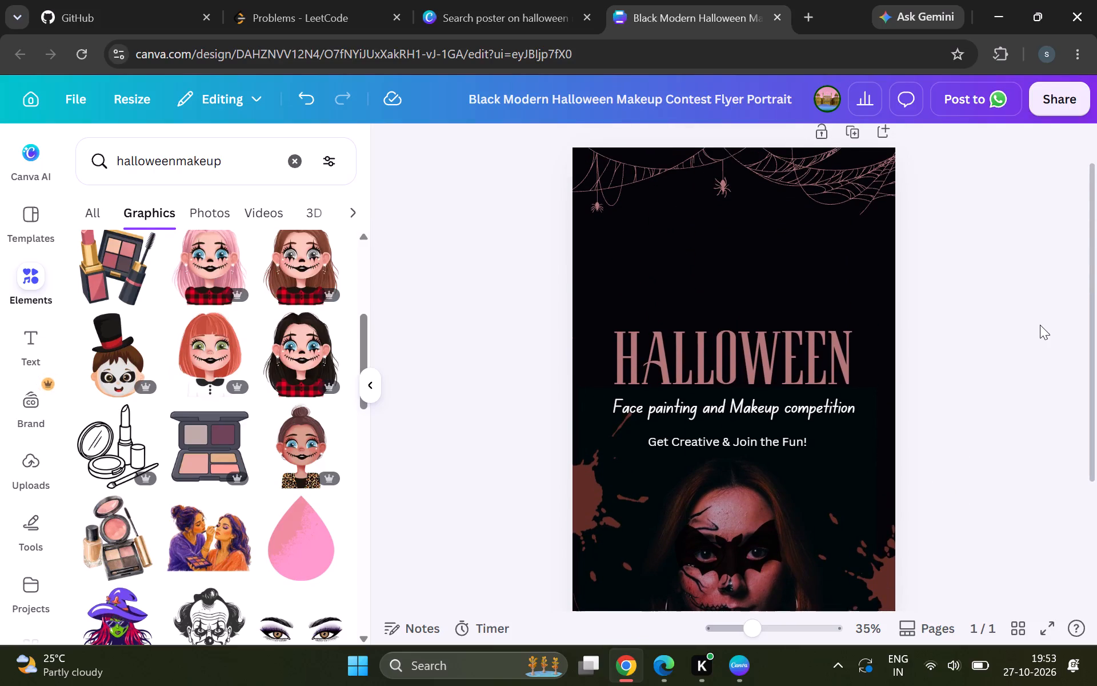
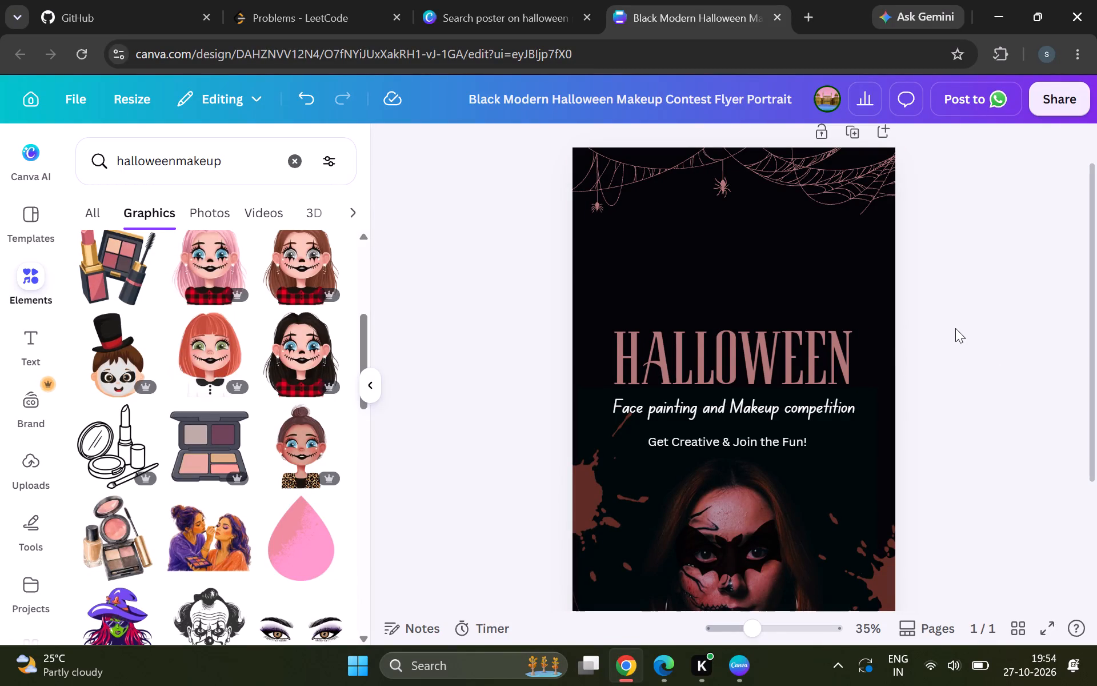
Reduce the font size of the HALLOWEEN title to 100.
double_click(836, 362)
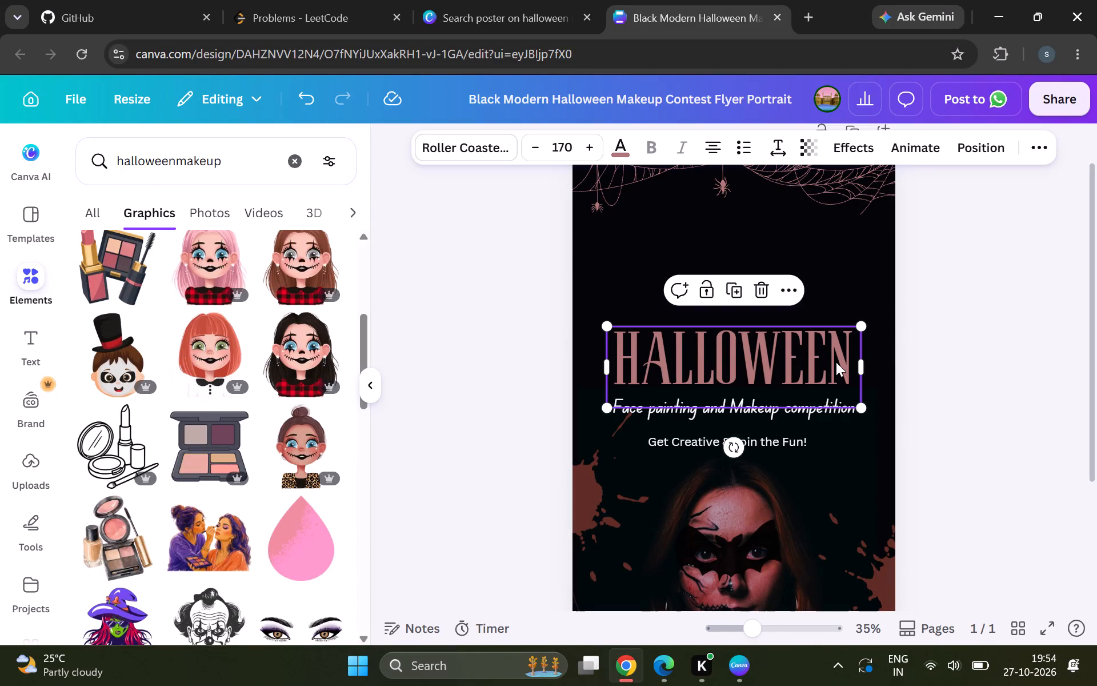
triple_click(537, 150)
triple_click(537, 150)
triple_click(537, 150)
triple_click(537, 150)
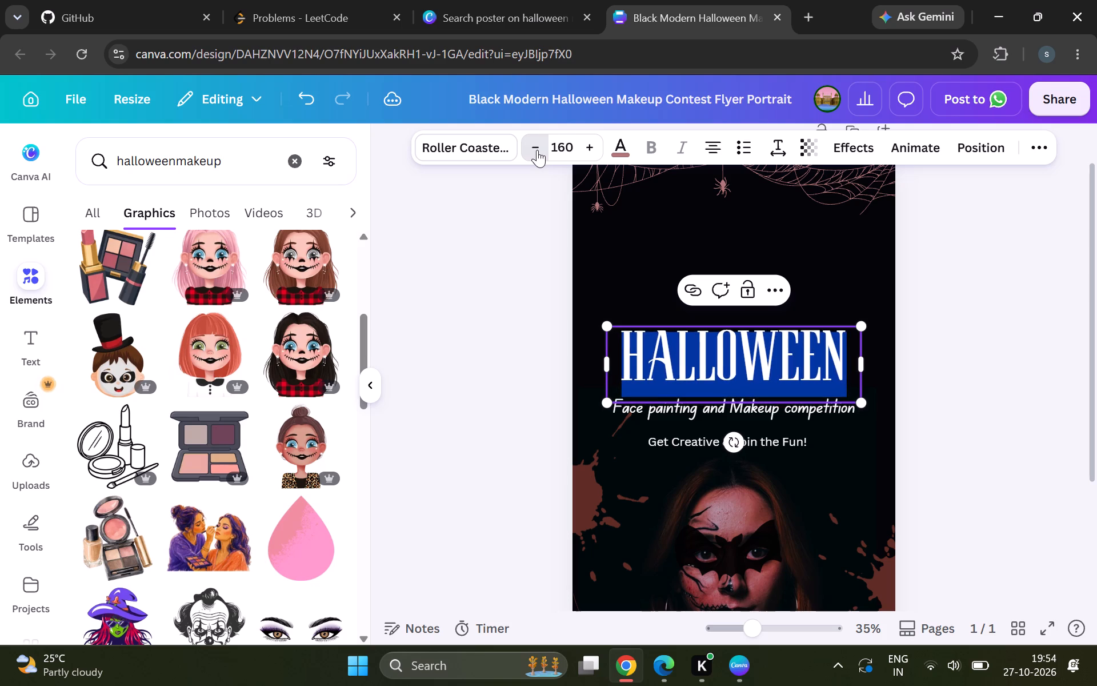
triple_click(537, 150)
triple_click(537, 150)
triple_click(537, 150)
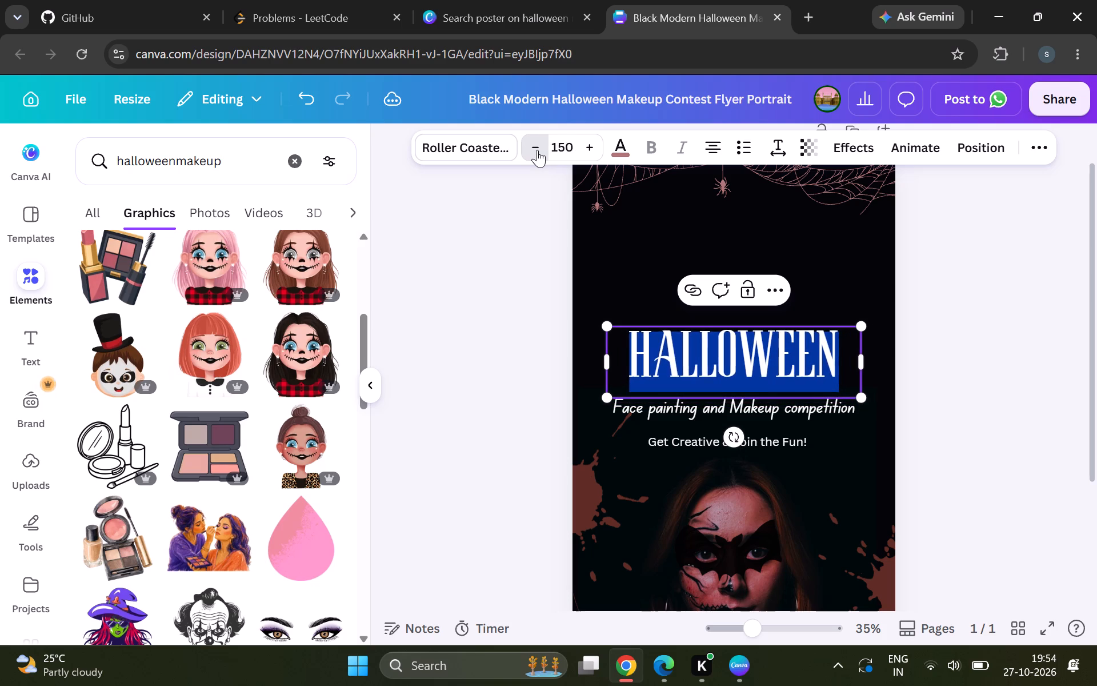
triple_click(537, 150)
triple_click(537, 150)
triple_click(537, 150)
triple_click(537, 150)
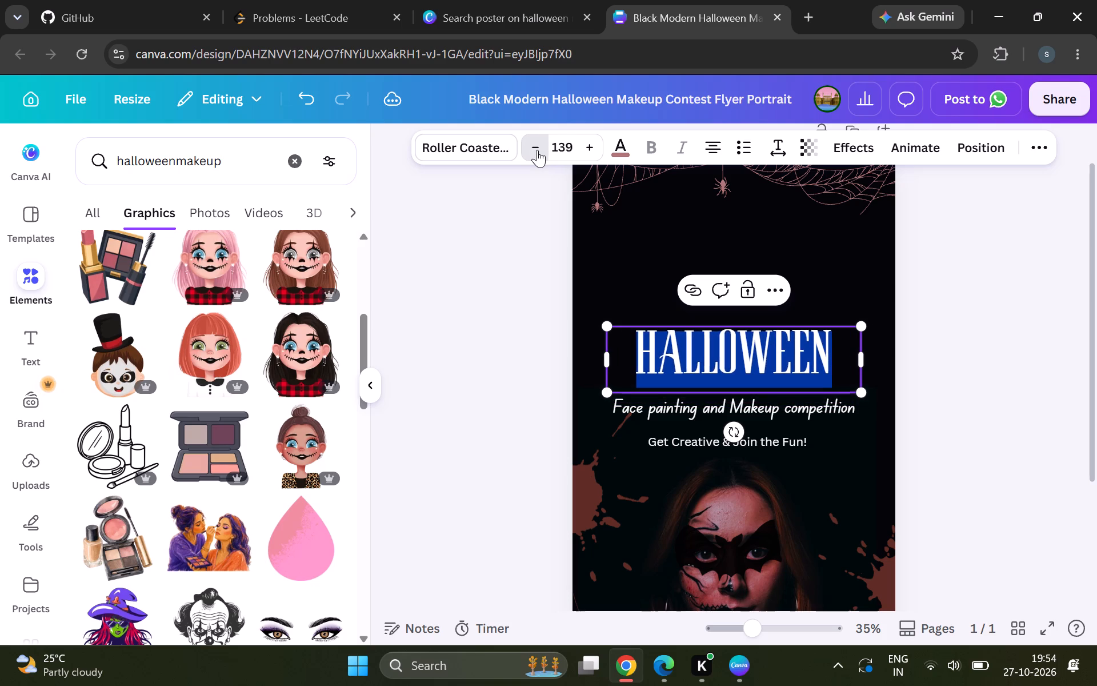
triple_click(537, 153)
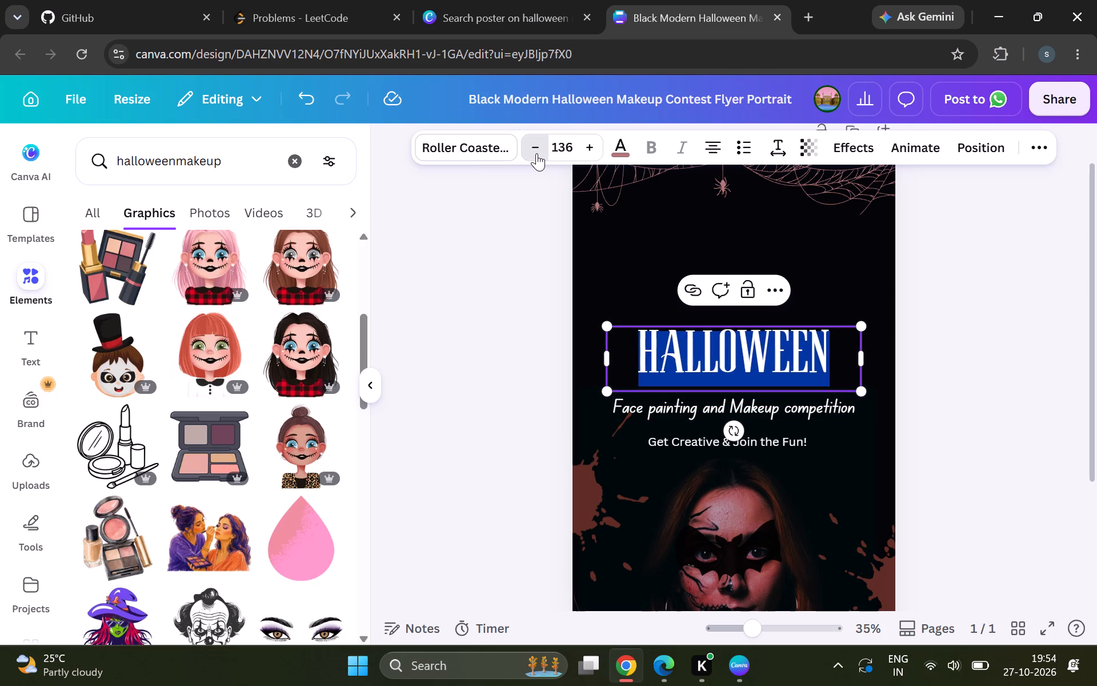
double_click(537, 153)
drag(537, 153, 569, 149)
click(569, 149)
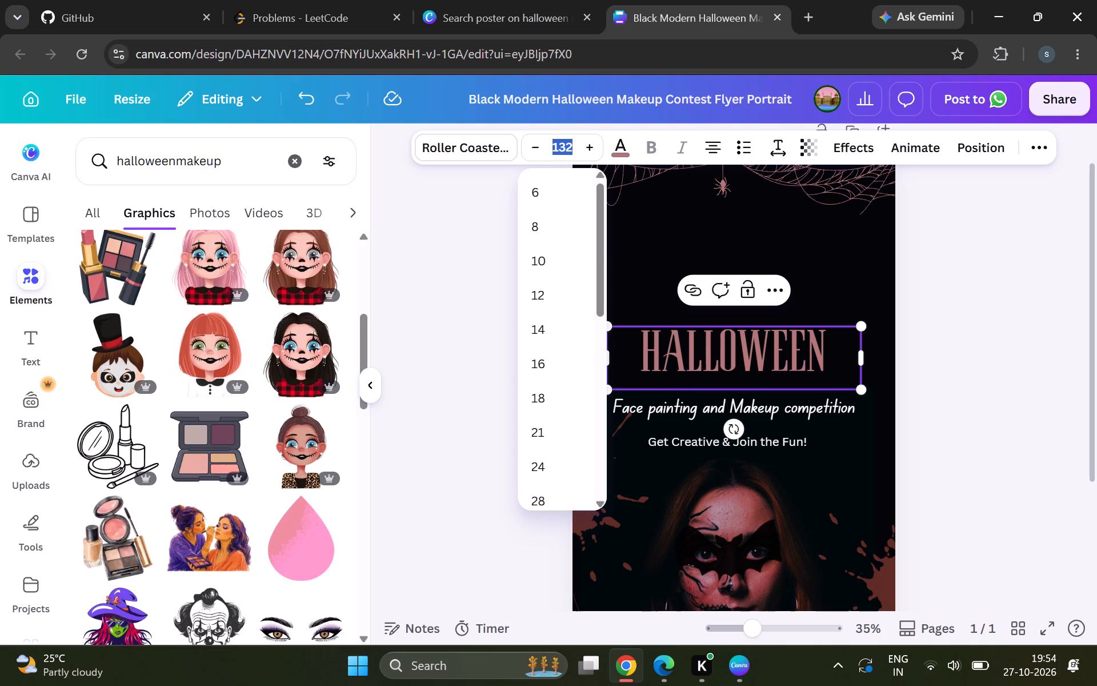
text(100)
key(Return)
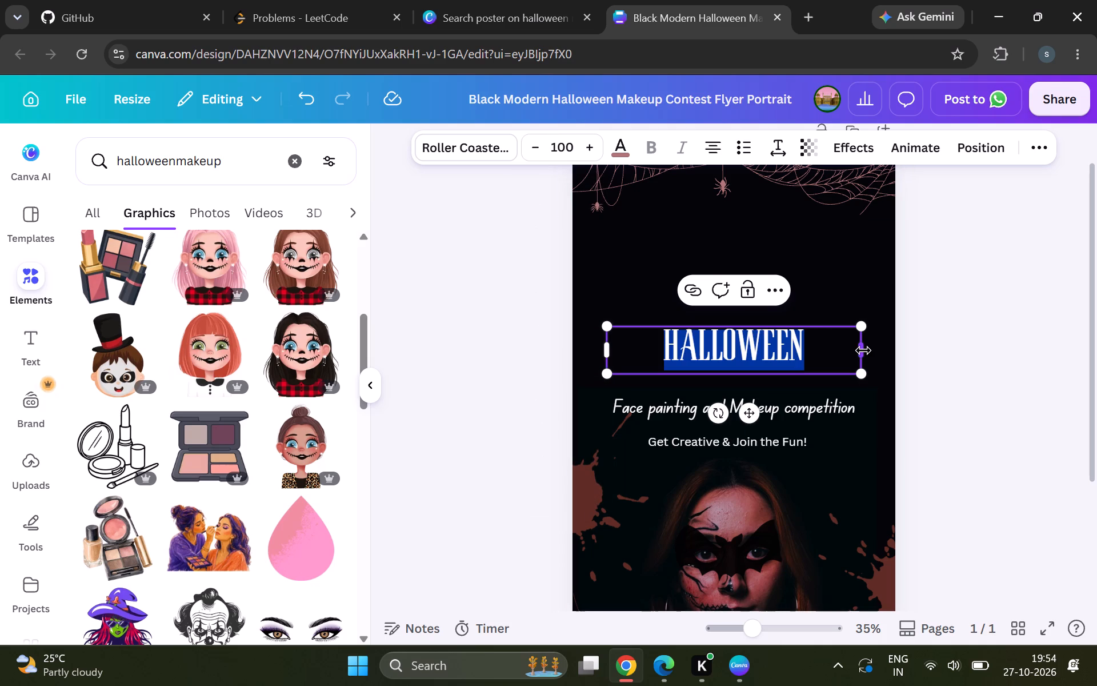
Narrow the HALLOWEEN title's text box so it fits closely around the word.
drag(863, 350, 763, 333)
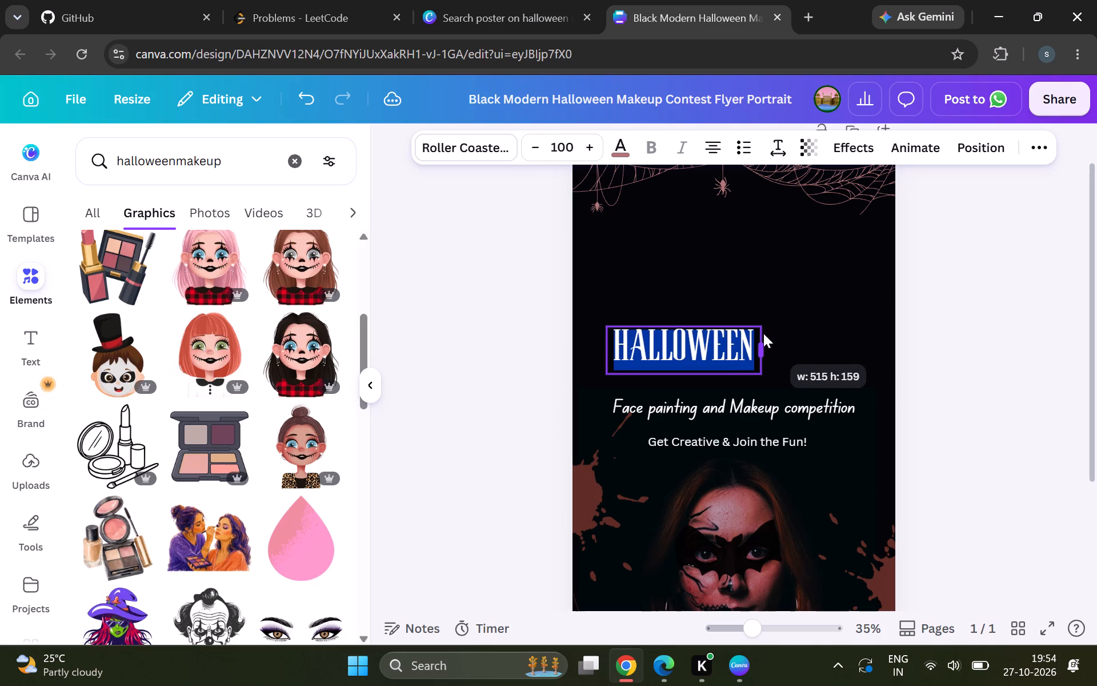
drag(763, 333, 755, 333)
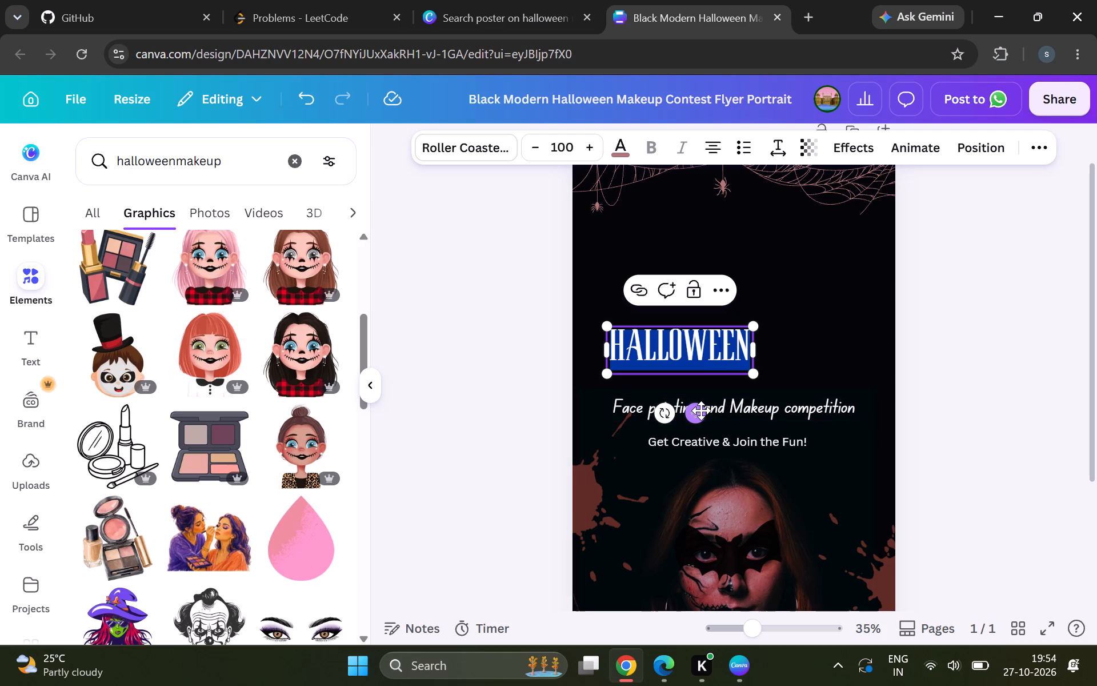
Move the HALLOWEEN title down to sit directly above the face painting subtitle, centred horizontally on the page.
drag(699, 410, 742, 410)
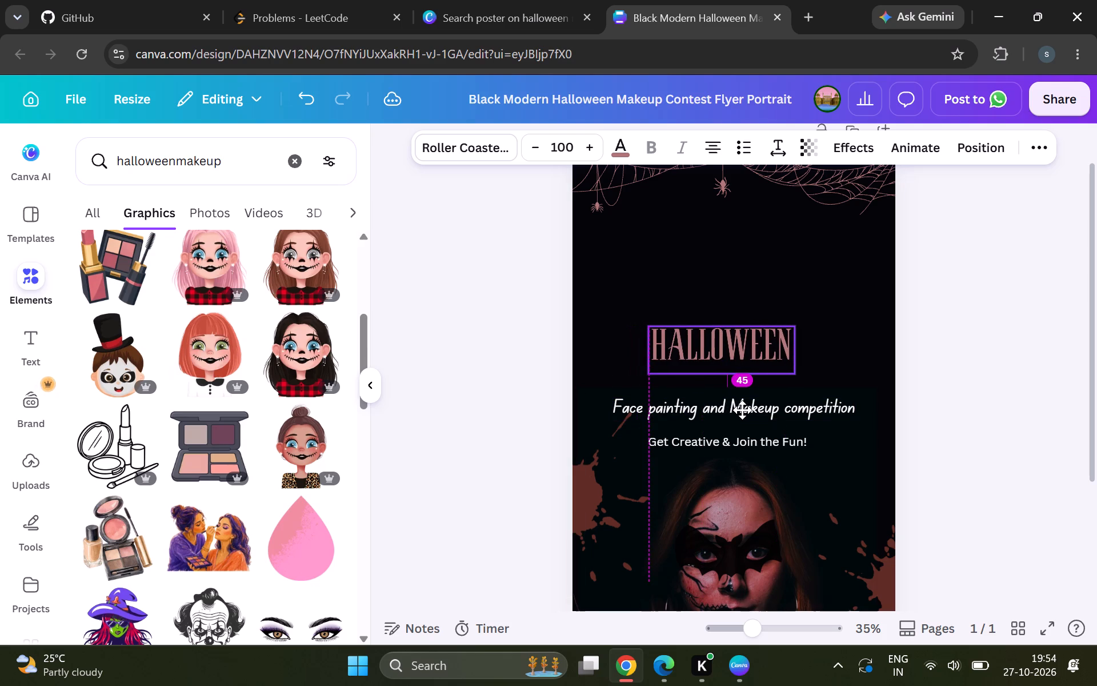
drag(742, 410, 747, 409)
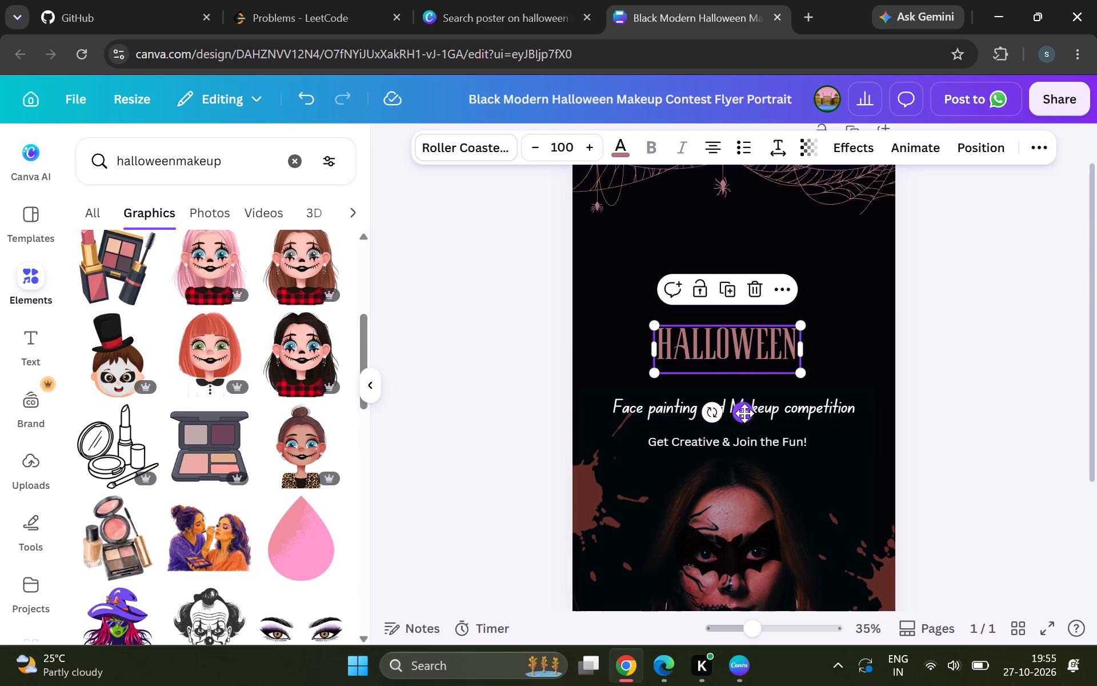
drag(744, 413, 744, 435)
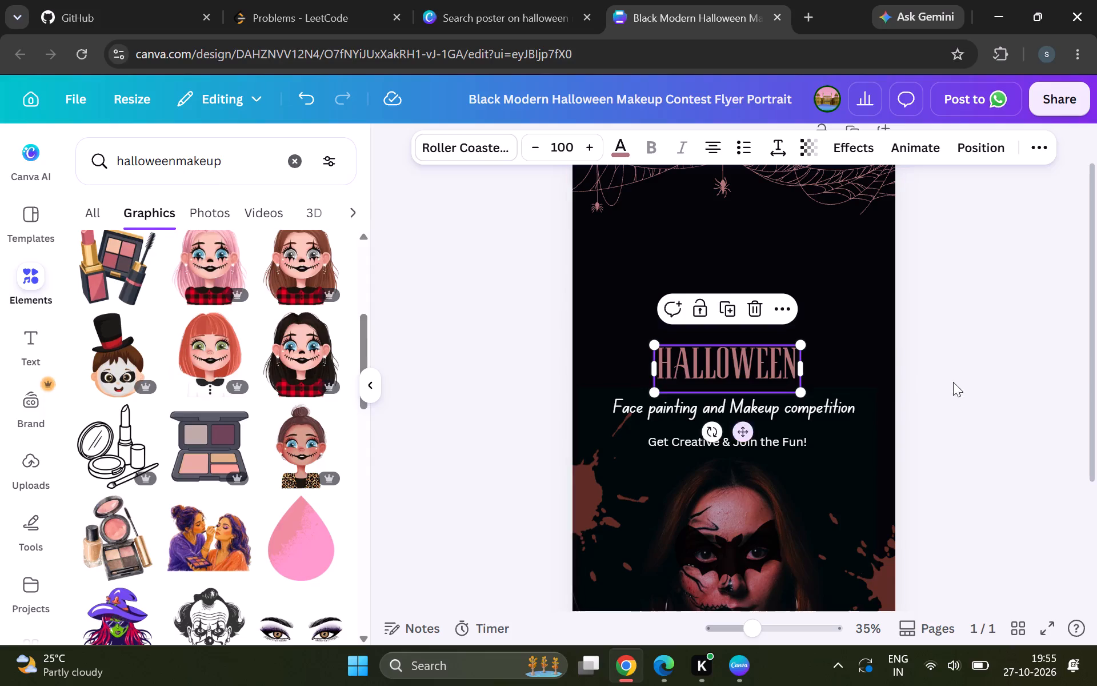
click(965, 389)
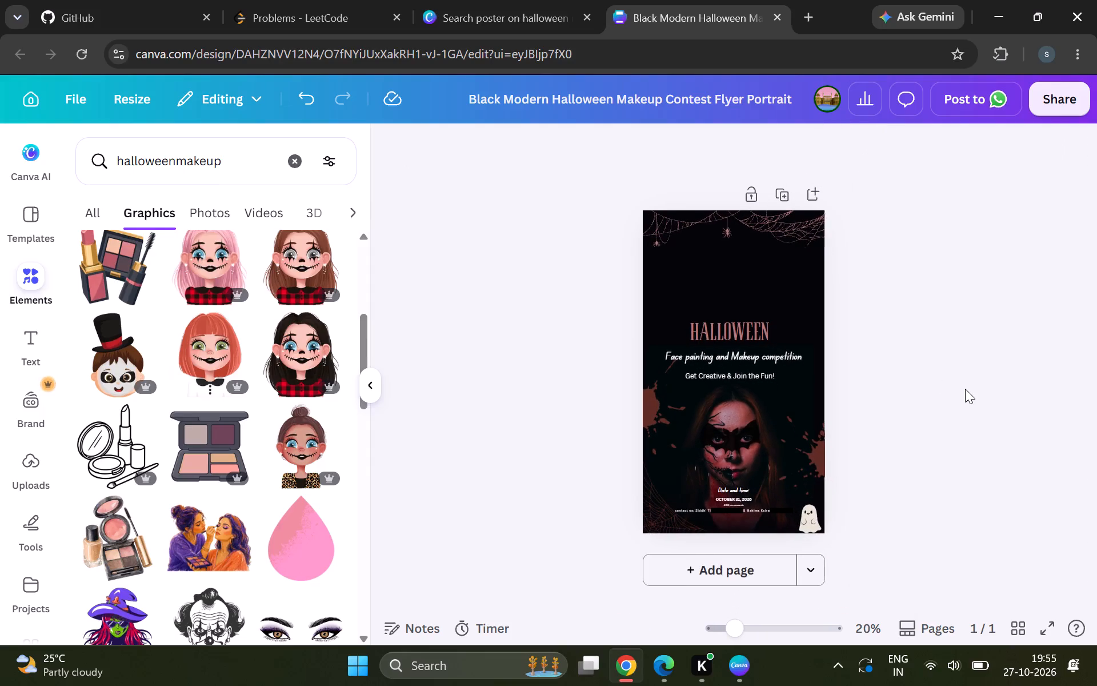
click(746, 292)
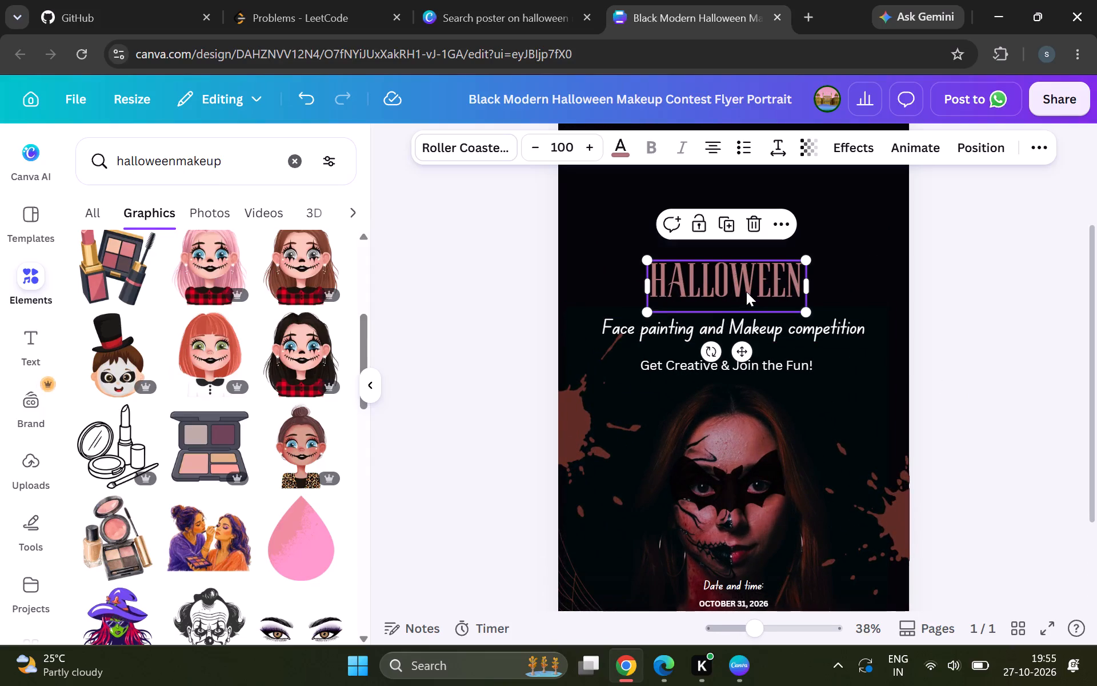
drag(730, 286, 737, 286)
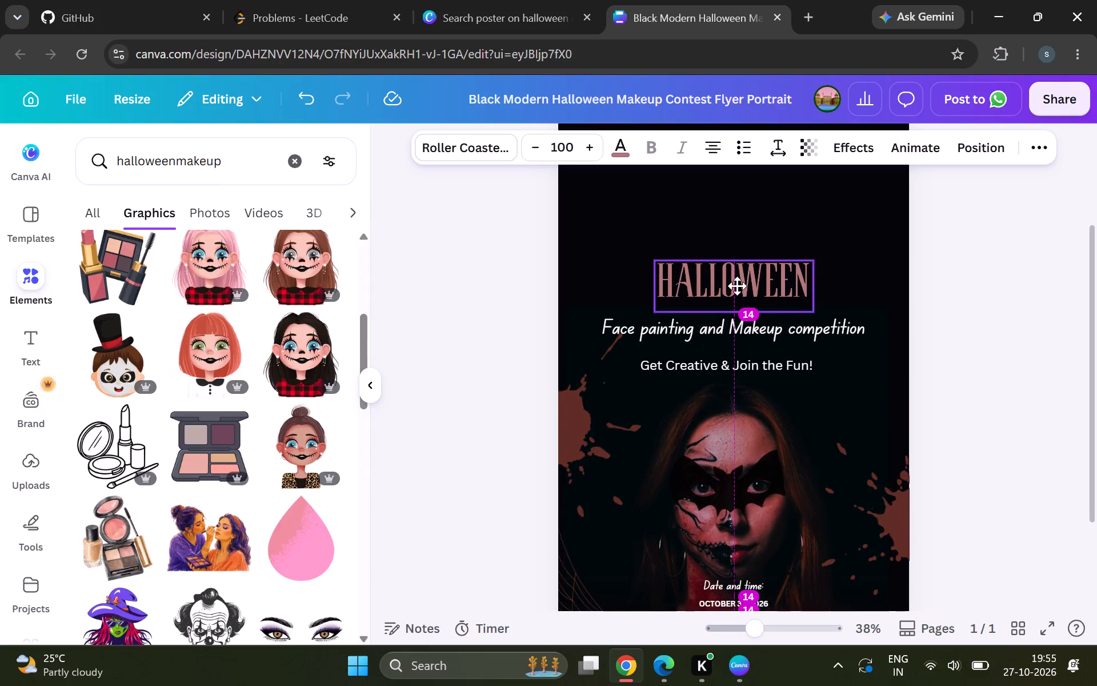
drag(737, 286, 738, 285)
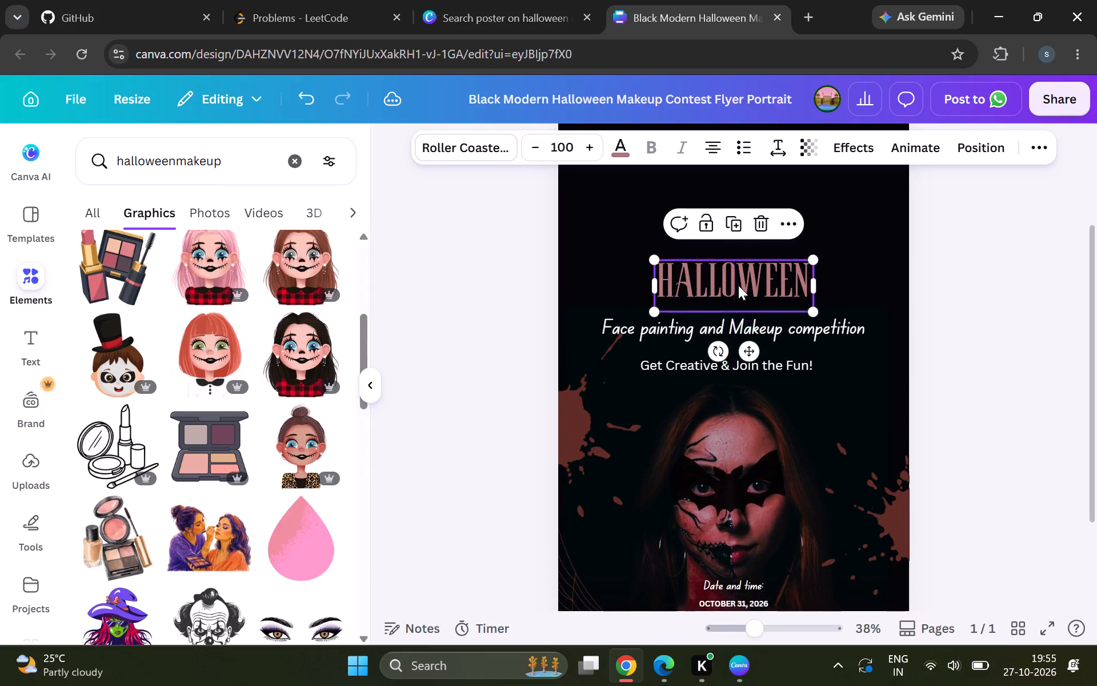
click(982, 318)
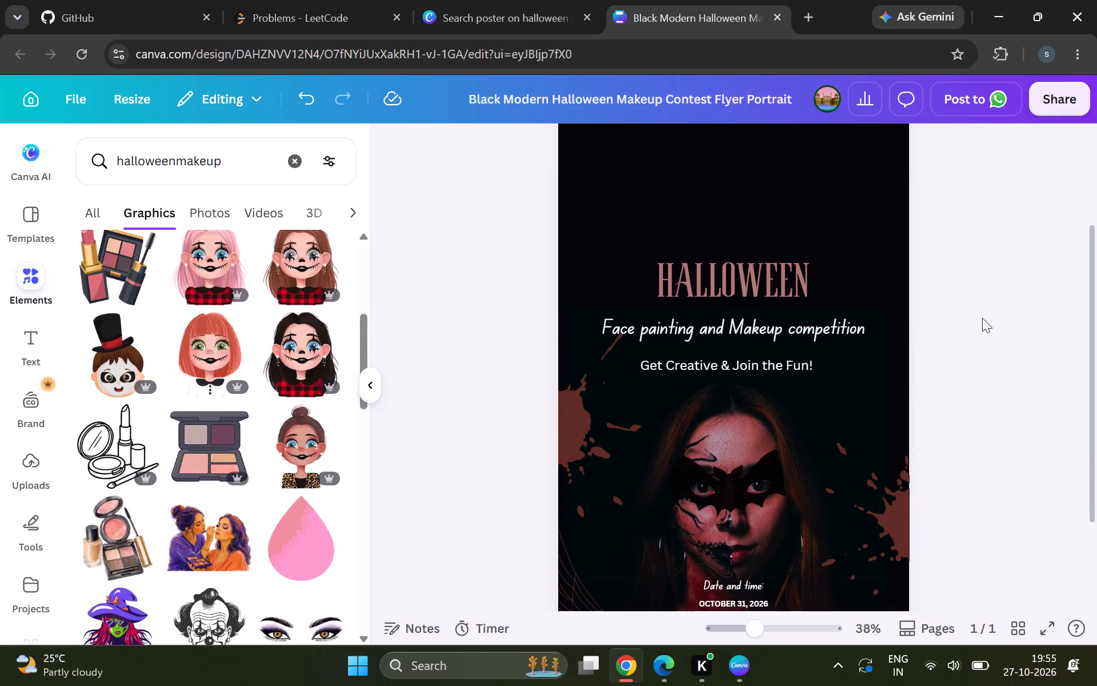
click(737, 288)
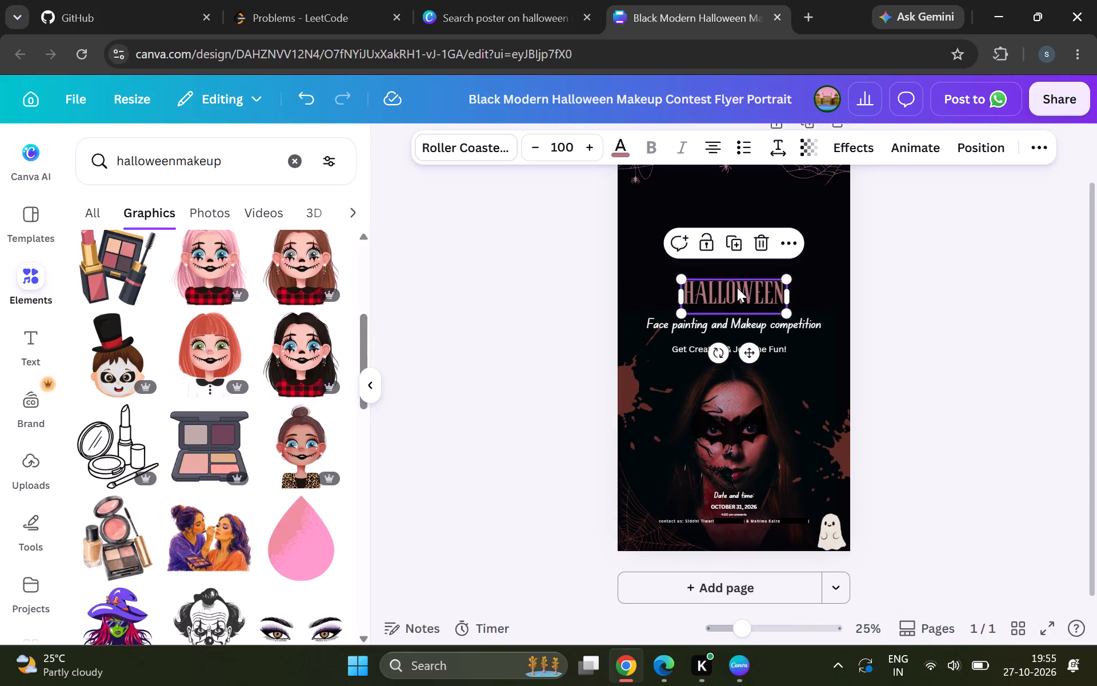
drag(737, 288, 737, 298)
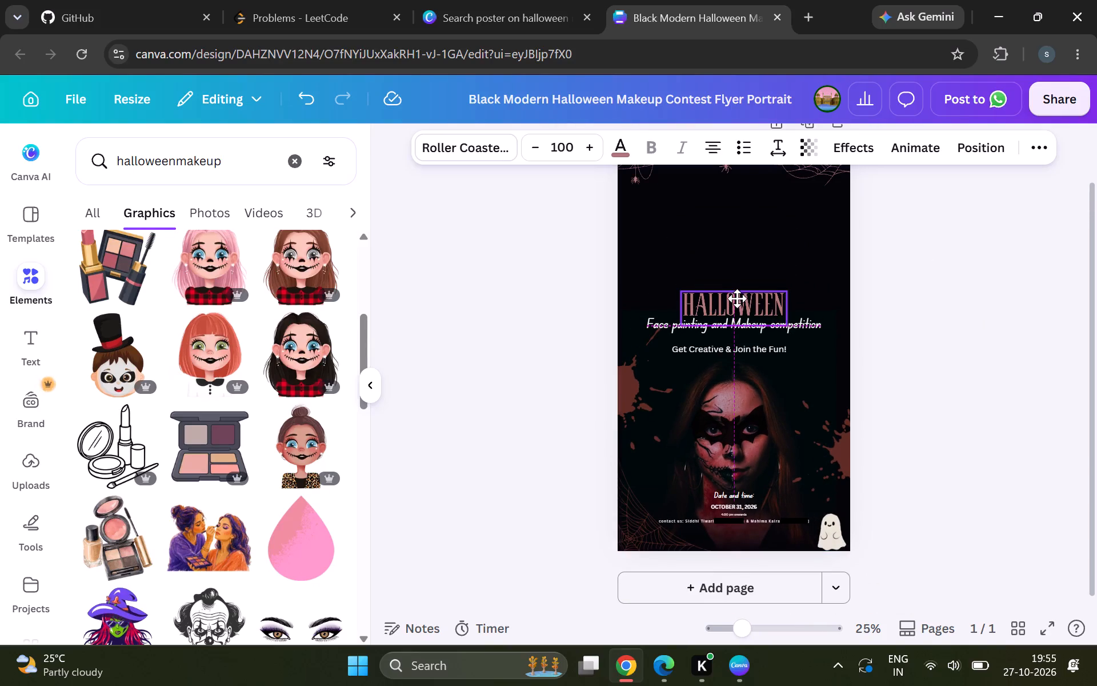
drag(737, 298, 738, 298)
click(964, 362)
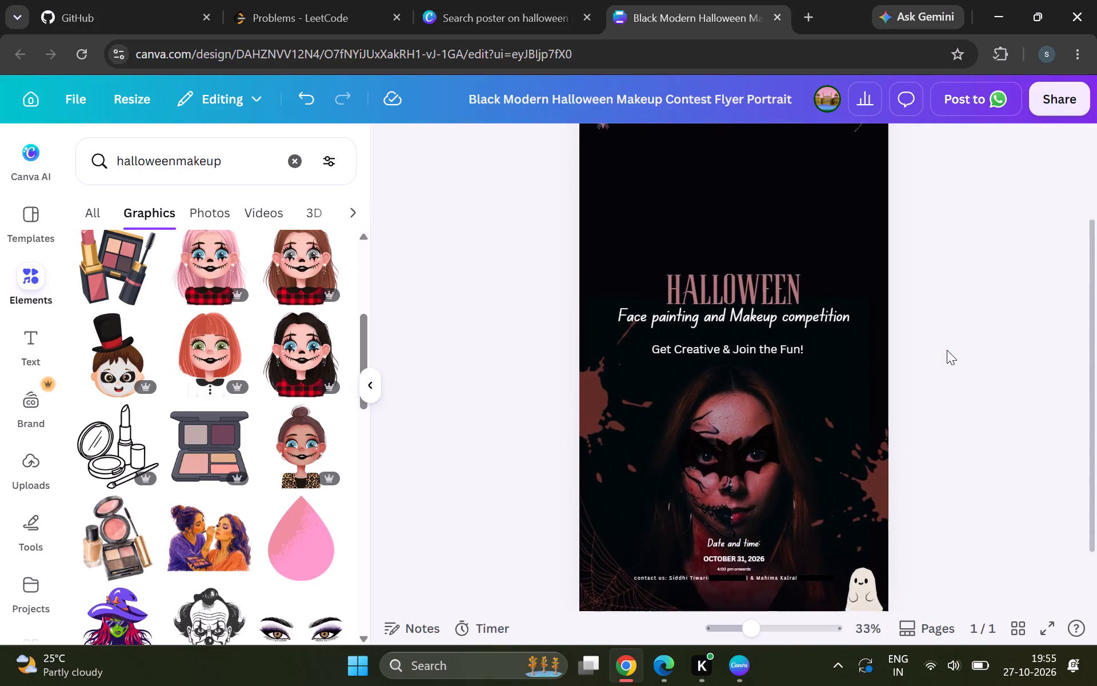
Add the venue to the time line below the date so it reads "4:00 pm onwards , In front of G Block".
scroll(947, 350, down, 2)
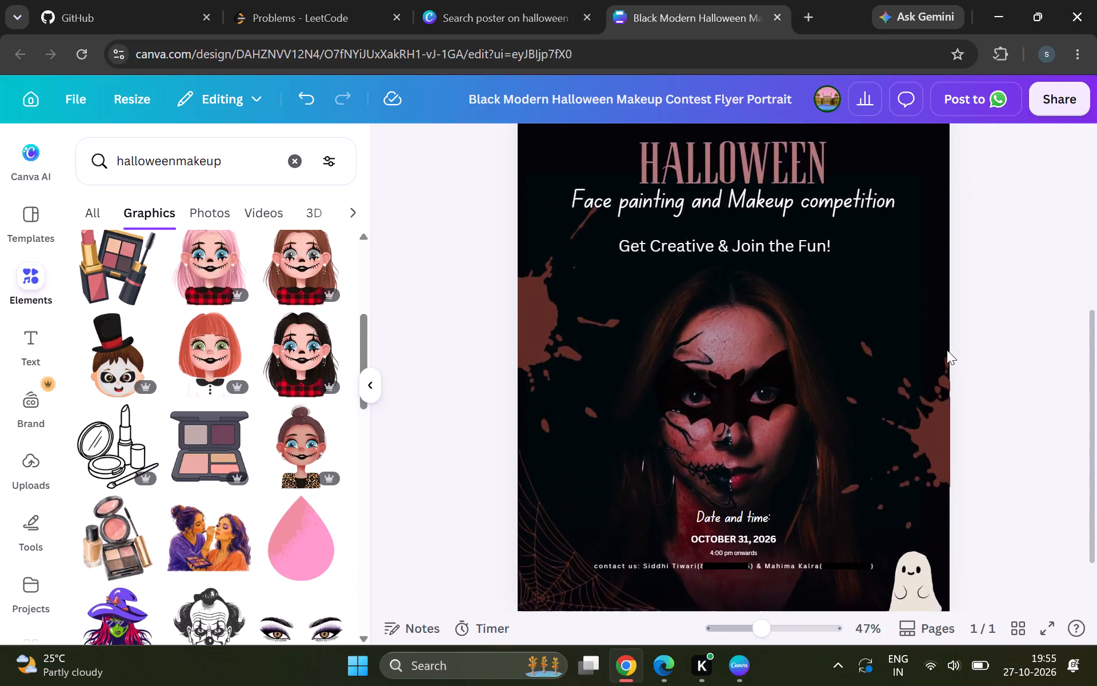
scroll(947, 350, down, 2)
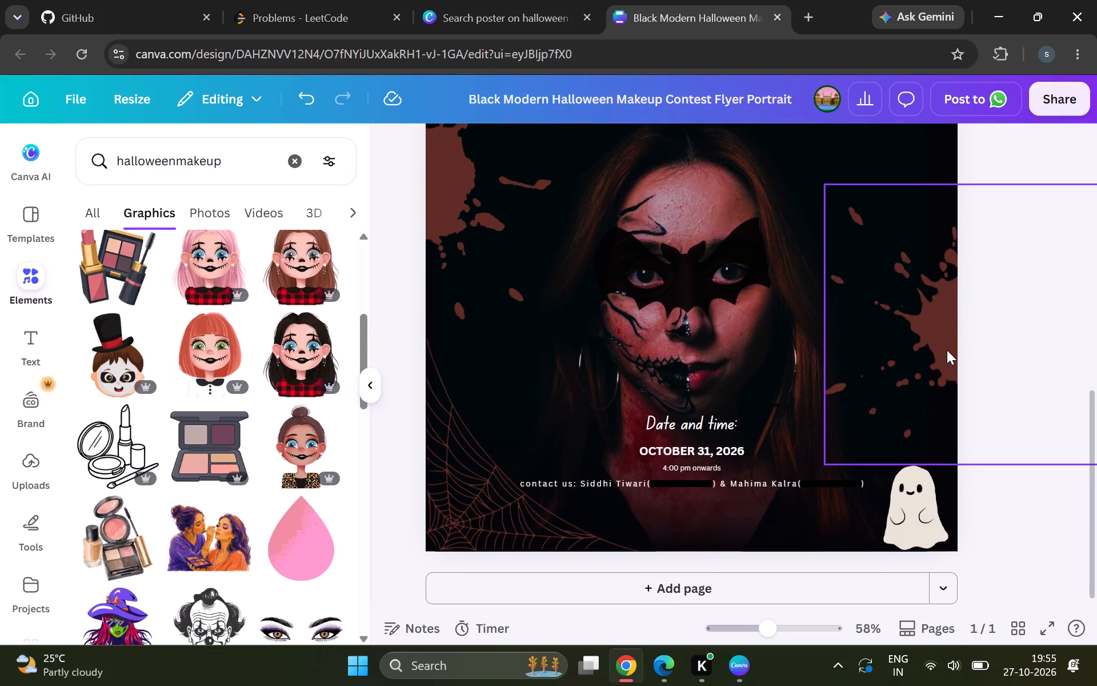
double_click(733, 476)
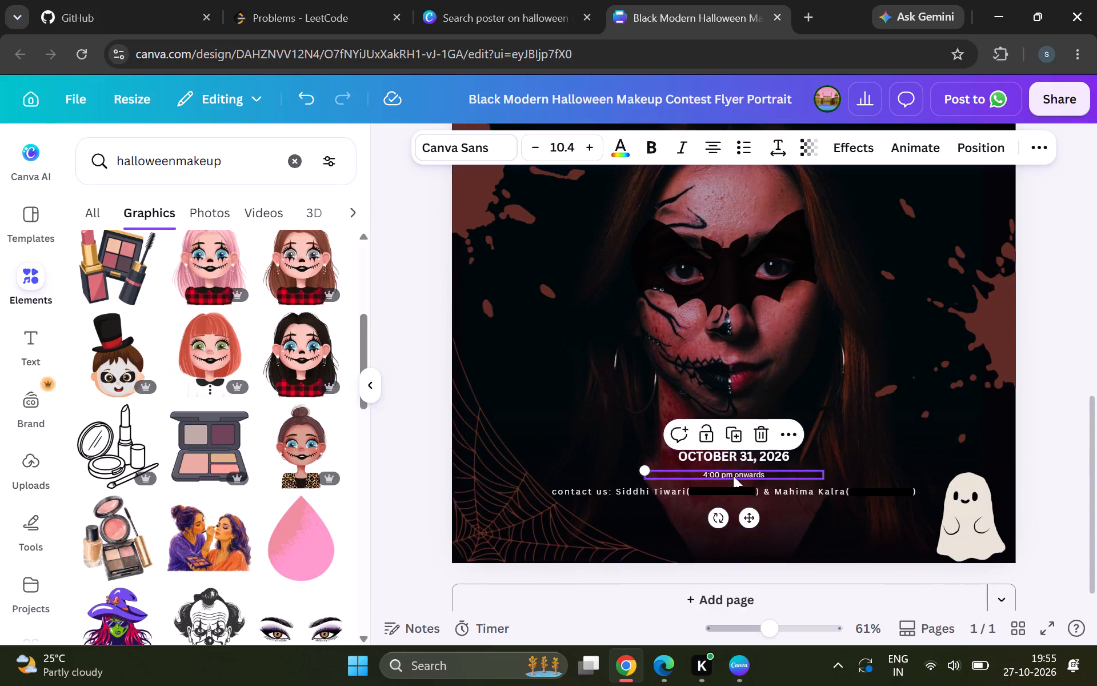
click(770, 475)
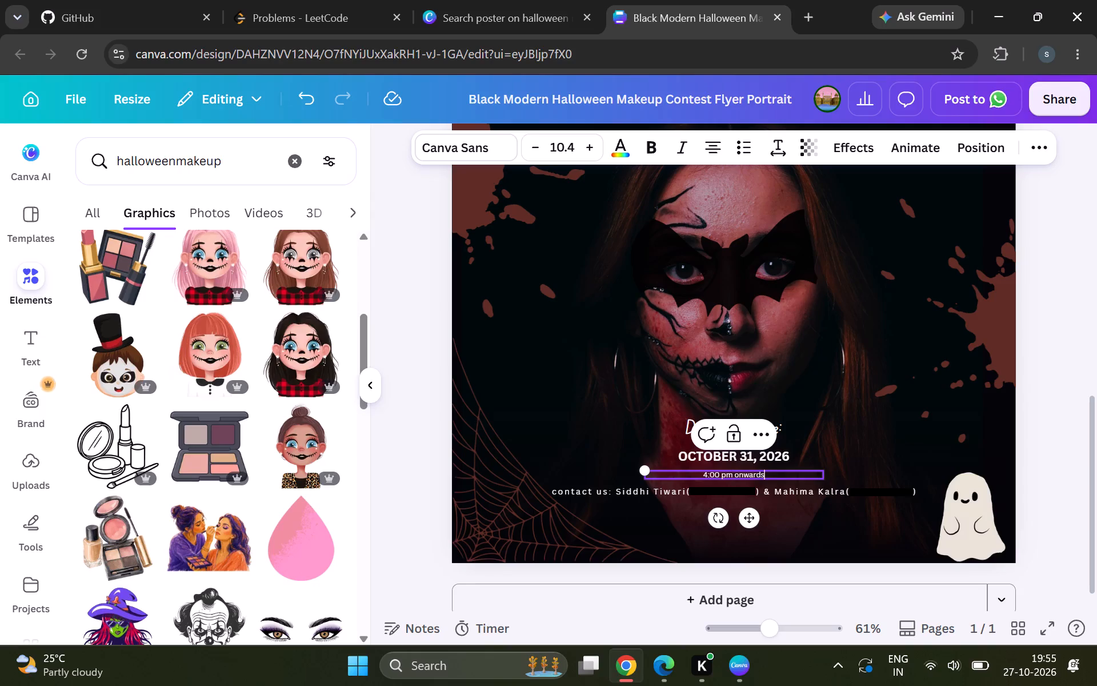
key(space)
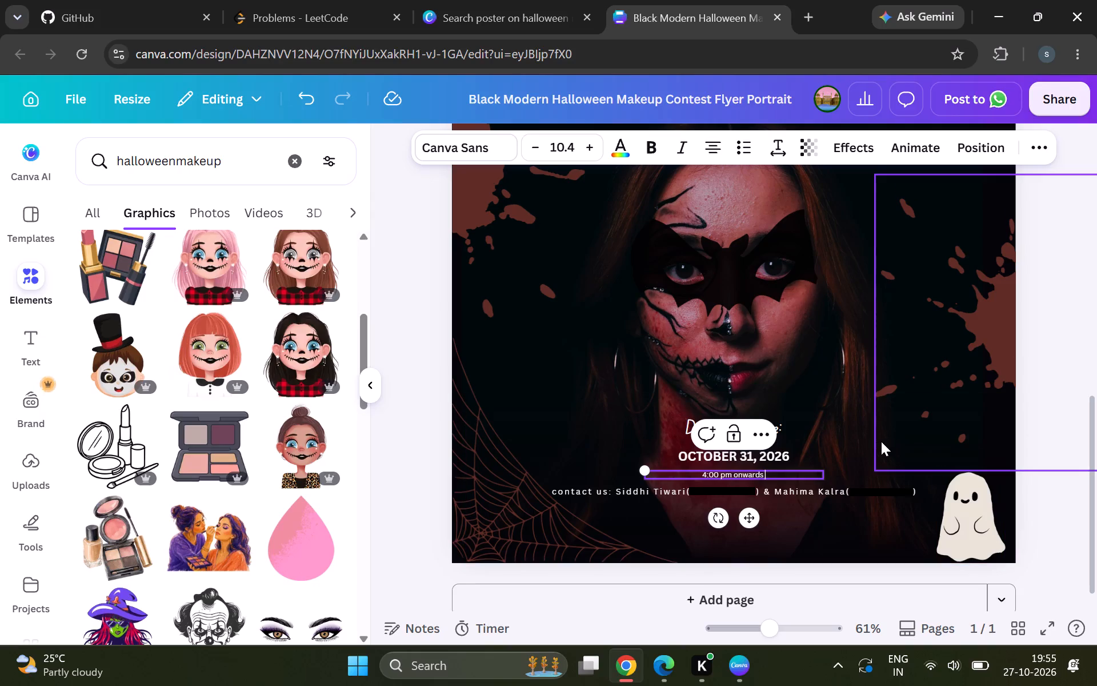
text(,)
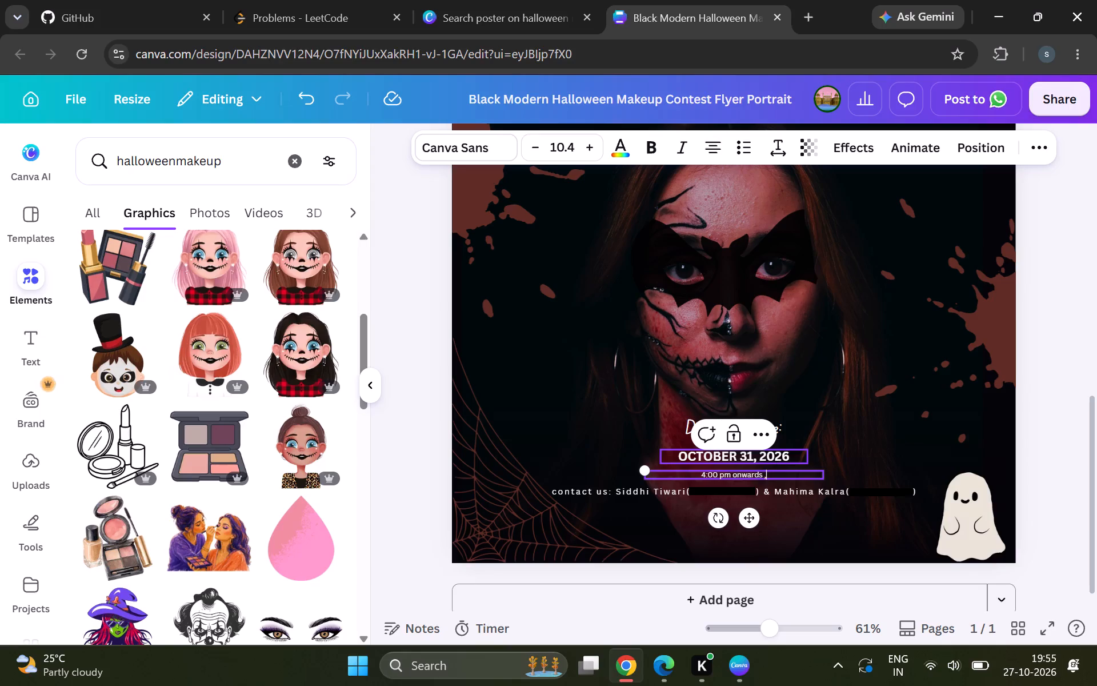
key(space)
text(in)
key(space)
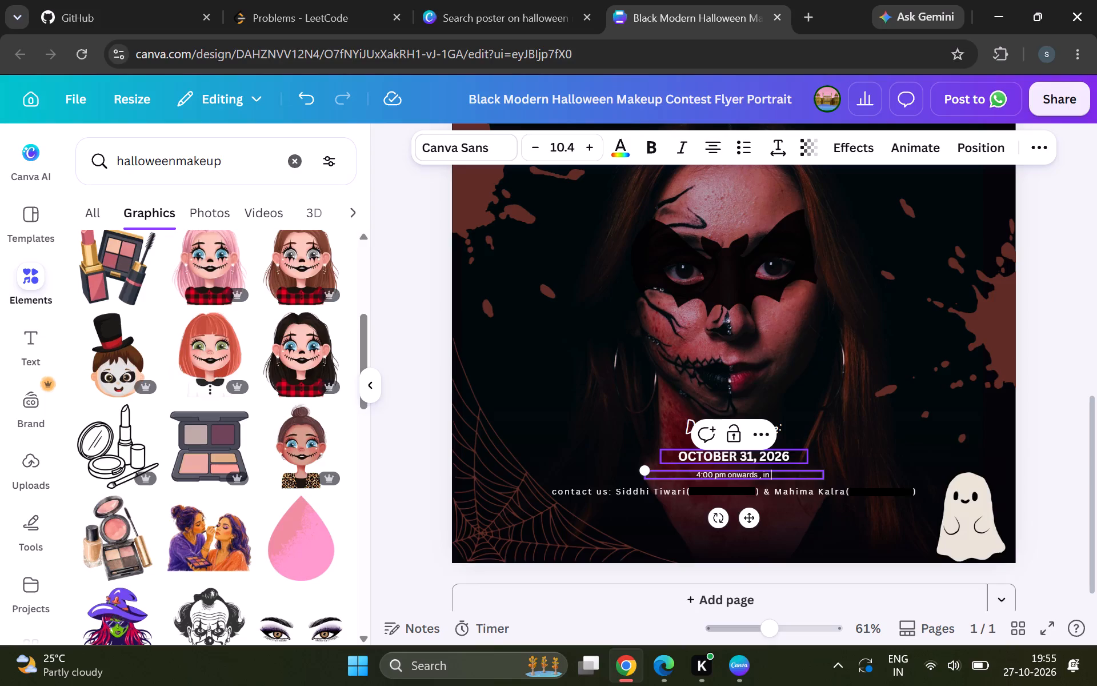
key(BackSpace)
key(BackSpace)
key(BackSpace)
text(In fronrt)
key(space)
key(BackSpace)
key(BackSpace)
key(BackSpace)
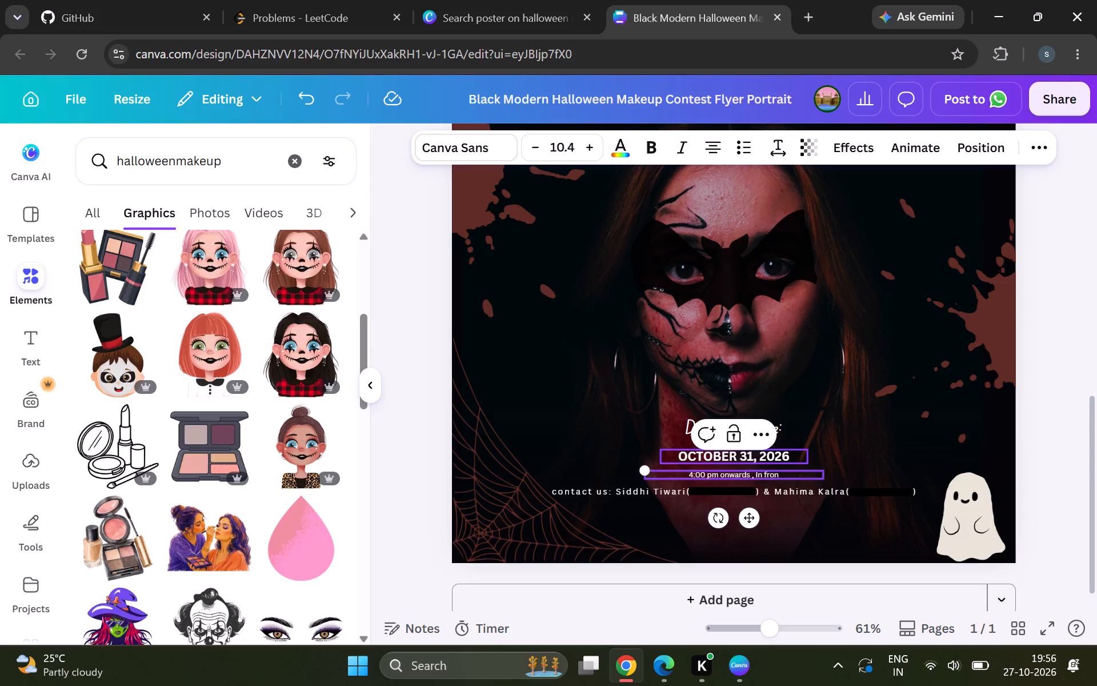
text(t)
key(space)
text(of)
key(space)
key(shift+g)
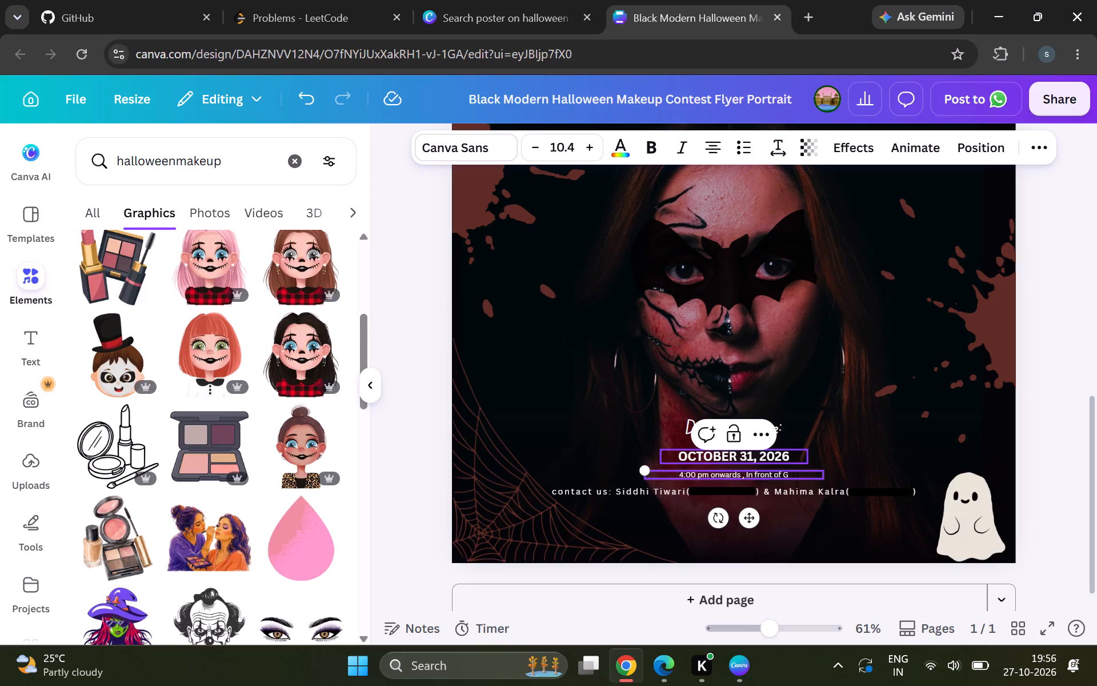
key(space)
text(Block)
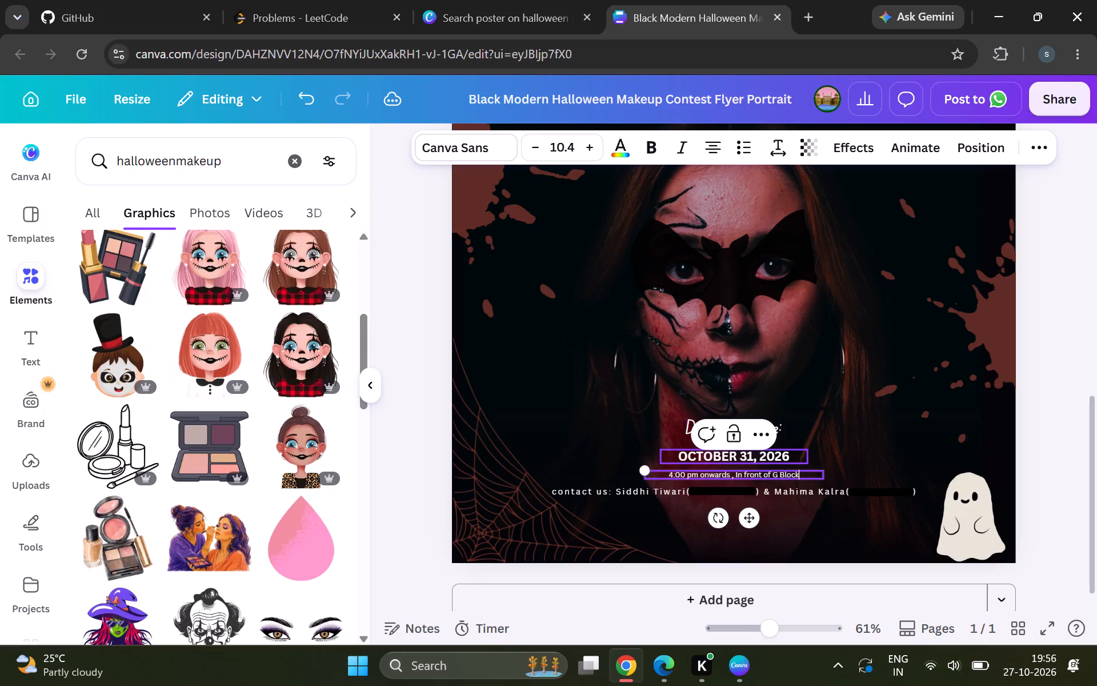
click(1048, 424)
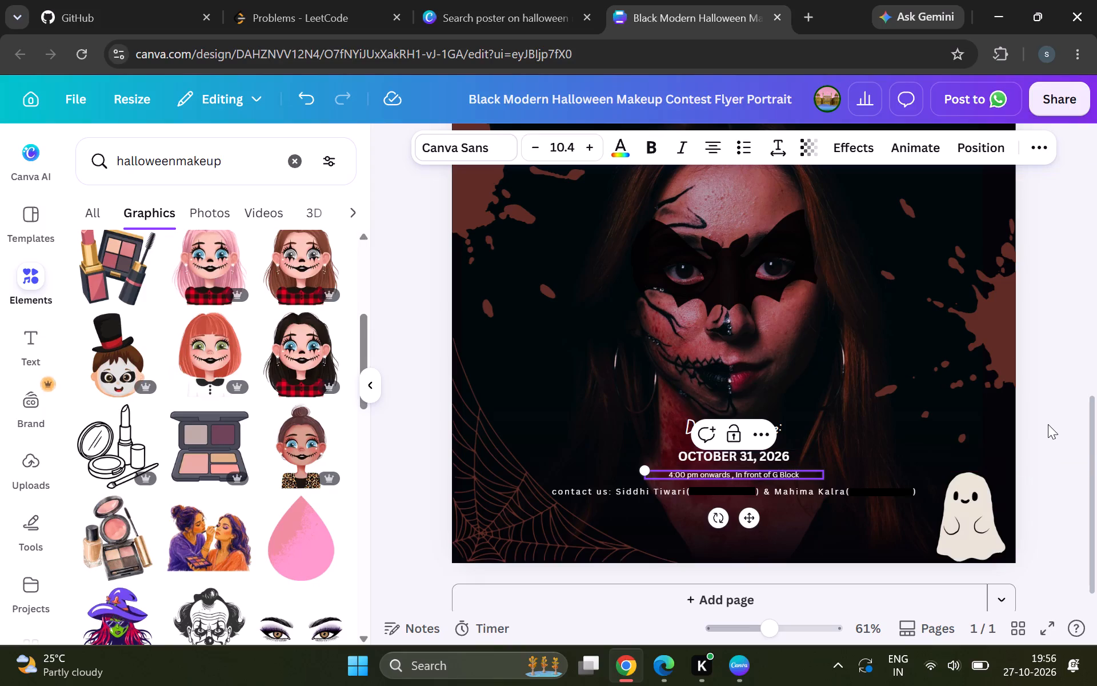
Increase the font size of the time and venue line below the date to 16.4.
double_click(726, 472)
key(ctrl+a)
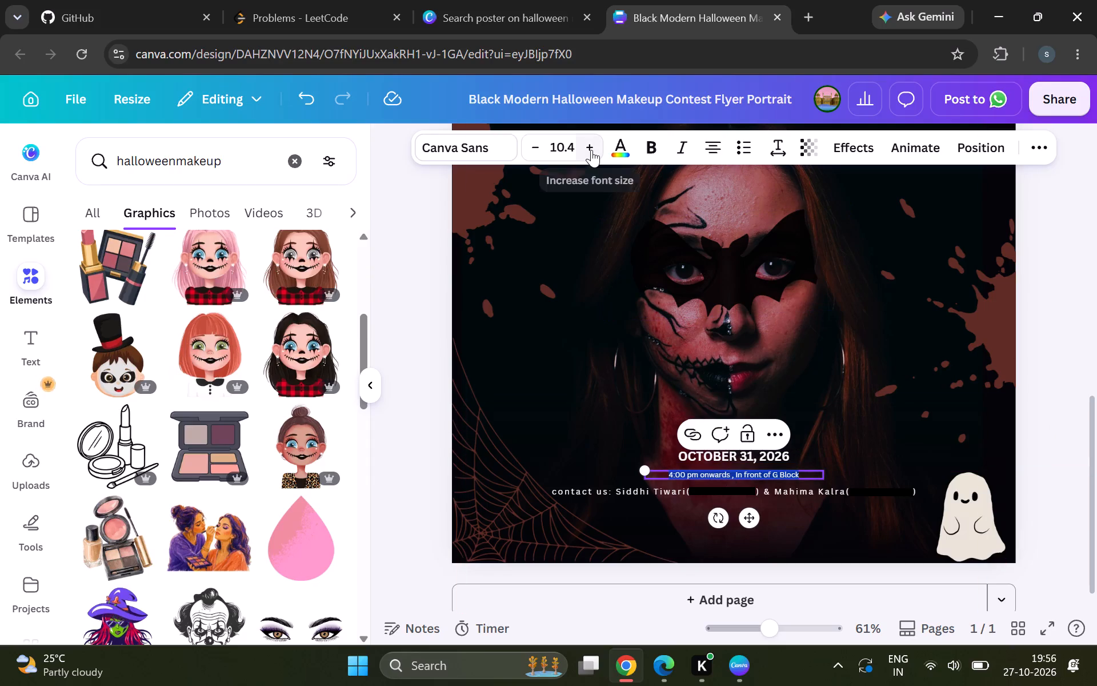
triple_click(591, 150)
double_click(591, 150)
click(591, 150)
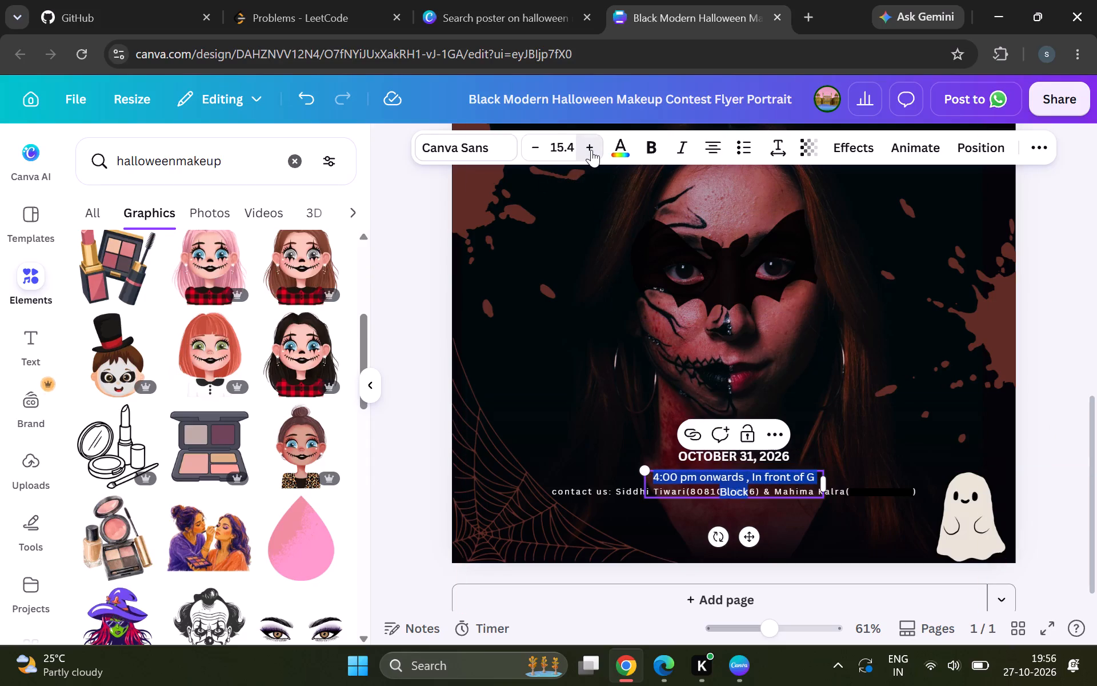
Widen the time and venue text box so the text fits on one line, and centre it under the date.
drag(640, 484, 611, 478)
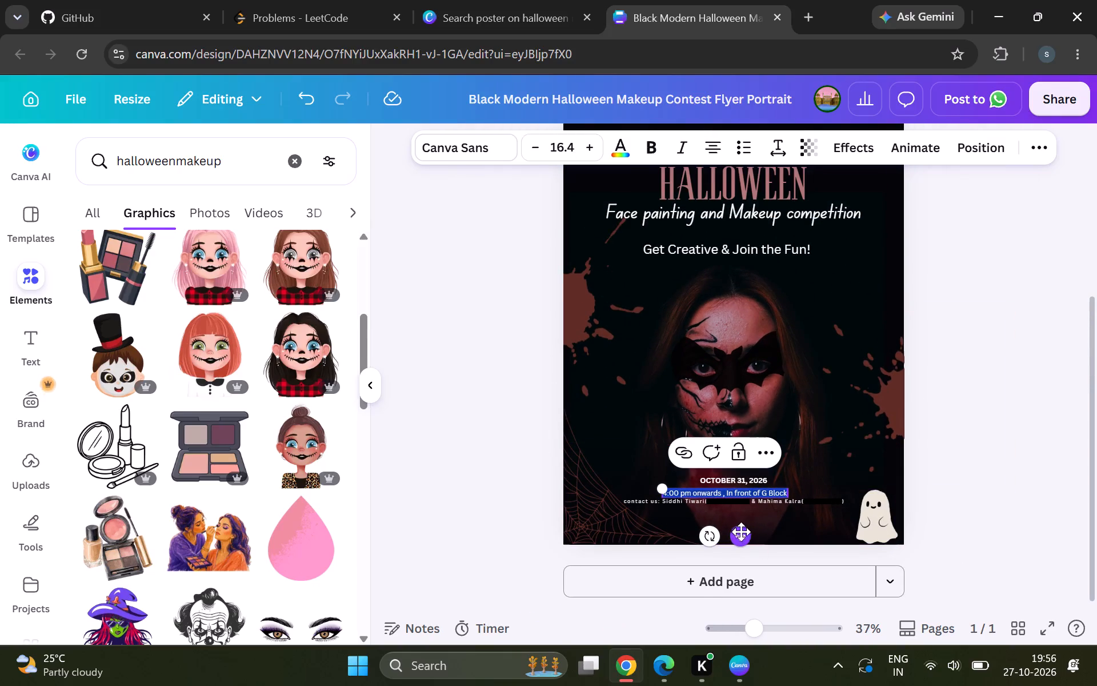
drag(740, 531, 747, 530)
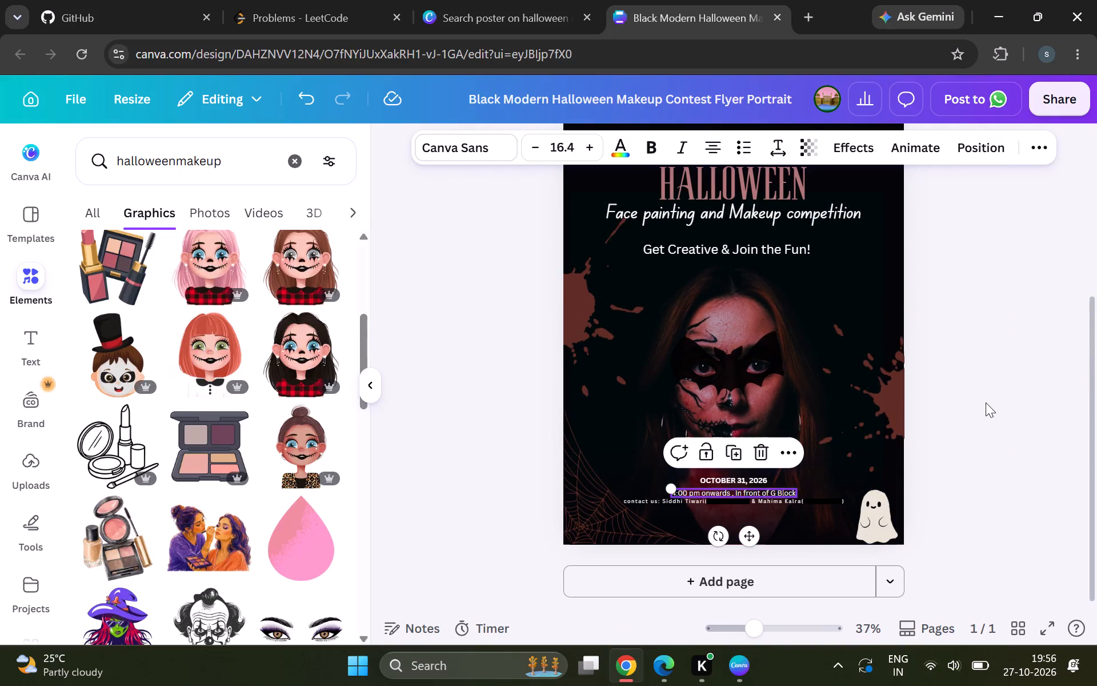
click(986, 402)
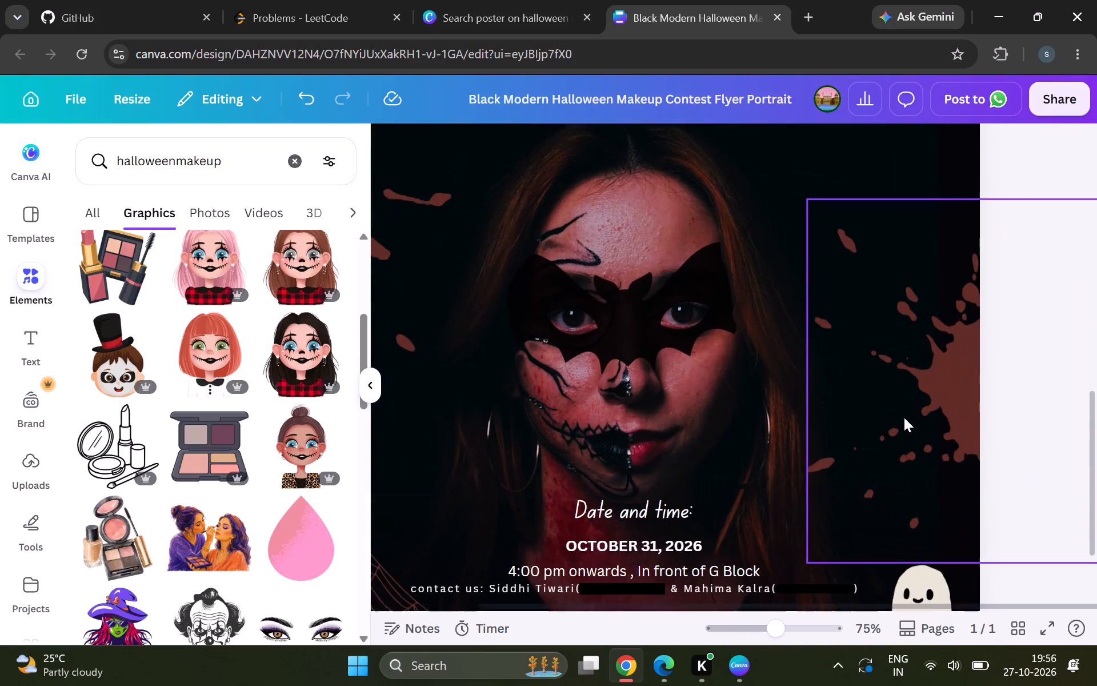
Move the contact line slightly down to leave more space below the time and venue line.
scroll(904, 417, down, 1)
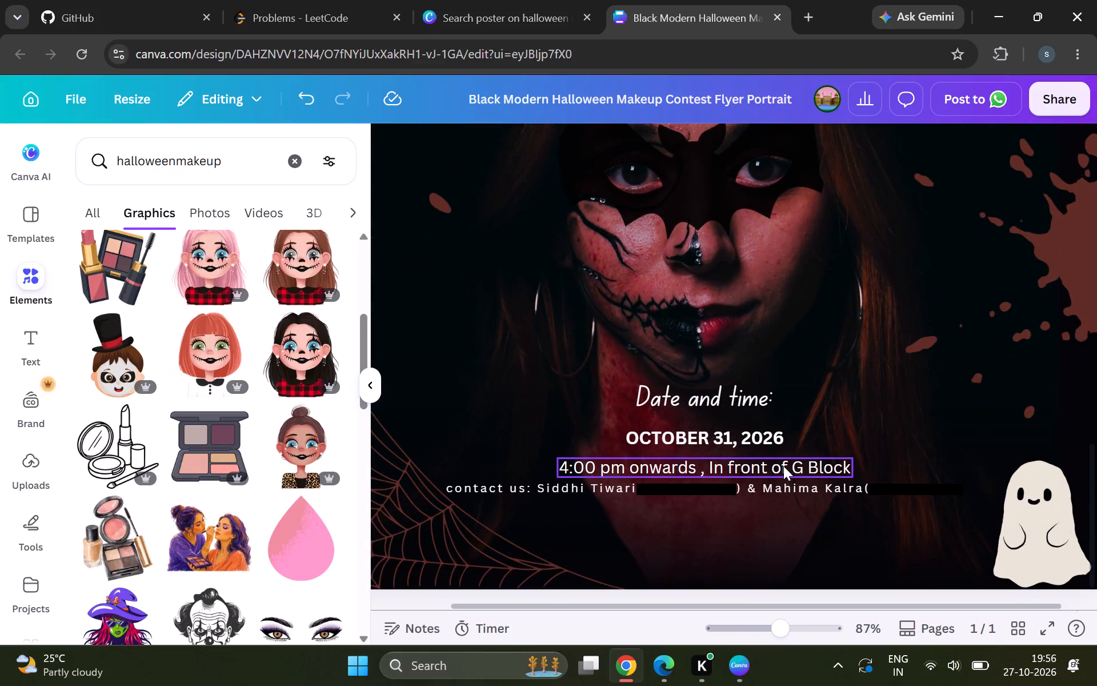
click(783, 466)
click(779, 490)
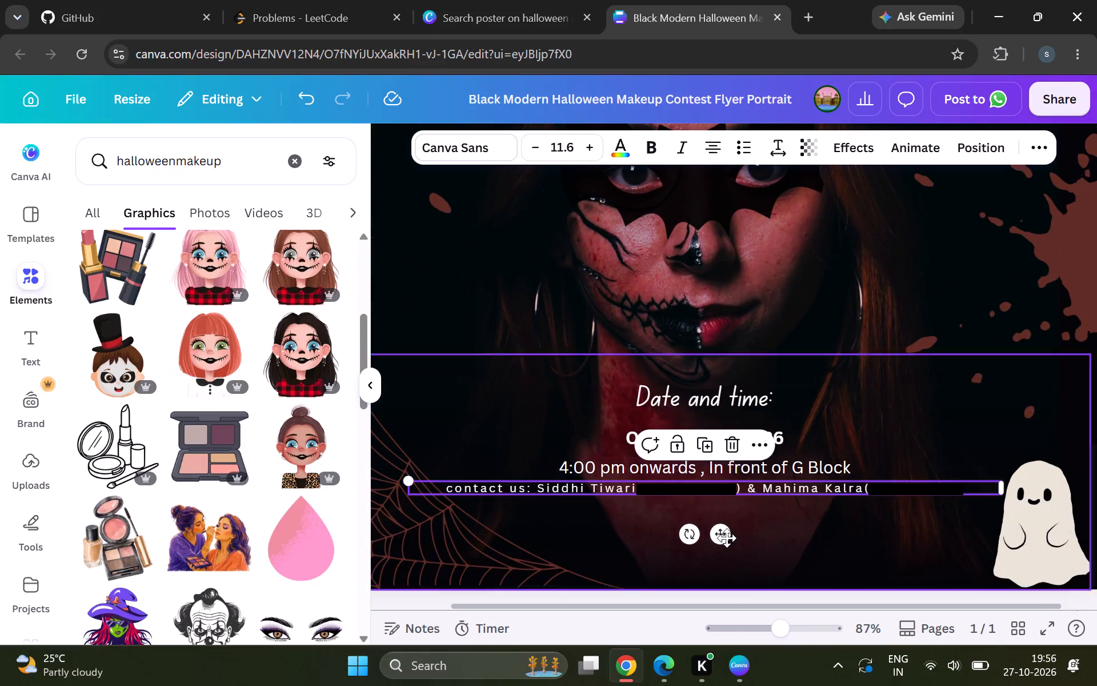
drag(718, 541, 719, 548)
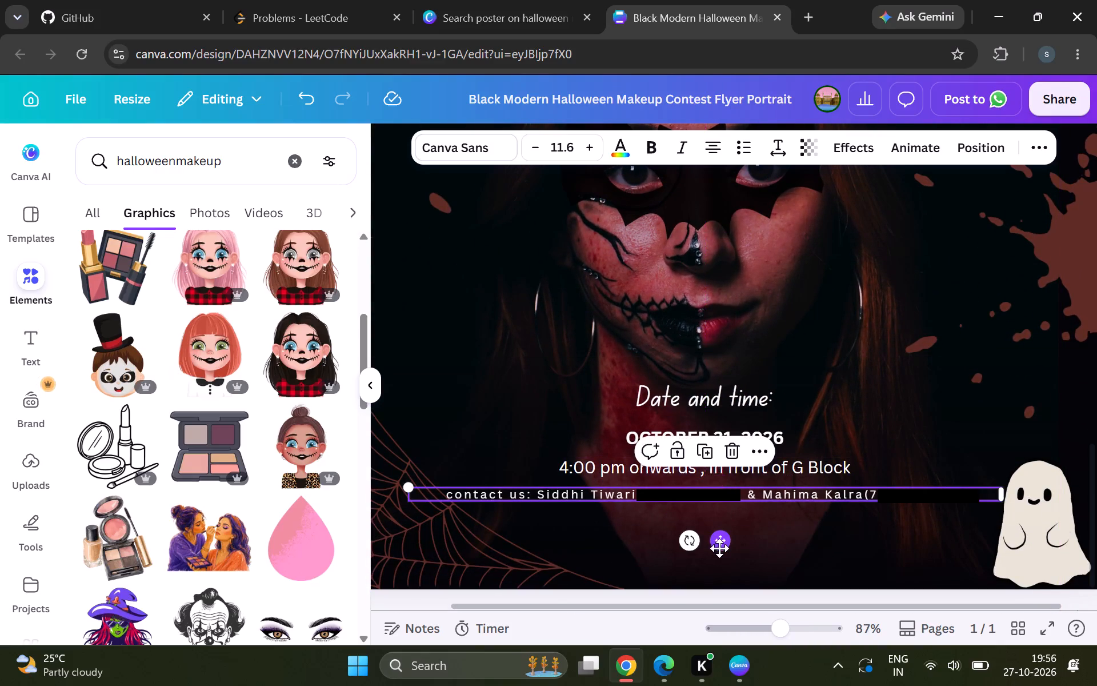
click(990, 428)
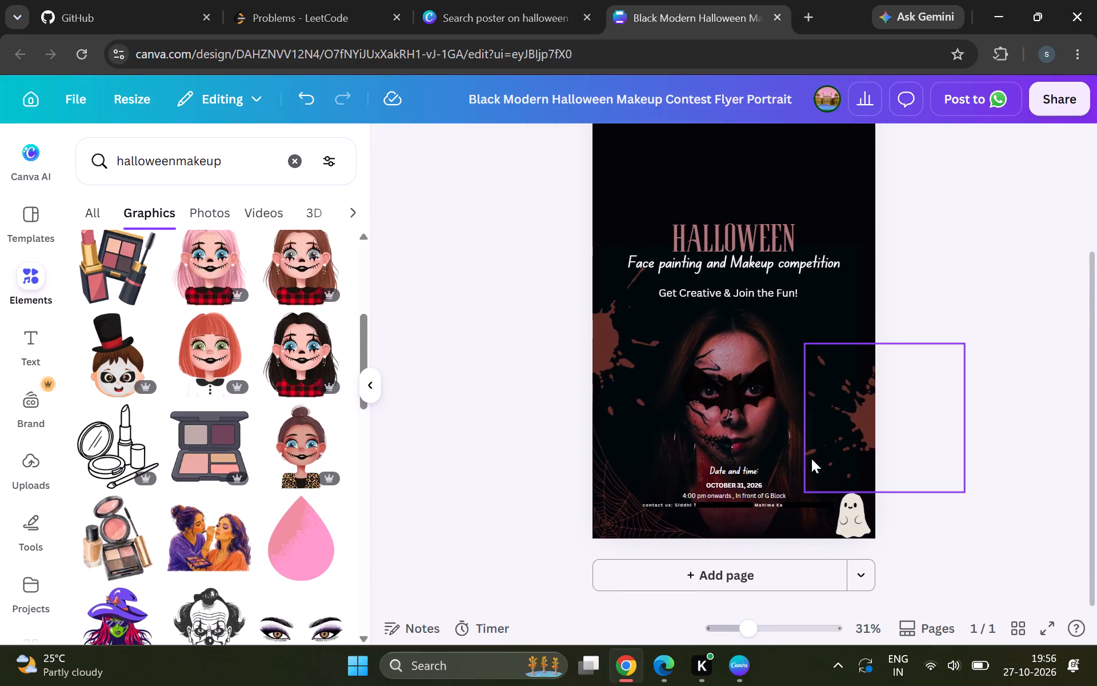
double_click(748, 470)
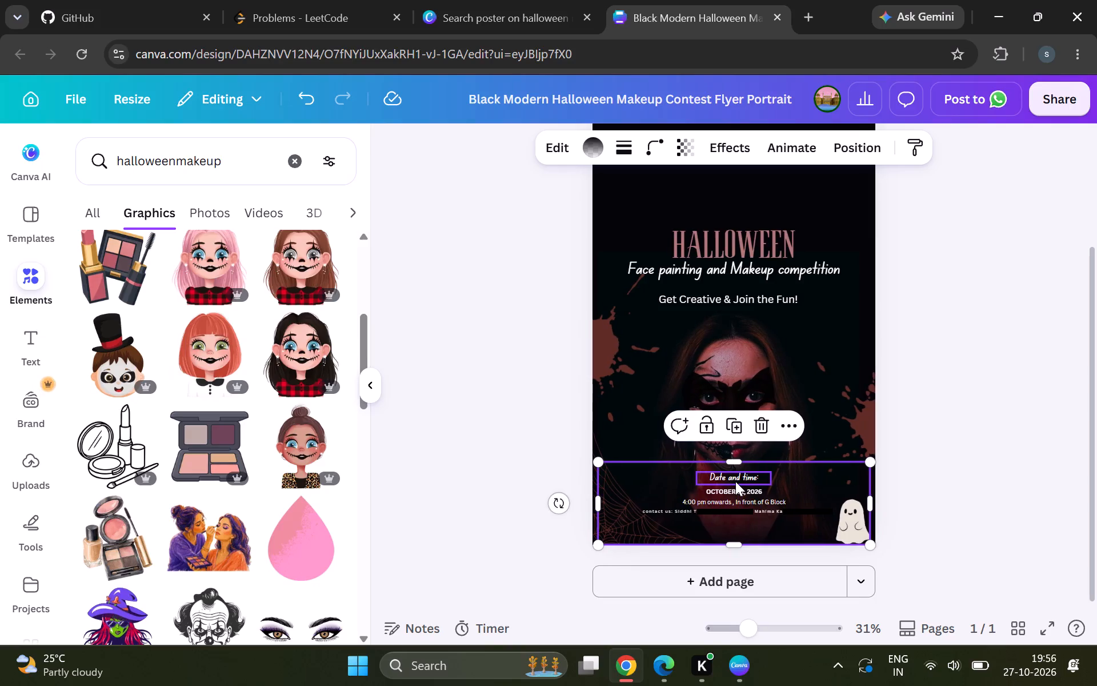
double_click(735, 481)
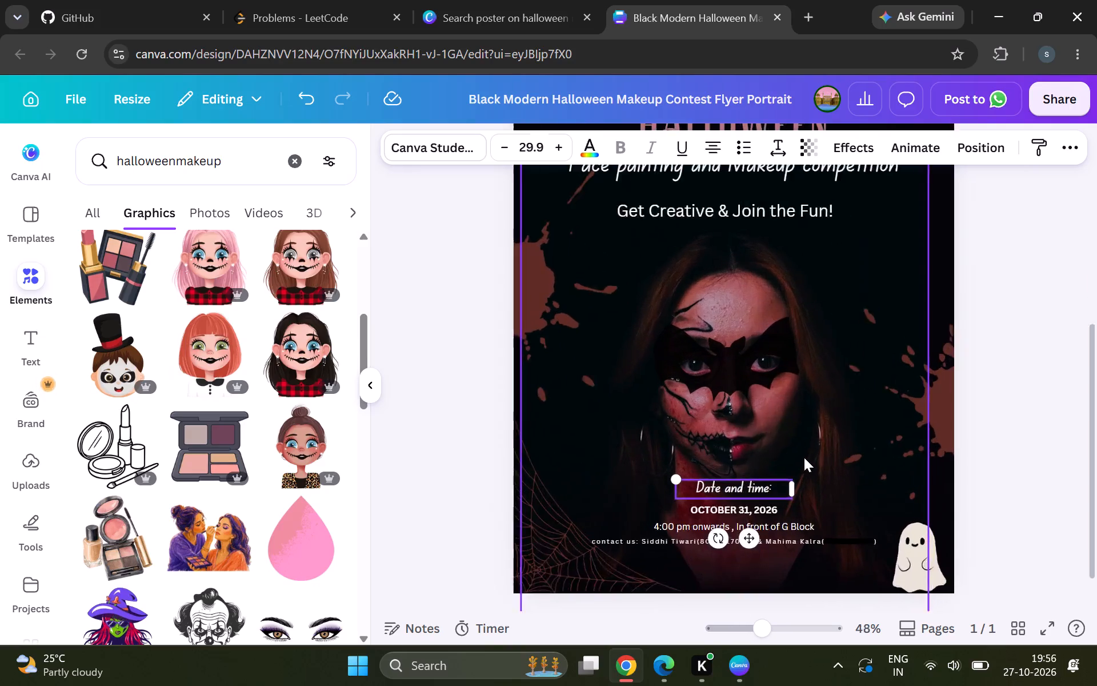
double_click(738, 502)
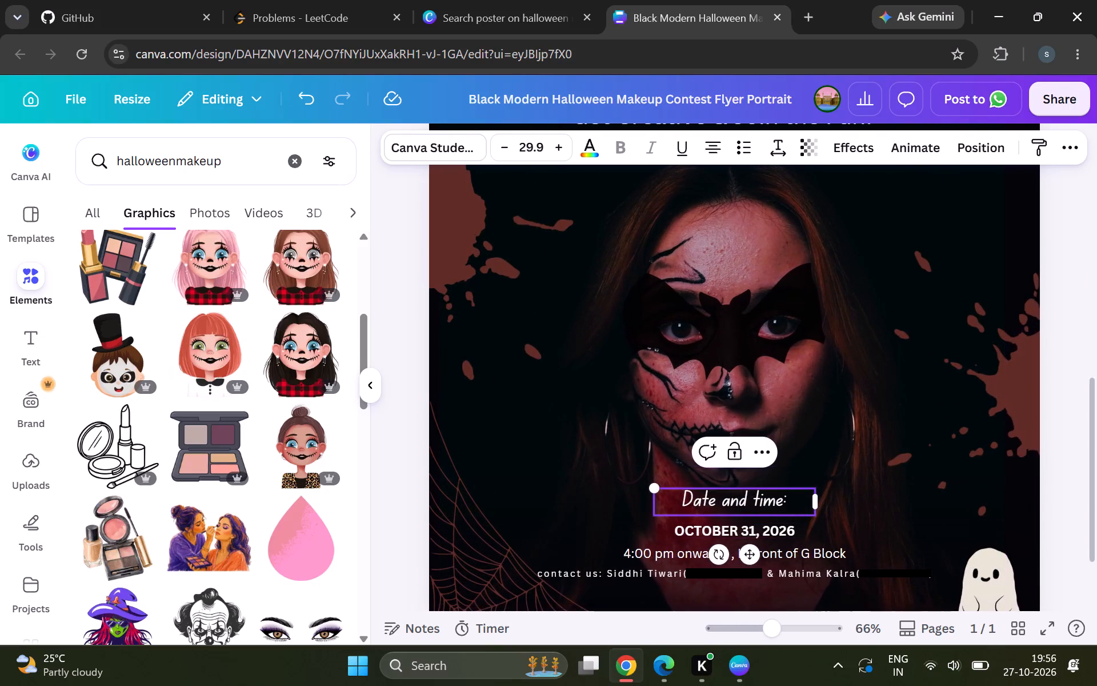
key(ctrl+a)
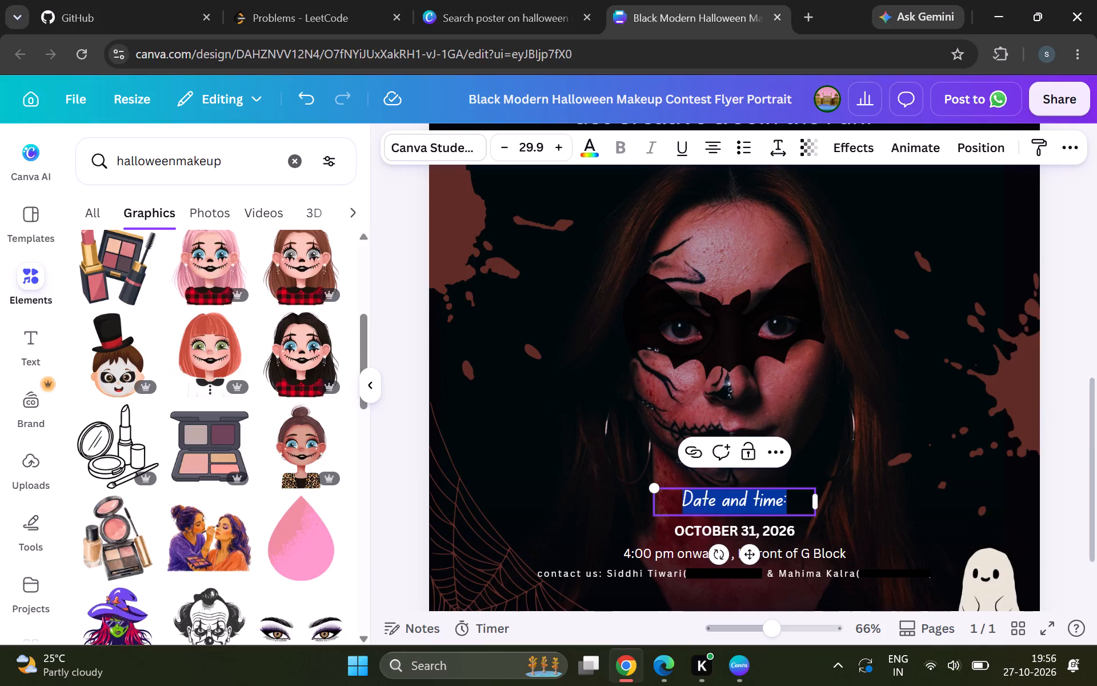
key(BackSpace)
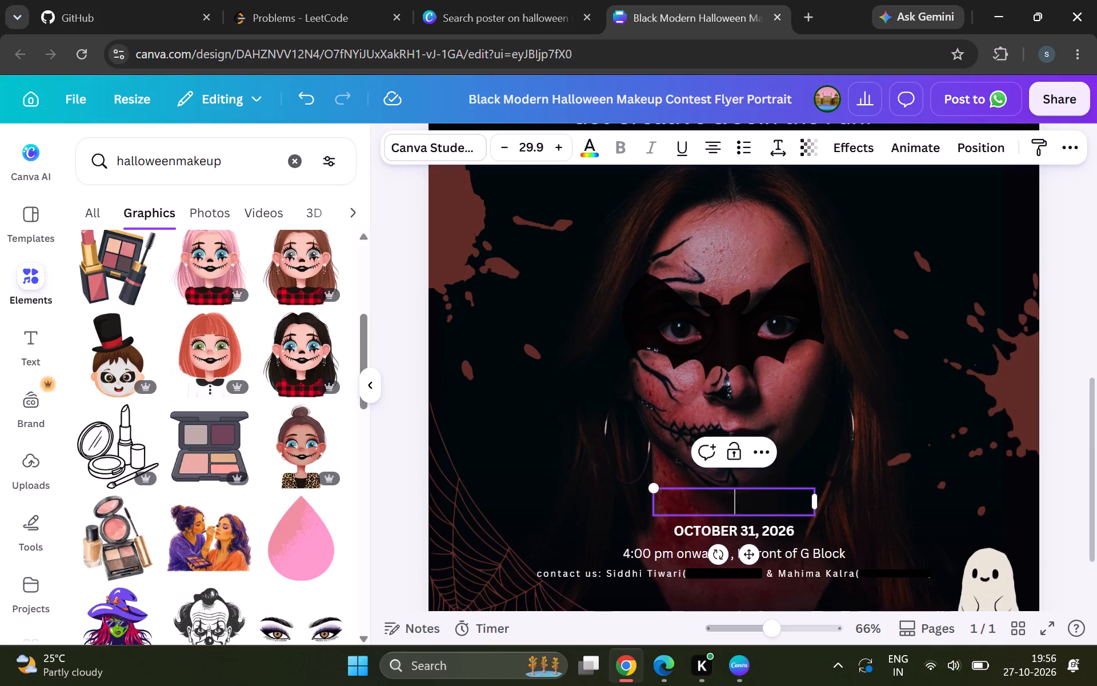
click(1078, 282)
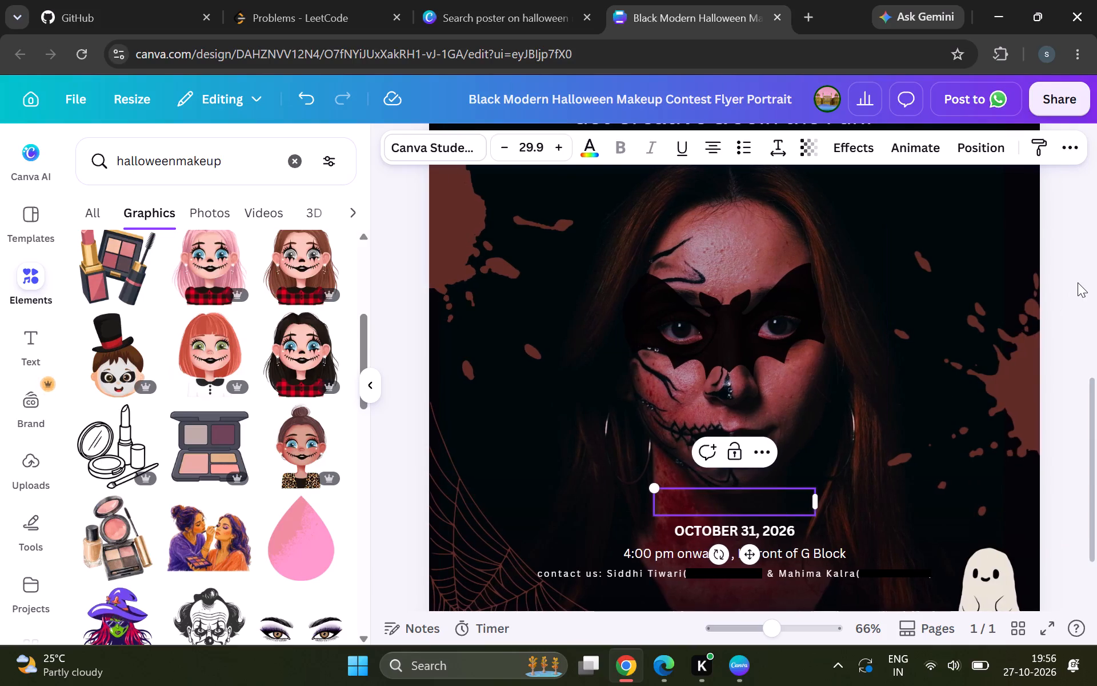
Duplicate the HALLOWEEN title and place the copy centred in the empty area just below the cobwebs.
scroll(1078, 282, up, 1)
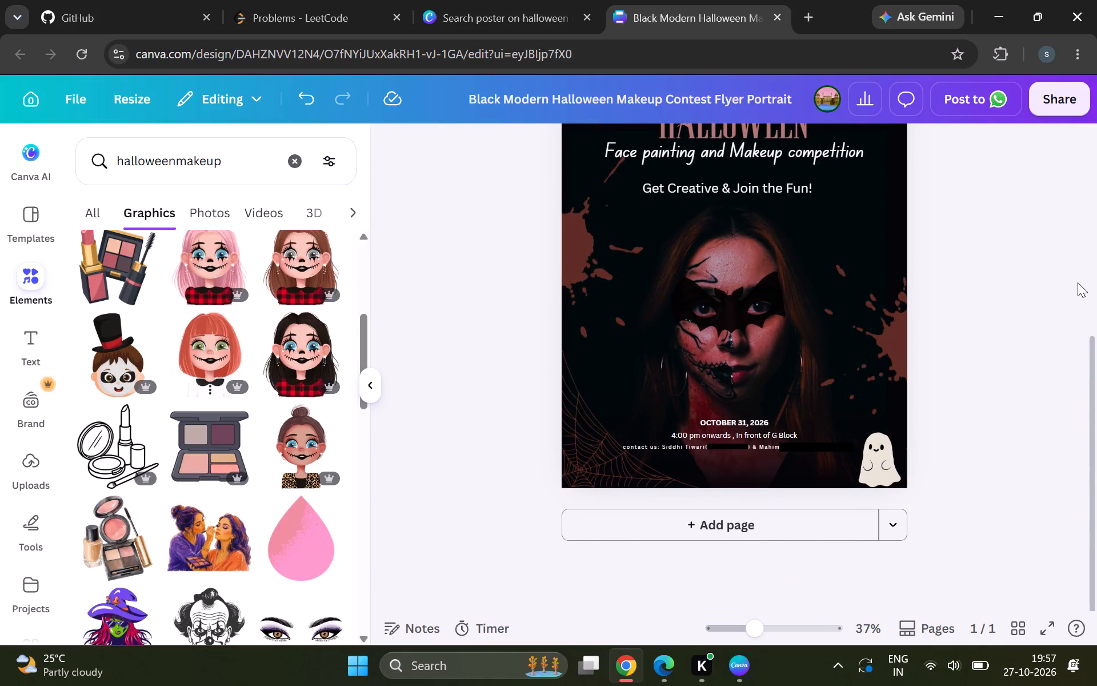
scroll(1078, 282, up, 3)
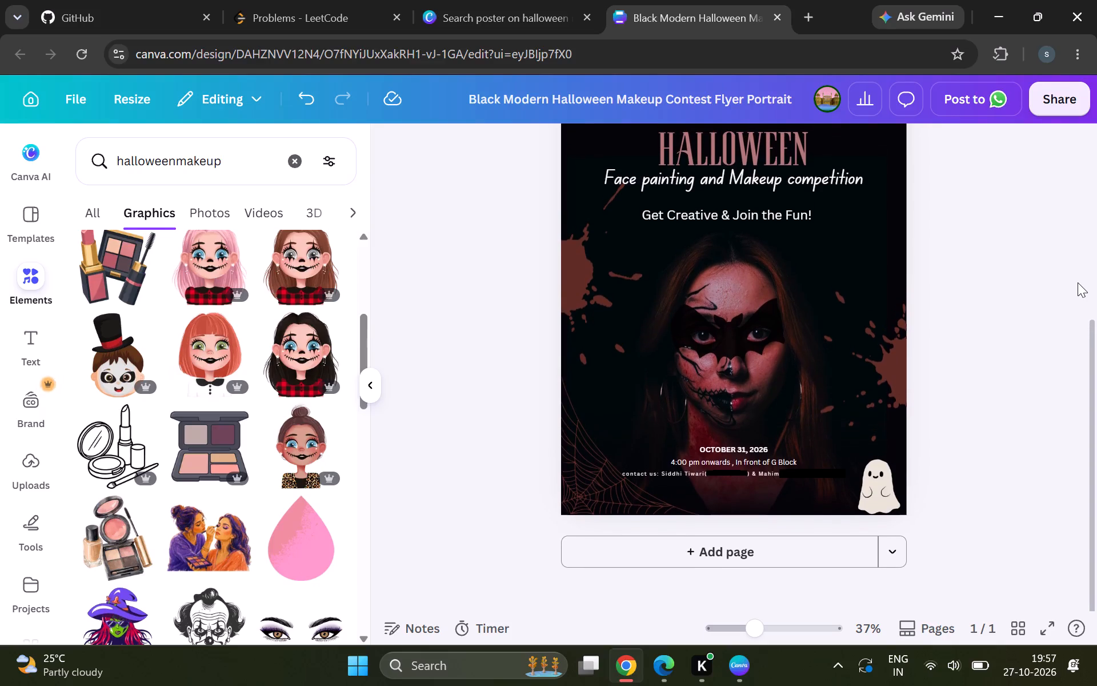
scroll(1078, 282, up, 2)
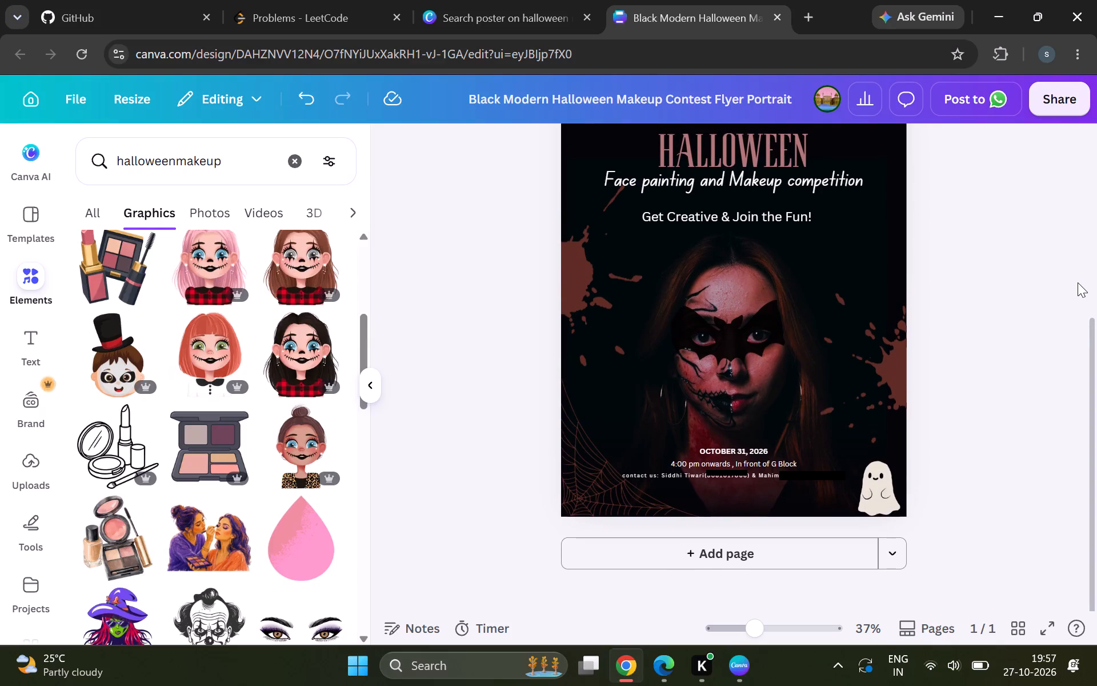
scroll(1078, 282, up, 3)
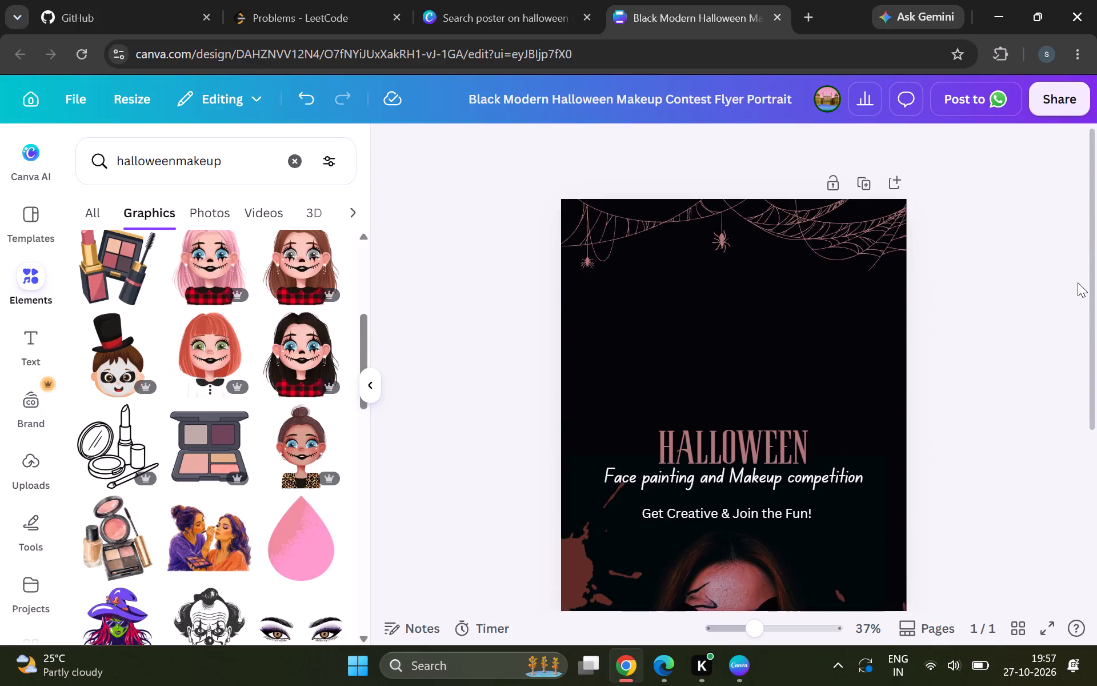
scroll(1078, 282, down, 3)
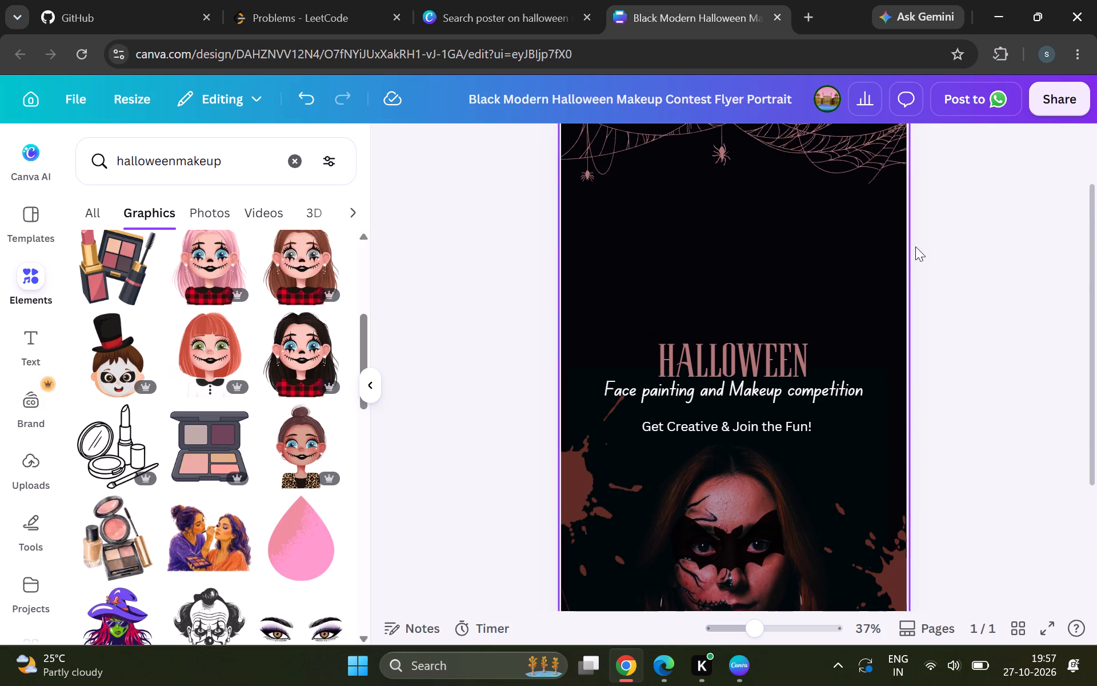
click(687, 348)
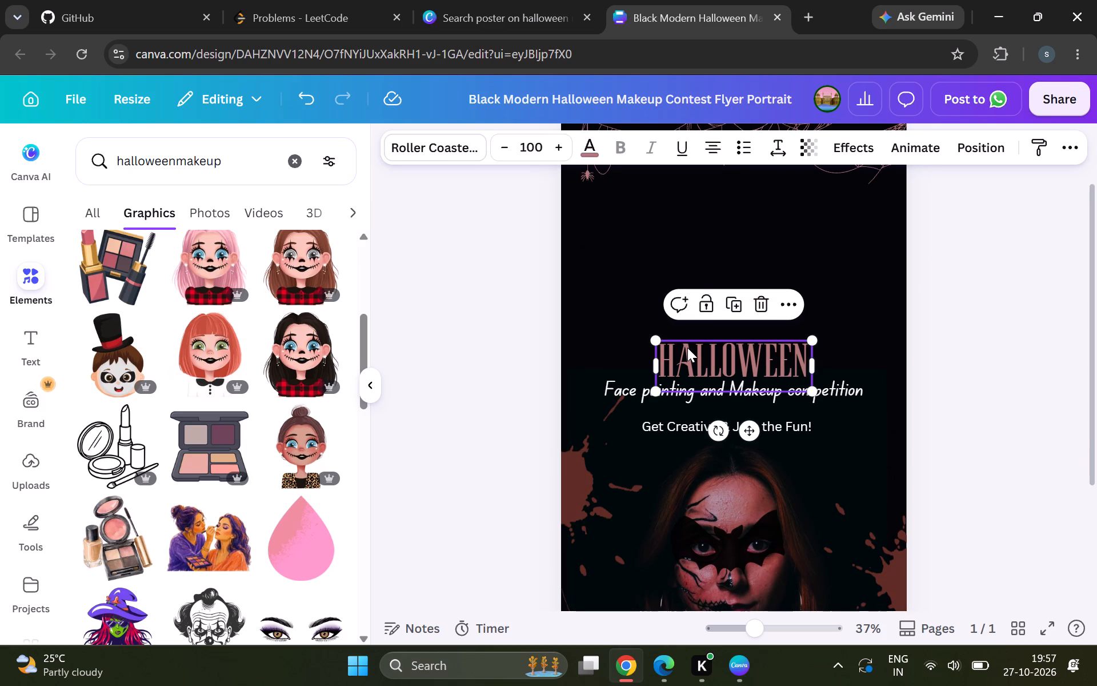
key(ctrl+c)
key(ctrl+v)
drag(710, 361, 700, 260)
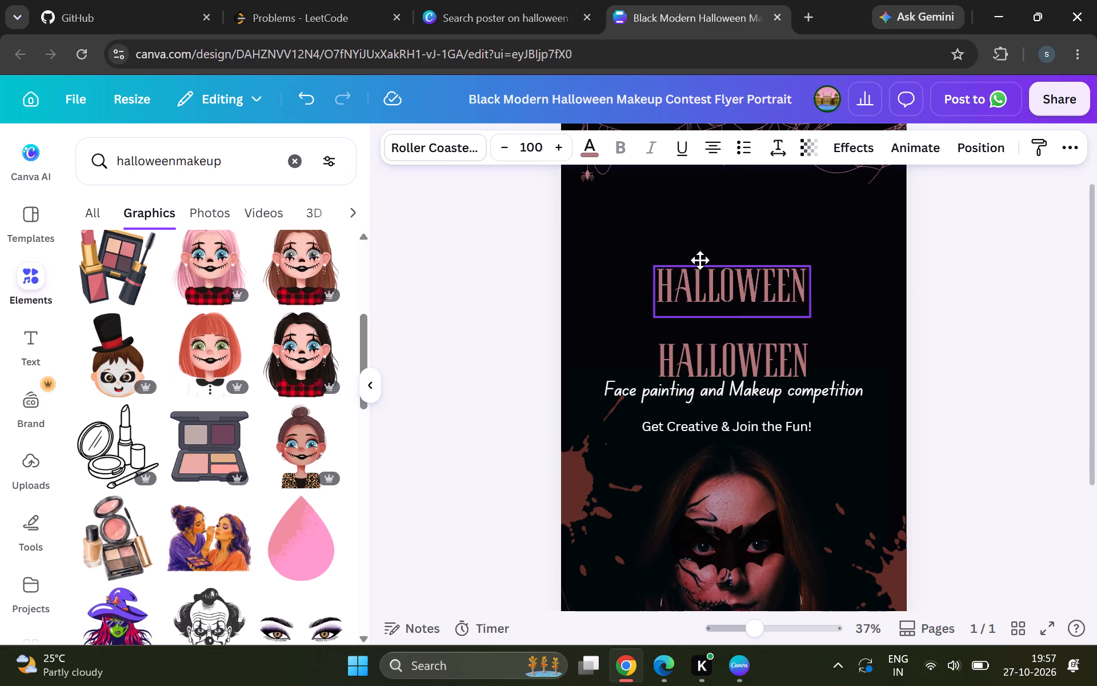
drag(700, 260, 705, 215)
Replace the text of the upper HALLOWEEN copy with "NAQAAB".
scroll(705, 215, up, 1)
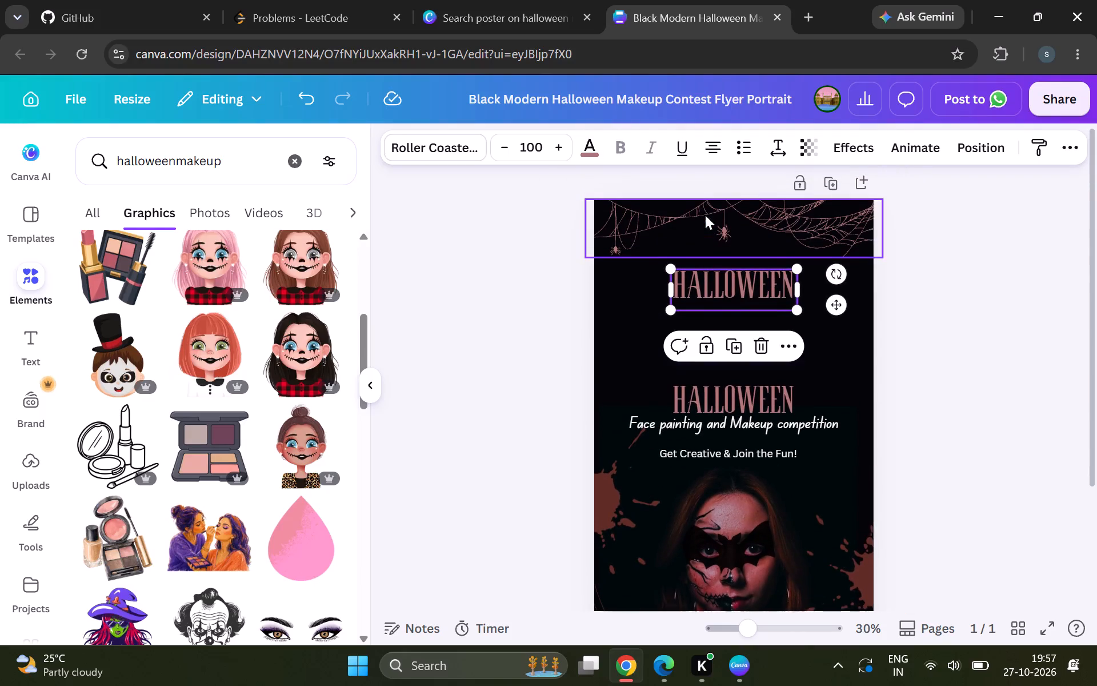
double_click(727, 284)
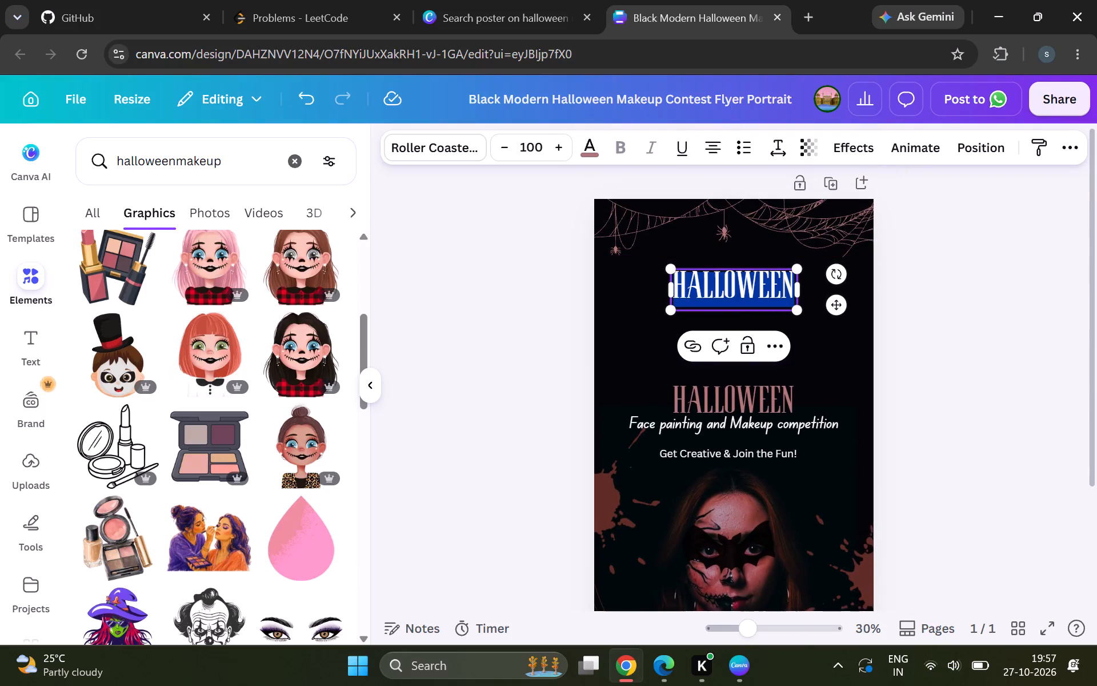
text(NAQAAB)
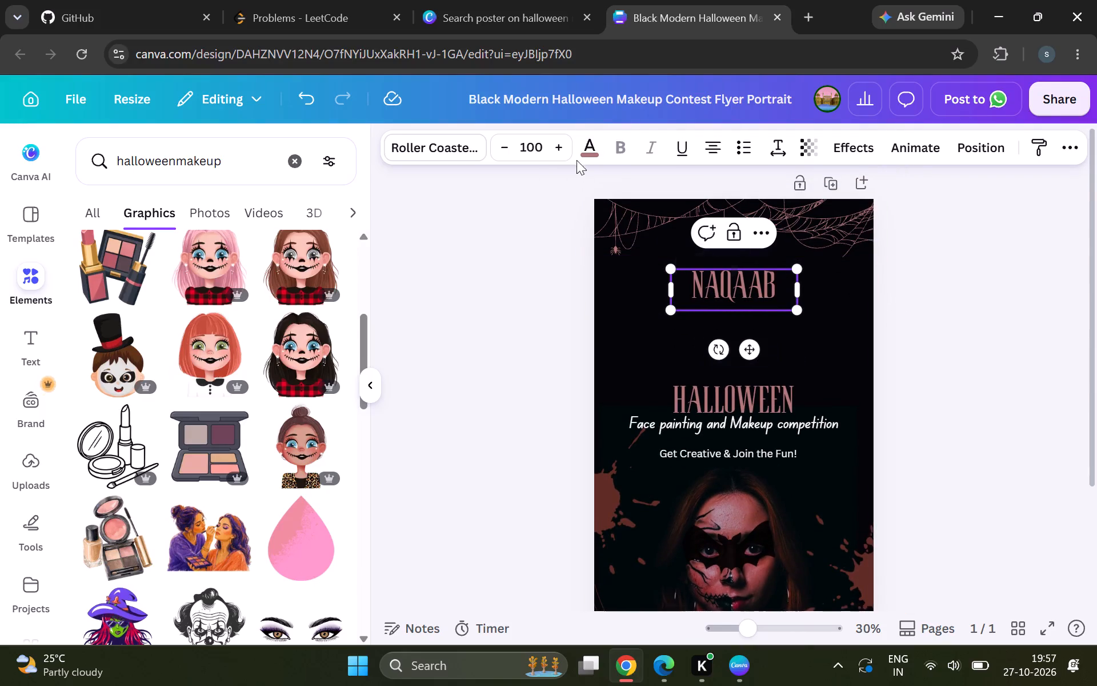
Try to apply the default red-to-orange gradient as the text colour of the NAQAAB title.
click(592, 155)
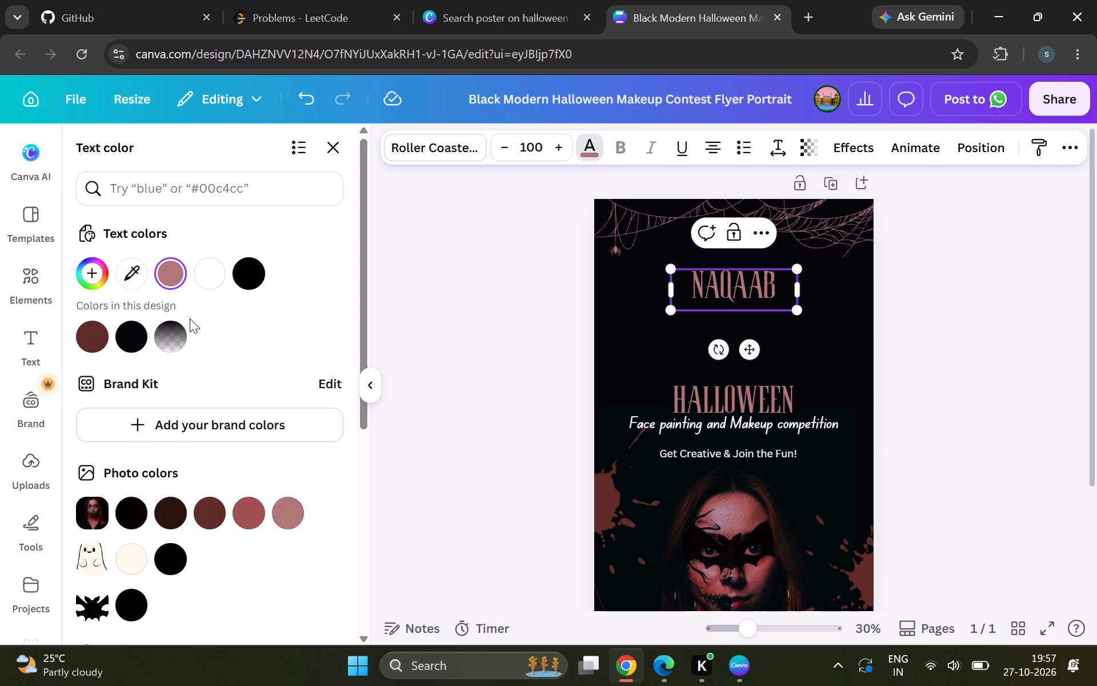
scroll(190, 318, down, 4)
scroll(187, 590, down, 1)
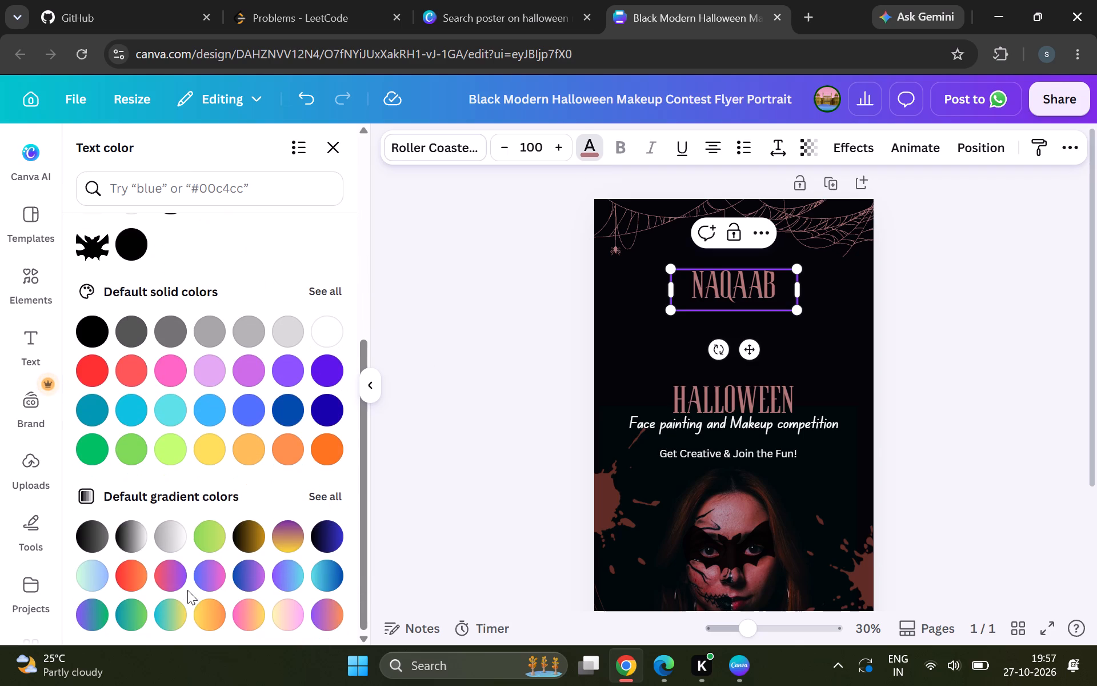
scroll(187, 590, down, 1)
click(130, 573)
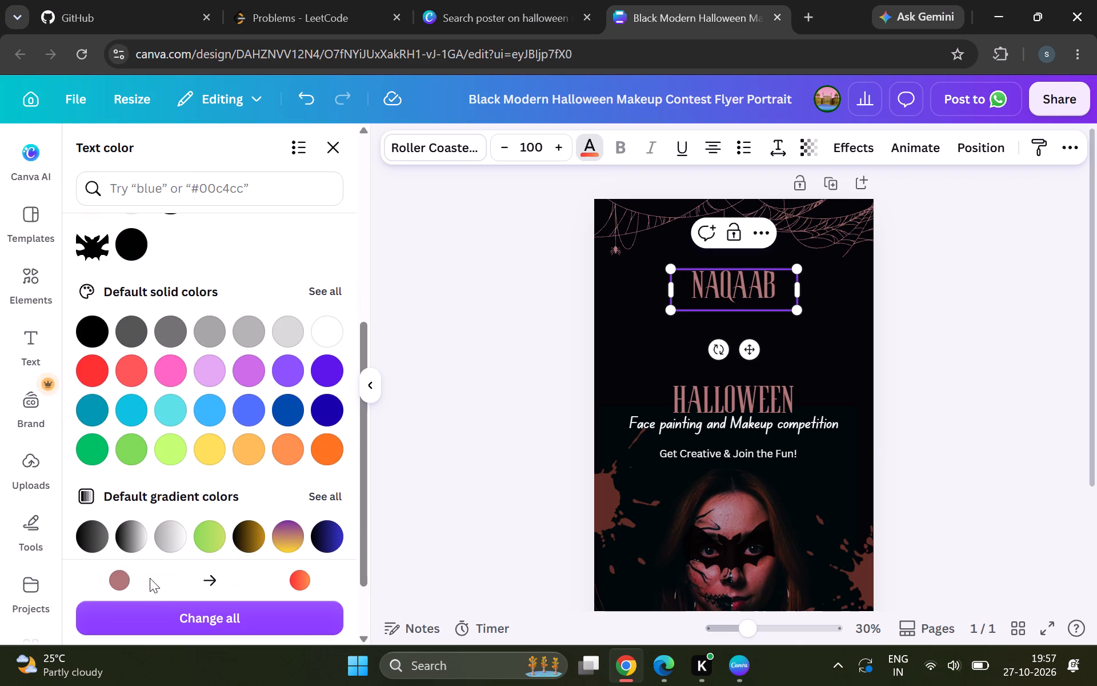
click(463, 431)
Set the text colour of the NAQAAB title to the solid bright red #FE0400.
double_click(738, 301)
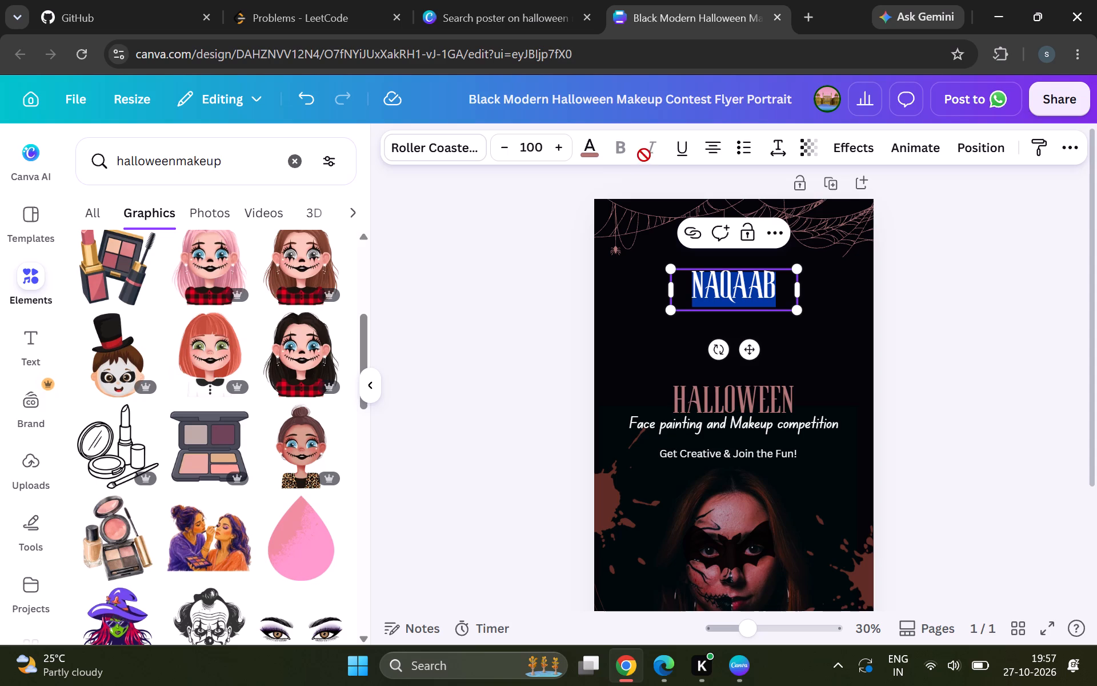
click(600, 161)
click(584, 152)
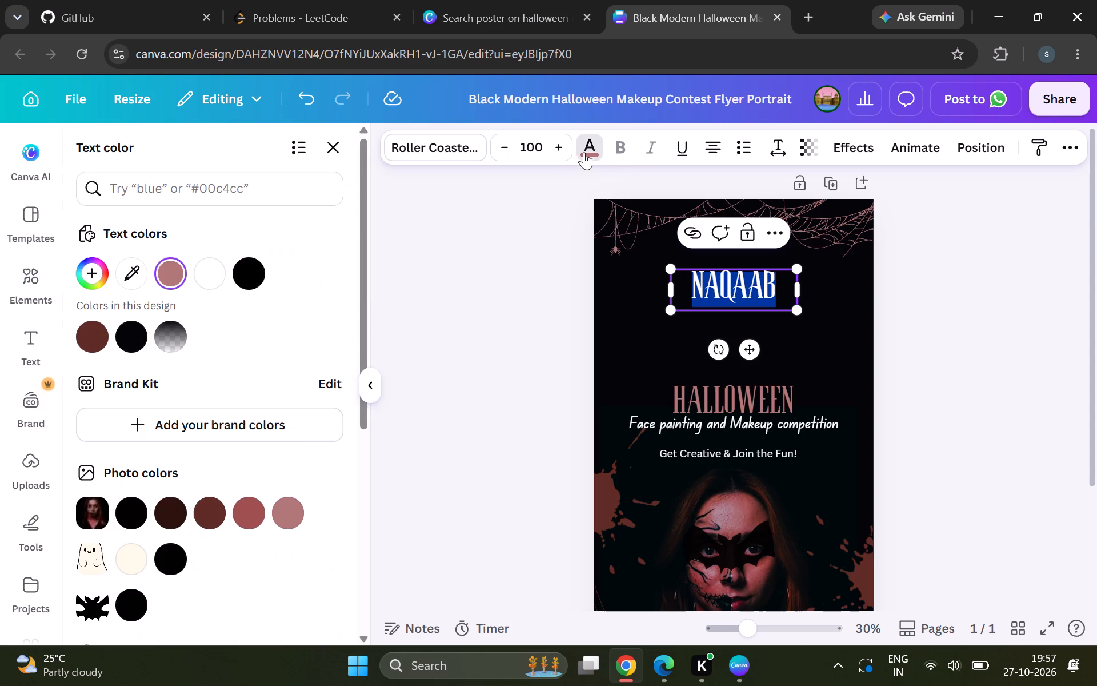
click(90, 278)
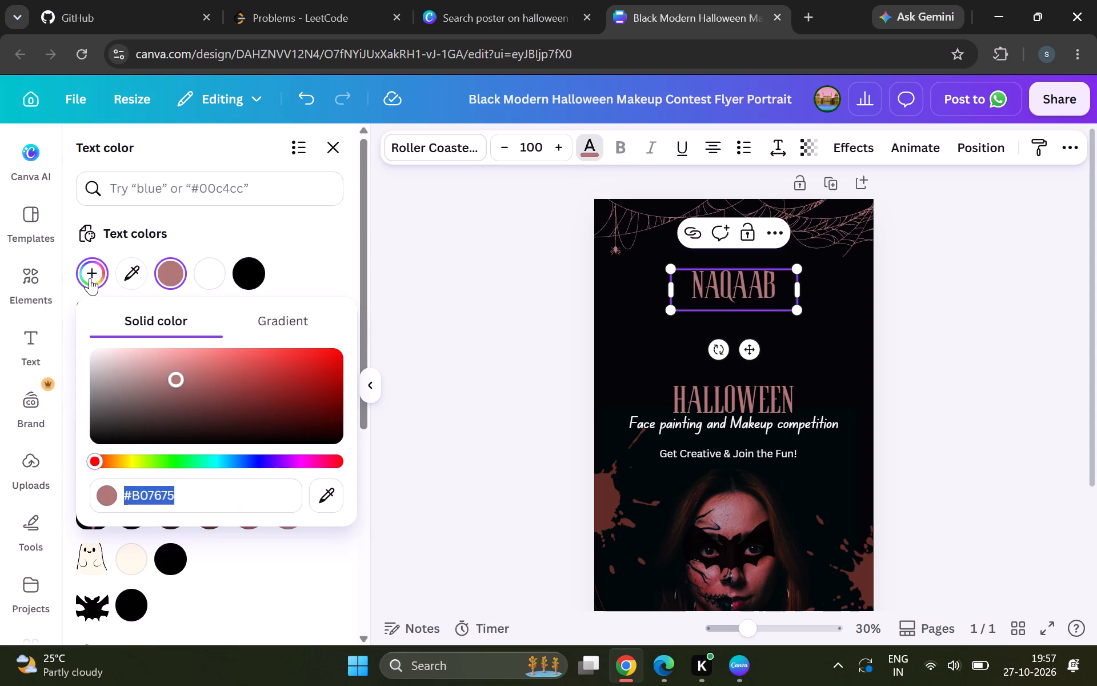
drag(175, 374, 360, 352)
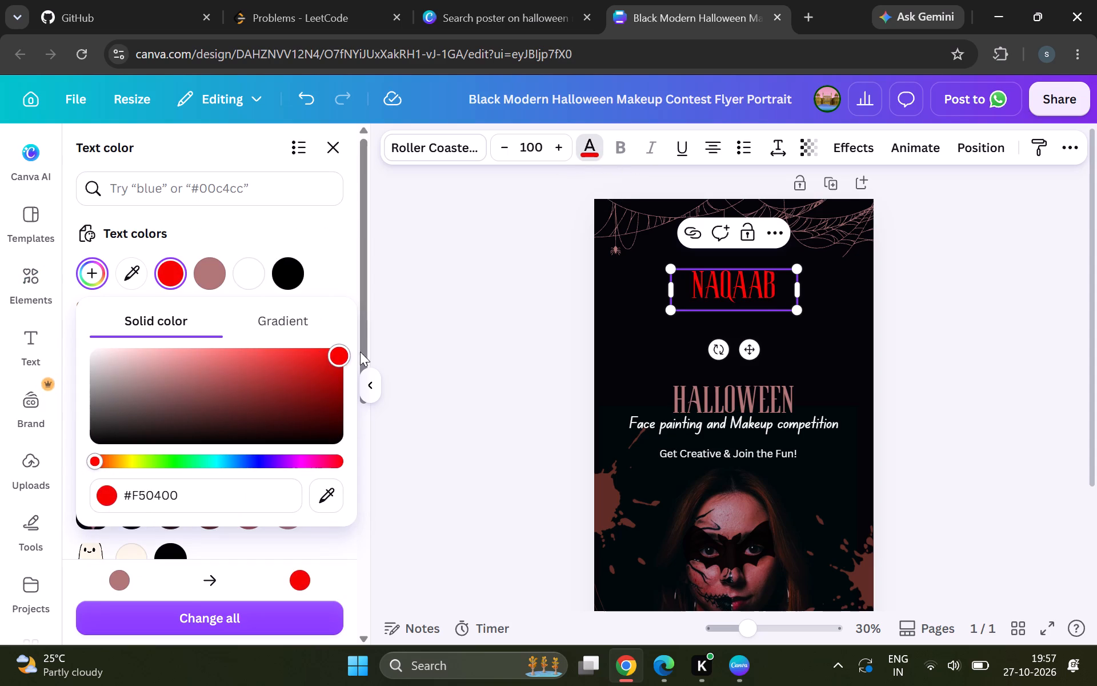
drag(360, 352, 382, 349)
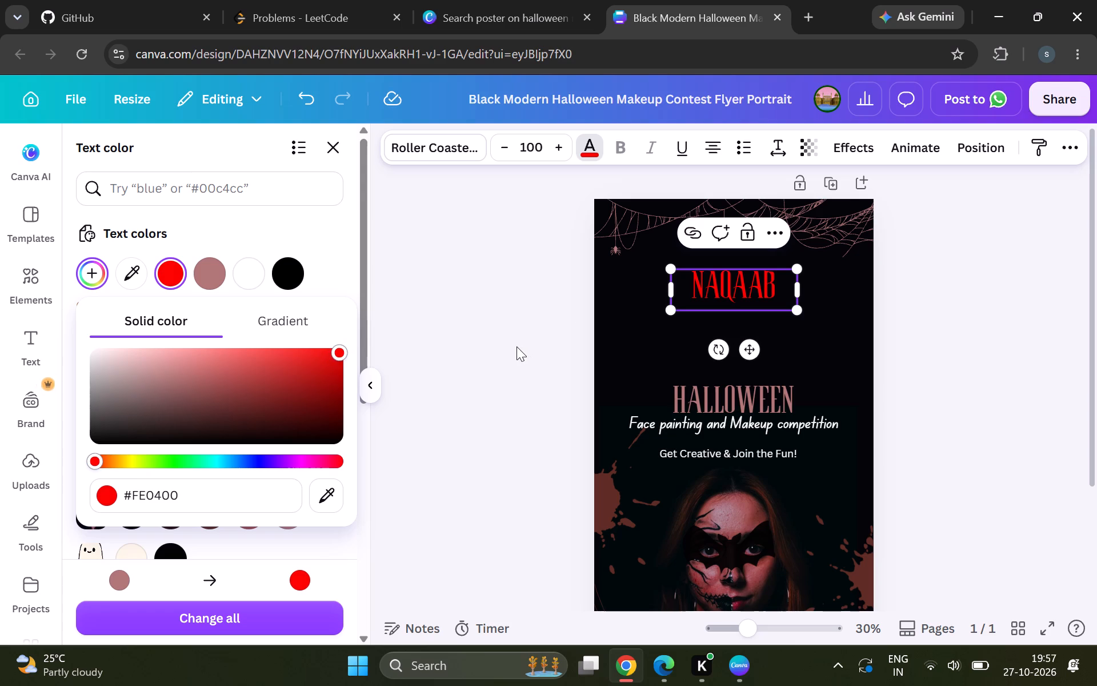
click(497, 345)
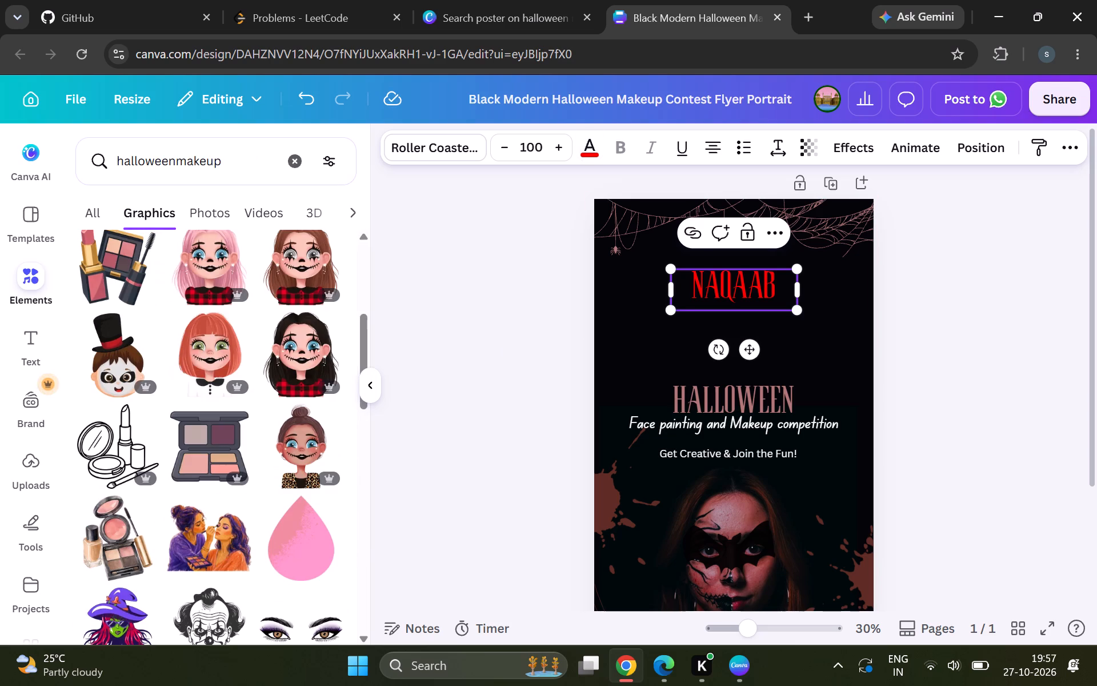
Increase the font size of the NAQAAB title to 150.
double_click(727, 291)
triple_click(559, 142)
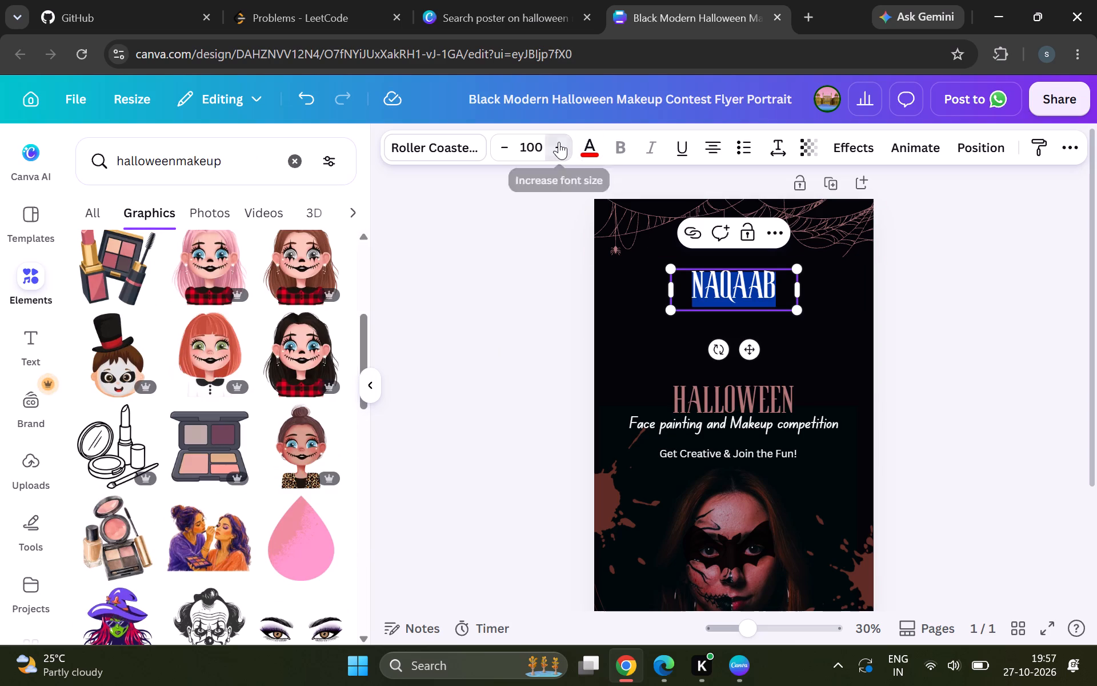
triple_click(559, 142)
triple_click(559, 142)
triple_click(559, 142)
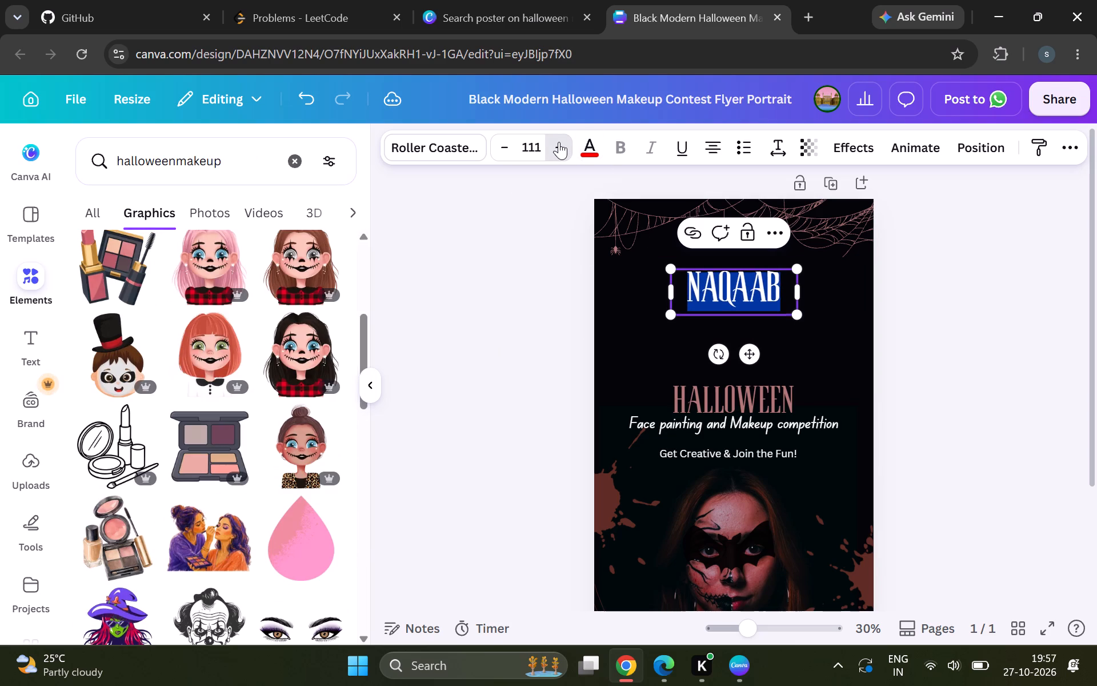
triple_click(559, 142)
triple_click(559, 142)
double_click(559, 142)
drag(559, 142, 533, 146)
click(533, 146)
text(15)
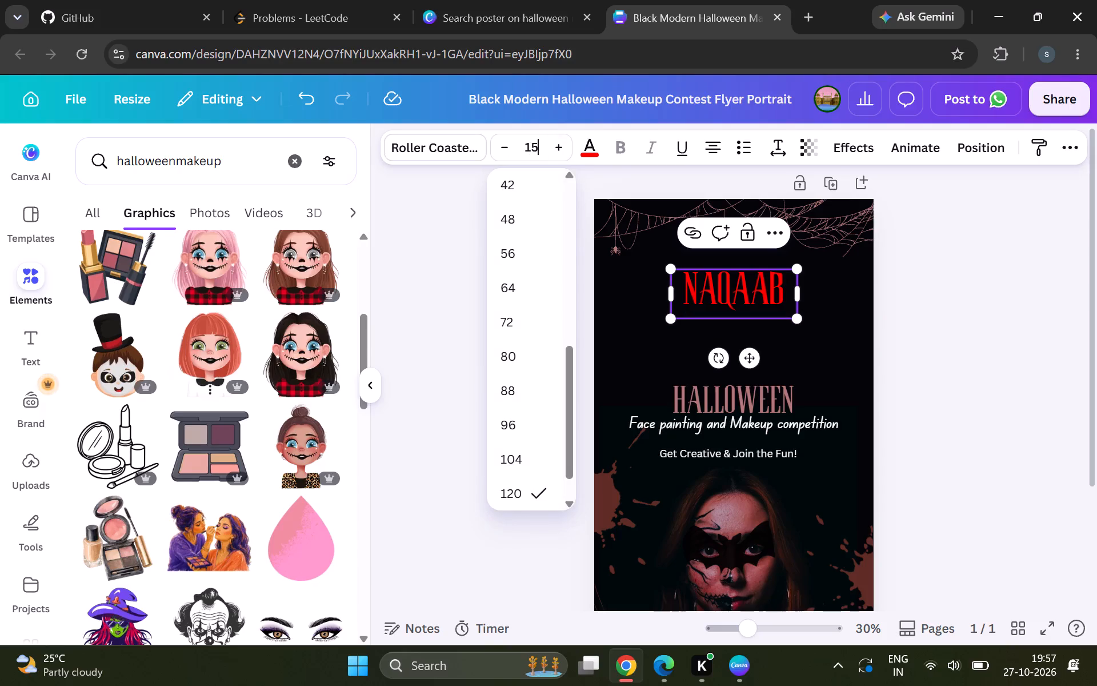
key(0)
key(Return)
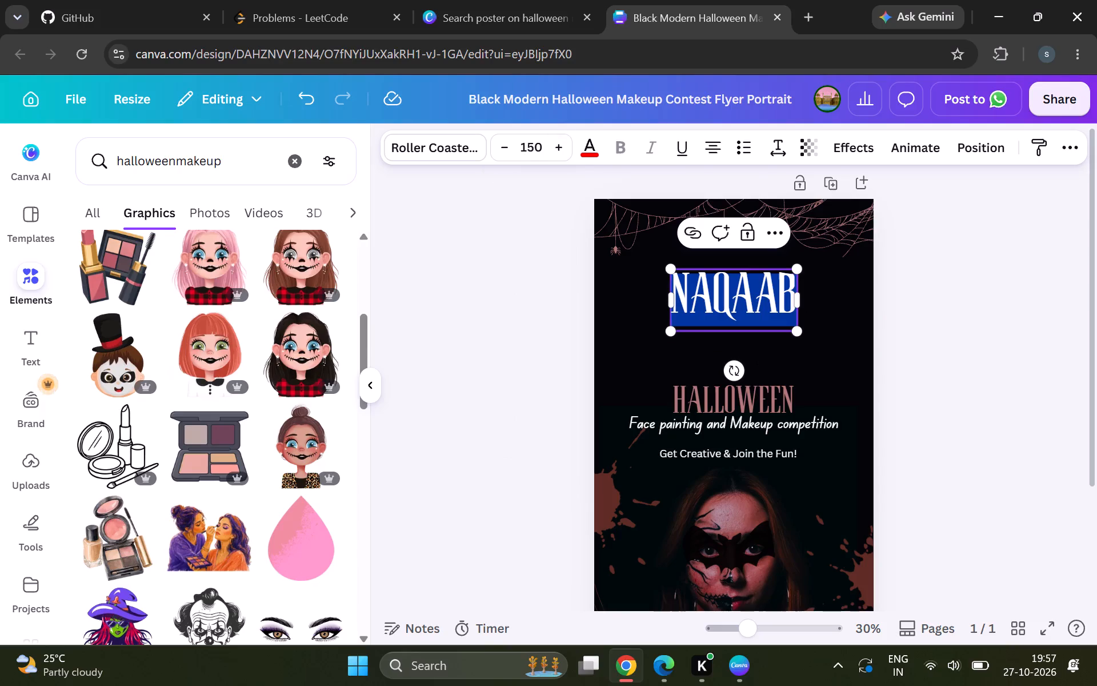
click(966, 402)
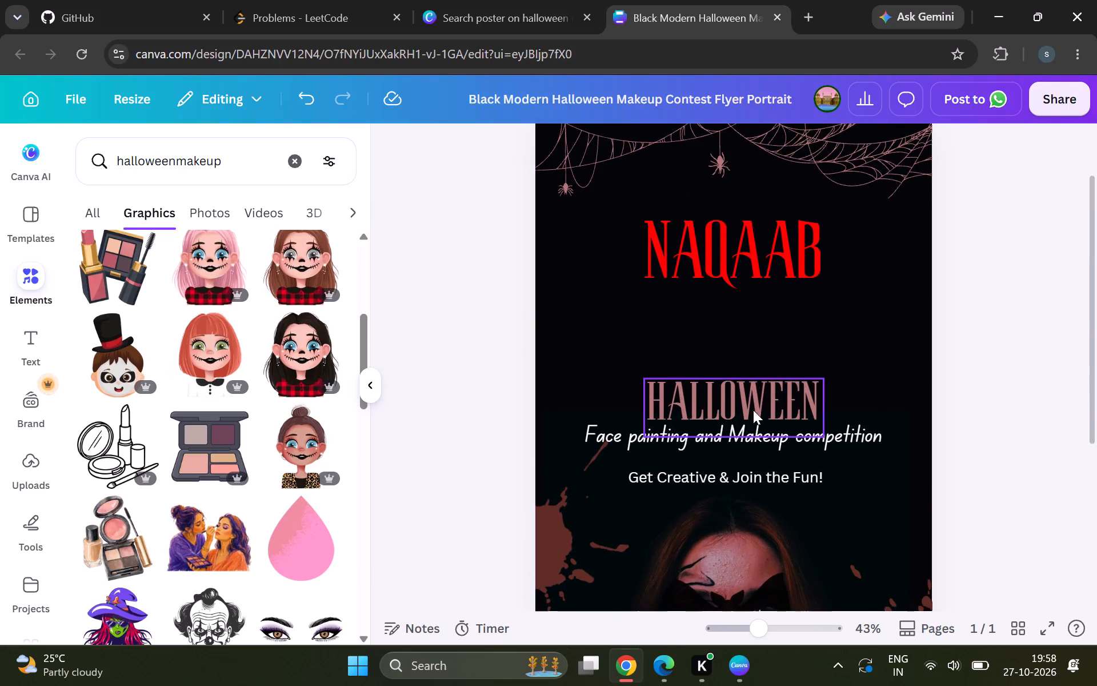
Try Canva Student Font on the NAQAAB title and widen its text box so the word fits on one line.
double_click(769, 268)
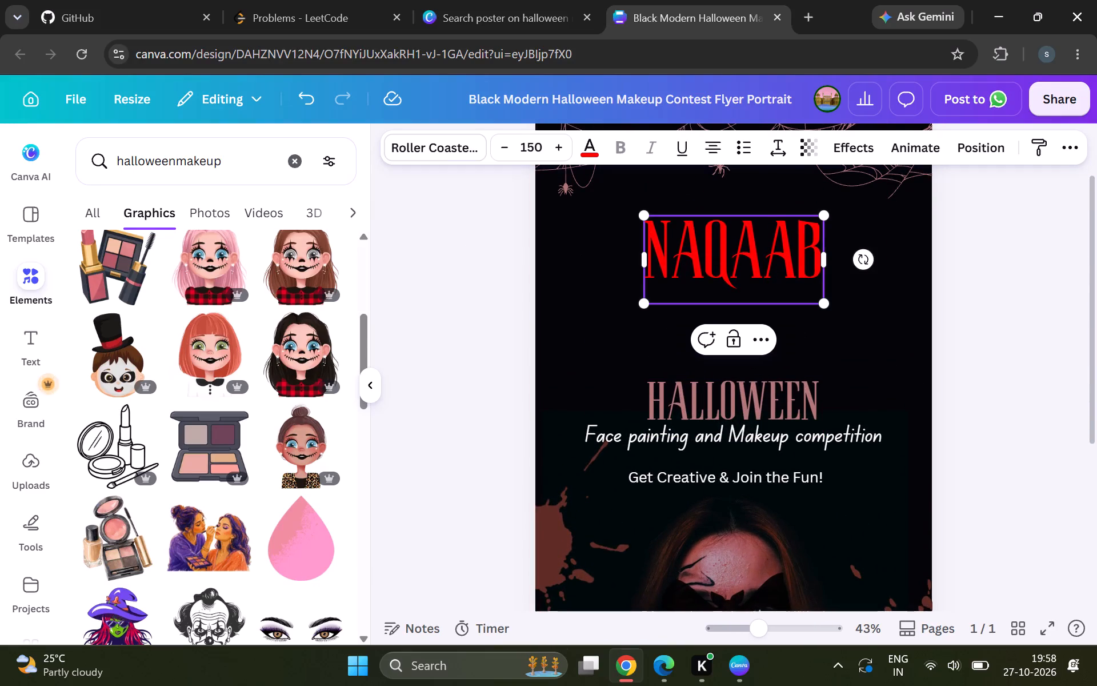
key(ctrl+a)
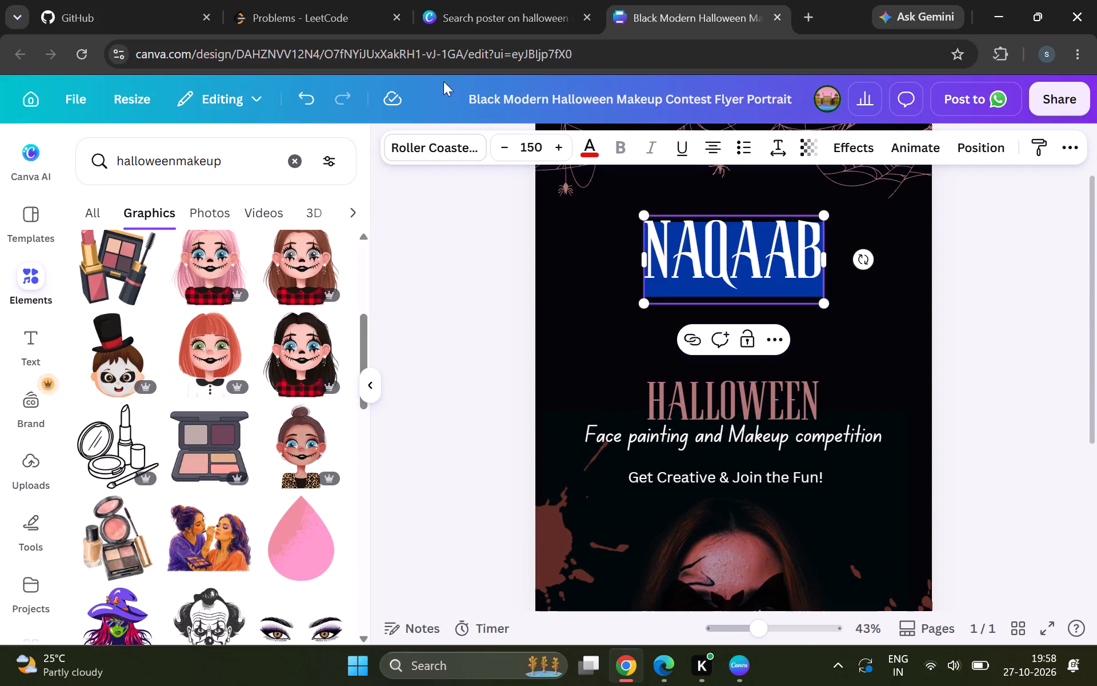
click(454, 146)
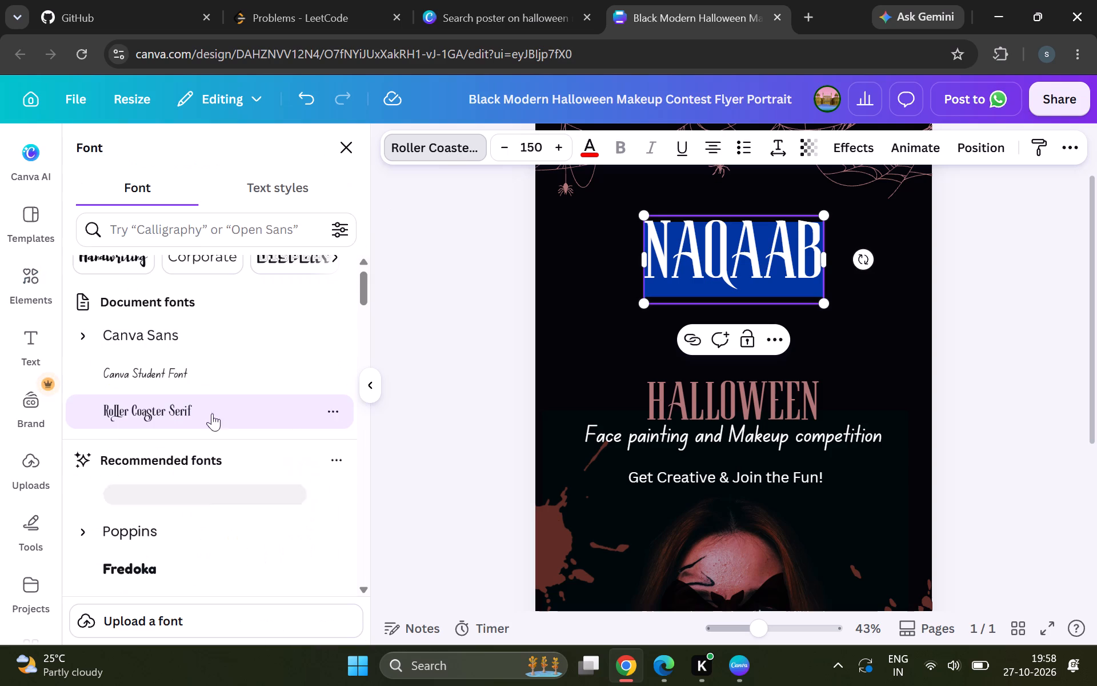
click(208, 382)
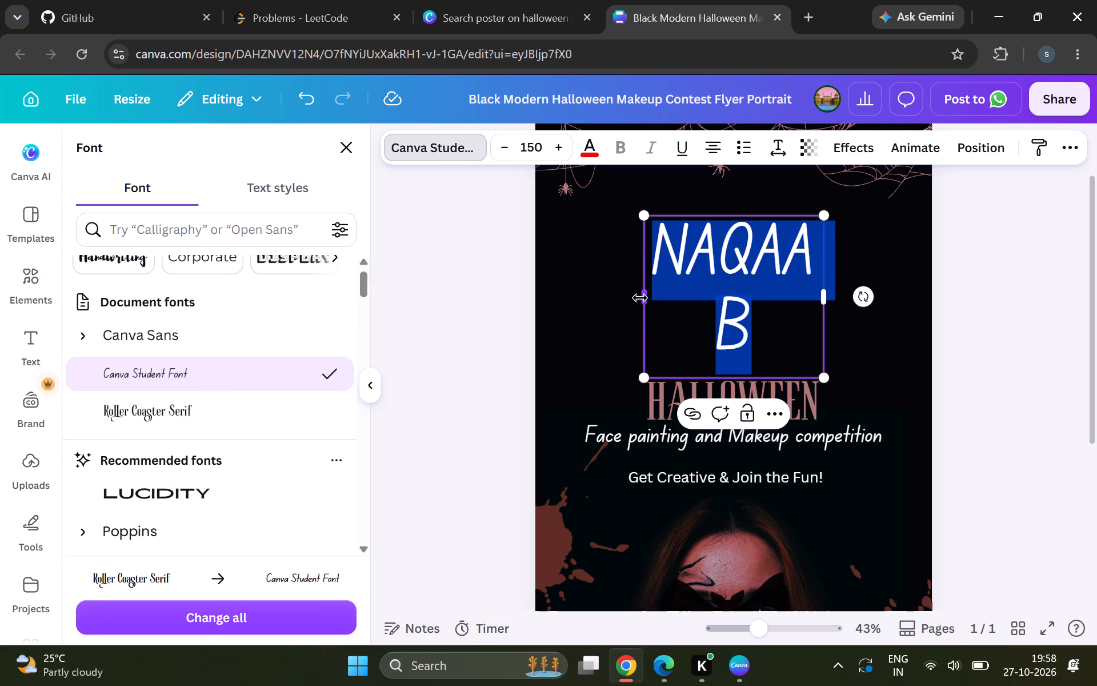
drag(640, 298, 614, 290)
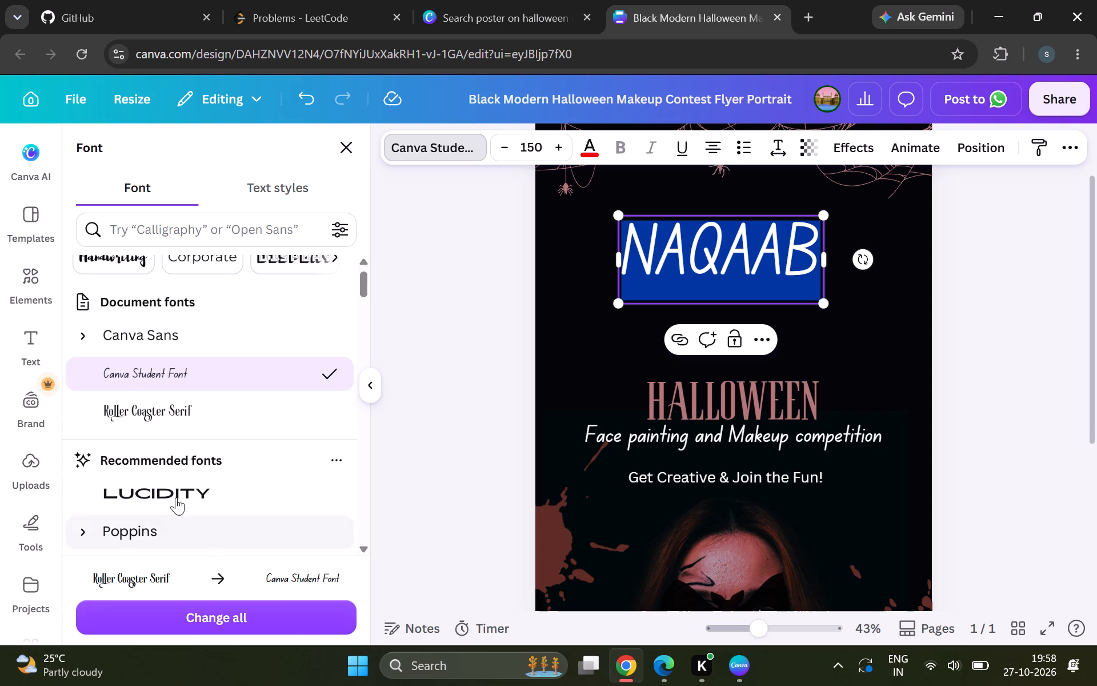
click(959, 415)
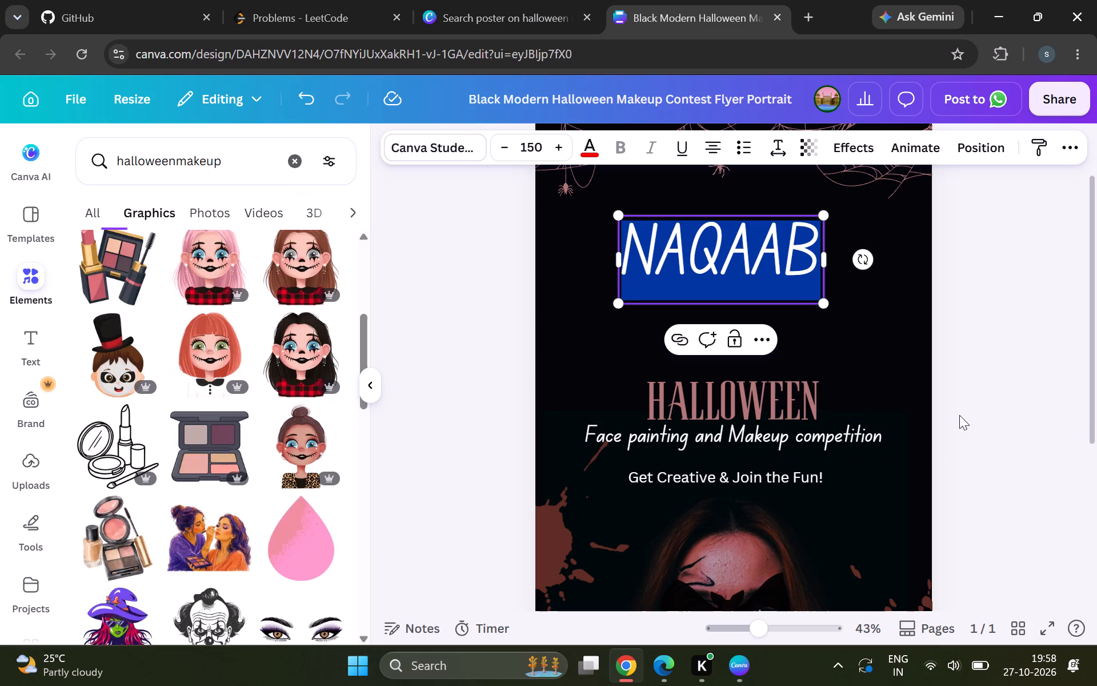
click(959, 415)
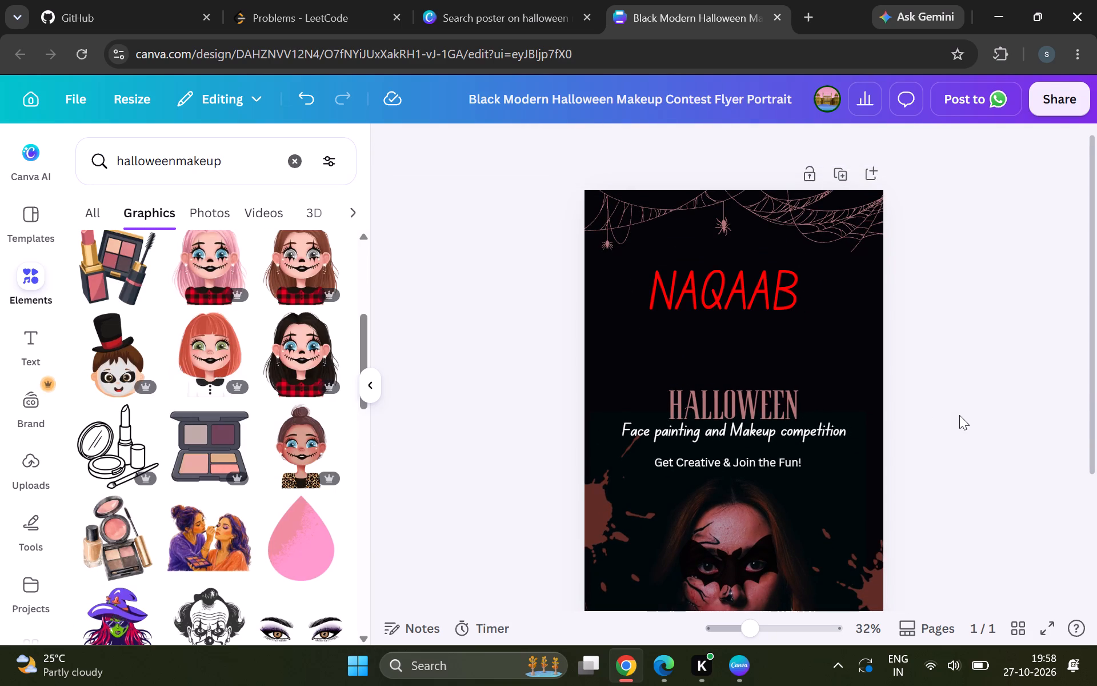
Set the NAQAAB title's font to Lazydog and widen its text box so the word fits on one line.
double_click(719, 273)
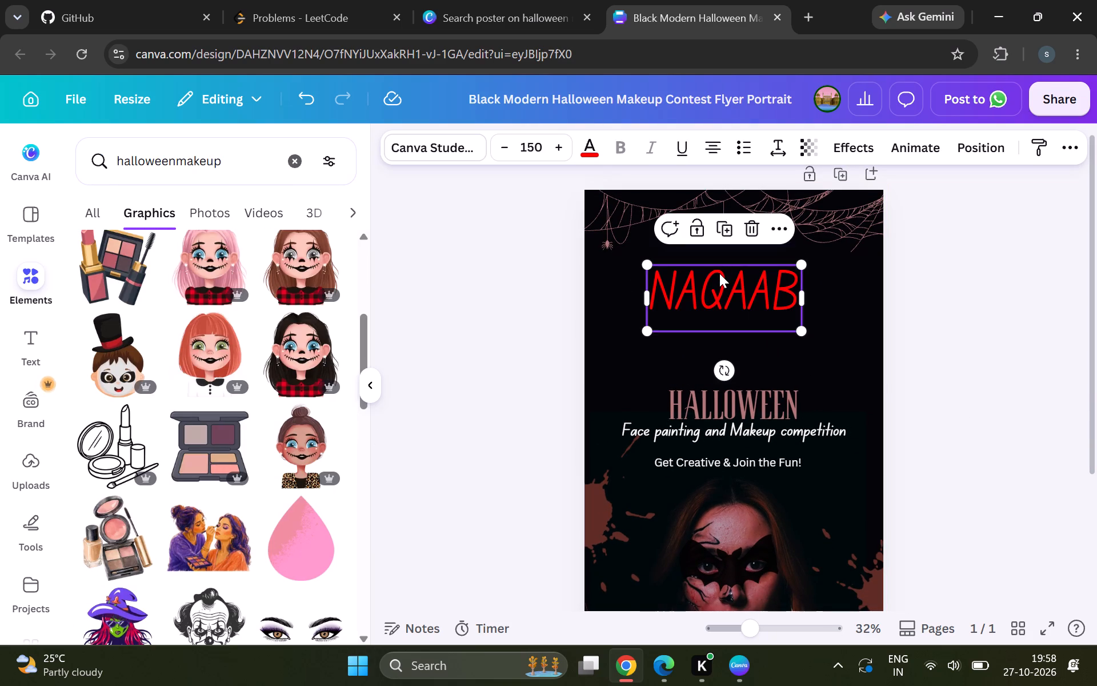
key(ctrl+a)
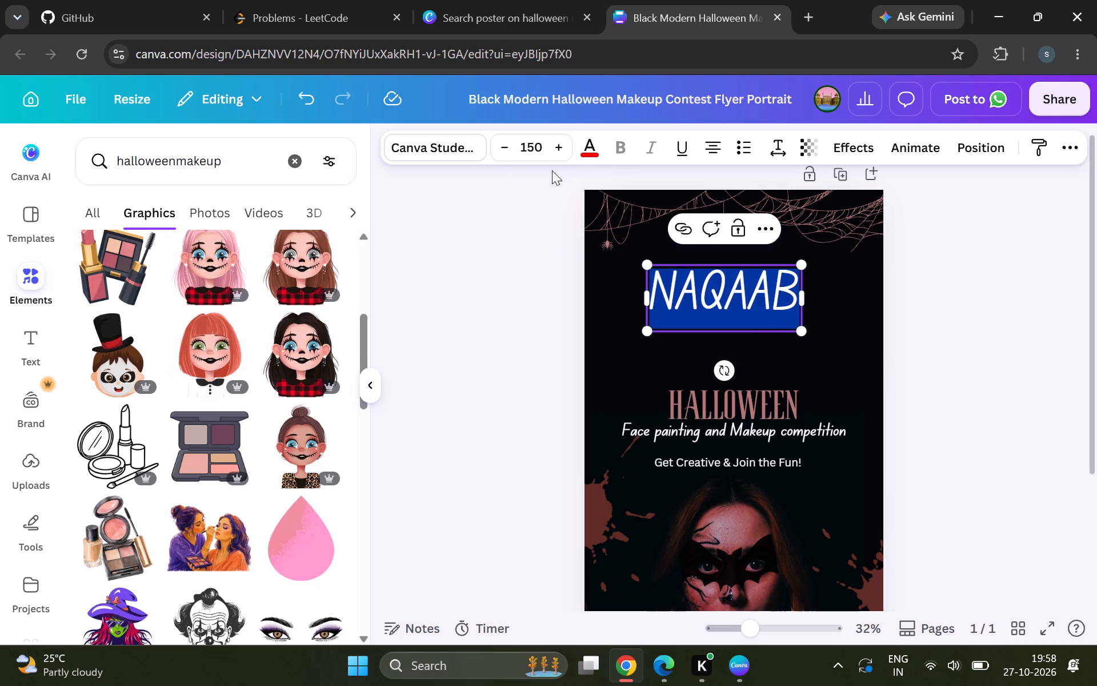
click(445, 147)
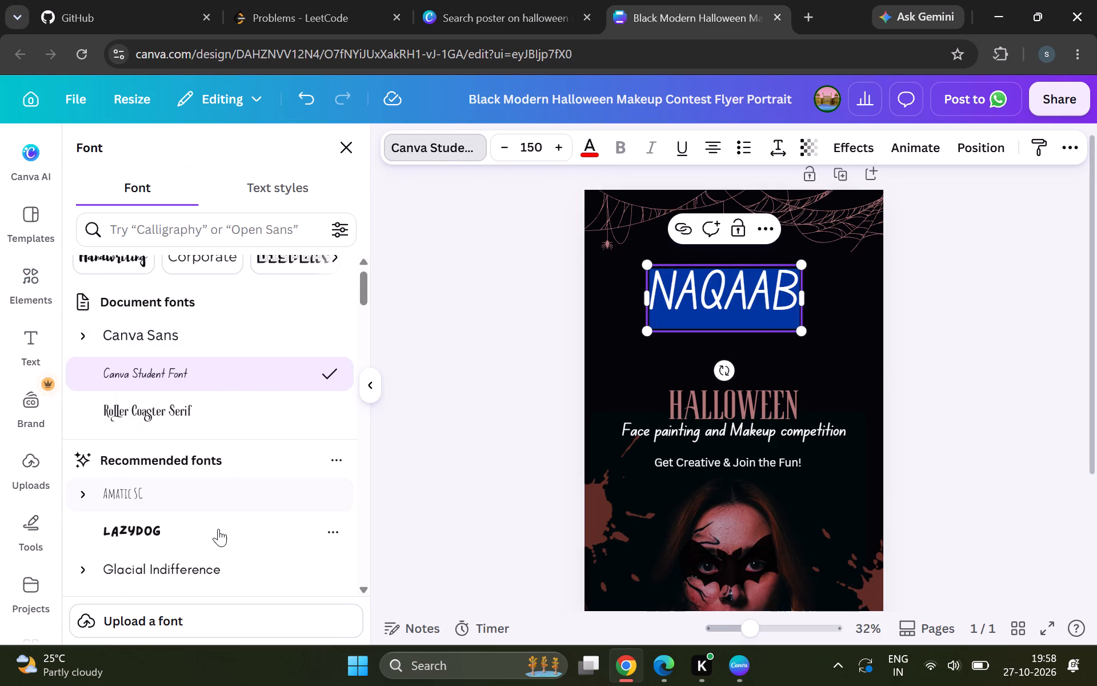
scroll(218, 529, down, 2)
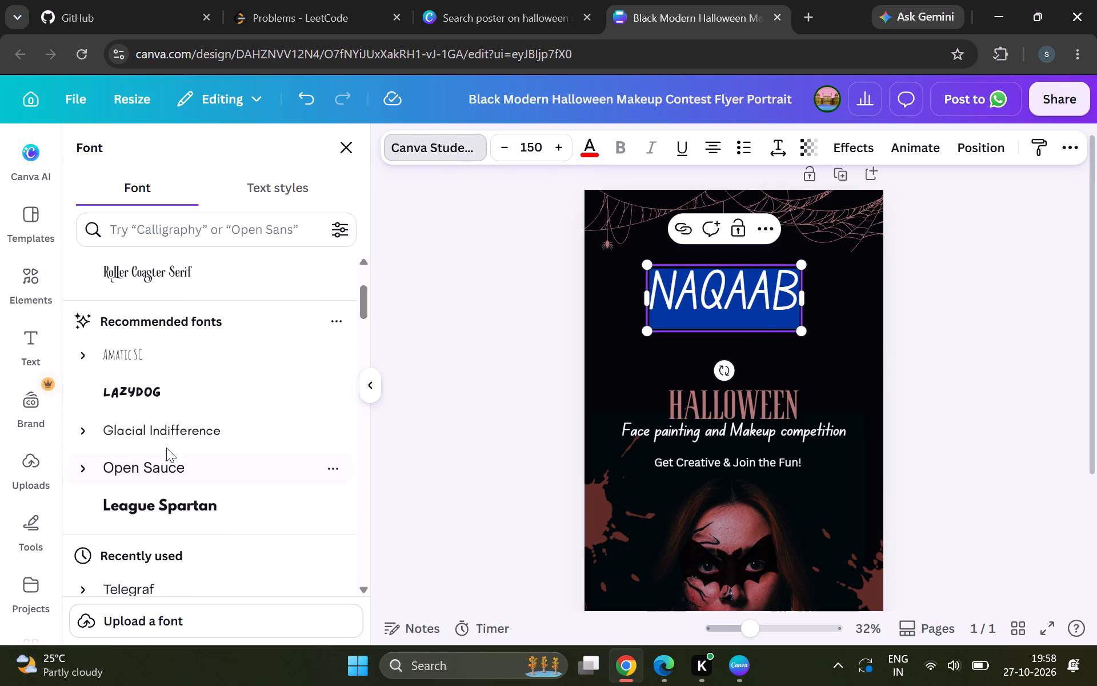
click(142, 390)
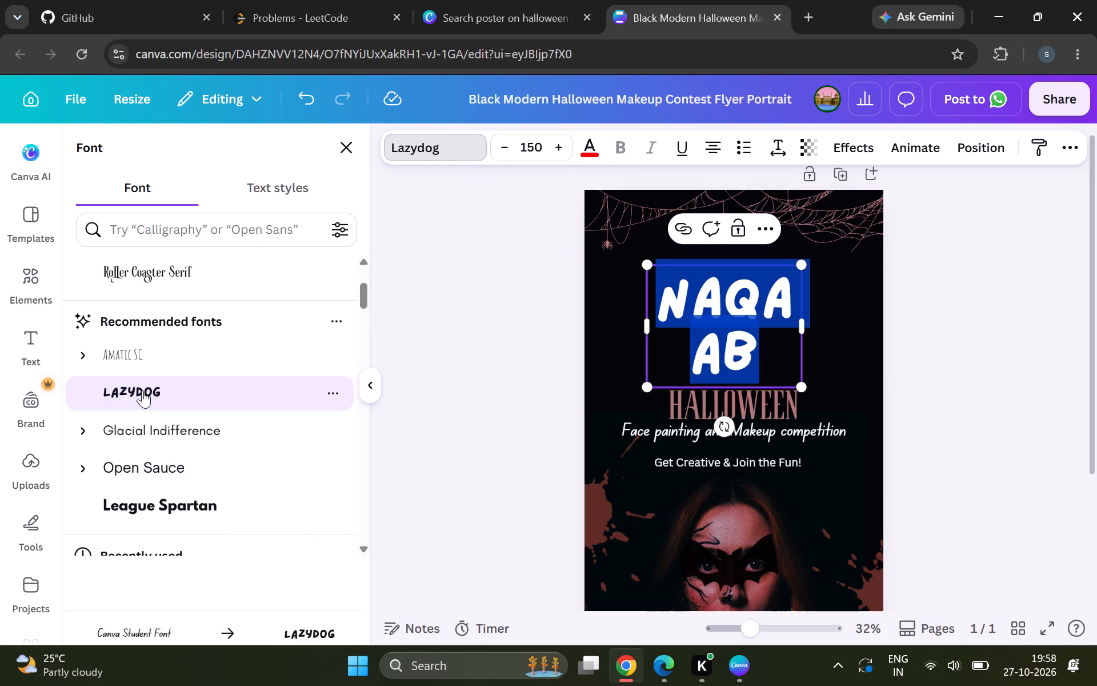
drag(803, 325, 856, 320)
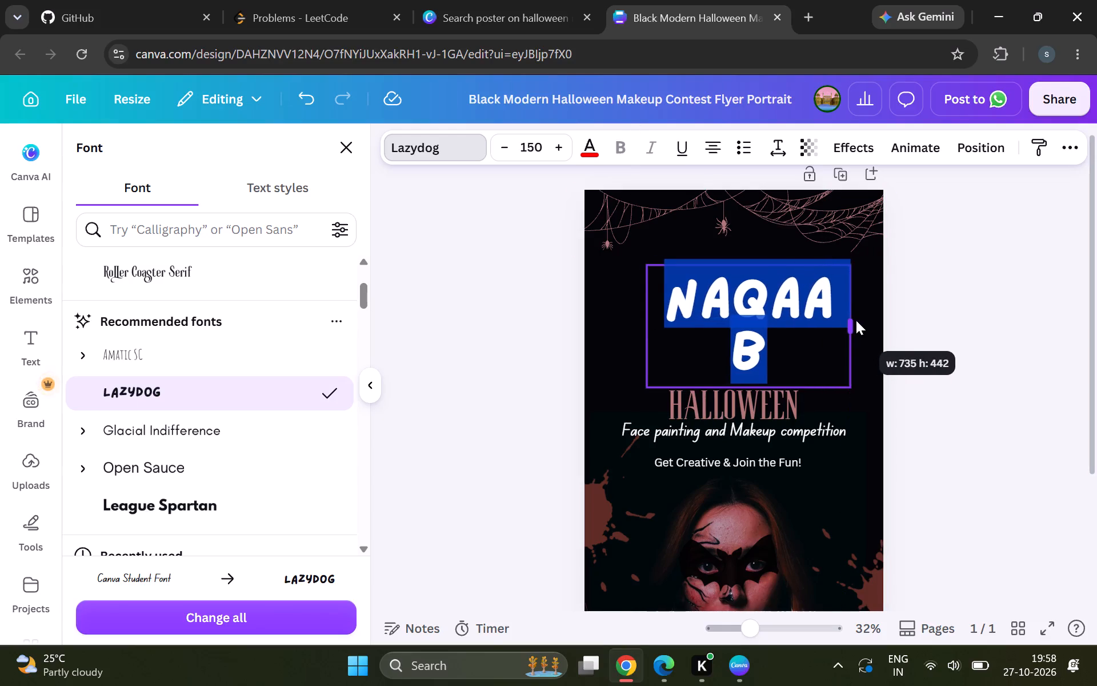
drag(856, 320, 860, 320)
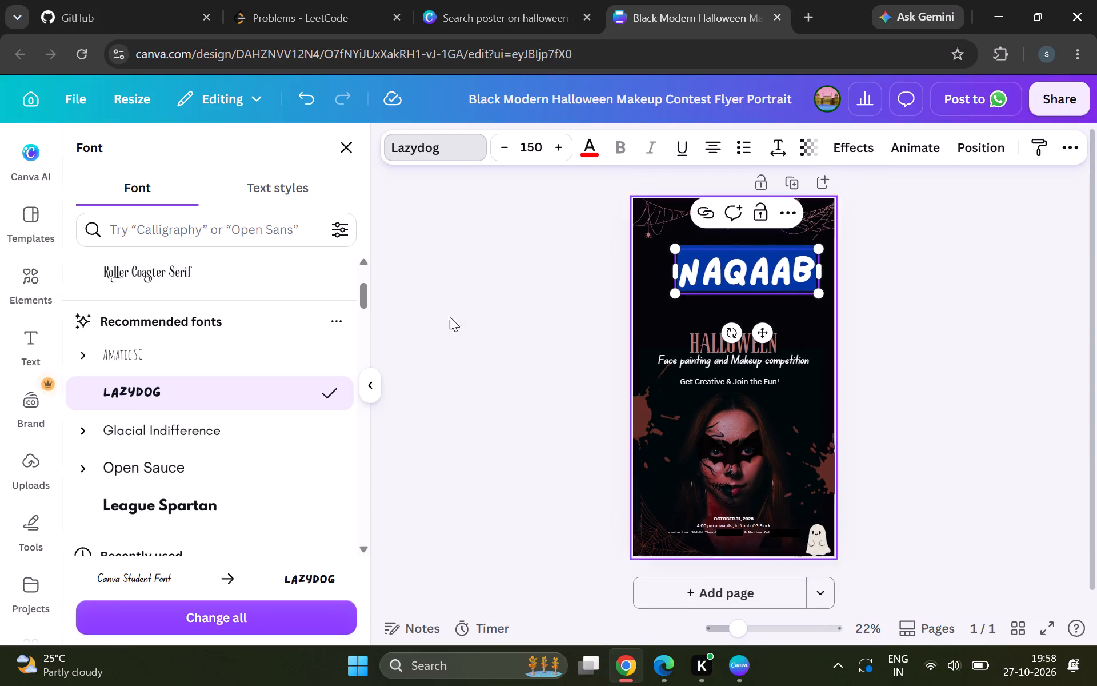
scroll(295, 521, down, 1)
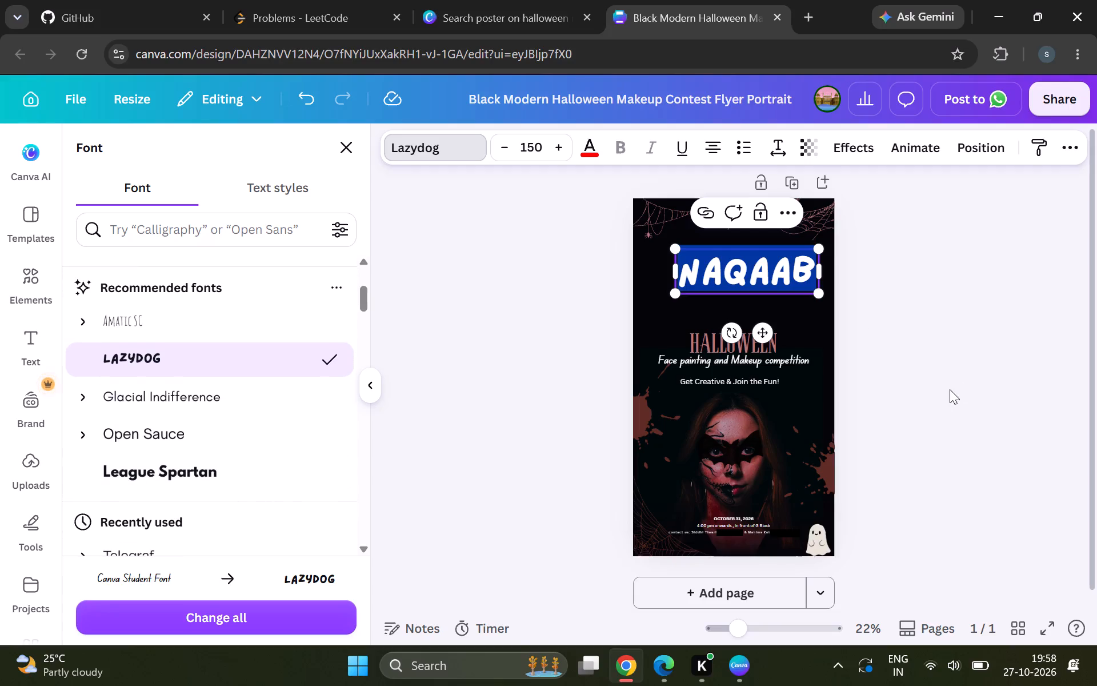
click(918, 388)
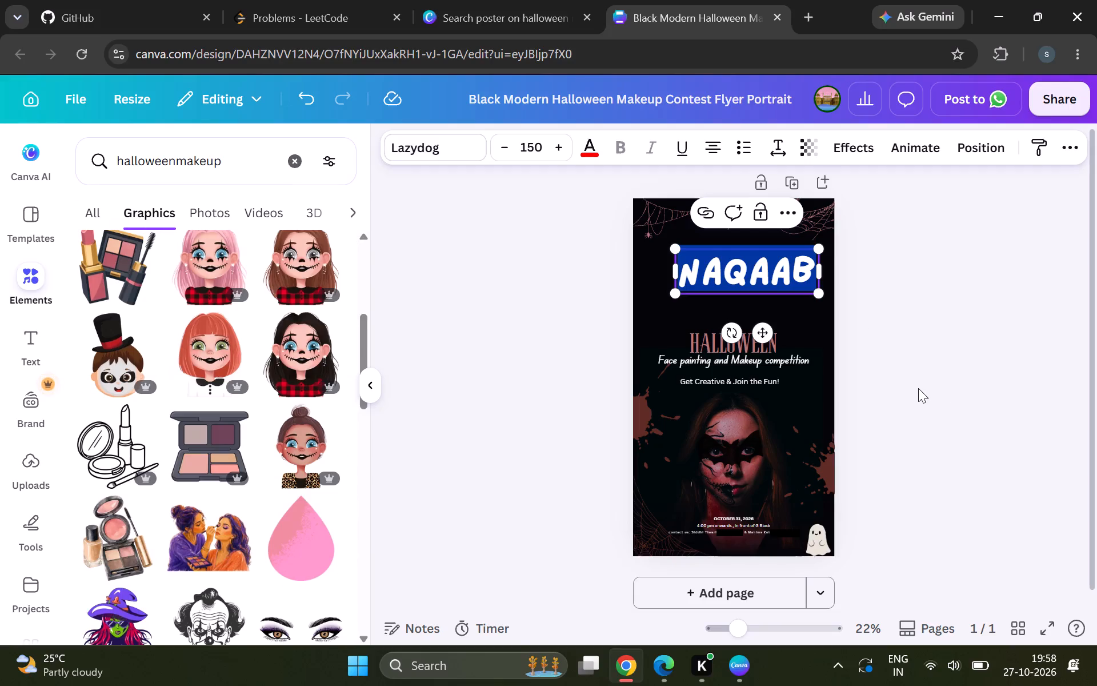
click(875, 350)
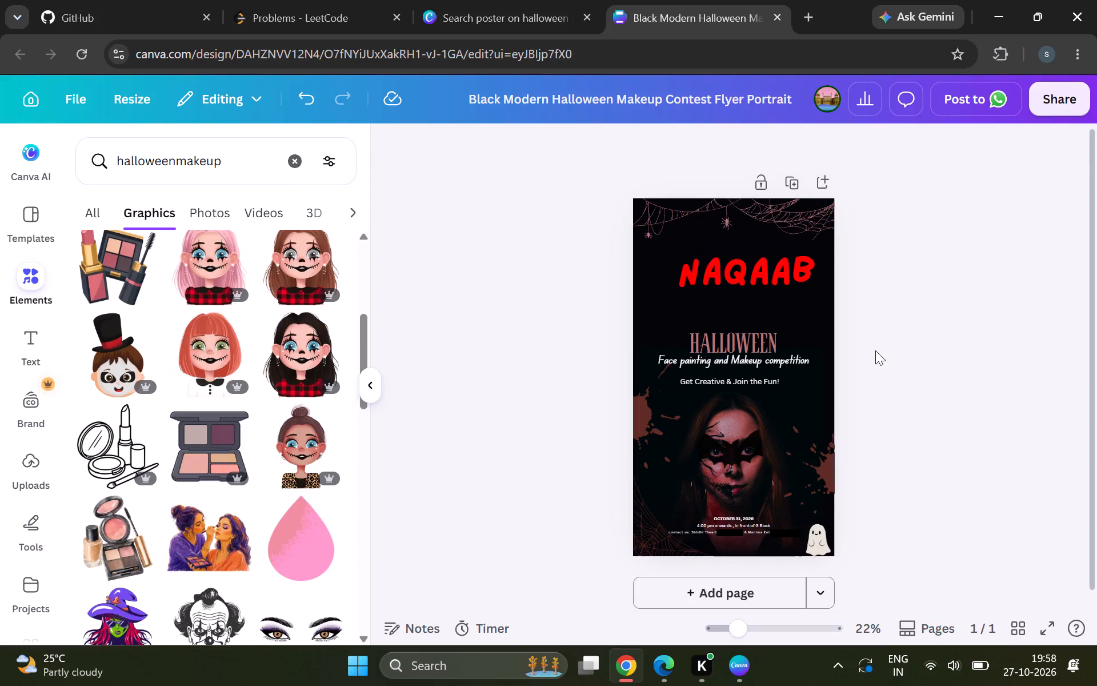
Centre the NAQAAB title horizontally on the poster, between the cobwebs and the HALLOWEEN heading.
click(764, 279)
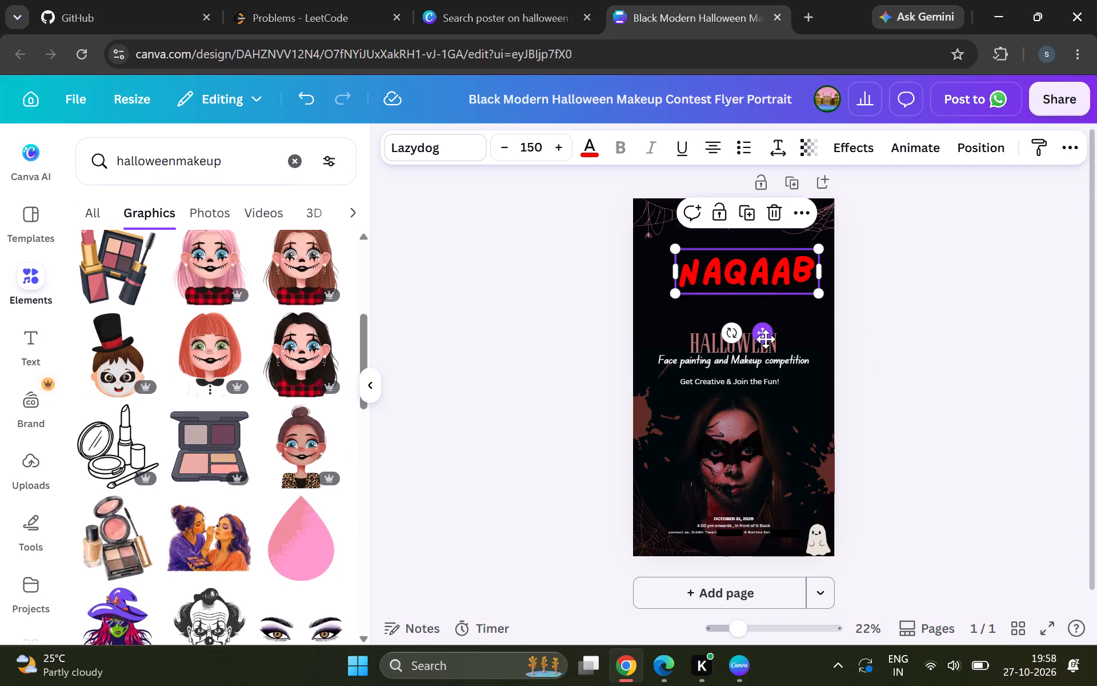
drag(766, 339, 750, 334)
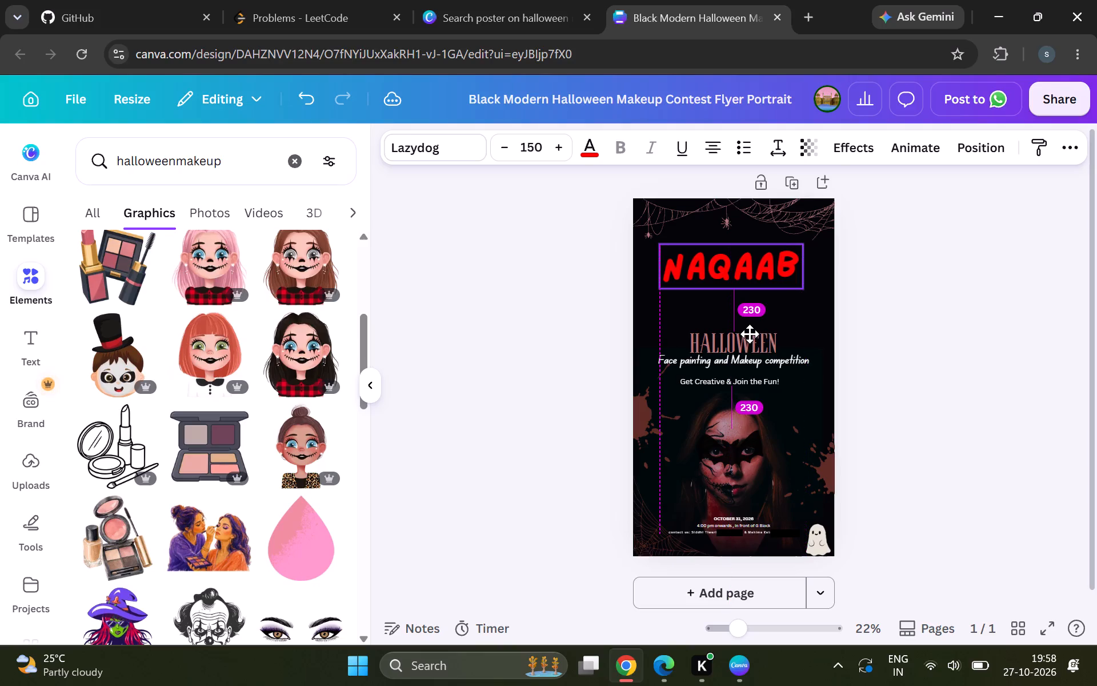
drag(750, 334, 751, 333)
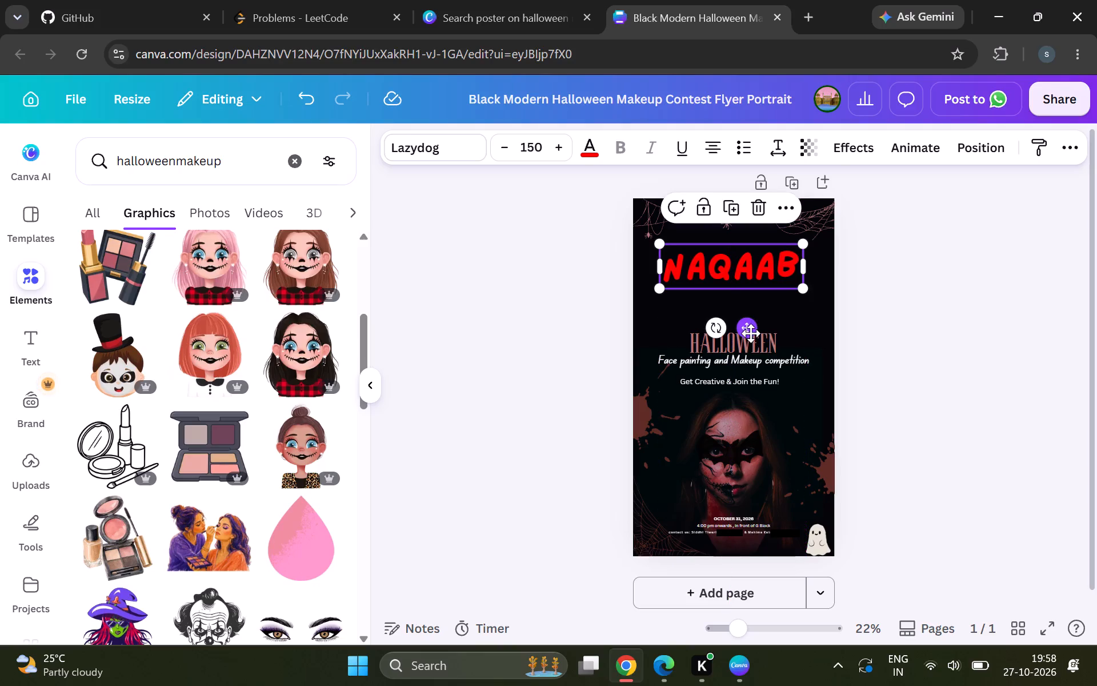
scroll(906, 392, up, 1)
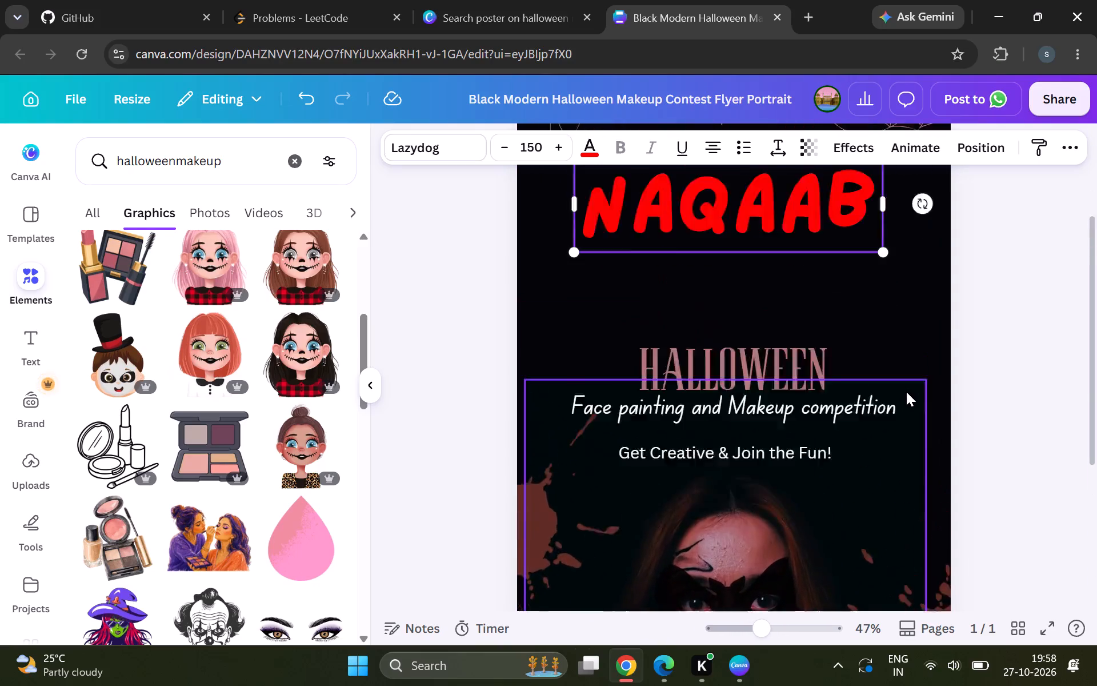
scroll(906, 392, up, 1)
drag(723, 332, 739, 329)
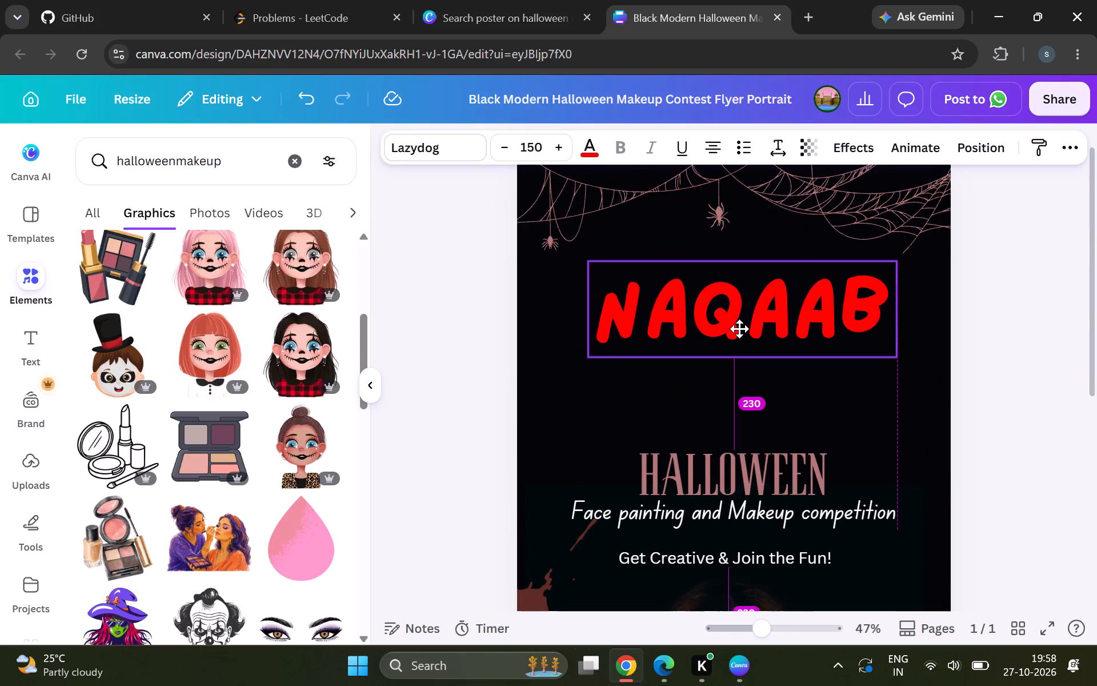
drag(739, 329, 731, 329)
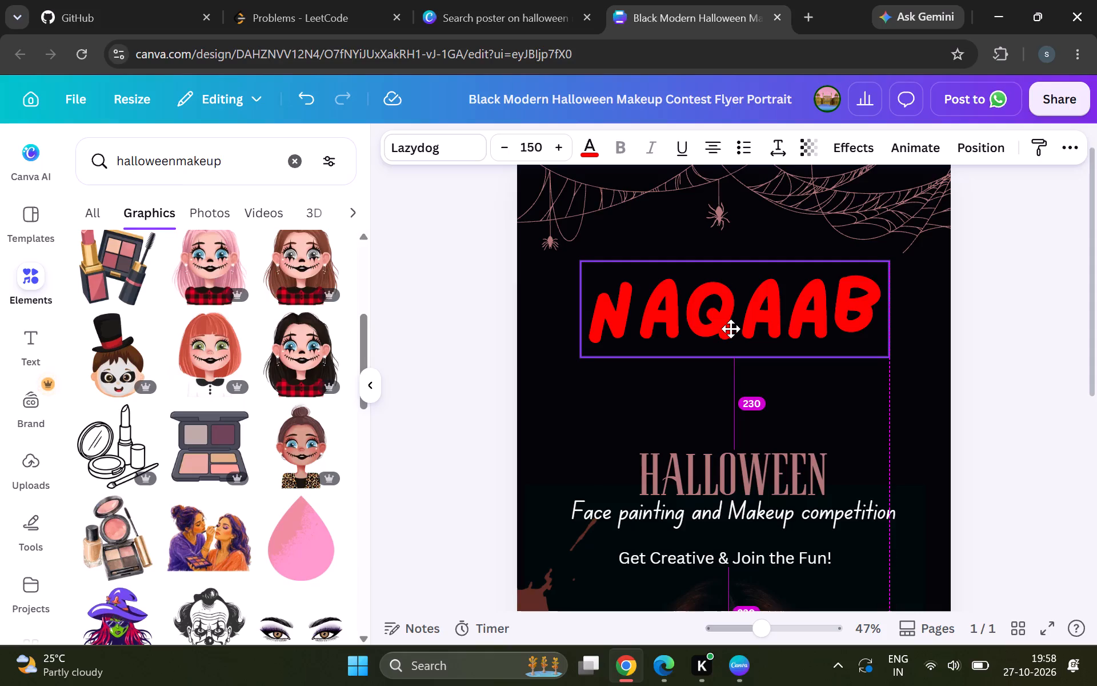
drag(731, 329, 739, 328)
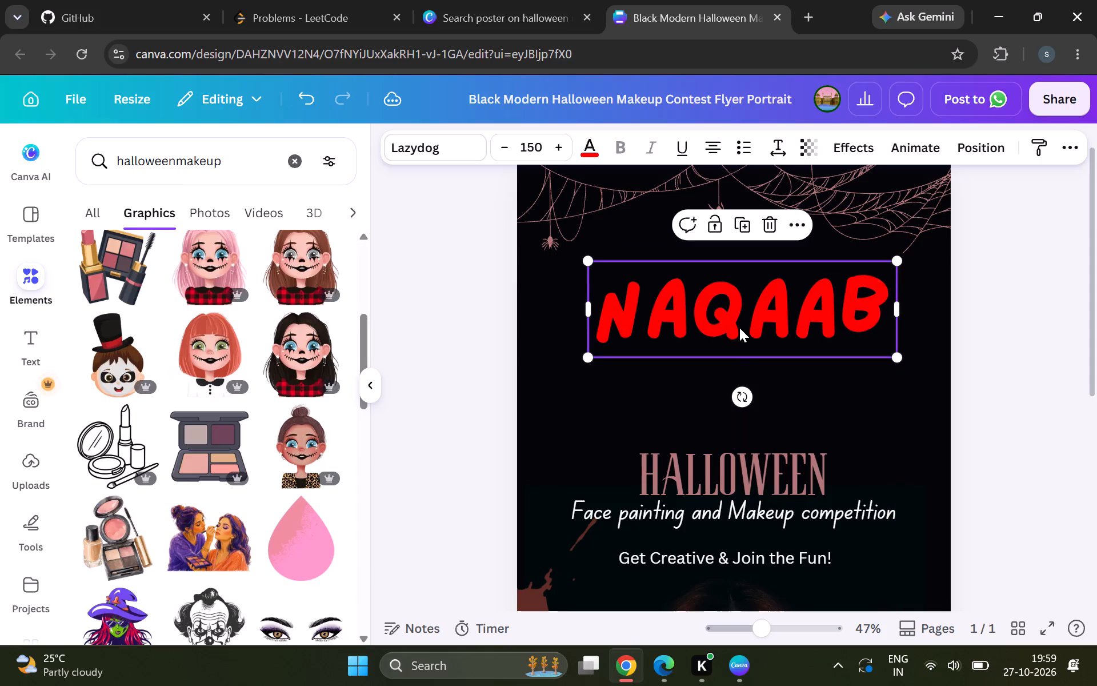
drag(739, 328, 734, 328)
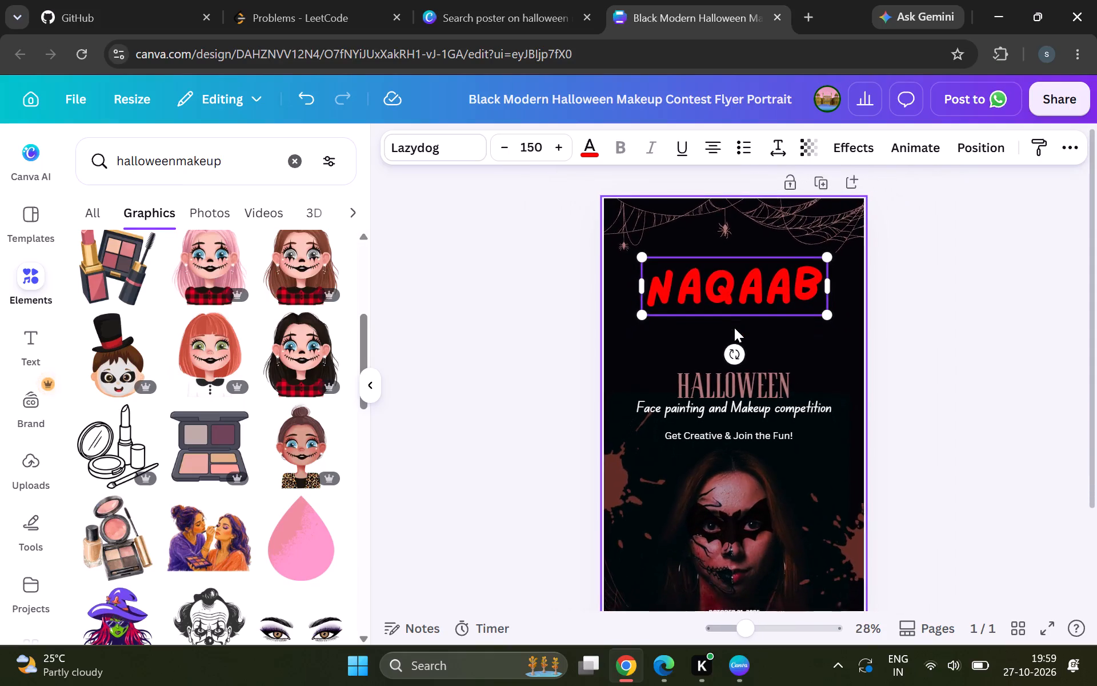
Set the font size of the NAQAAB title to 130.
double_click(533, 153)
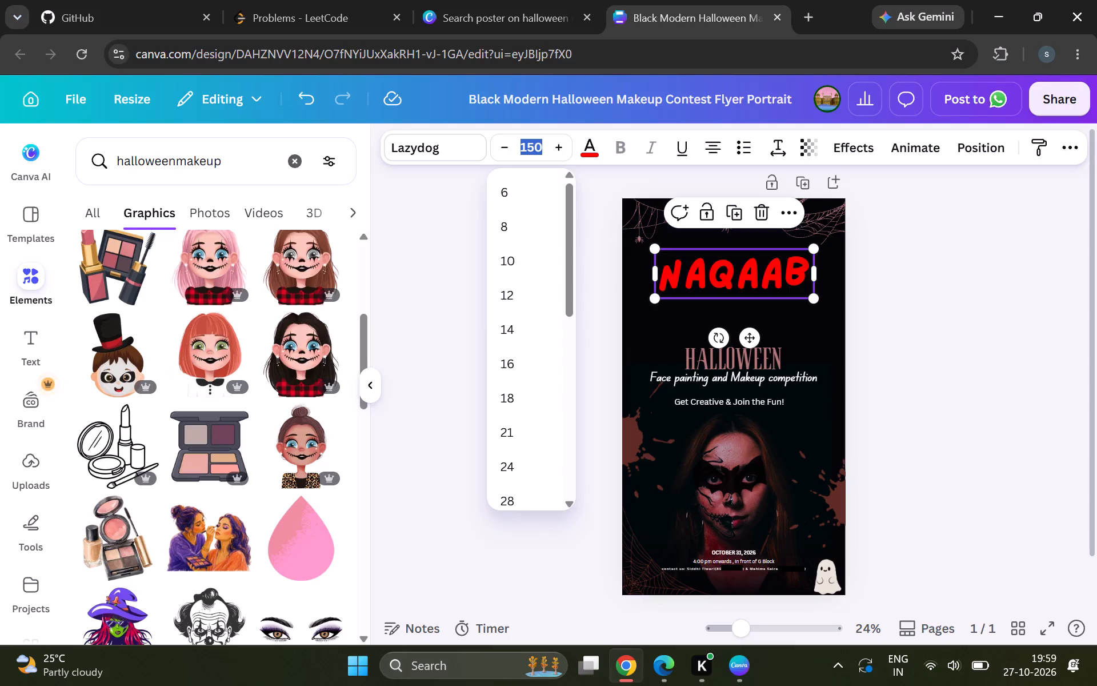
text(130)
key(Return)
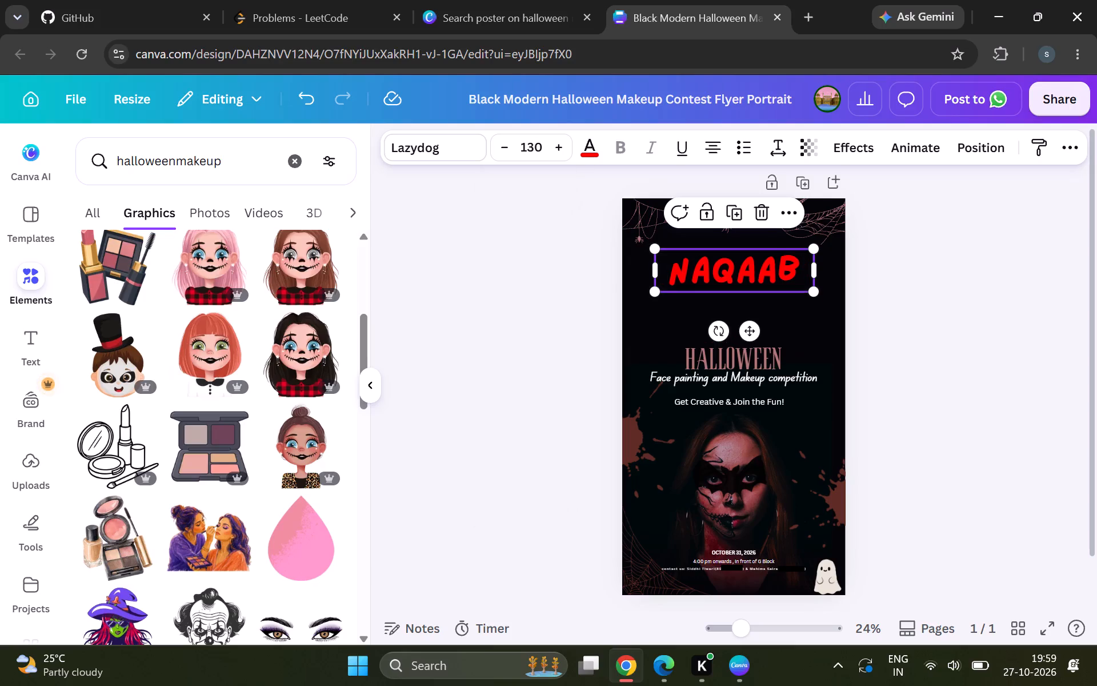
click(947, 384)
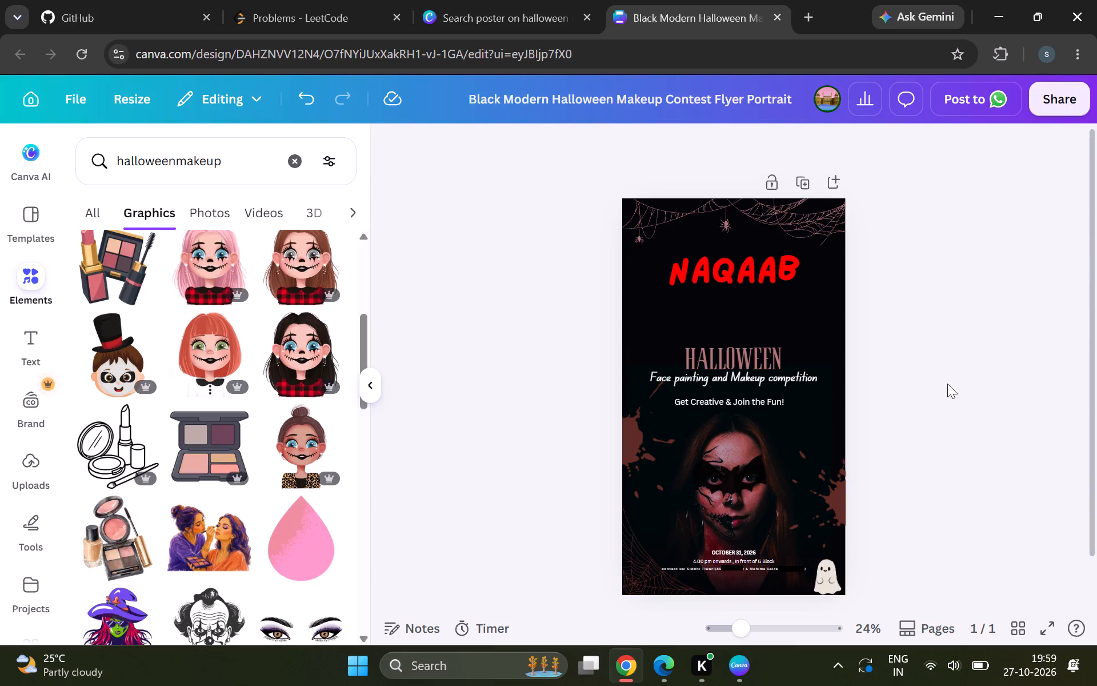
Recolour the NAQAAB title to the darker red #D50603.
click(739, 273)
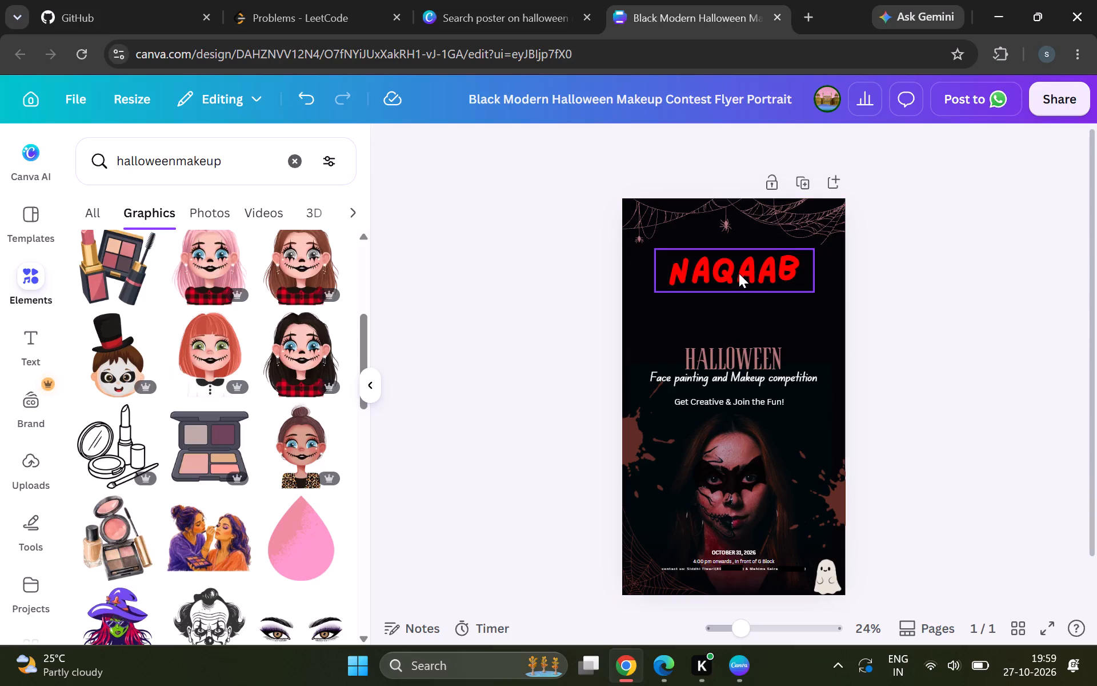
double_click(682, 277)
click(584, 145)
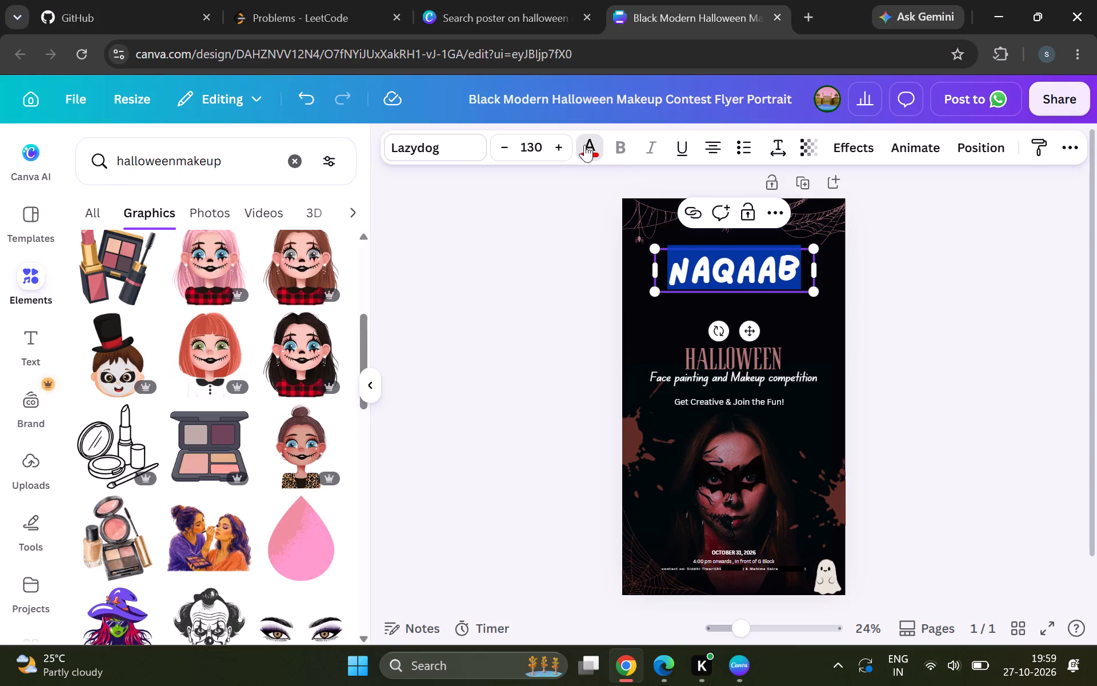
click(99, 273)
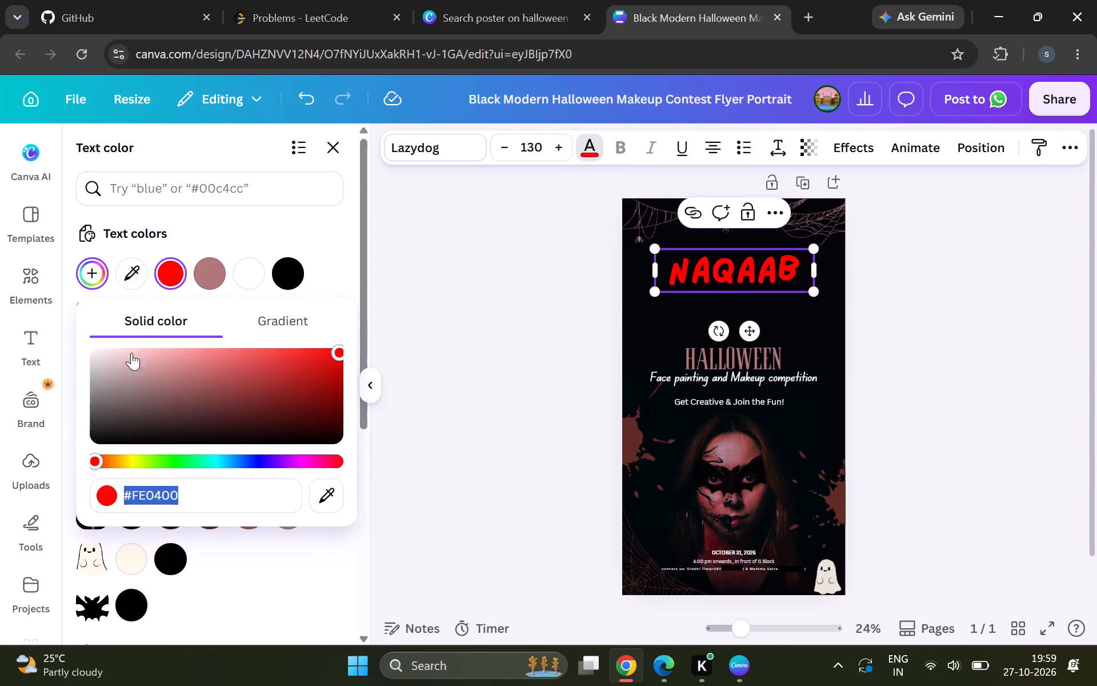
click(325, 368)
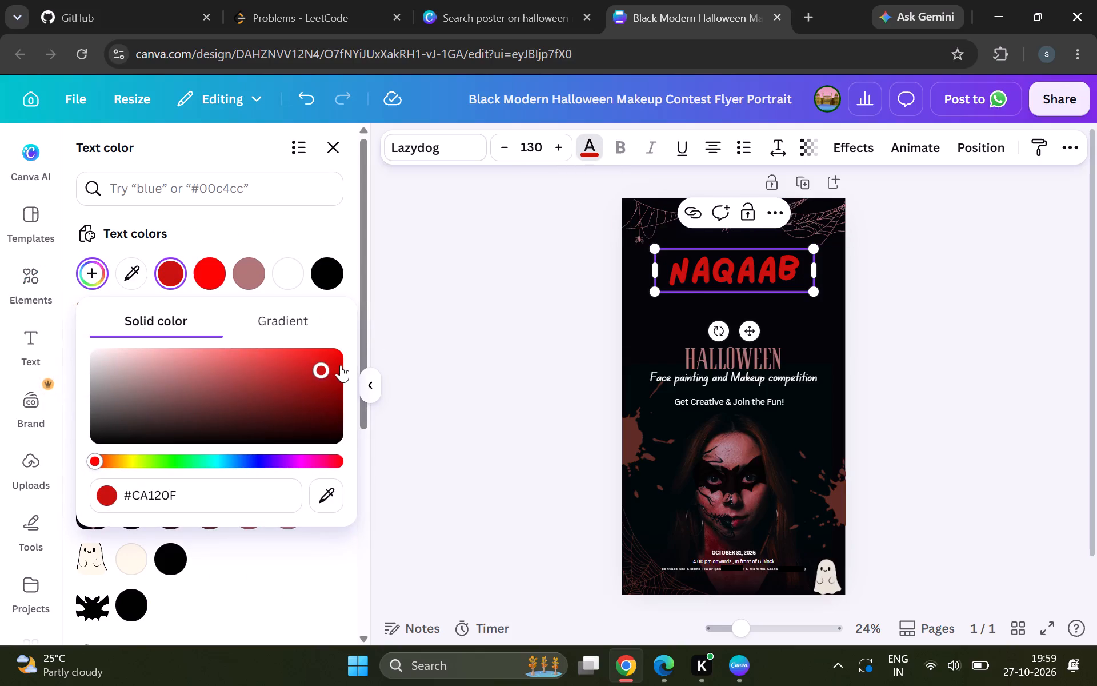
click(341, 364)
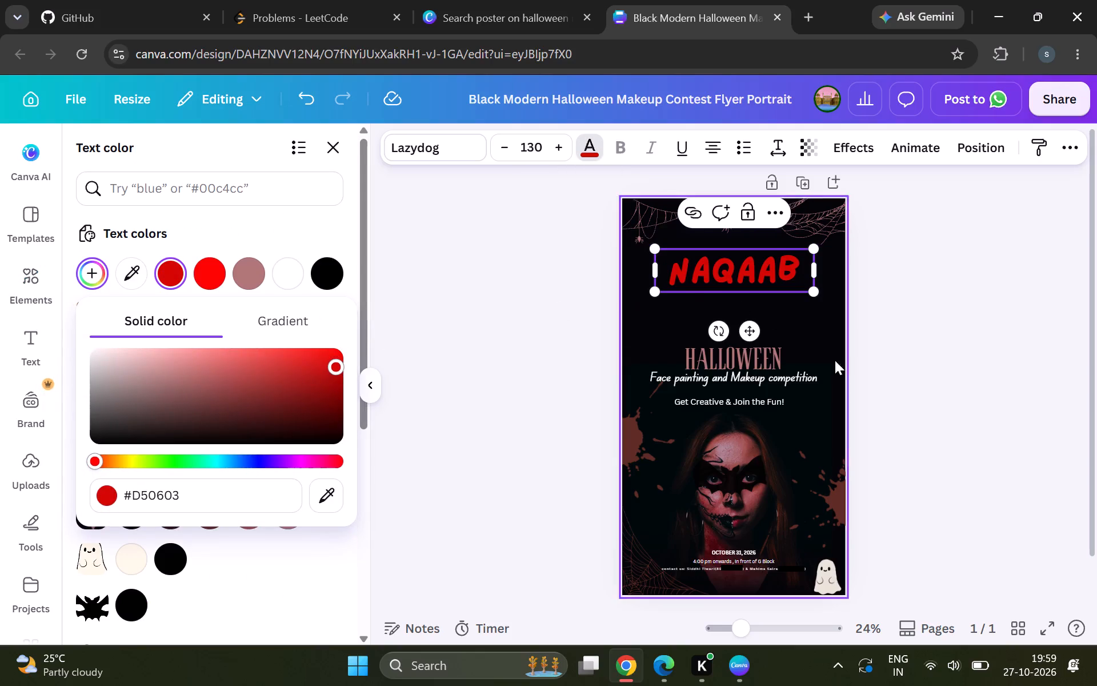
click(925, 412)
click(925, 412)
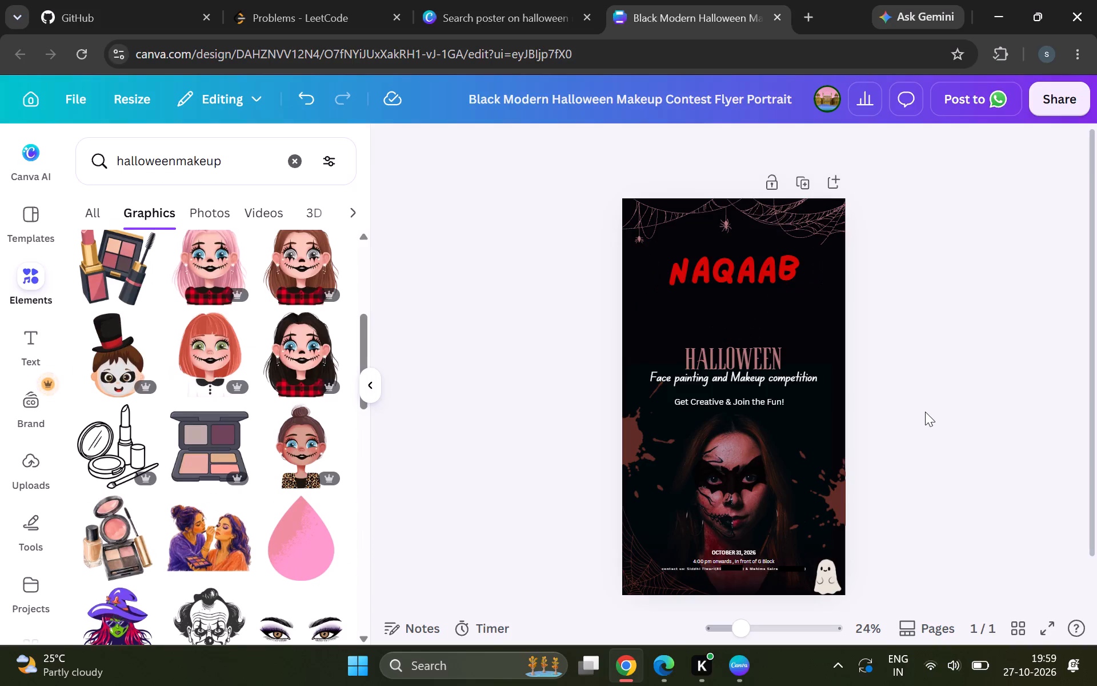
Shift the HALLOWEEN heading slightly up, away from the face painting line beneath it.
double_click(735, 353)
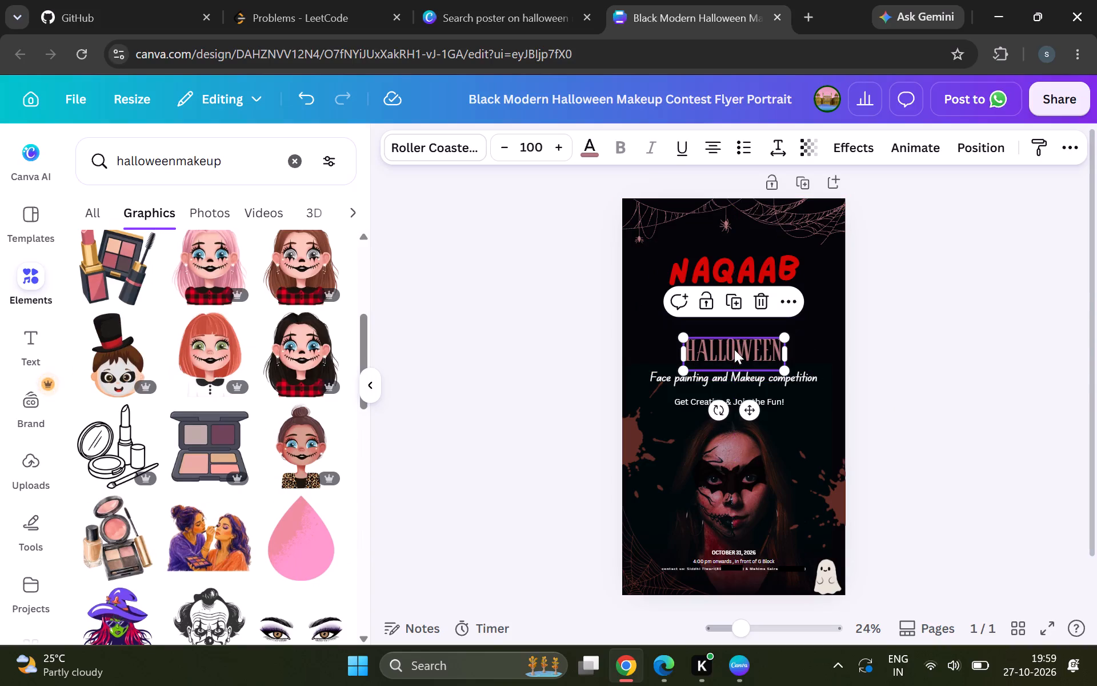
click(932, 350)
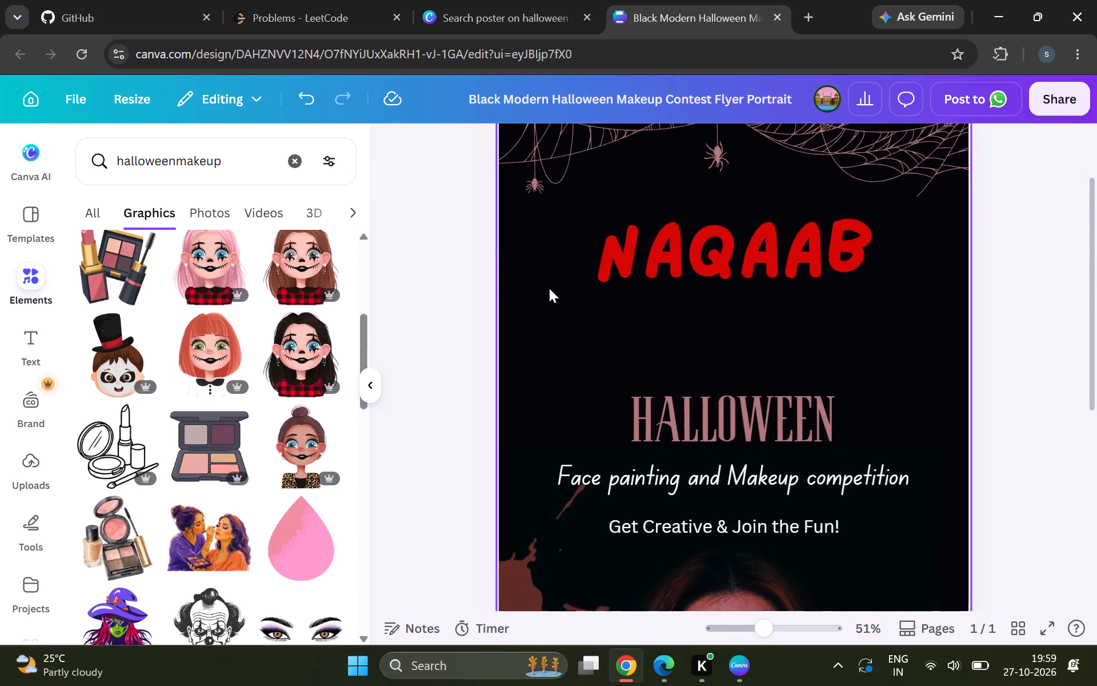
Duplicate the "Face painting and Makeup competition" line and place the copy directly below the NAQAAB title.
scroll(549, 288, down, 5)
scroll(549, 288, up, 6)
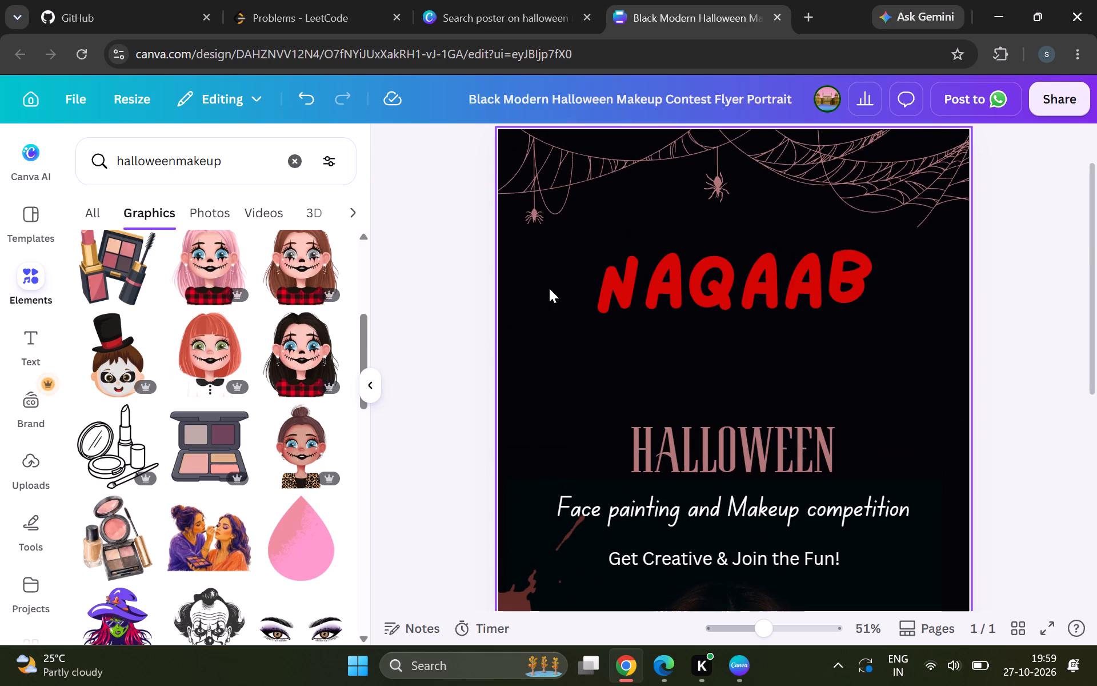
scroll(549, 288, up, 1)
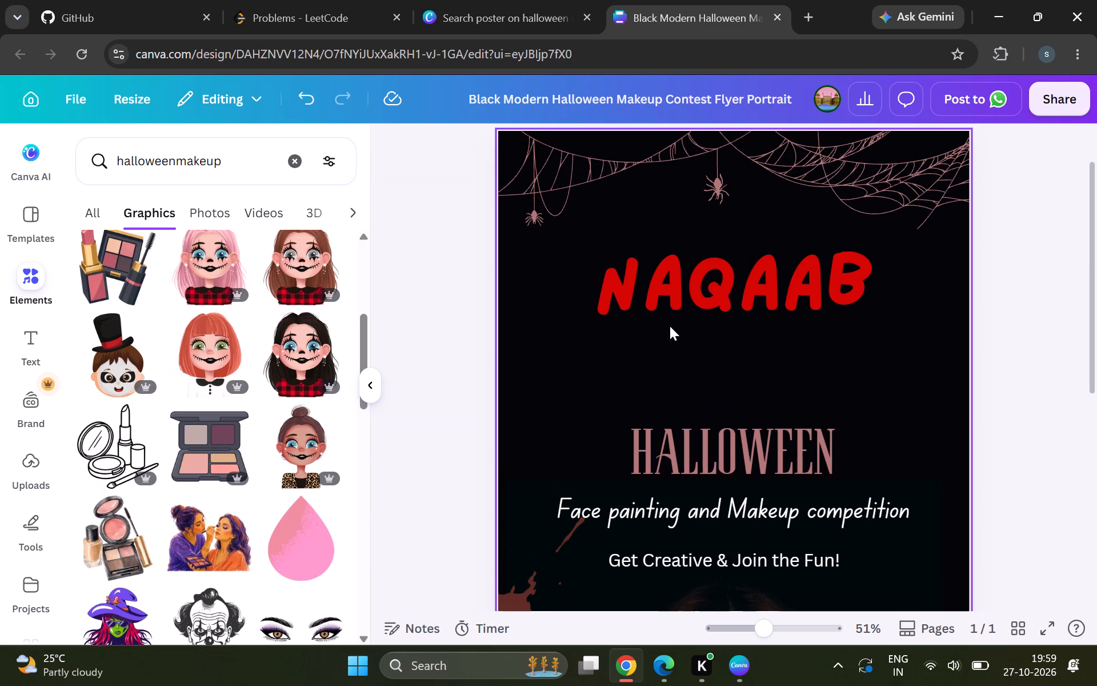
click(665, 517)
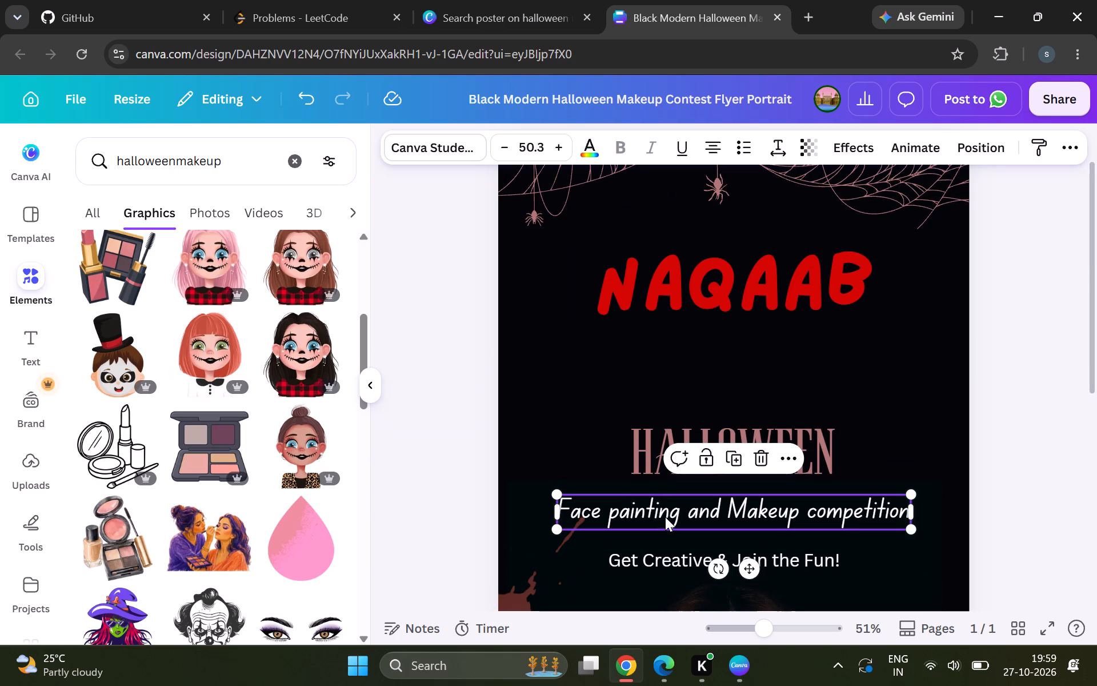
key(ctrl+c)
key(ctrl+v)
drag(710, 525, 699, 422)
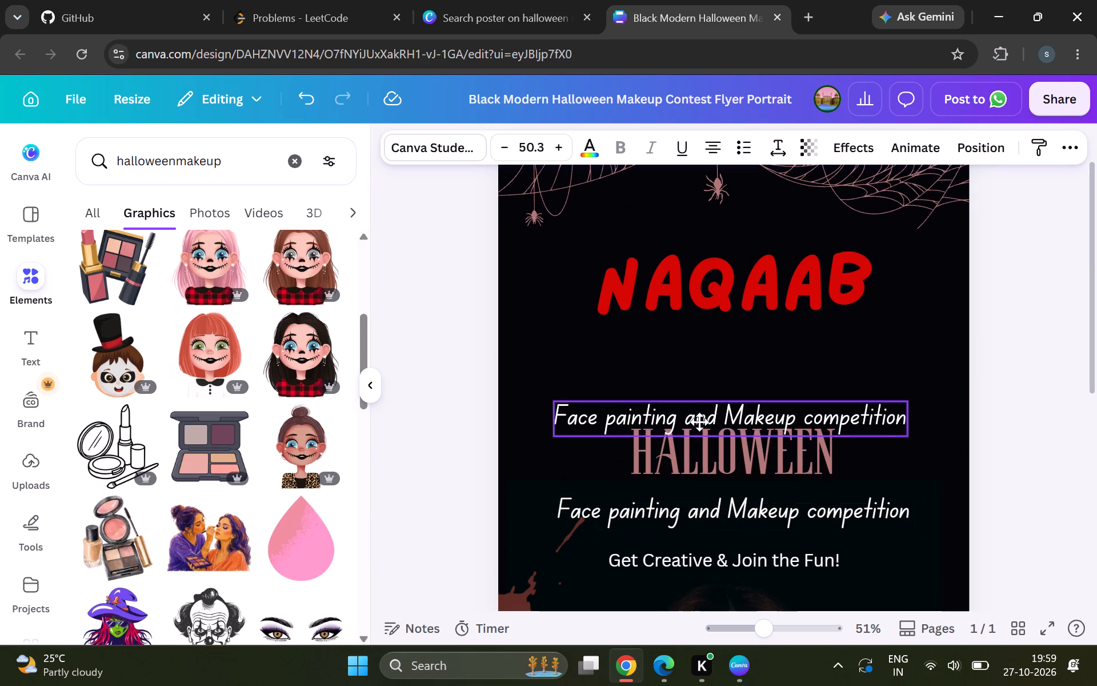
drag(699, 422, 702, 345)
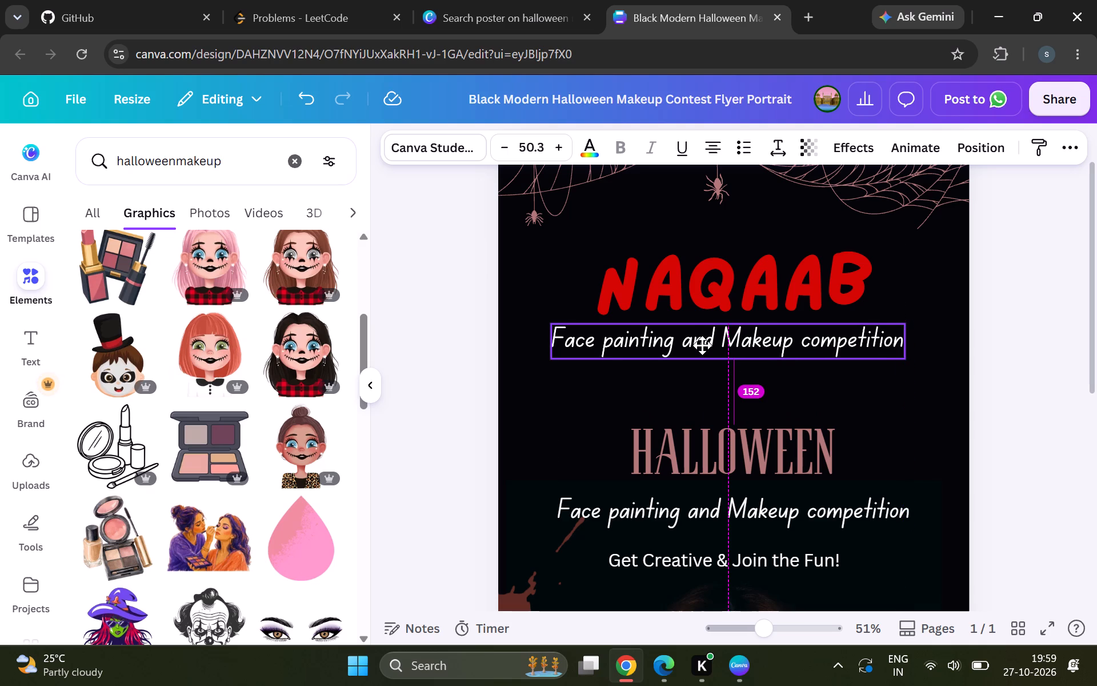
drag(702, 345, 696, 342)
Replace the text of the copied line below NAQAAB with "the haunted".
double_click(710, 341)
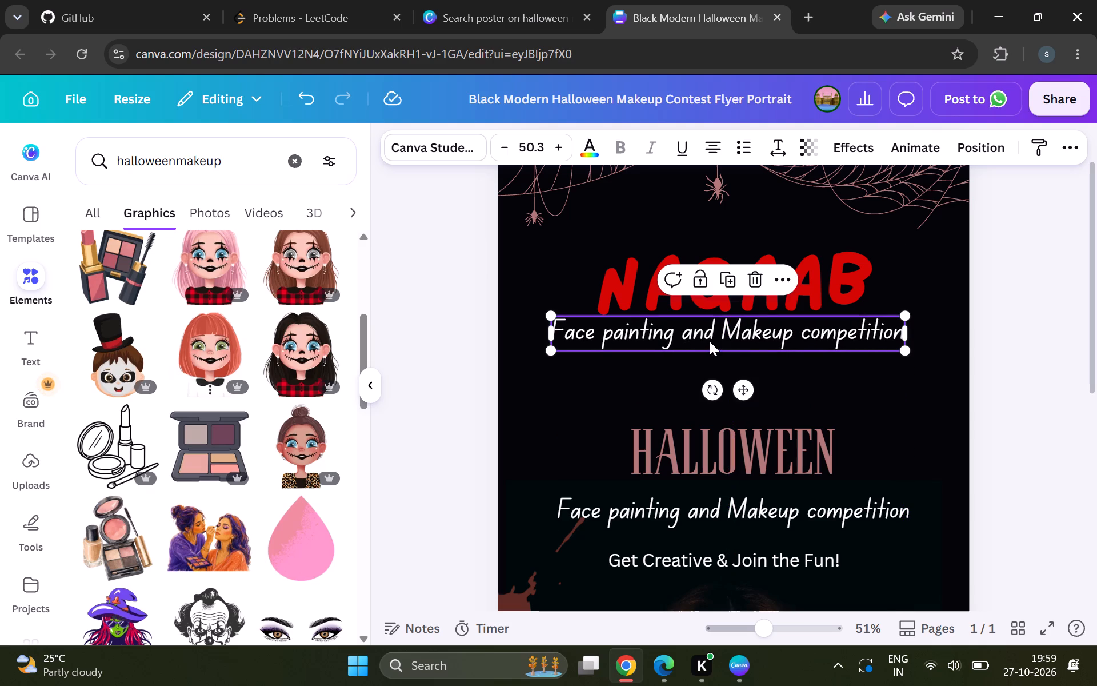
text(the hauntaed)
key(space)
key(BackSpace)
key(BackSpace)
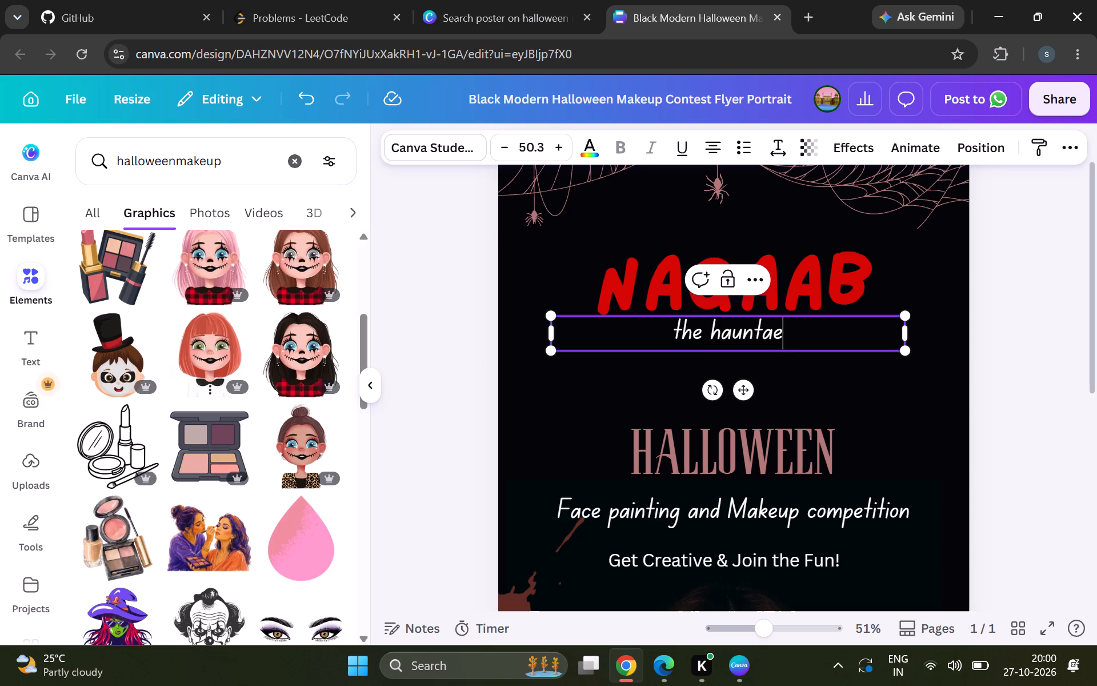
key(BackSpace)
key(BackSpace)
text(ed h)
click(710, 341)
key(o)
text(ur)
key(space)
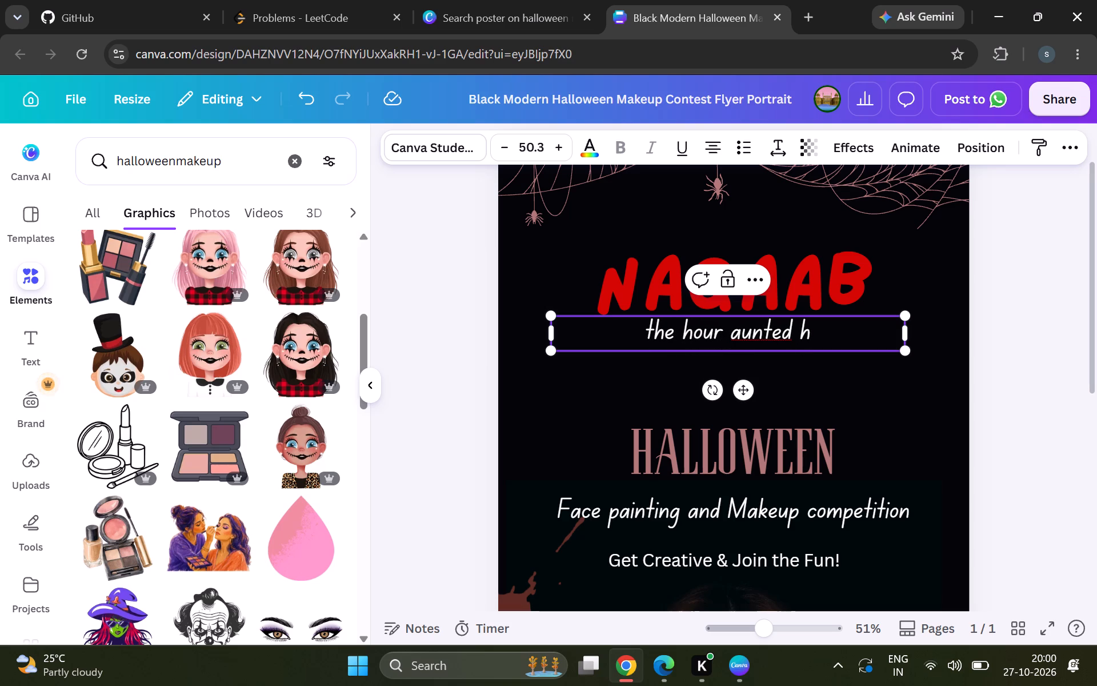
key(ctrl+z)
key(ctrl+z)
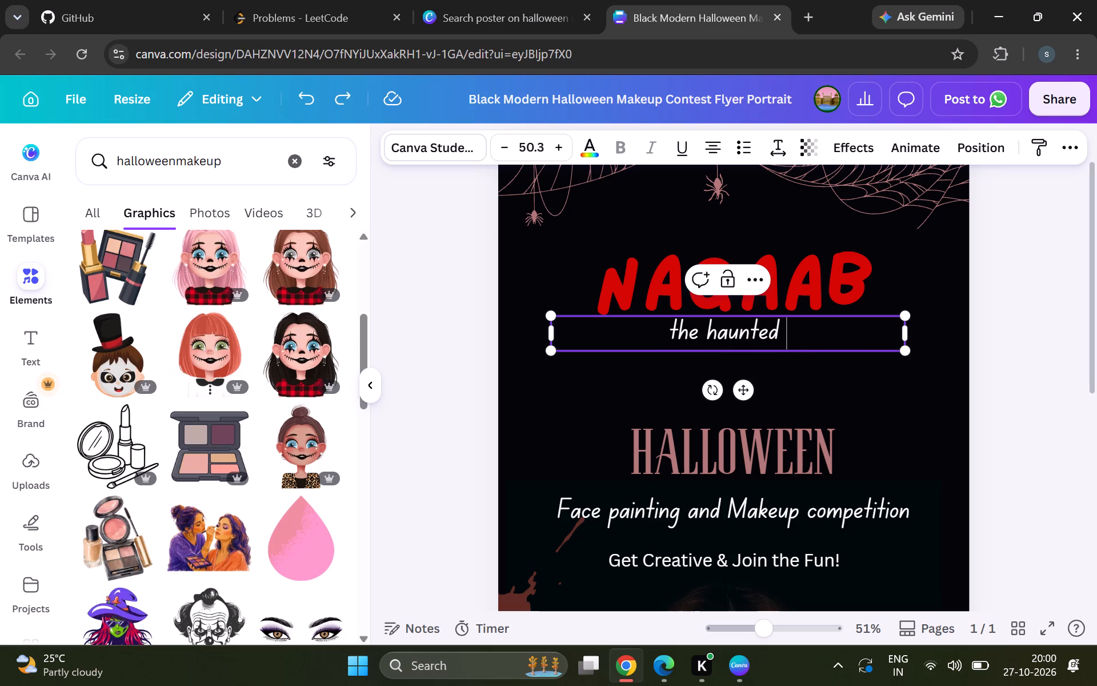
Append "hour Makeover" to the end of the tagline below NAQAAB.
click(799, 332)
text(hour)
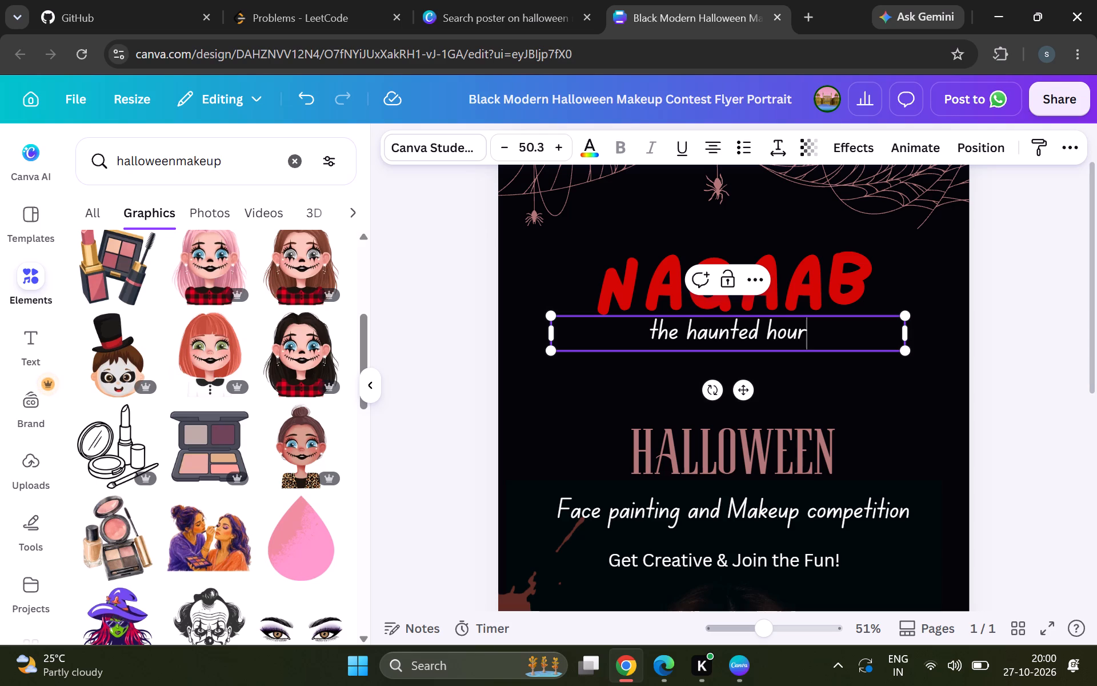
key(space)
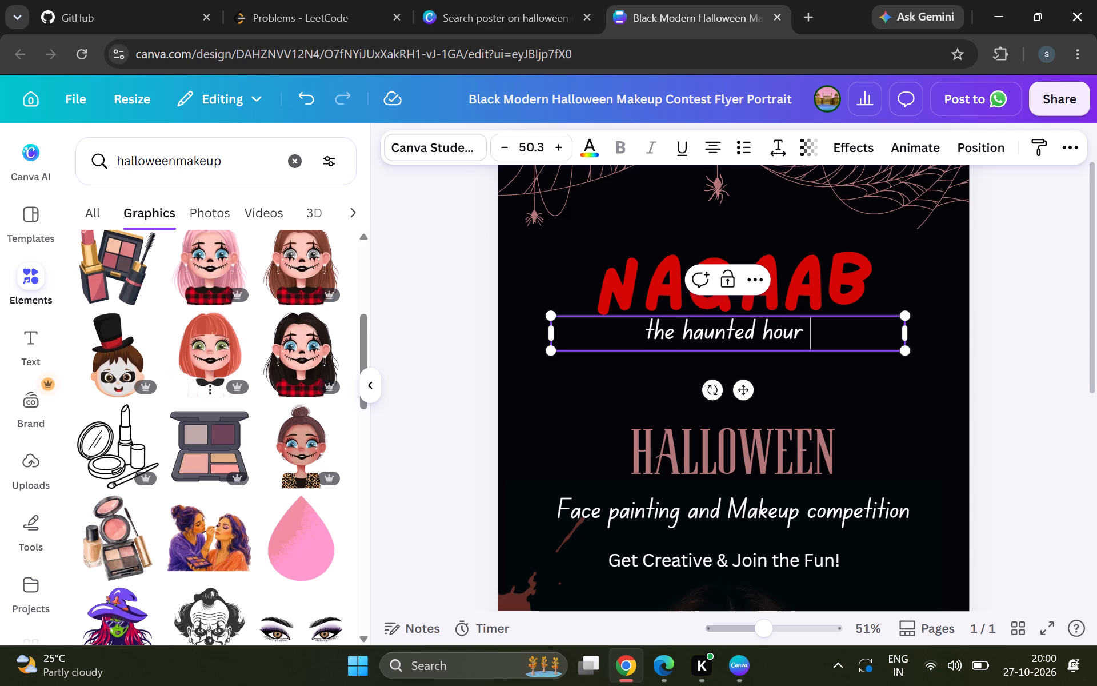
text(Makeover)
Capitalise the first letters of the tagline's words so it reads "The Haunted Hour Makeover".
click(727, 333)
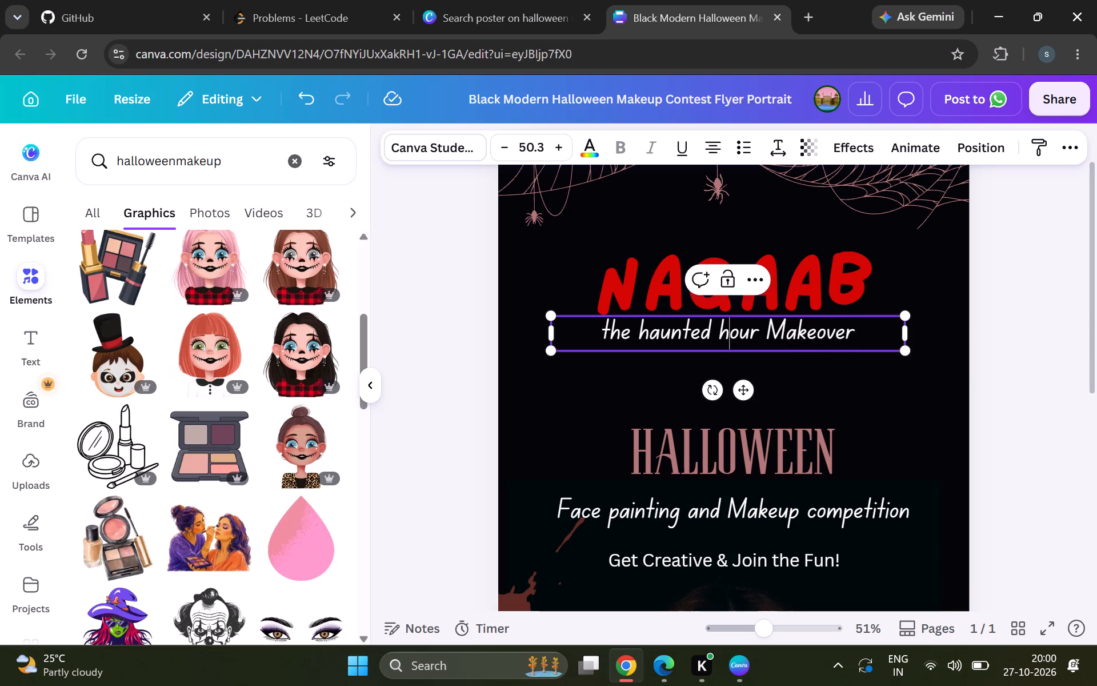
key(BackSpace)
key(shift+h)
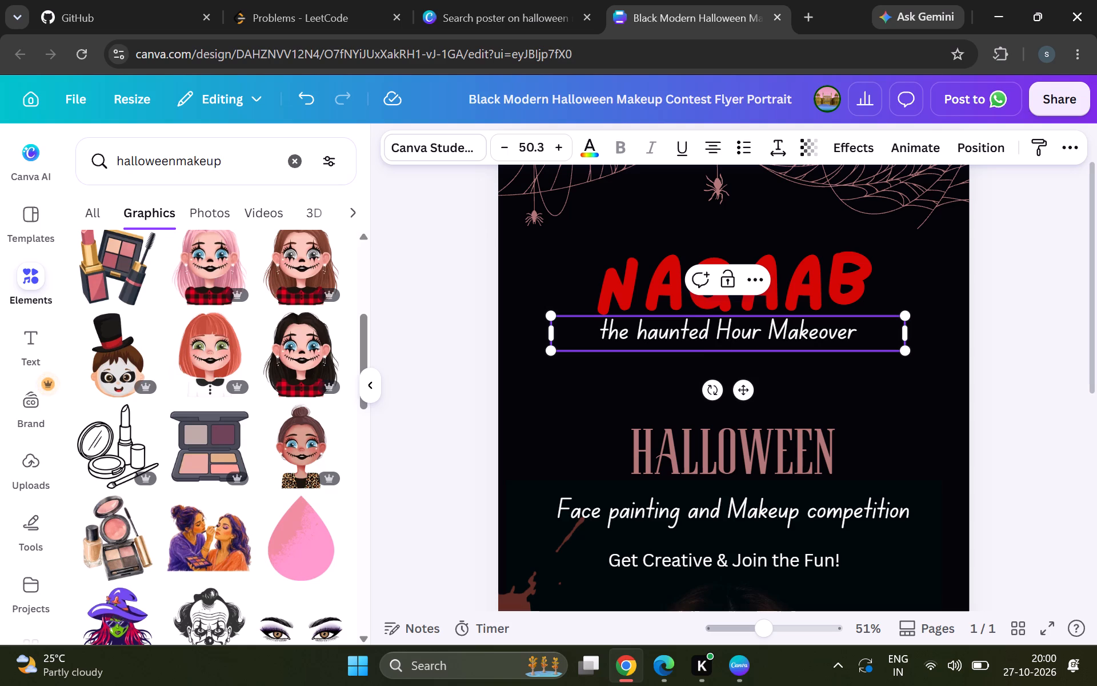
click(648, 337)
key(BackSpace)
key(shift+h)
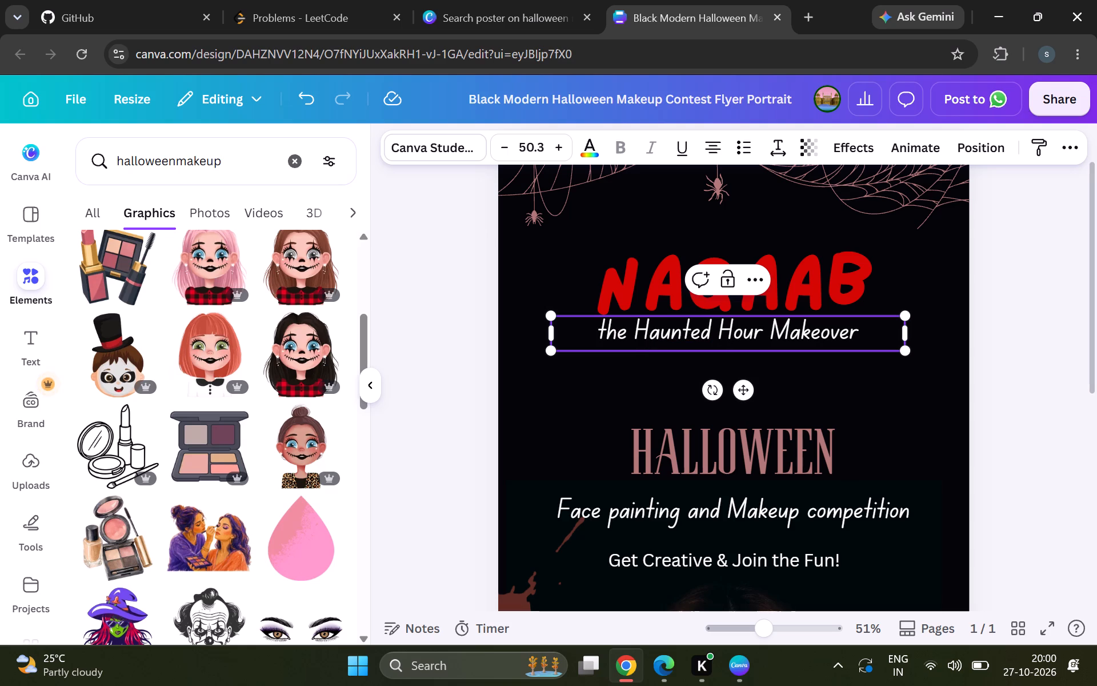
click(603, 335)
key(BackSpace)
key(shift+t)
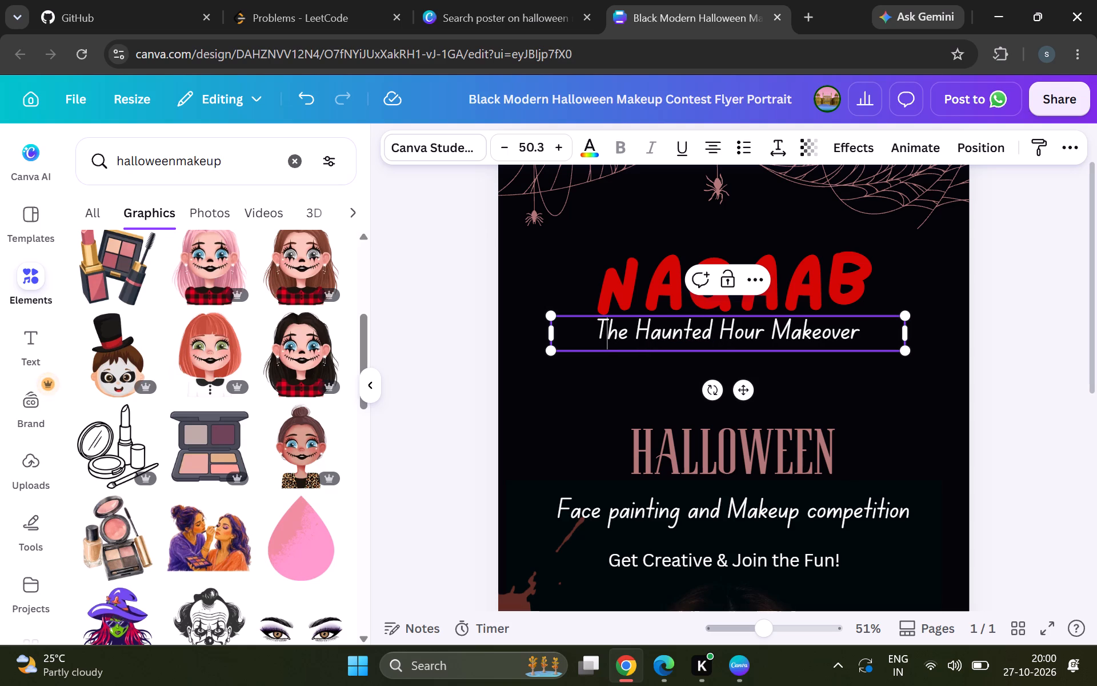
Set the font size of the "The Haunted Hour Makeover" tagline to 40.
click(526, 153)
text(40)
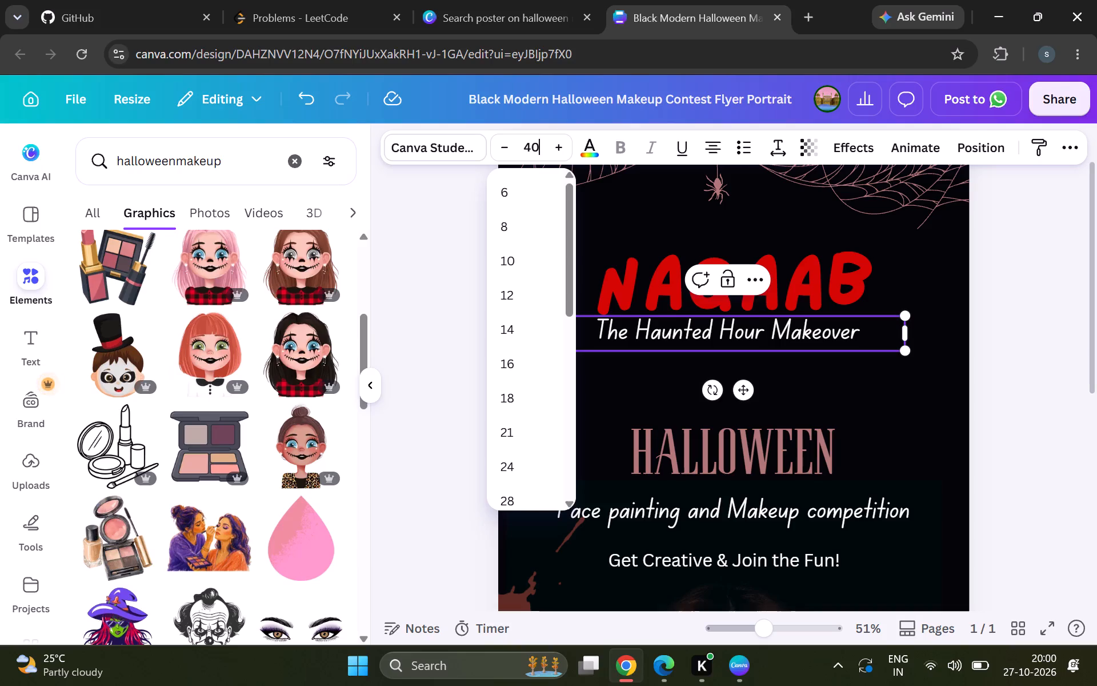
key(Return)
click(1052, 373)
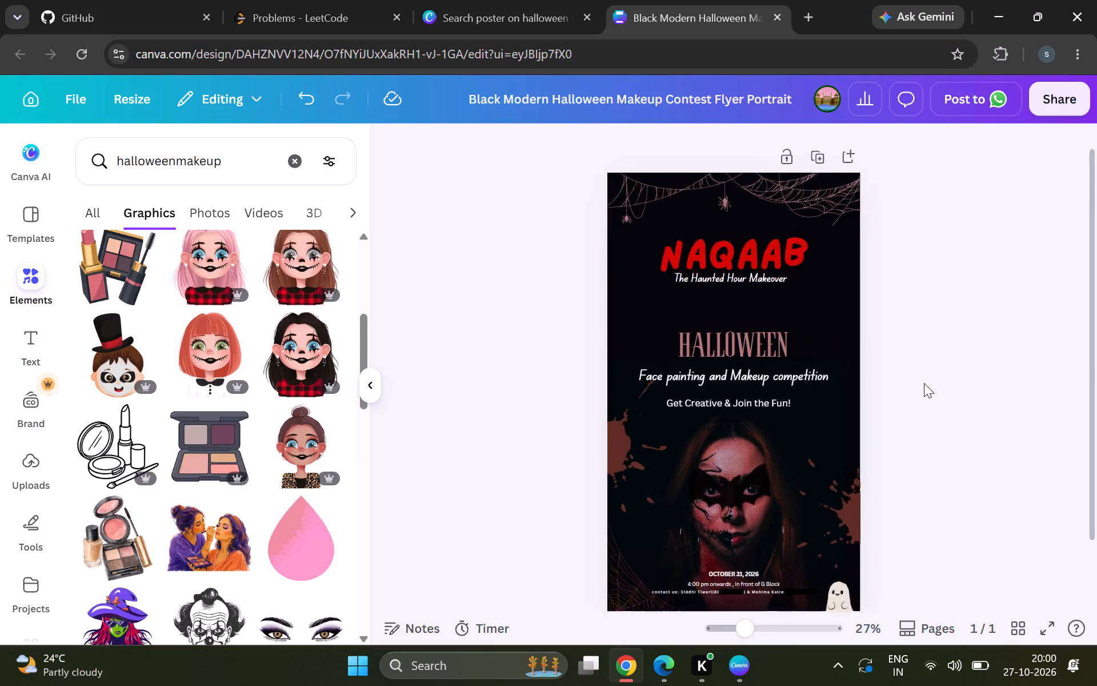
Move the "The Haunted Hour Makeover" tagline slightly down to leave a gap below NAQAAB, keeping it centred.
scroll(924, 383, up, 1)
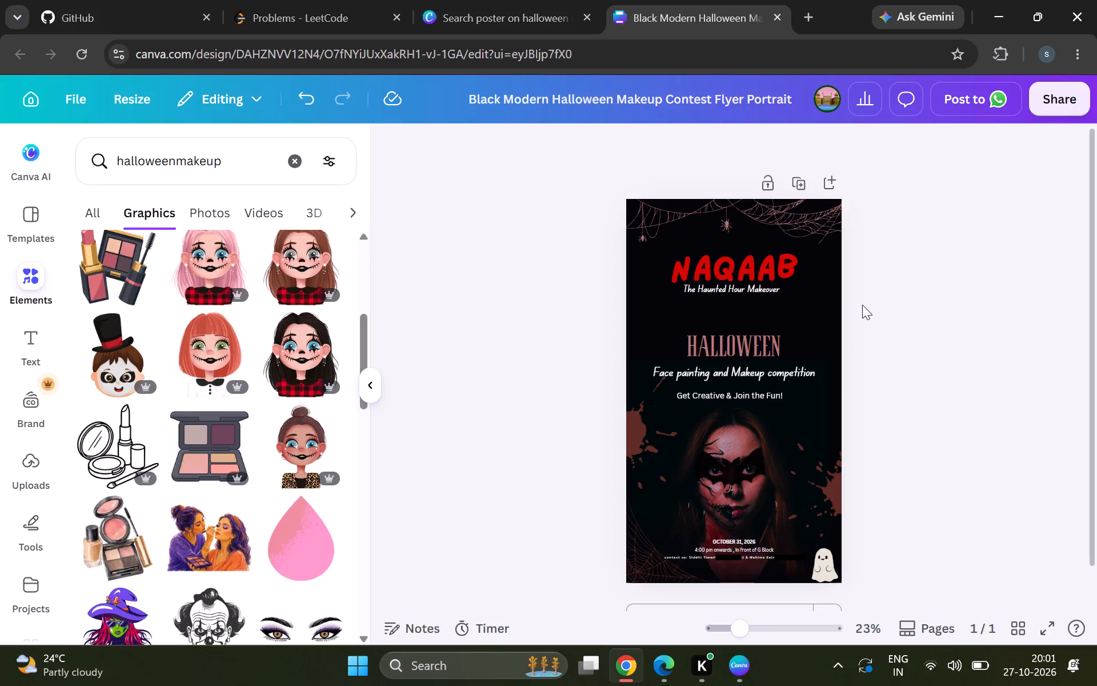
scroll(862, 305, up, 1)
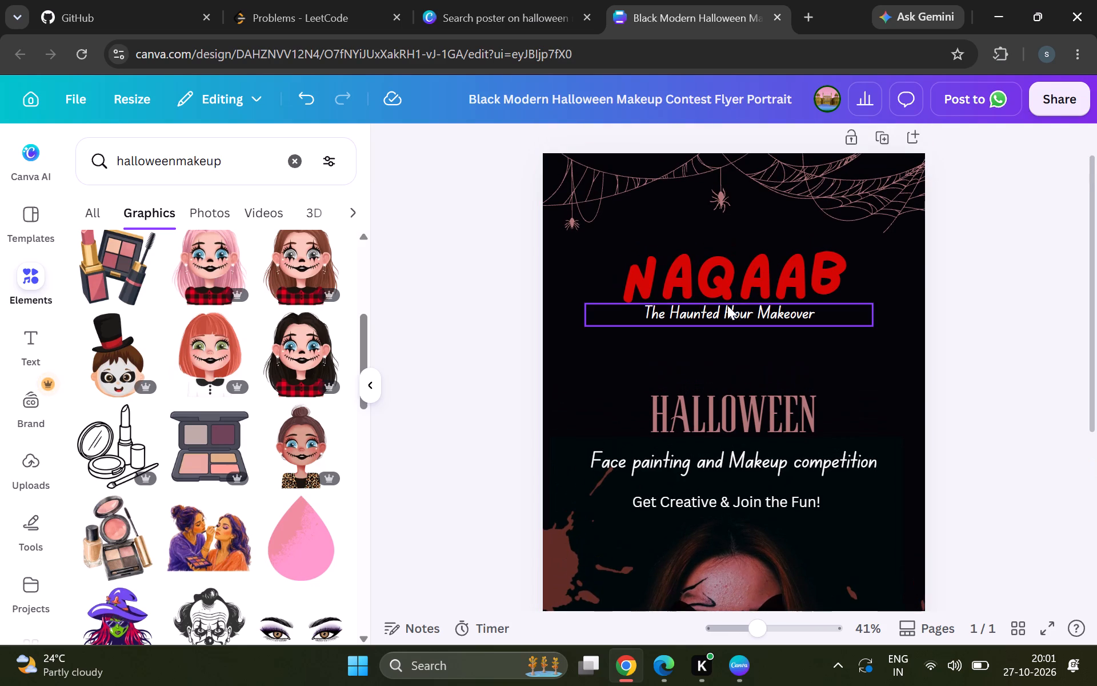
click(716, 318)
drag(716, 318, 714, 329)
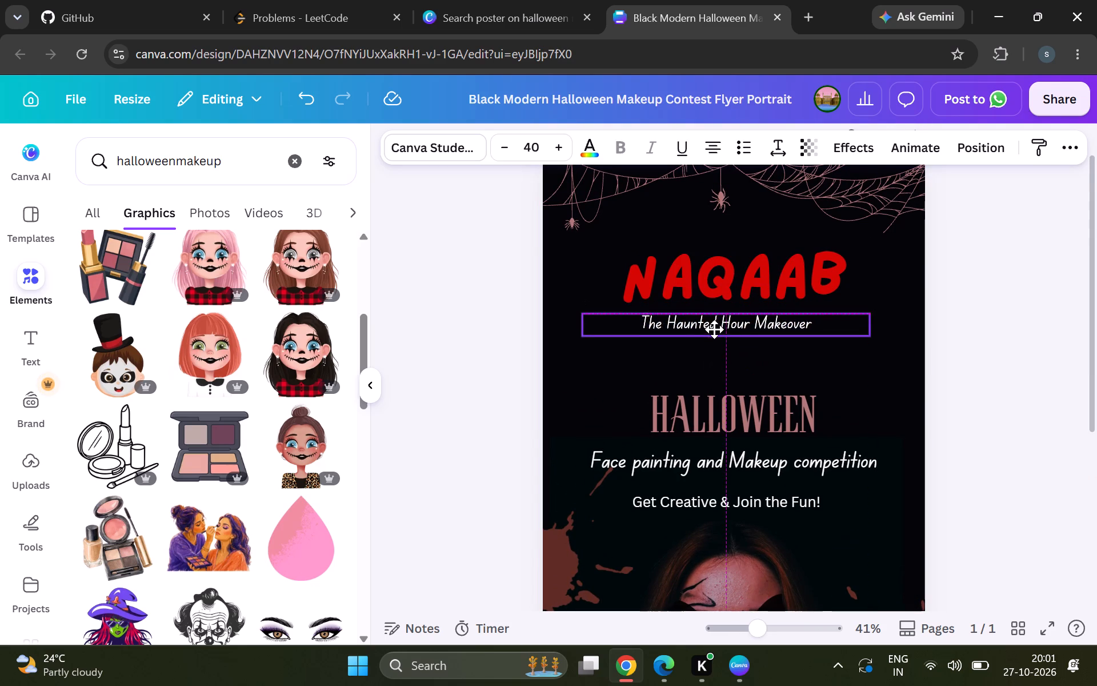
drag(714, 329, 716, 336)
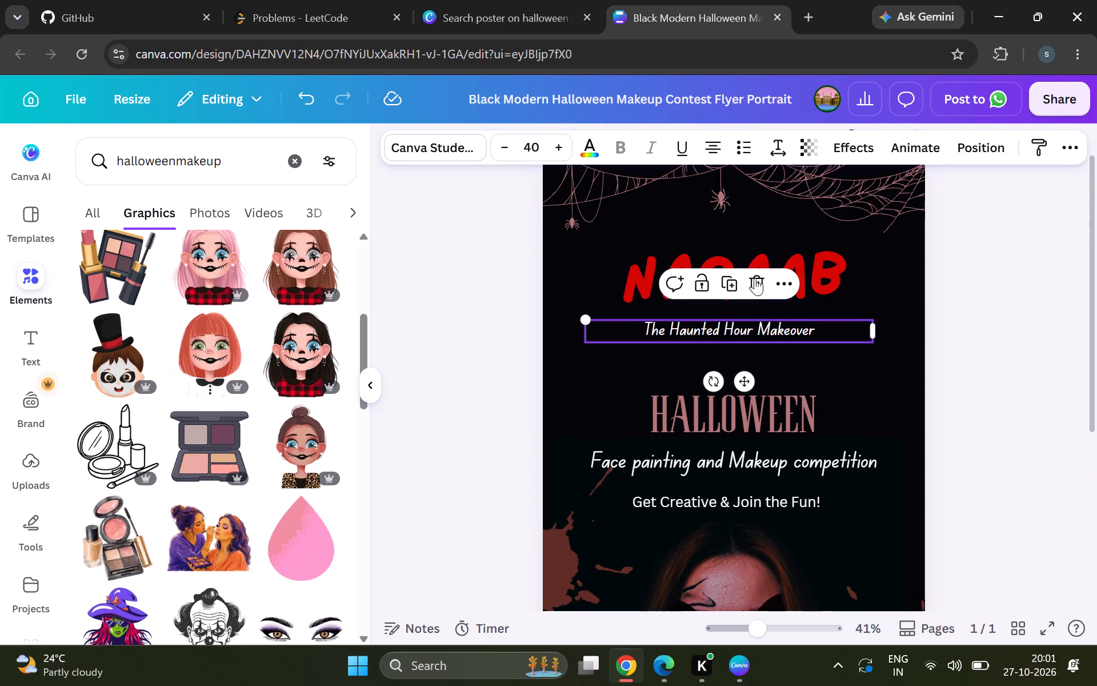
Set the font size of the NAQAAB title to 150.
double_click(808, 263)
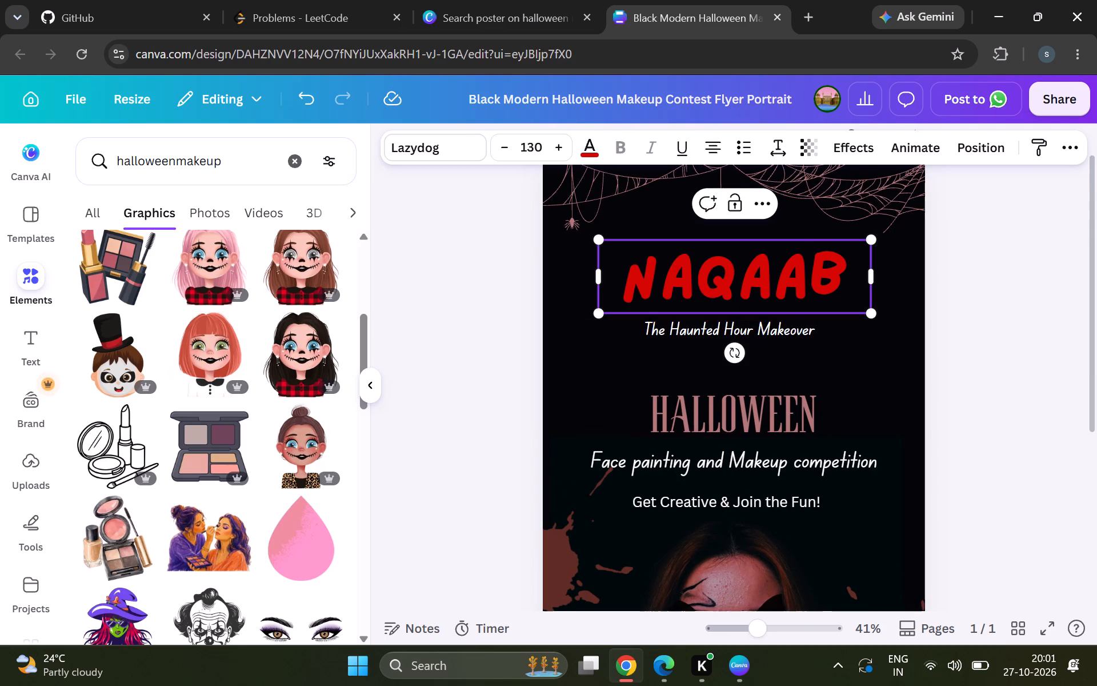
key(ctrl+a)
click(534, 146)
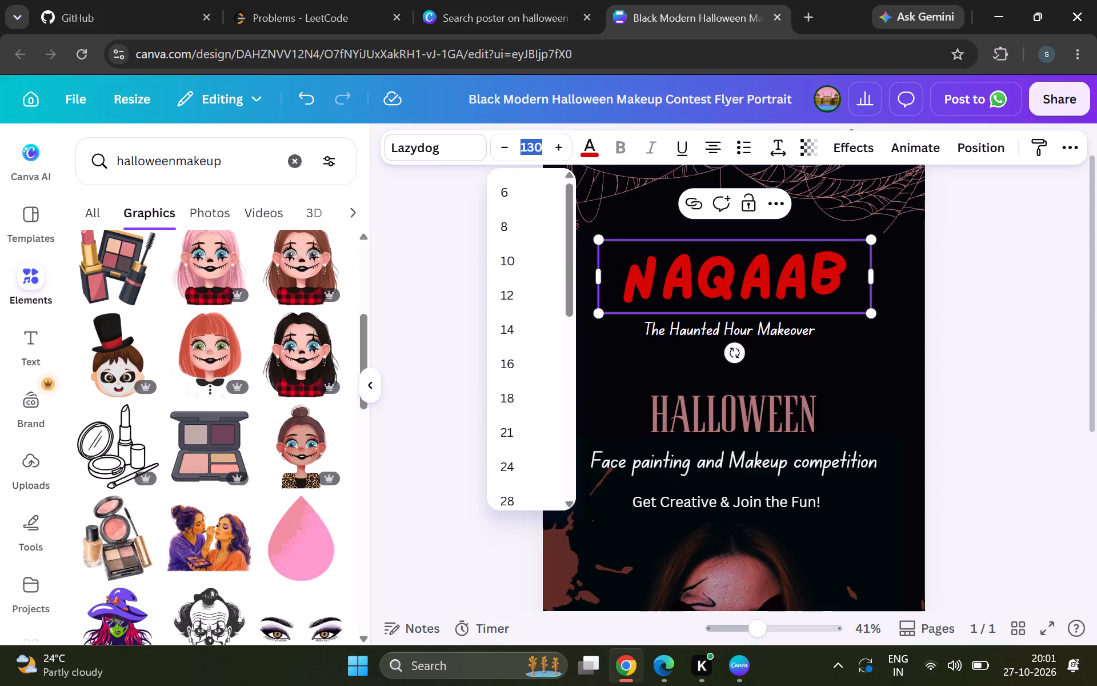
text(150)
key(Return)
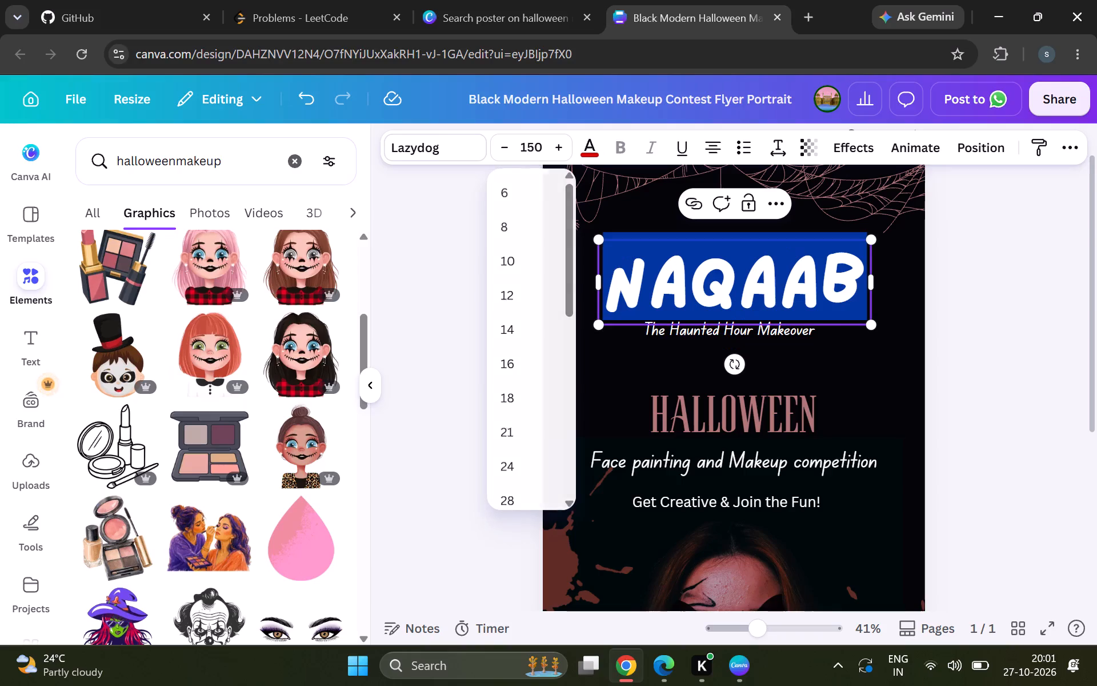
click(951, 310)
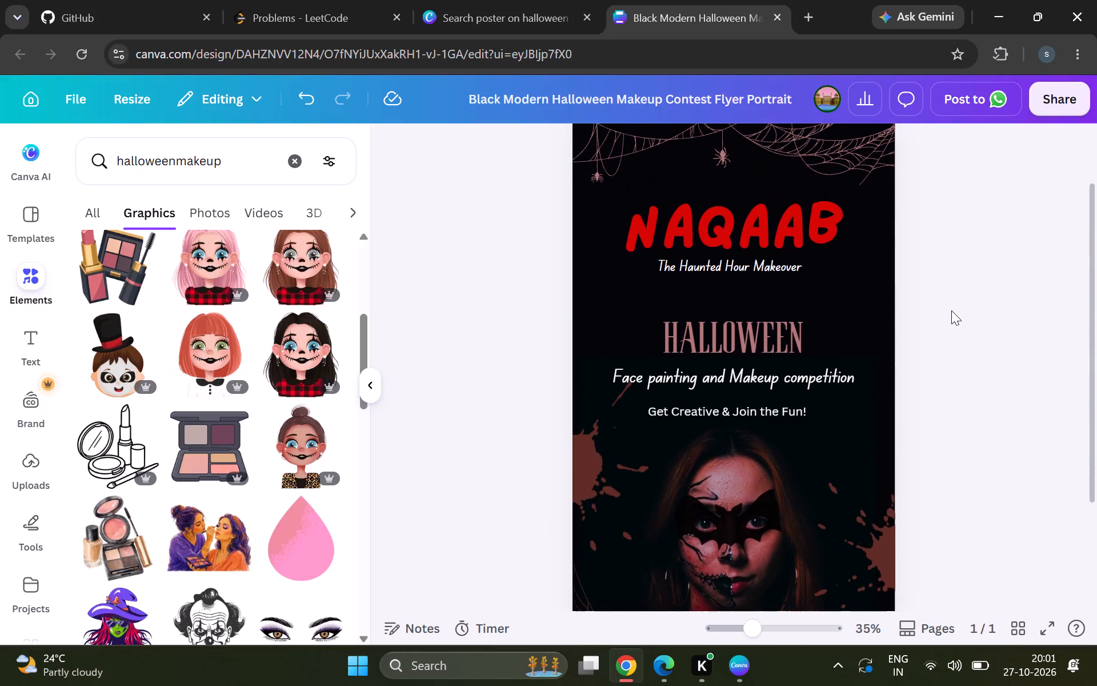
Move the HALLOWEEN heading up closer to the "The Haunted Hour Makeover" tagline, keeping it centred.
click(755, 344)
drag(755, 344, 754, 332)
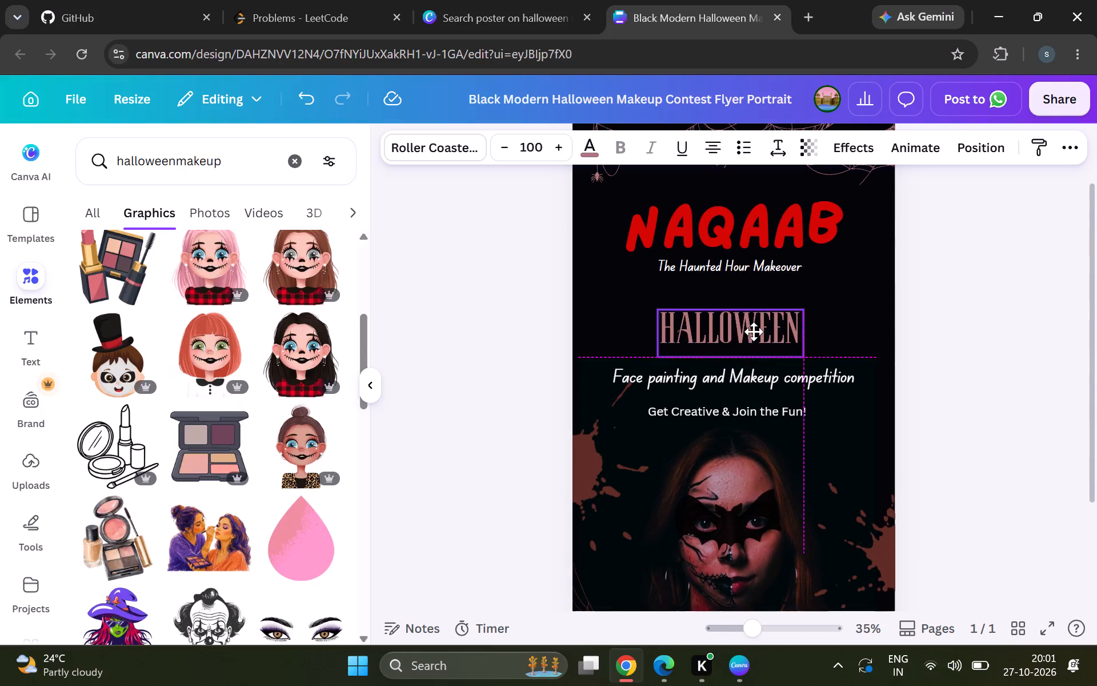
drag(754, 332, 755, 323)
Move the "Face painting and Makeup competition" line up to sit just below the HALLOWEEN heading.
click(780, 373)
drag(780, 373, 778, 345)
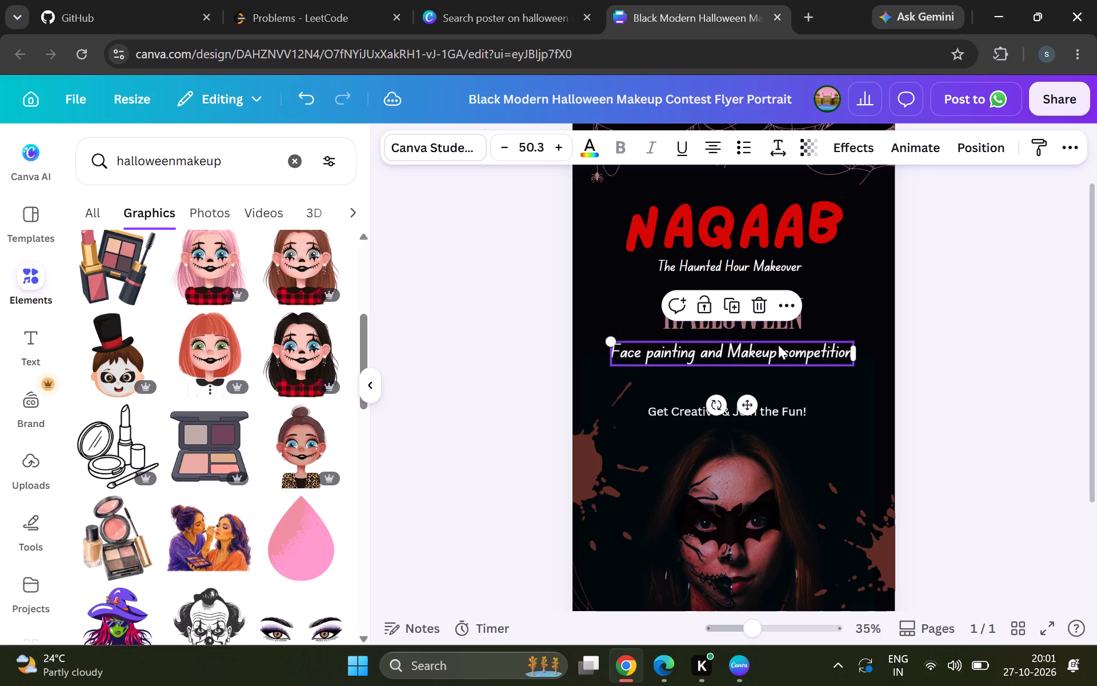
Undo the last move and reposition the "Face painting and Makeup competition" line just below the HALLOWEEN heading.
key(ctrl+z)
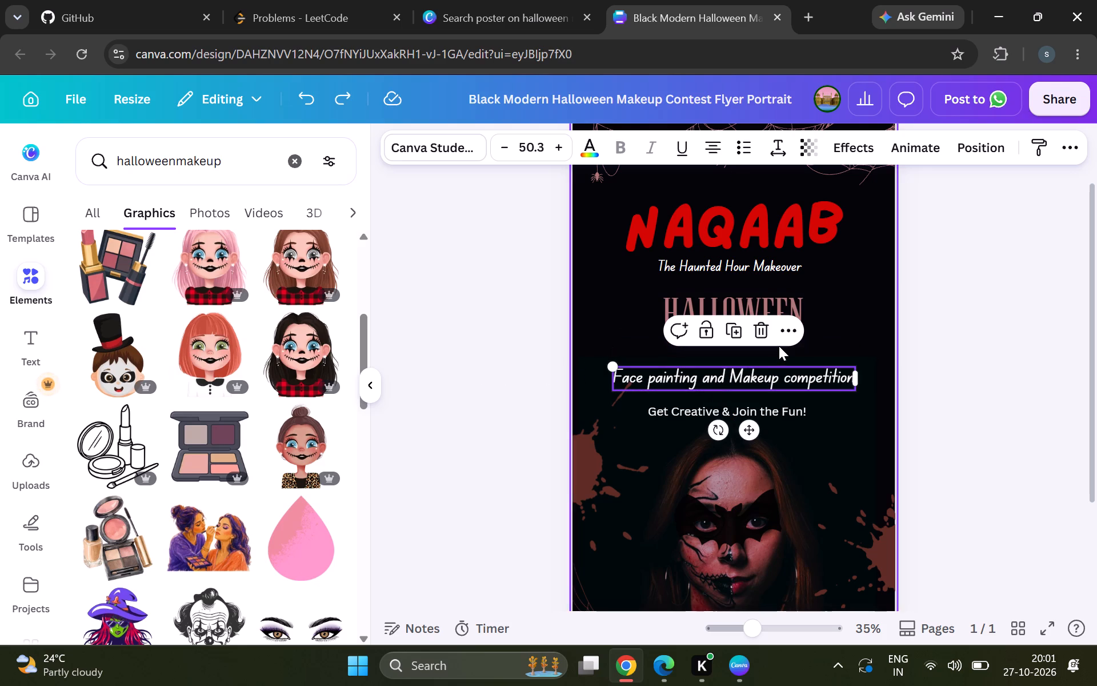
drag(750, 426, 750, 405)
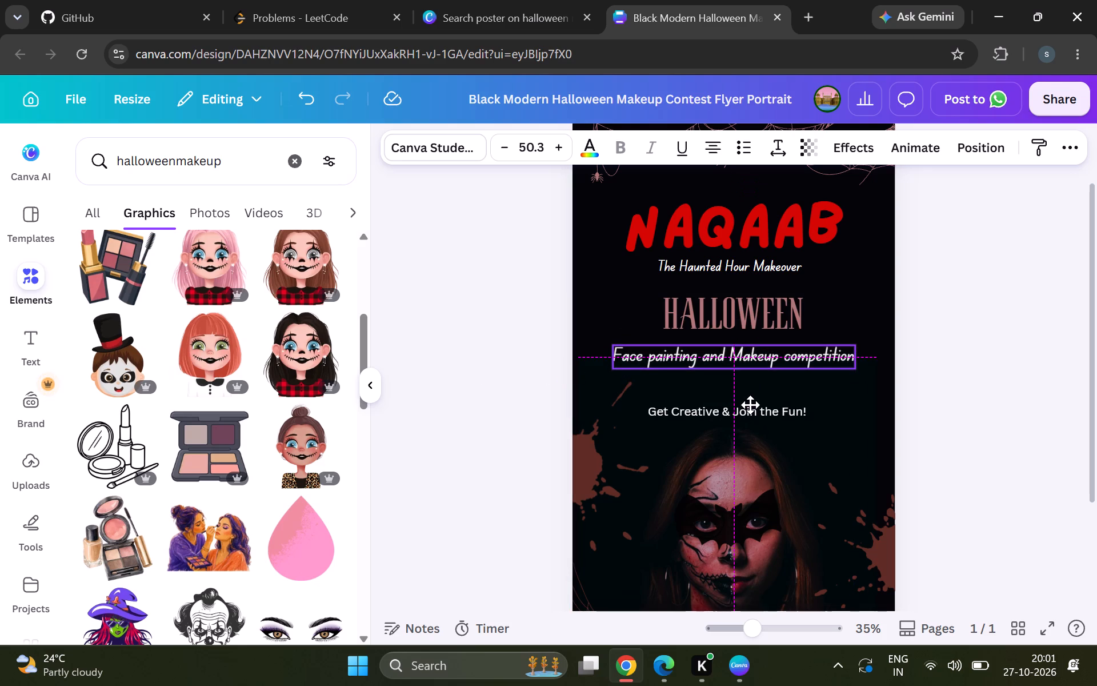
drag(750, 405, 751, 396)
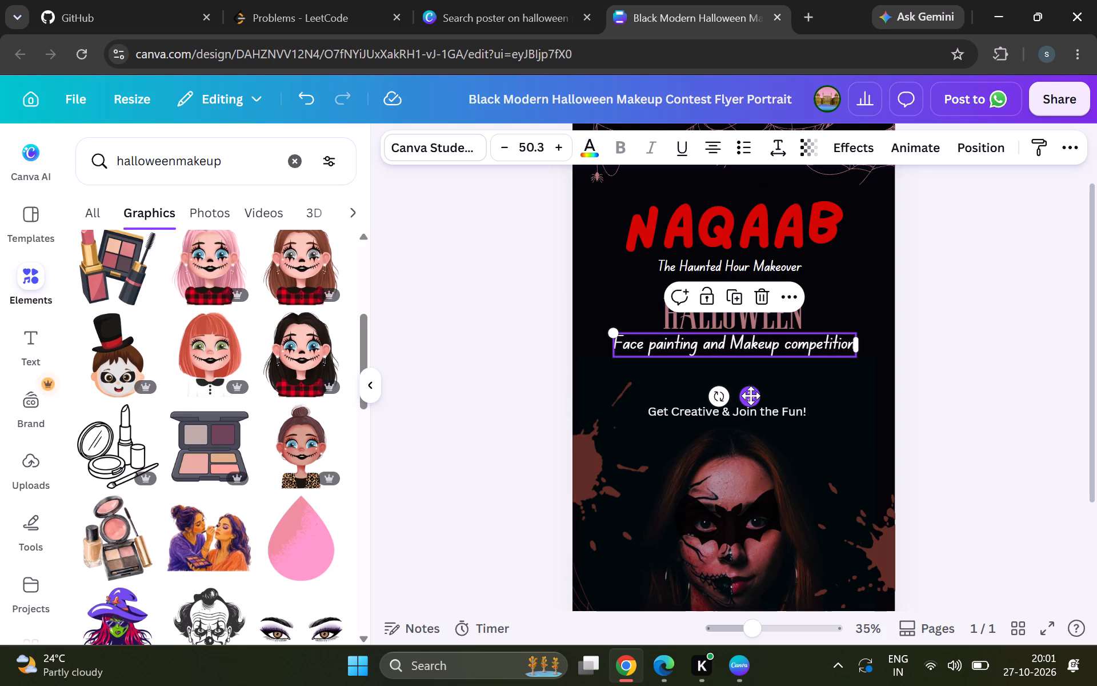
click(970, 348)
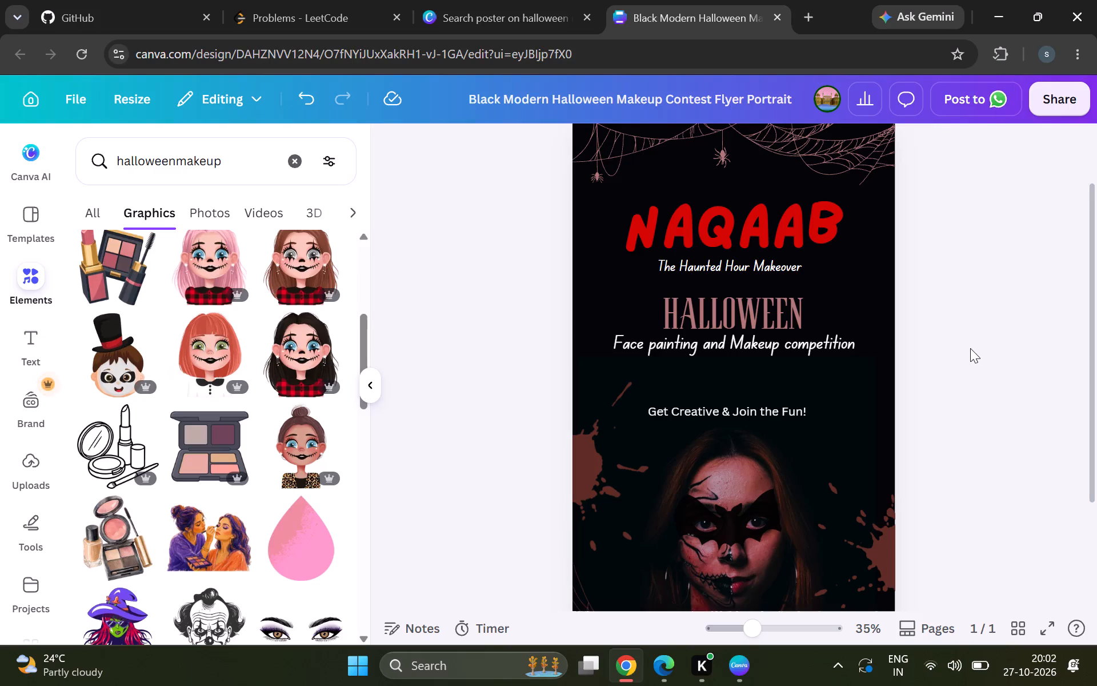
Set the font size of the "The Haunted Hour Makeover" tagline to 50.
scroll(970, 348, down, 2)
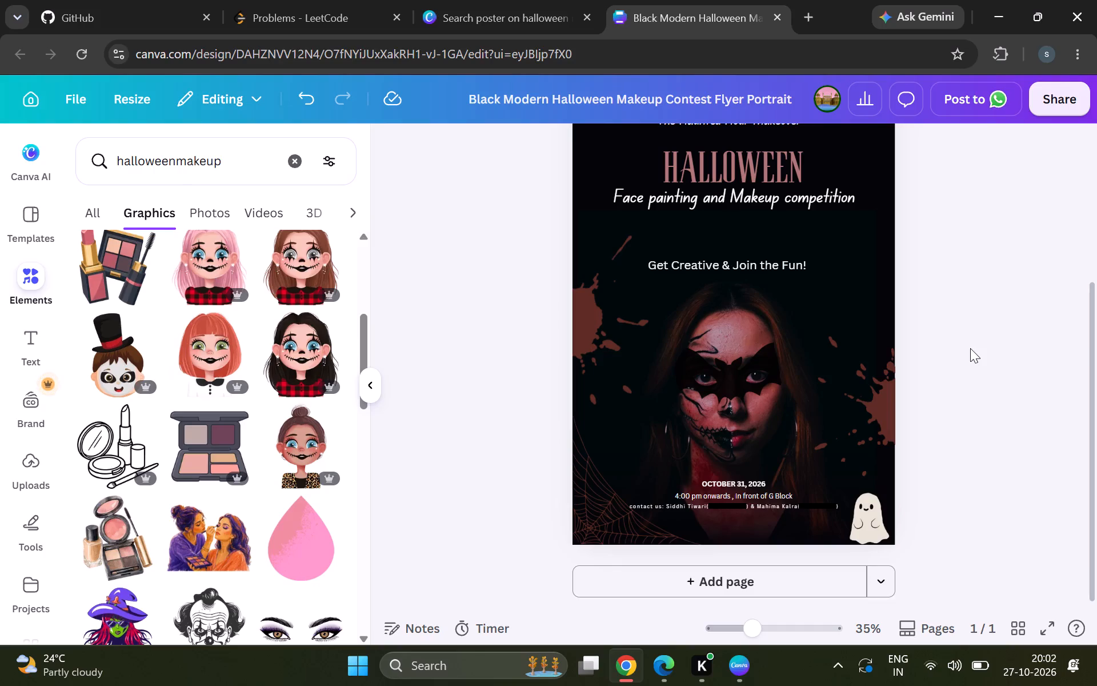
scroll(970, 348, up, 1)
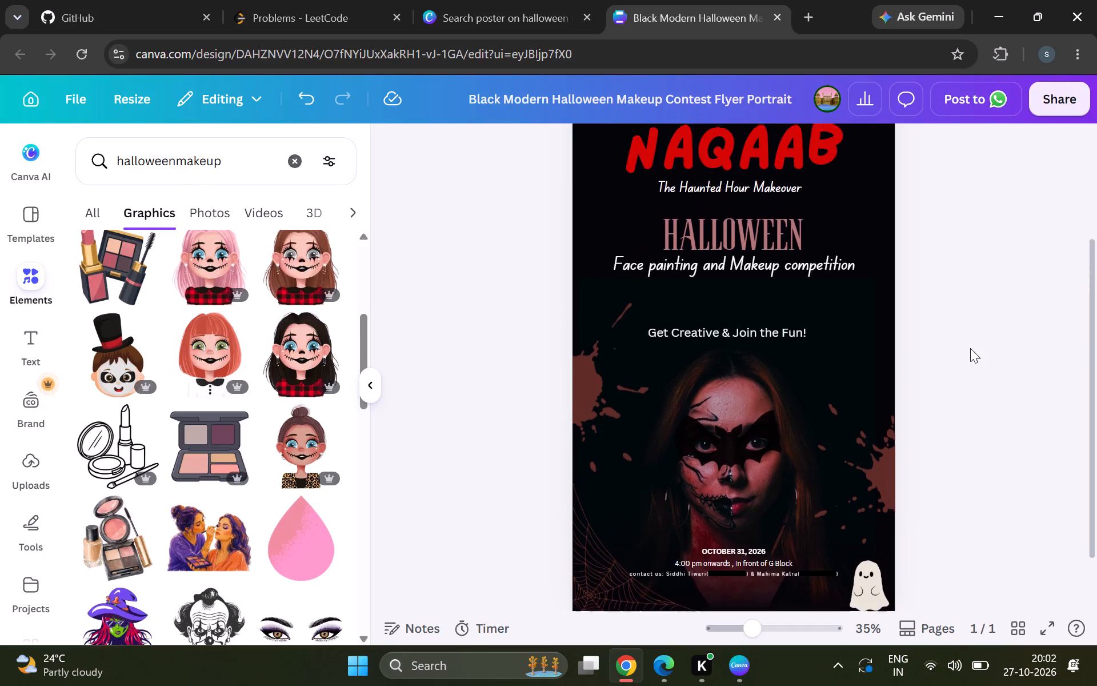
scroll(970, 348, up, 1)
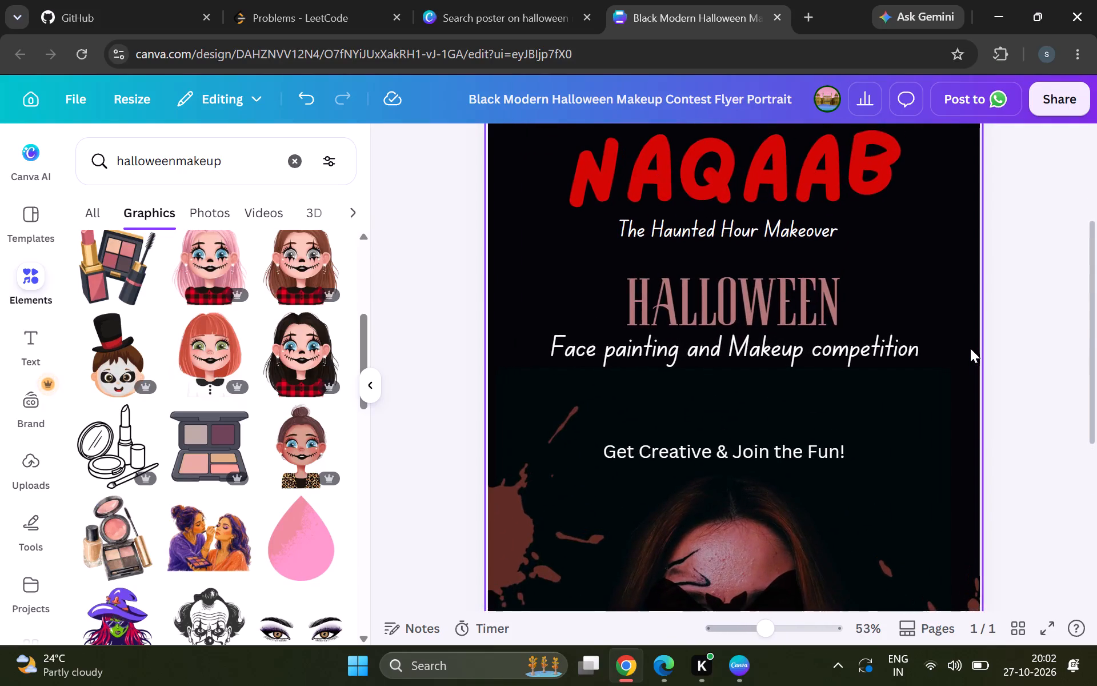
click(798, 340)
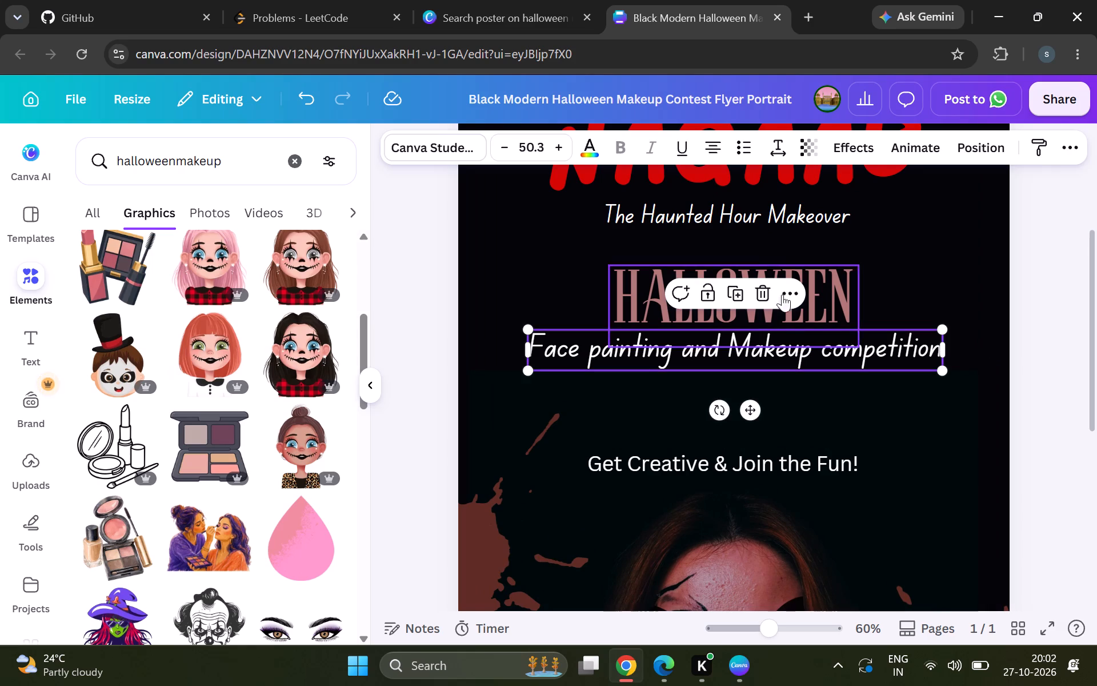
click(755, 221)
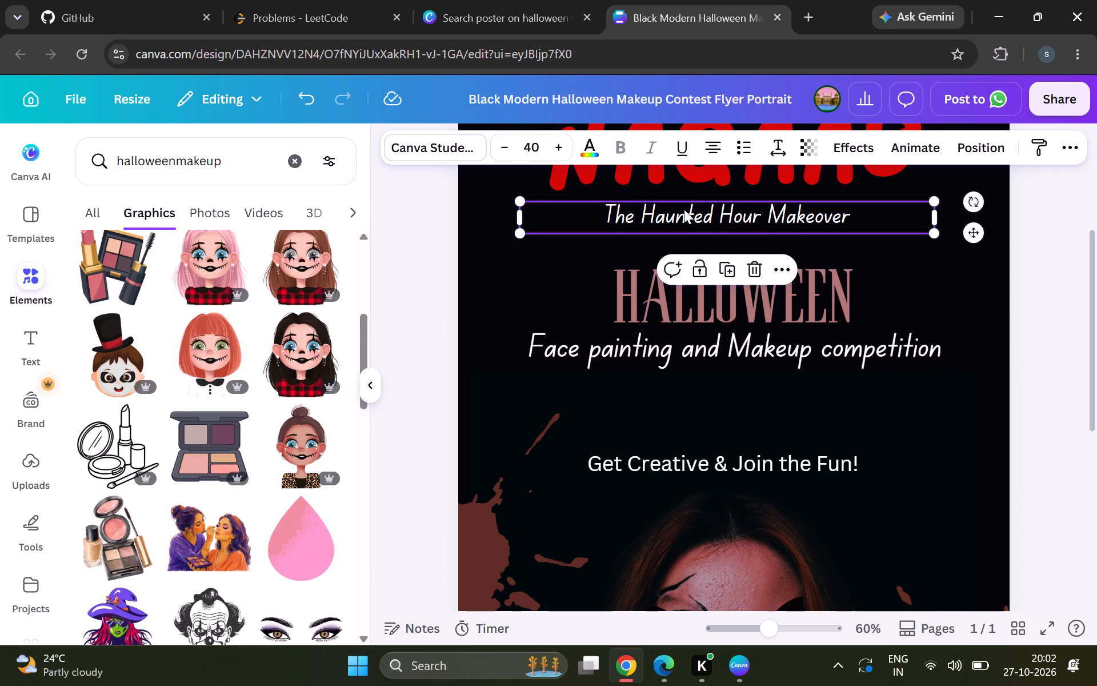
double_click(682, 217)
key(ctrl+a)
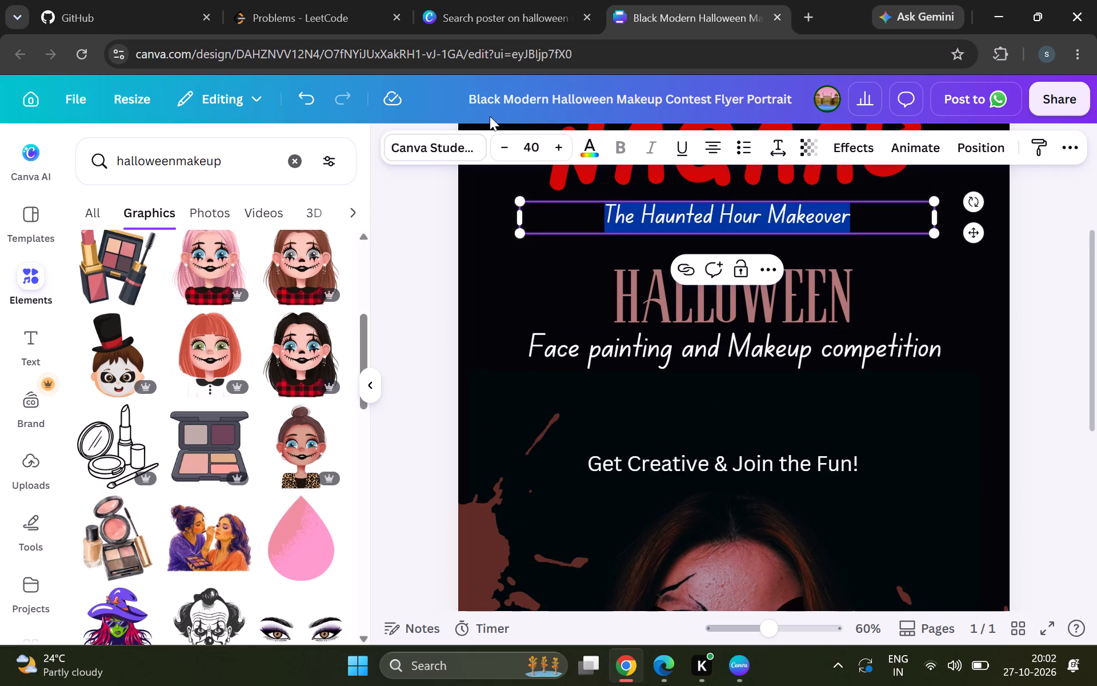
click(529, 142)
text(50)
key(Return)
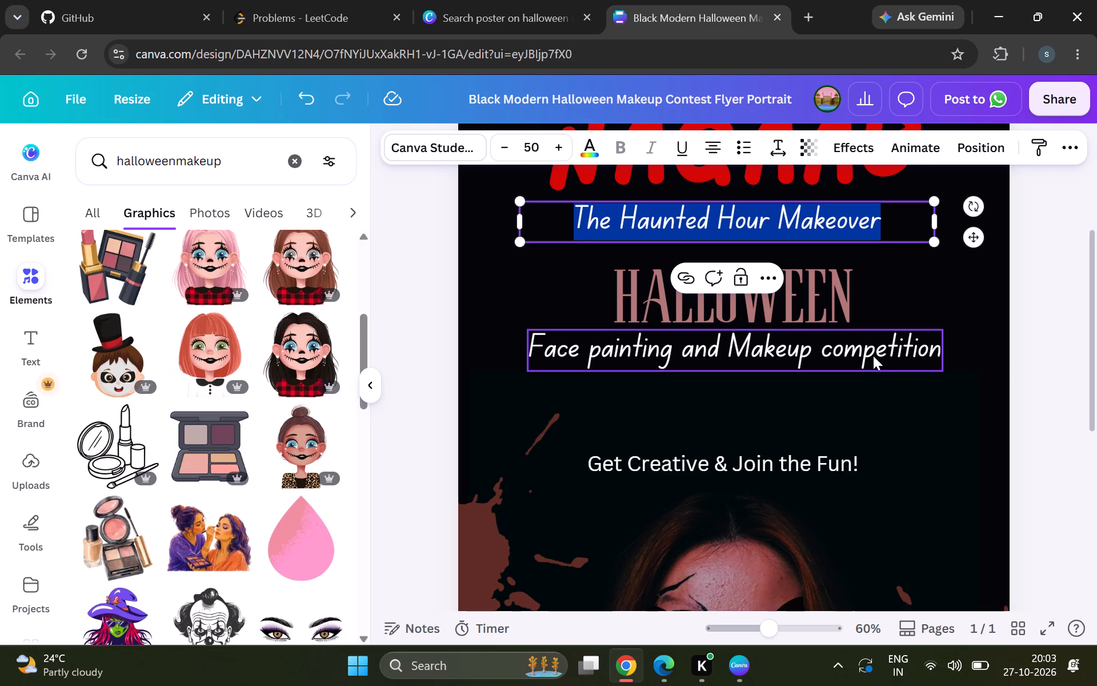
click(1000, 344)
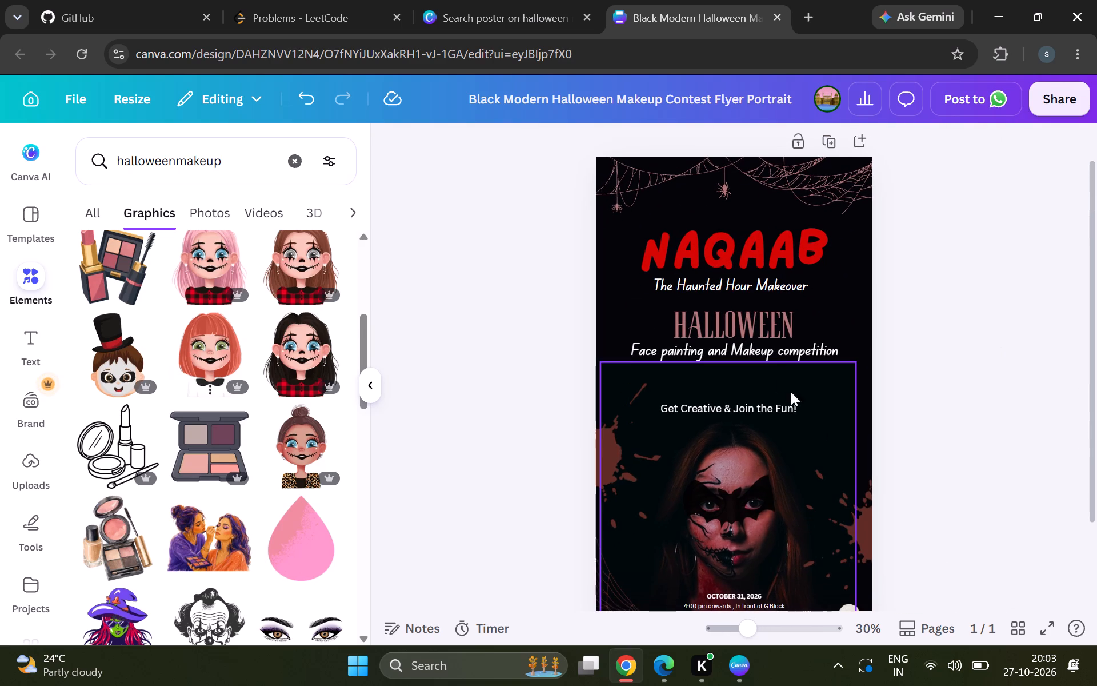
Split the "Face painting and Makeup competition" text into three lines, replacing "and" with "&" on its own middle line.
click(767, 354)
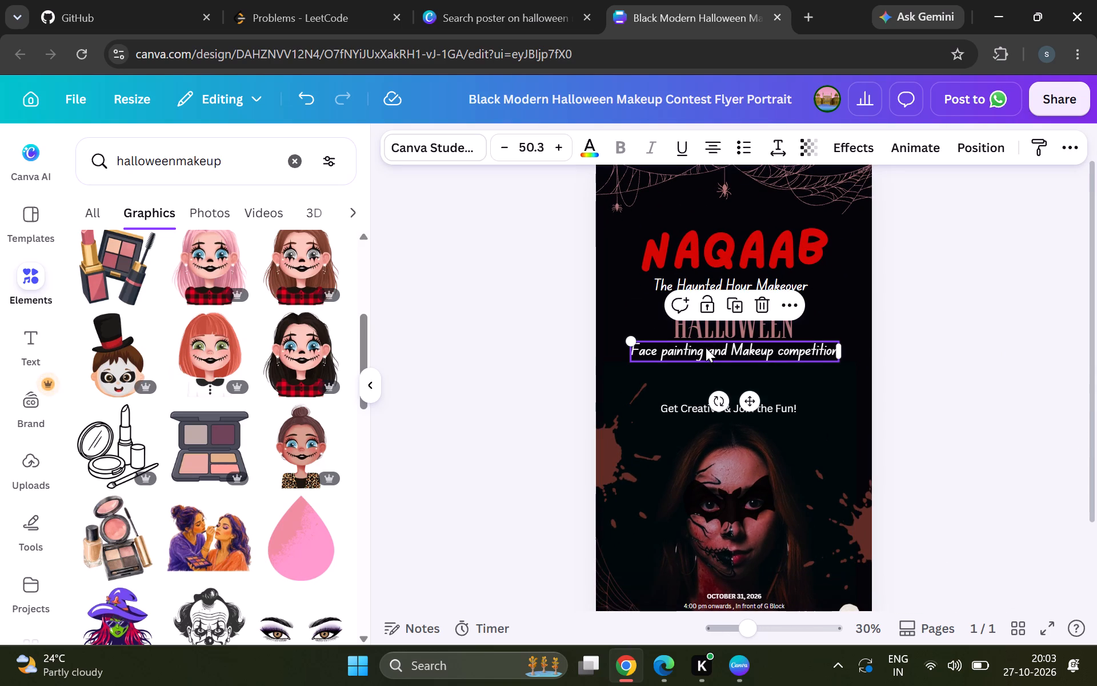
click(706, 348)
key(Return)
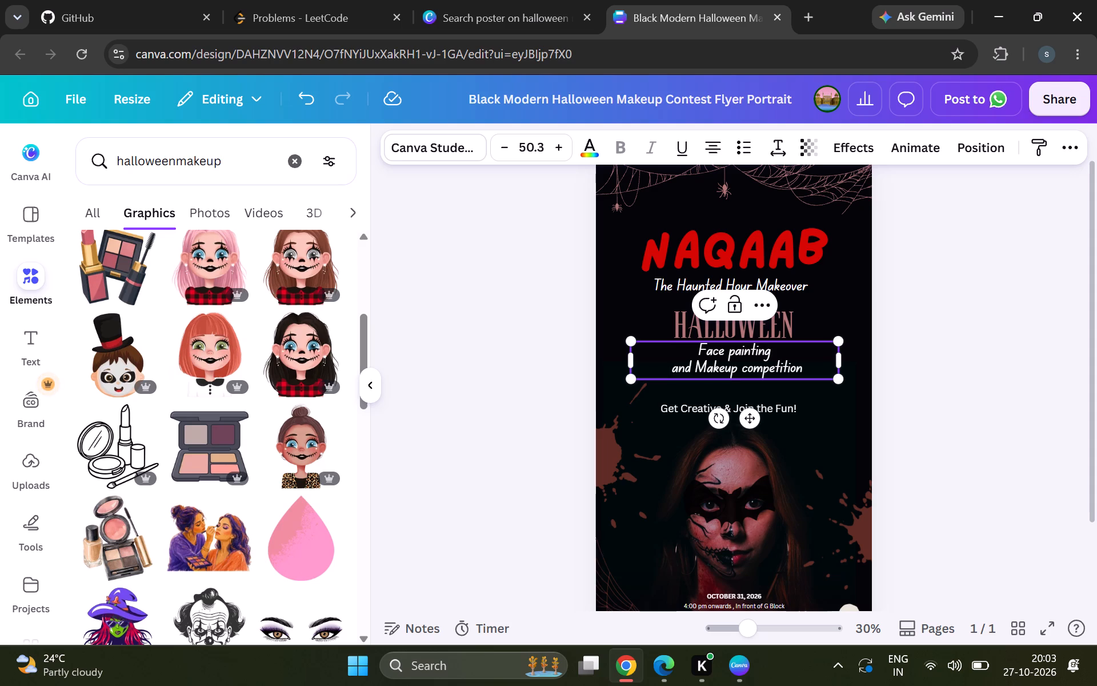
click(697, 369)
key(Return)
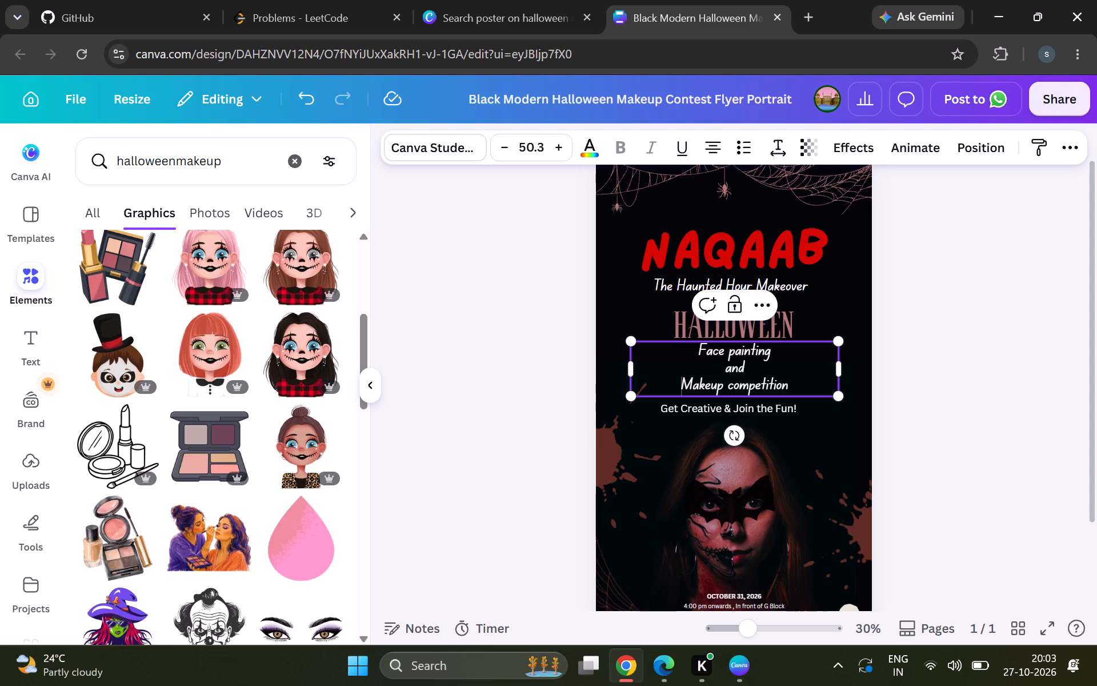
click(748, 366)
key(BackSpace)
key(BackSpace)
key(BackSpace)
key(BackSpace)
key(shift+ampersand)
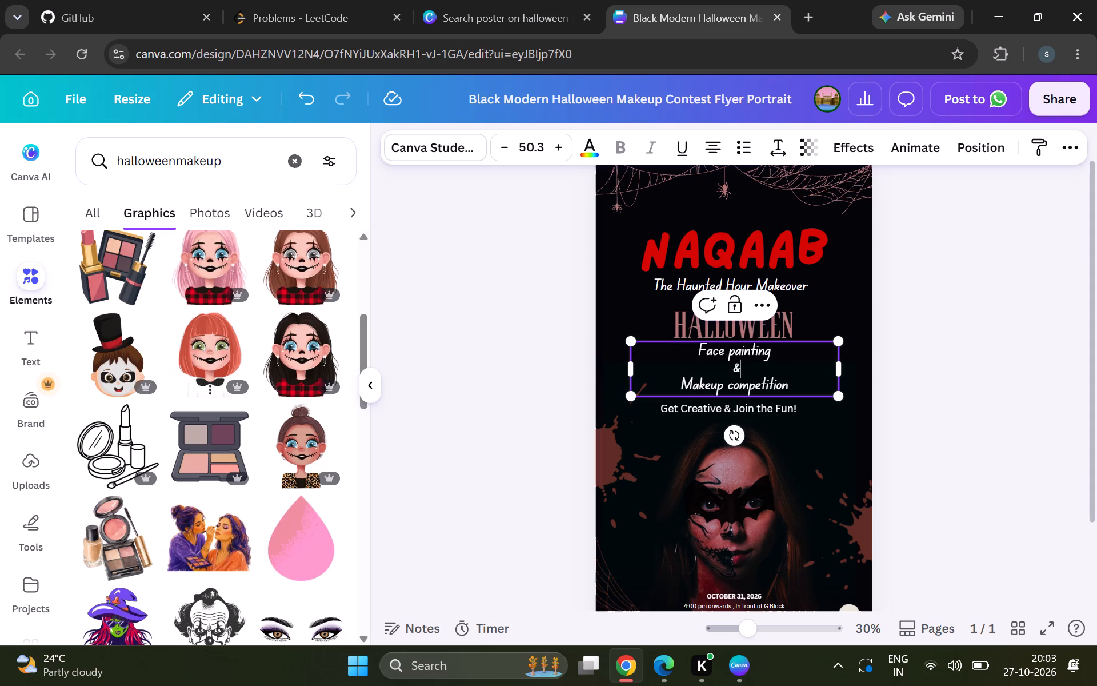
click(732, 369)
key(BackSpace)
key(BackSpace)
key(Return)
Narrow the "Face painting & Makeup competition" text box to fit its three lines and centre it on the poster below HALLOWEEN.
drag(848, 373, 762, 363)
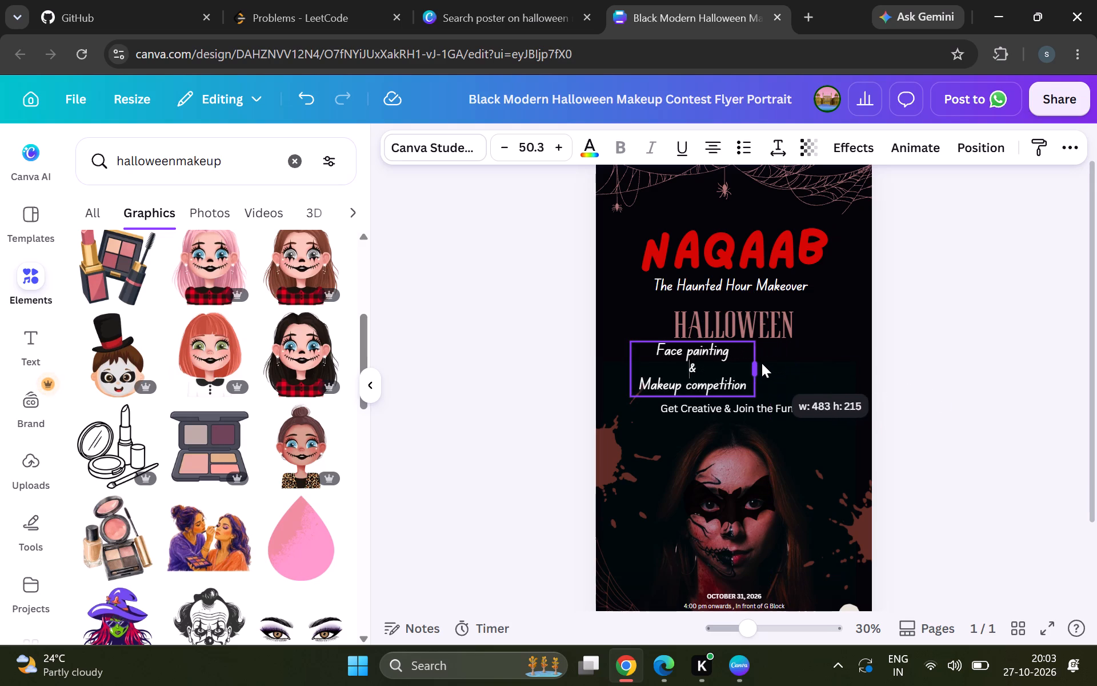
drag(762, 363, 752, 363)
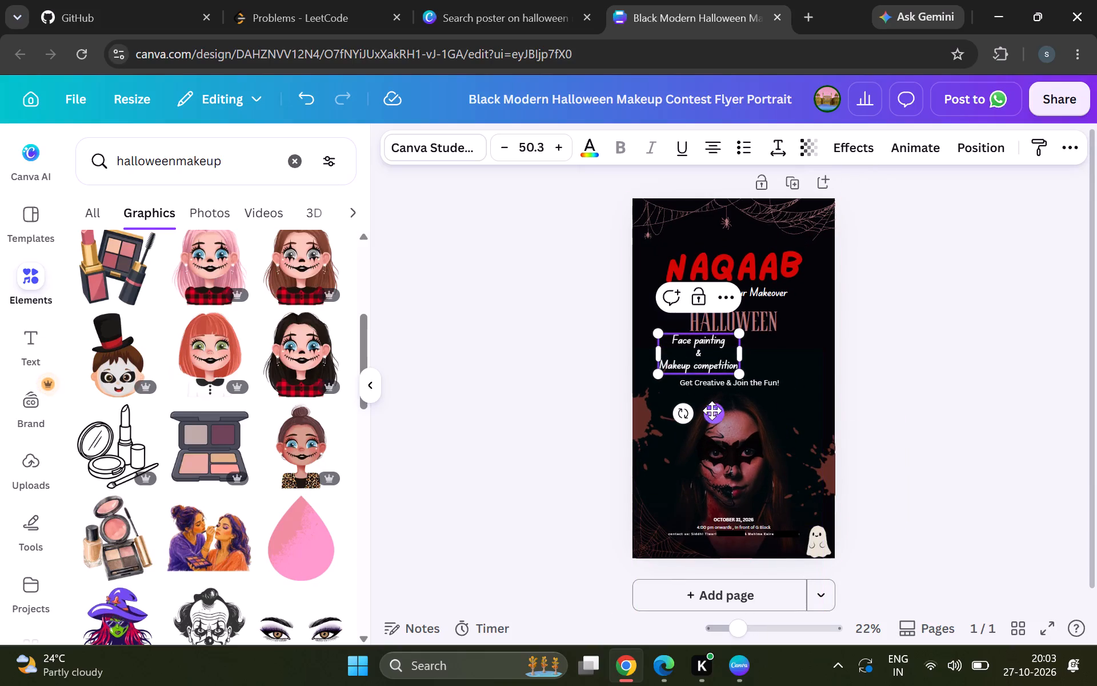
drag(712, 412, 747, 412)
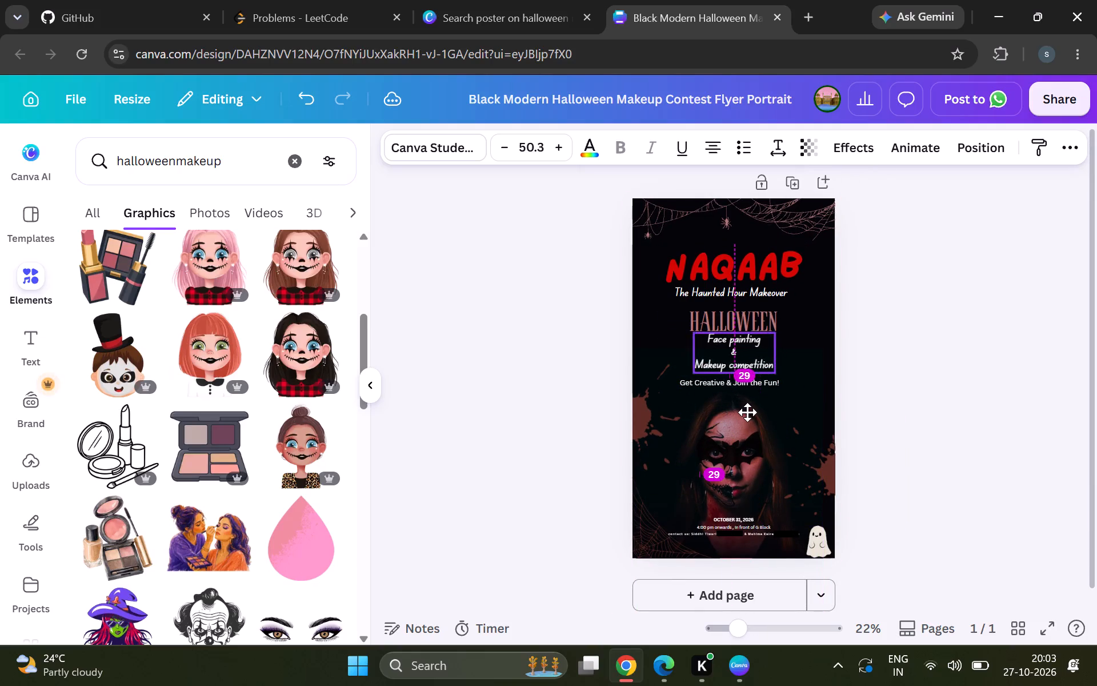
drag(747, 412, 748, 412)
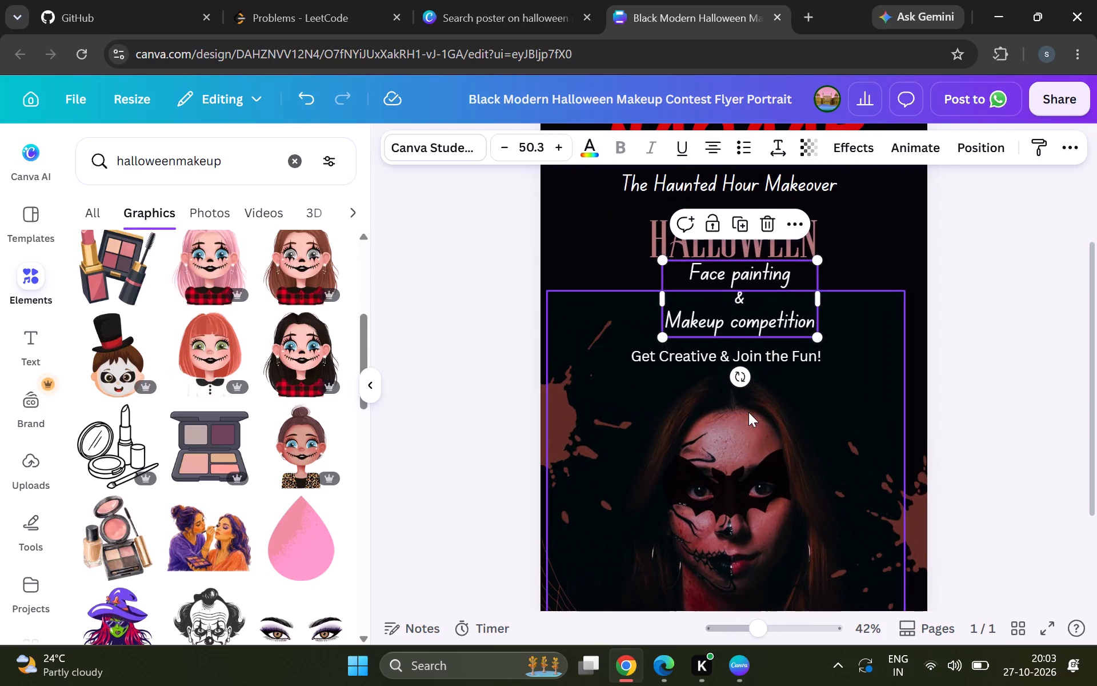
click(889, 259)
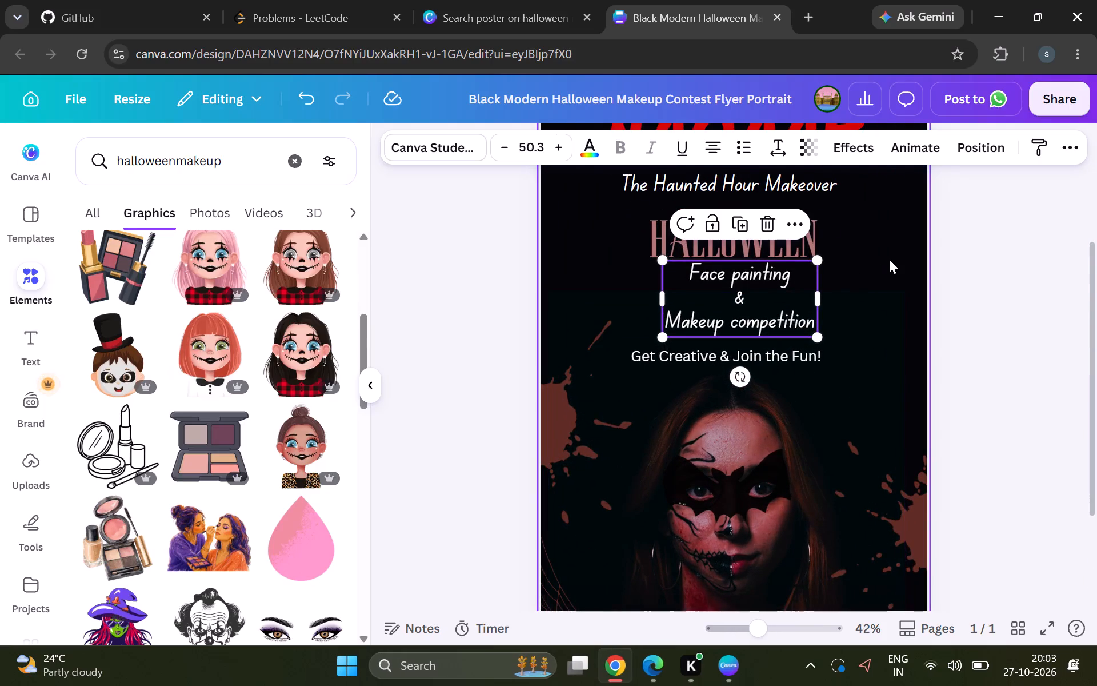
click(754, 275)
drag(754, 275, 748, 275)
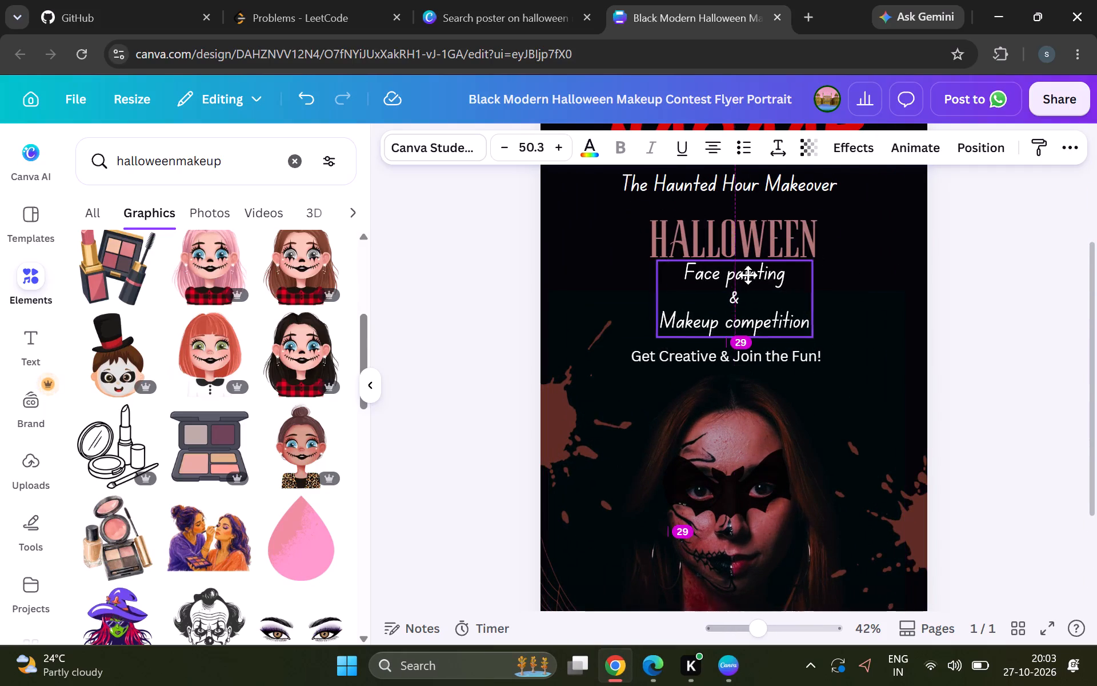
drag(748, 275, 747, 275)
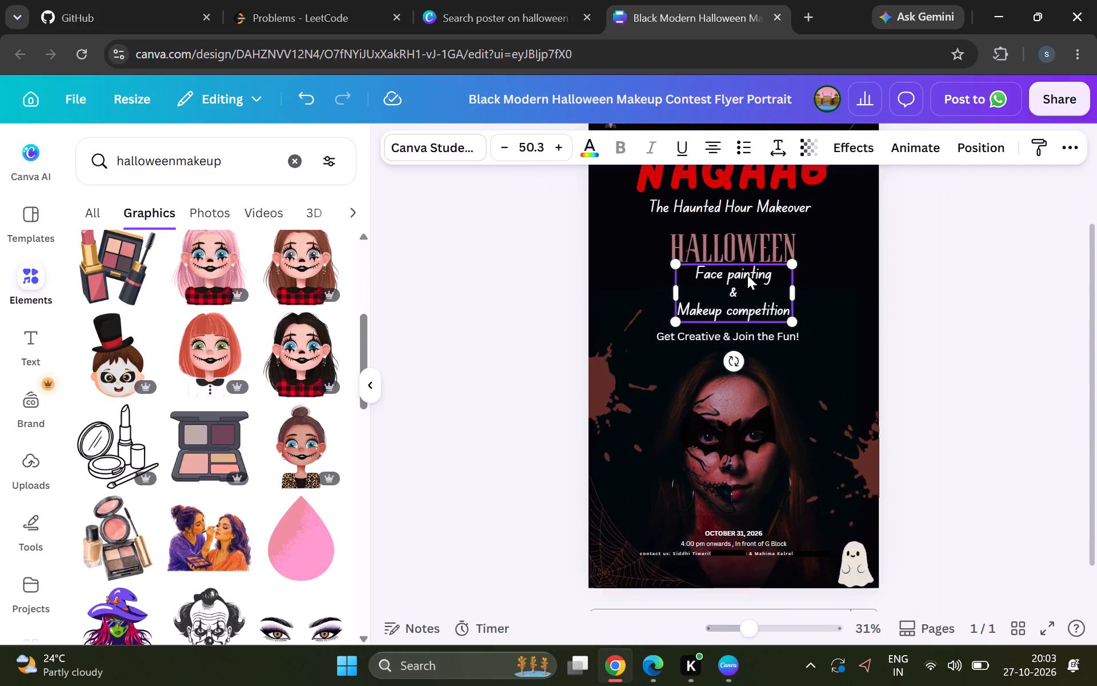
click(958, 347)
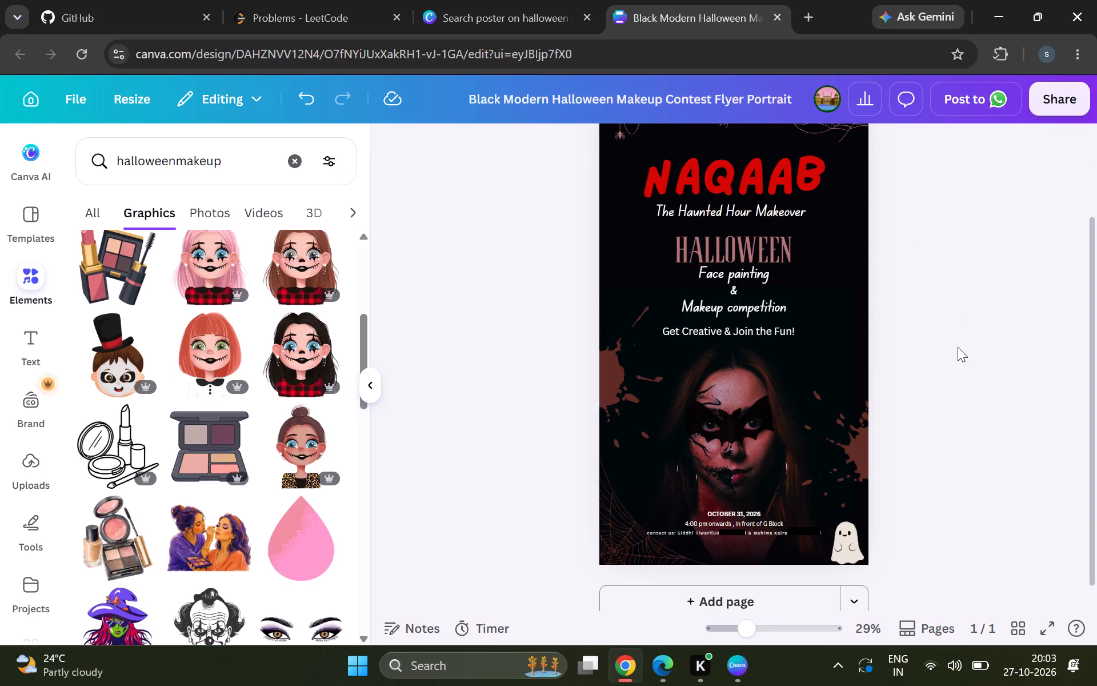
Move the three-line "Face painting & Makeup competition" text slightly down to leave a small gap below HALLOWEEN, keeping it centred.
double_click(730, 281)
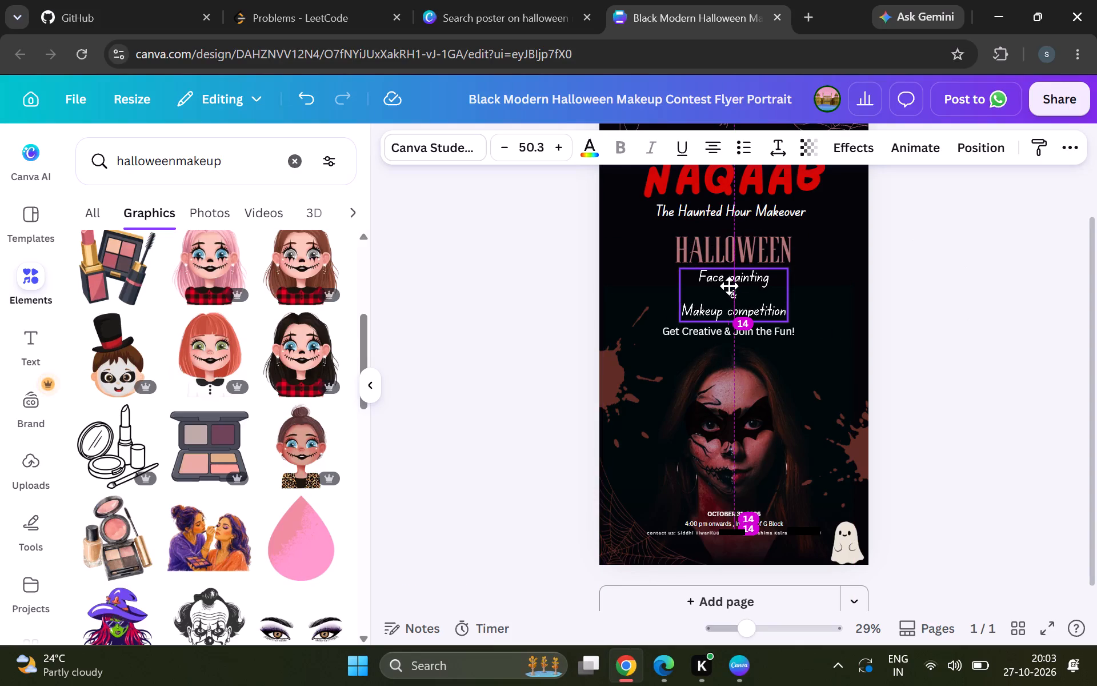
drag(728, 286, 734, 286)
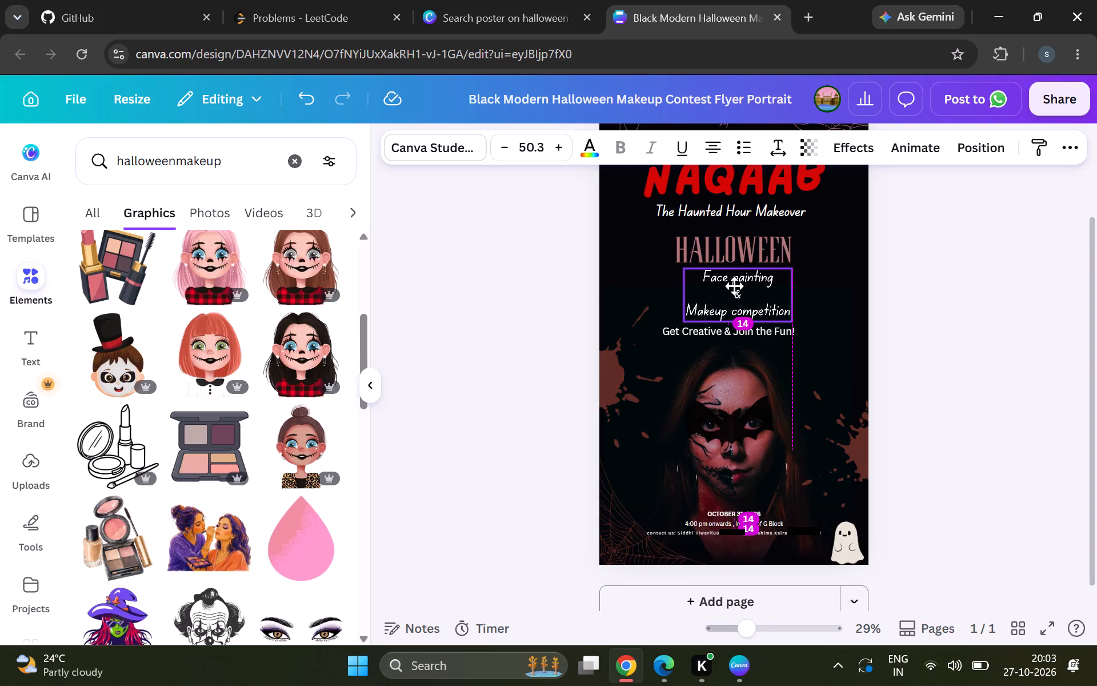
drag(734, 286, 732, 286)
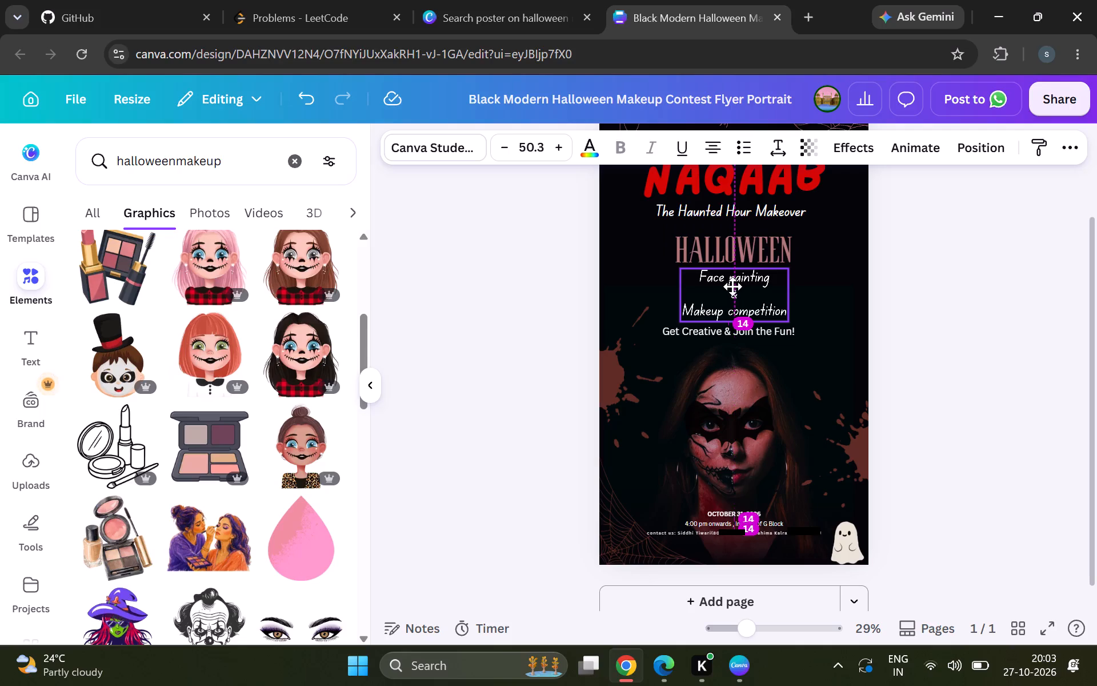
drag(732, 286, 733, 286)
click(984, 317)
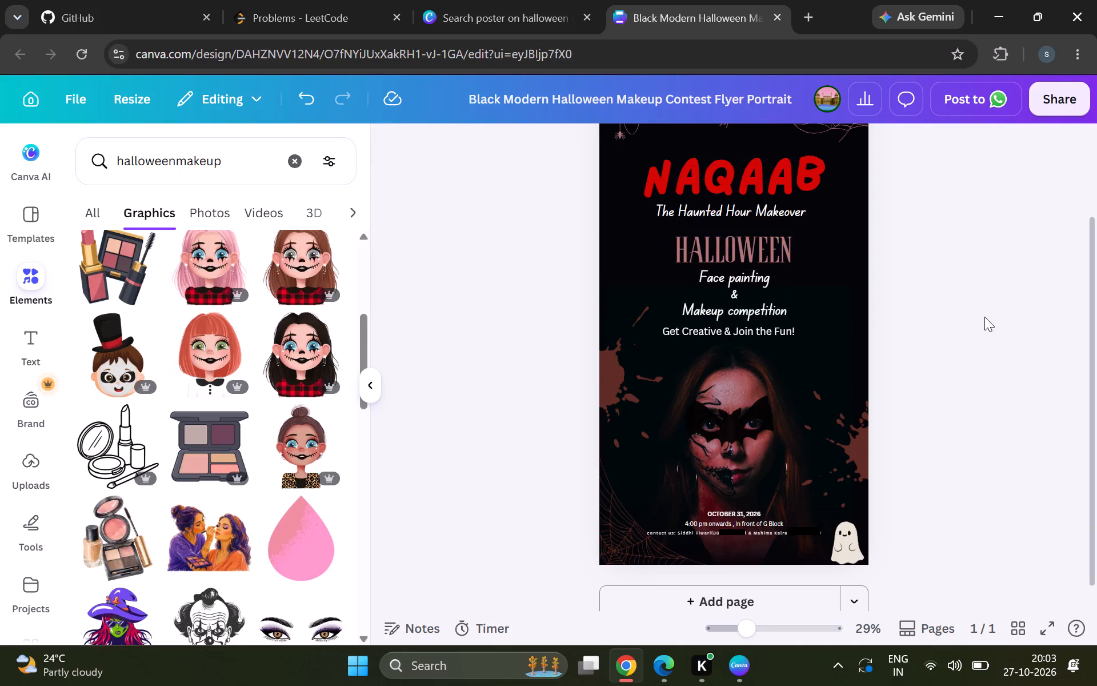
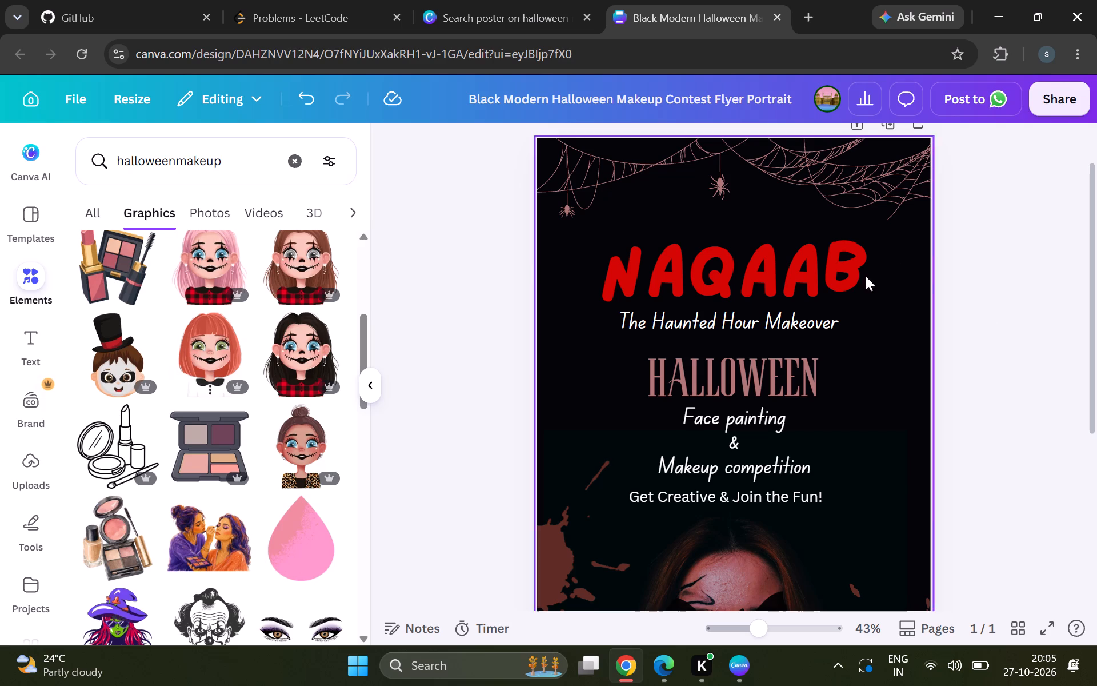
Set the font size of the NAQAAB title to 170.
double_click(799, 269)
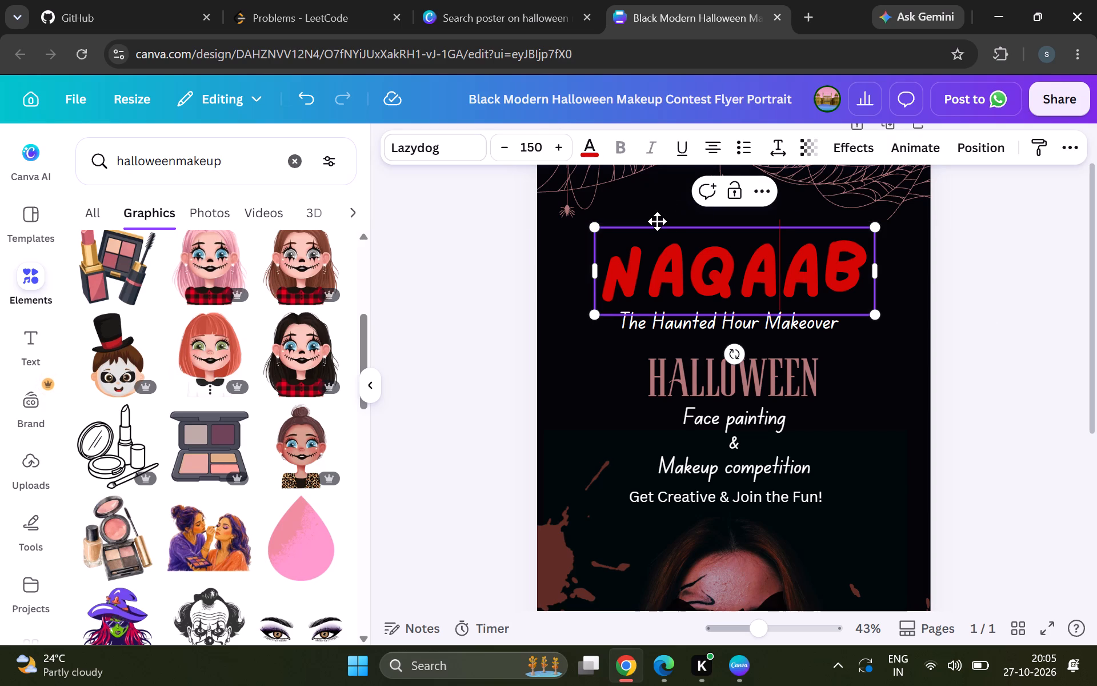
key(ctrl+a)
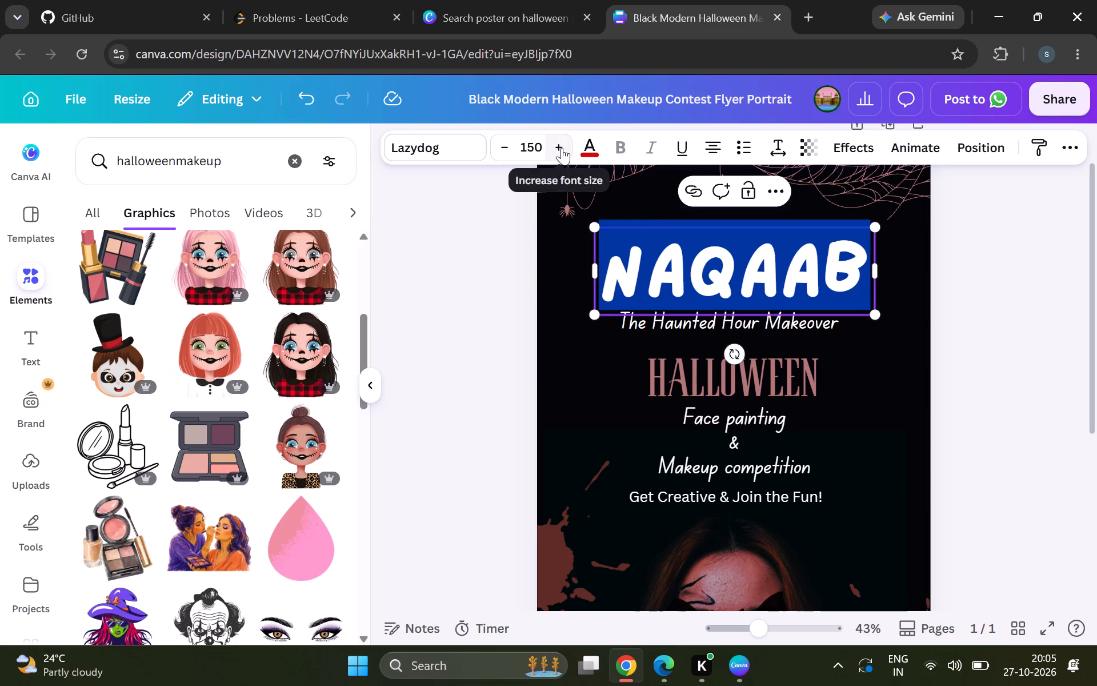
triple_click(562, 147)
triple_click(562, 147)
triple_click(562, 147)
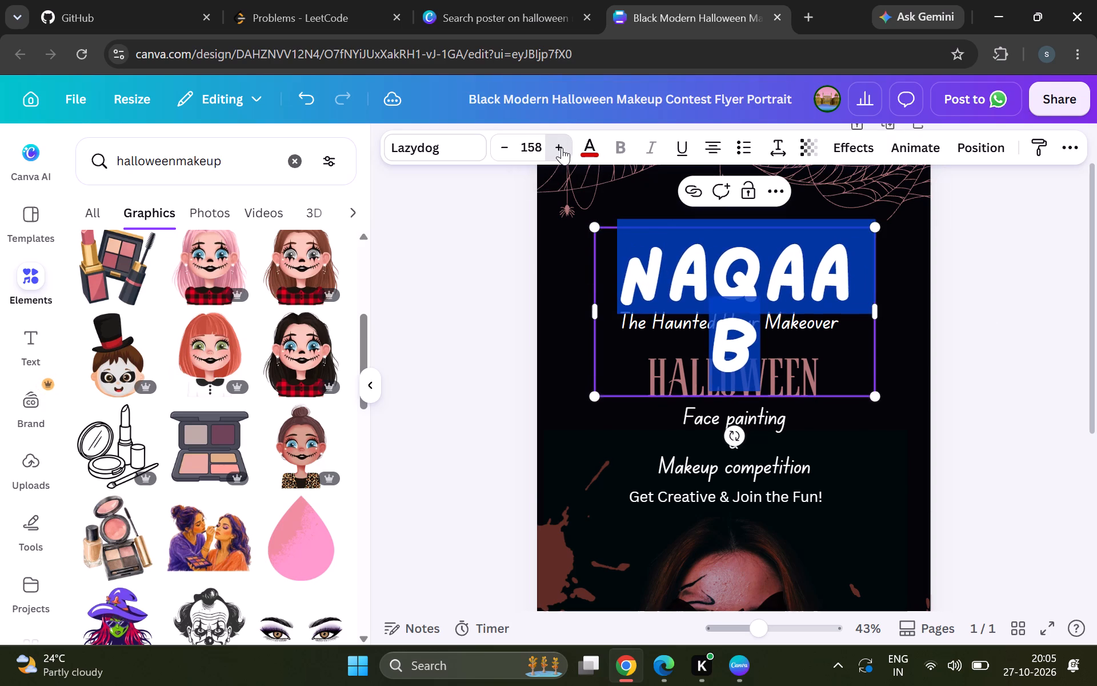
triple_click(562, 147)
triple_click(562, 147)
triple_click(562, 147)
double_click(562, 147)
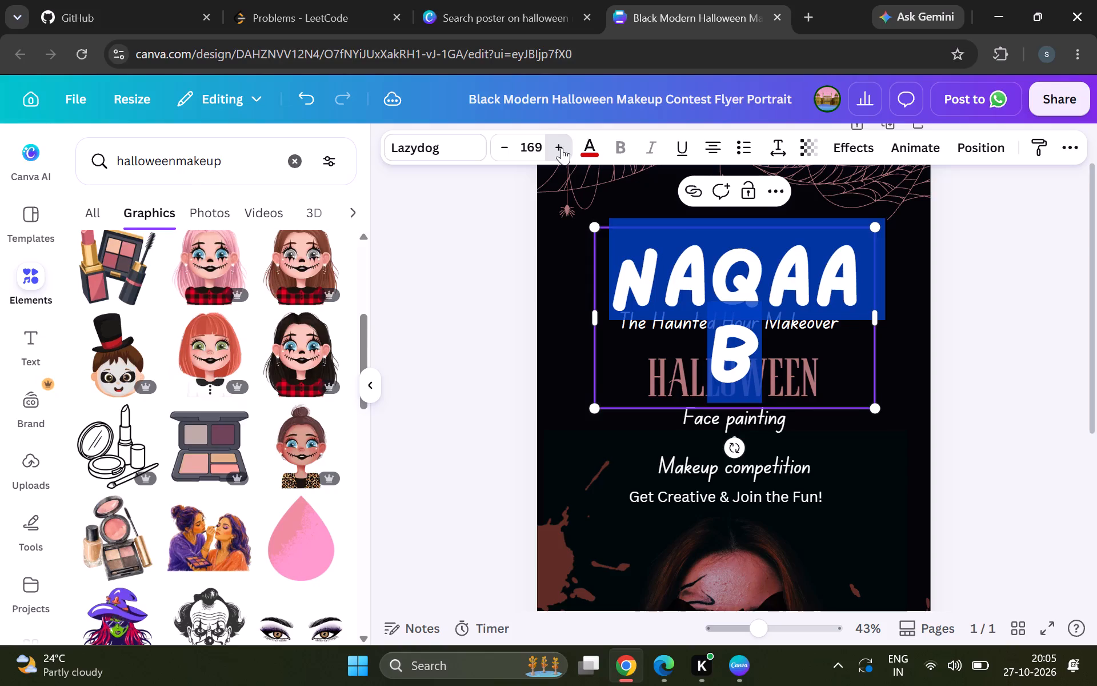
Widen the NAQAAB text box so the title fits on one line, and centre it horizontally on the poster.
drag(594, 320, 558, 314)
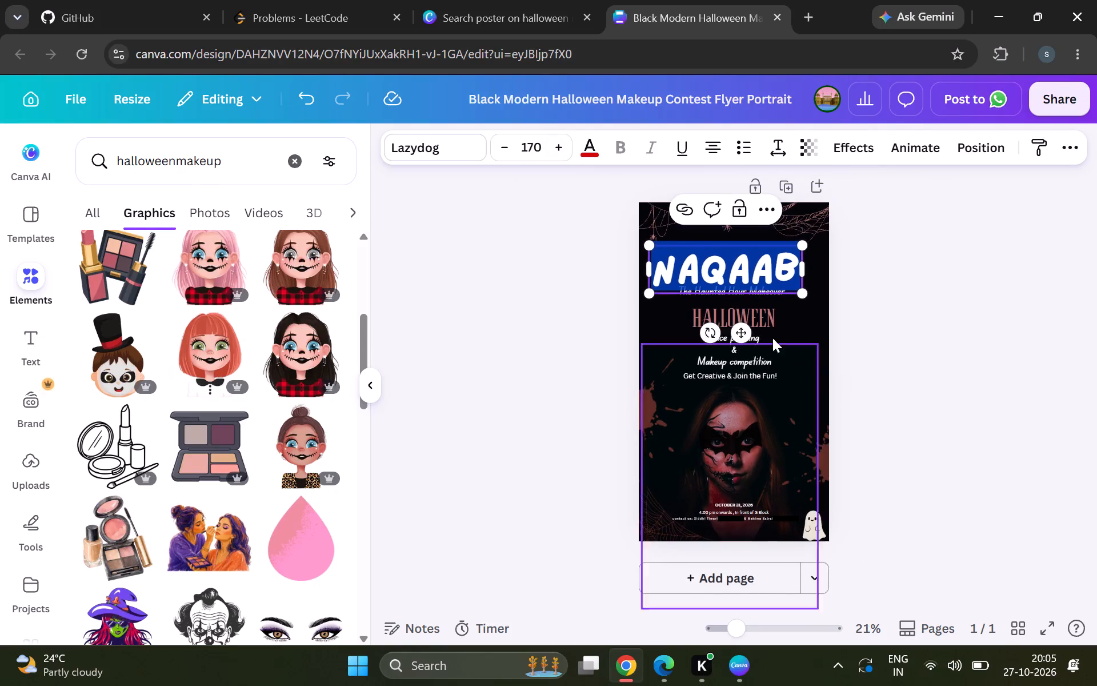
drag(743, 326, 746, 326)
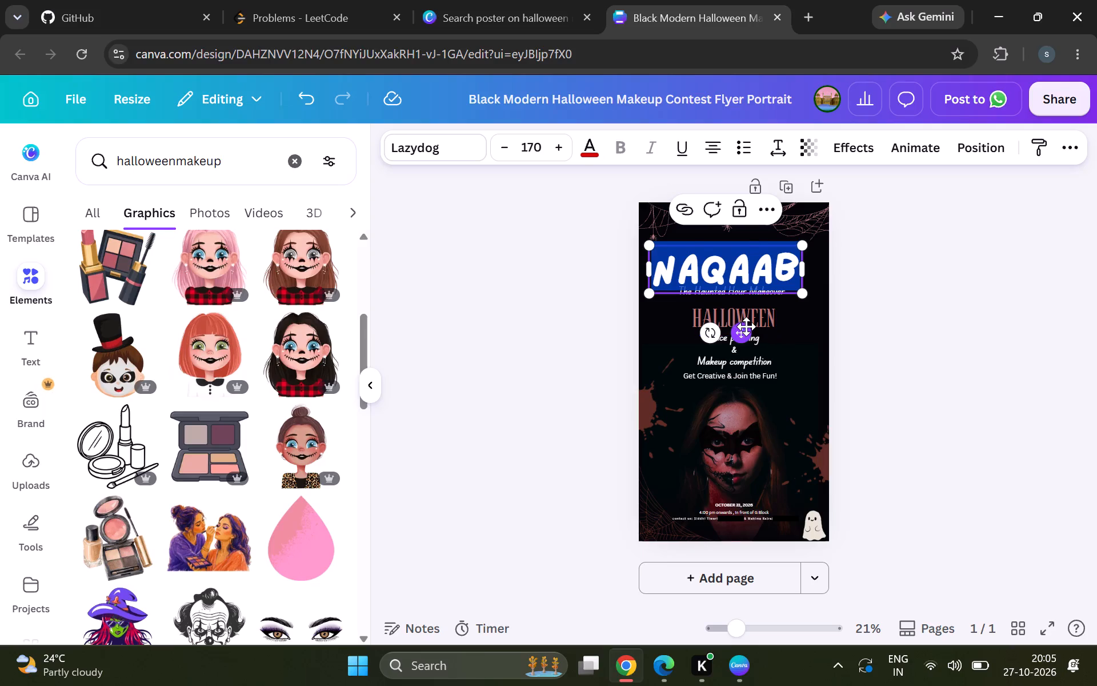
drag(746, 326, 750, 326)
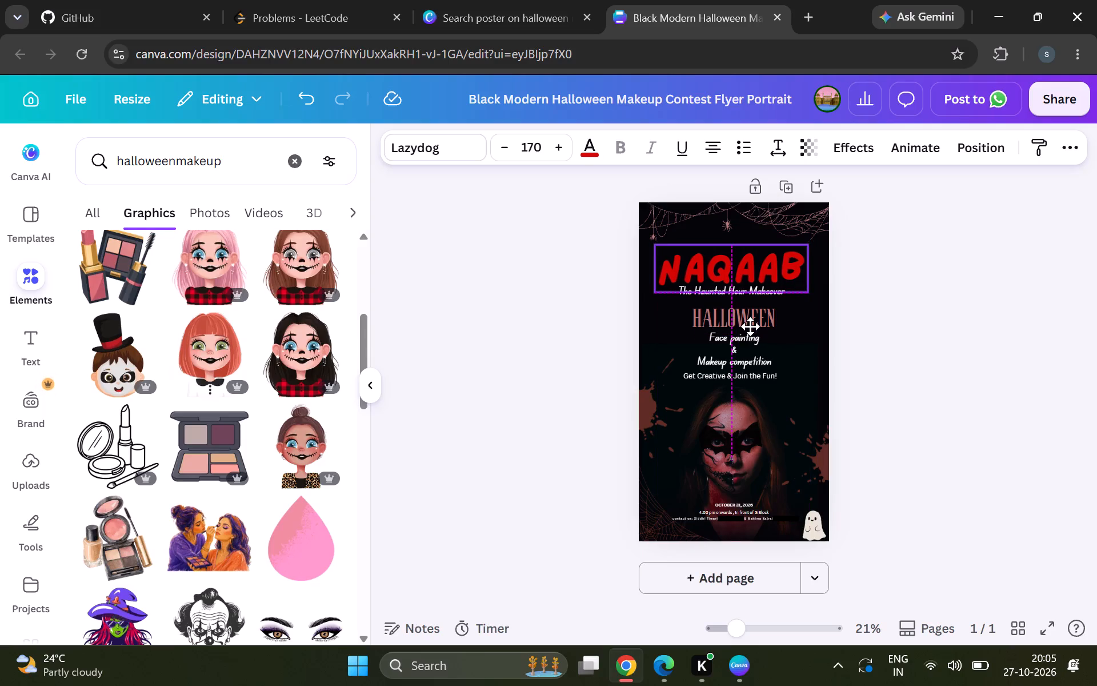
drag(750, 326, 755, 326)
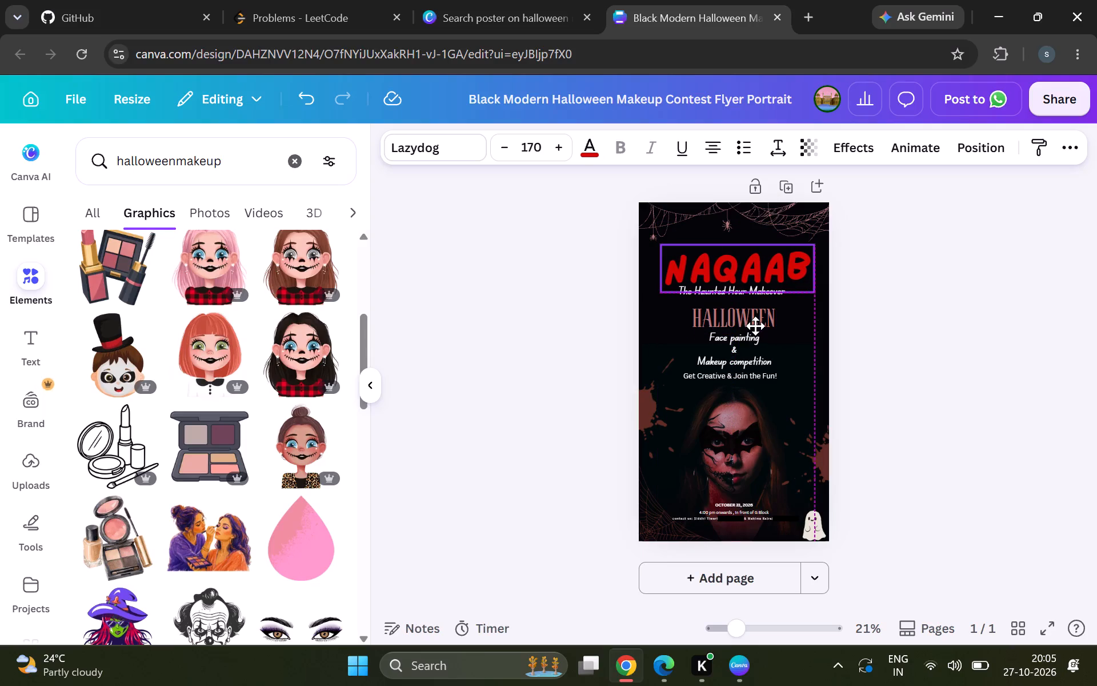
drag(755, 326, 748, 325)
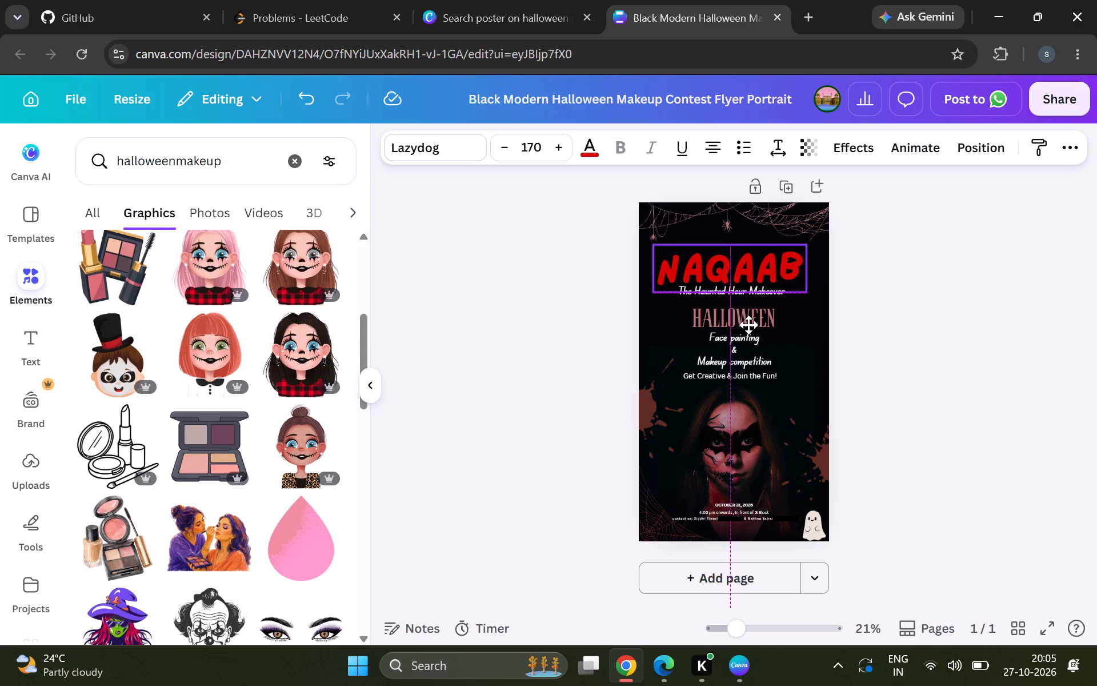
drag(748, 325, 749, 324)
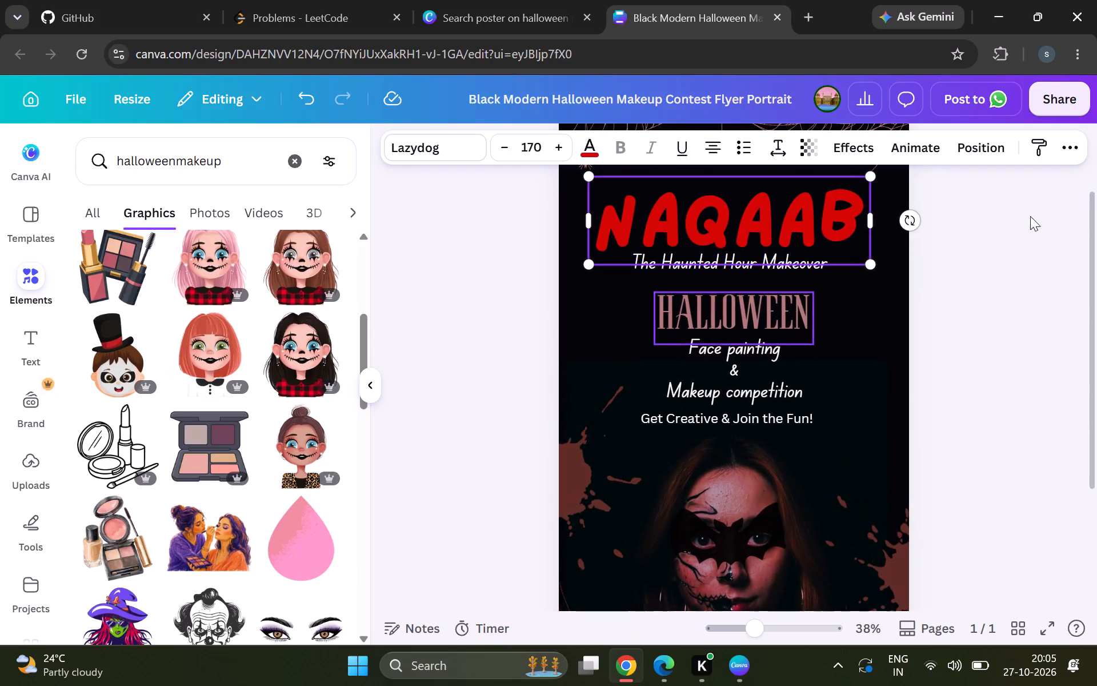
Narrow the NAQAAB text box slightly from its left edge, keeping the title on one line, and nudge it right towards the poster's centre.
click(994, 318)
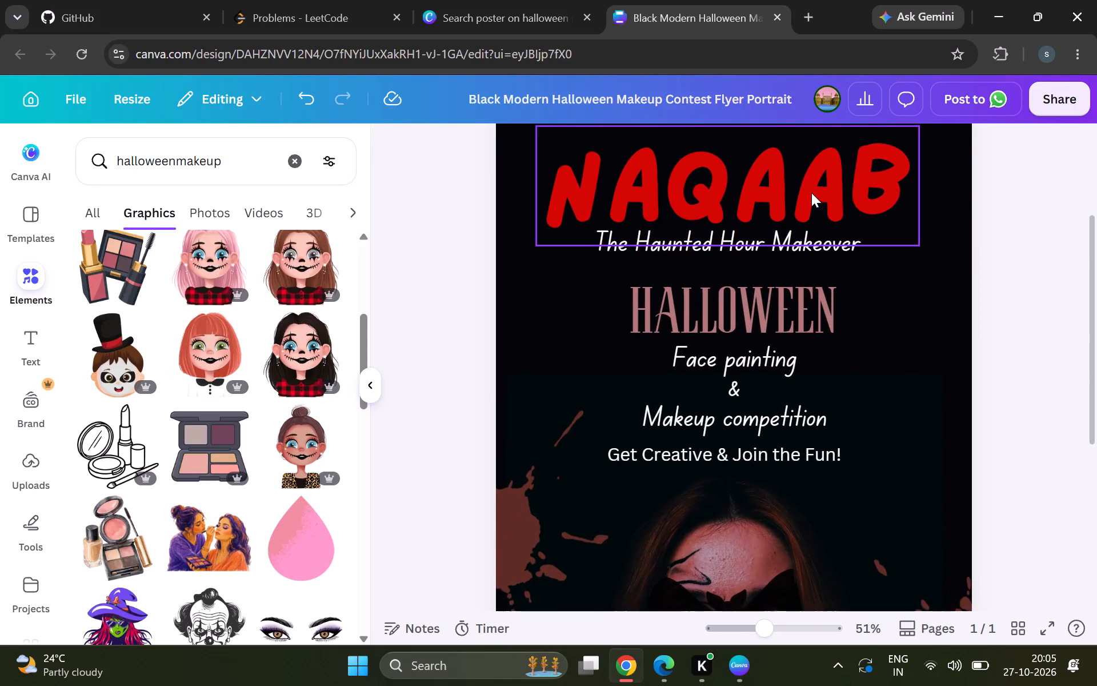
click(806, 188)
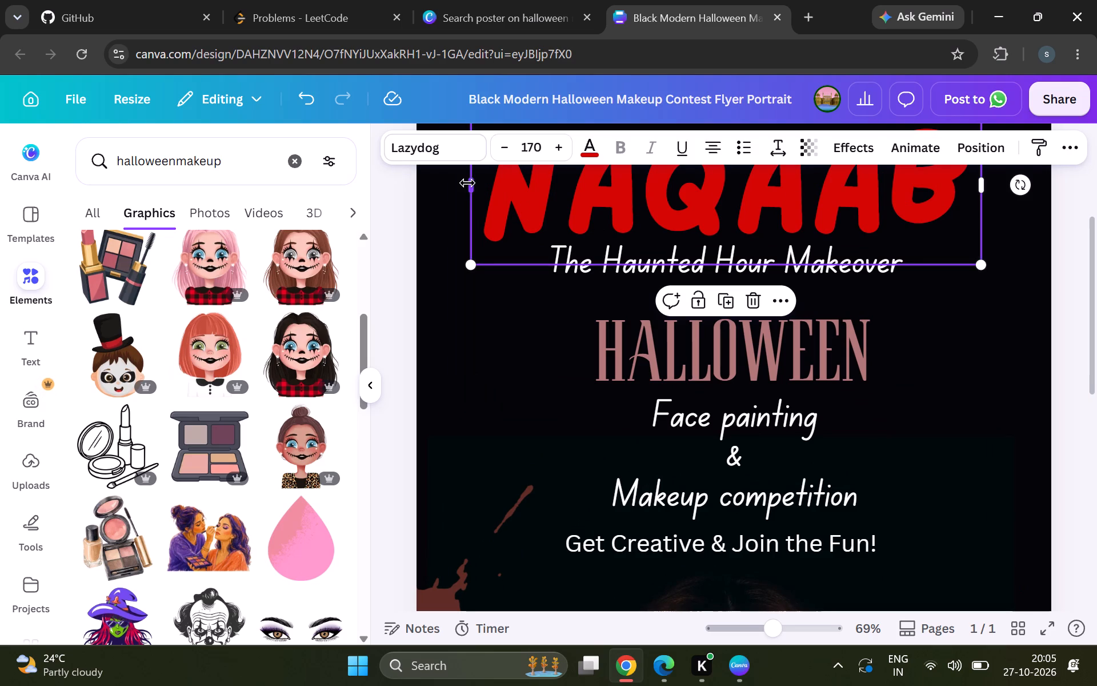
drag(467, 184, 482, 181)
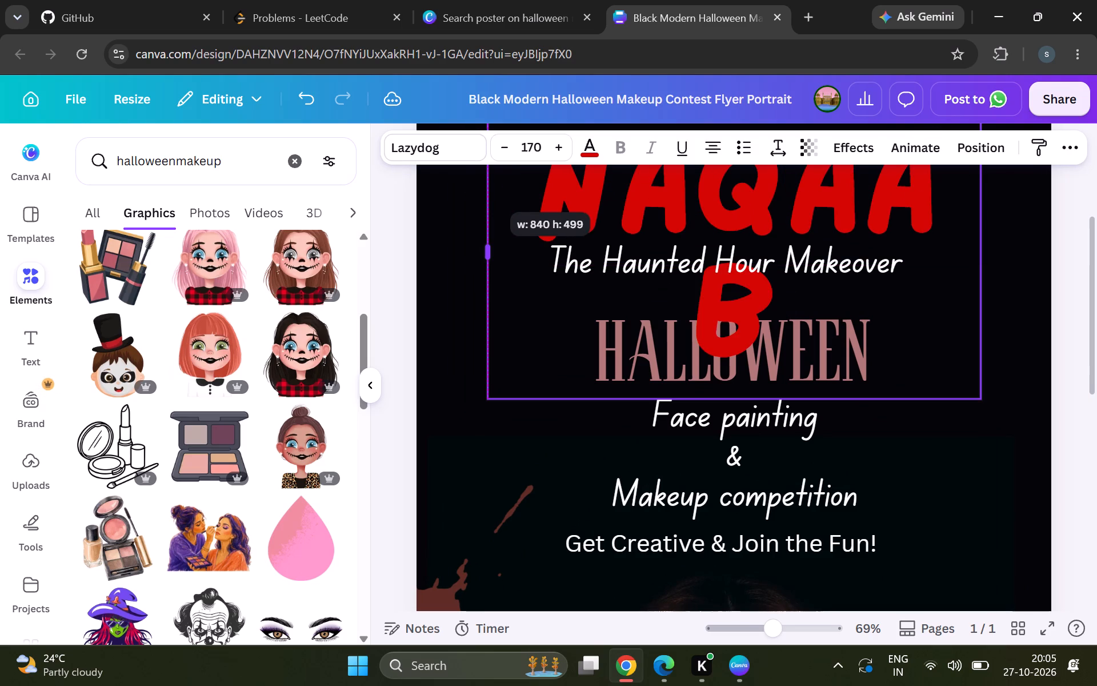
drag(482, 181, 481, 182)
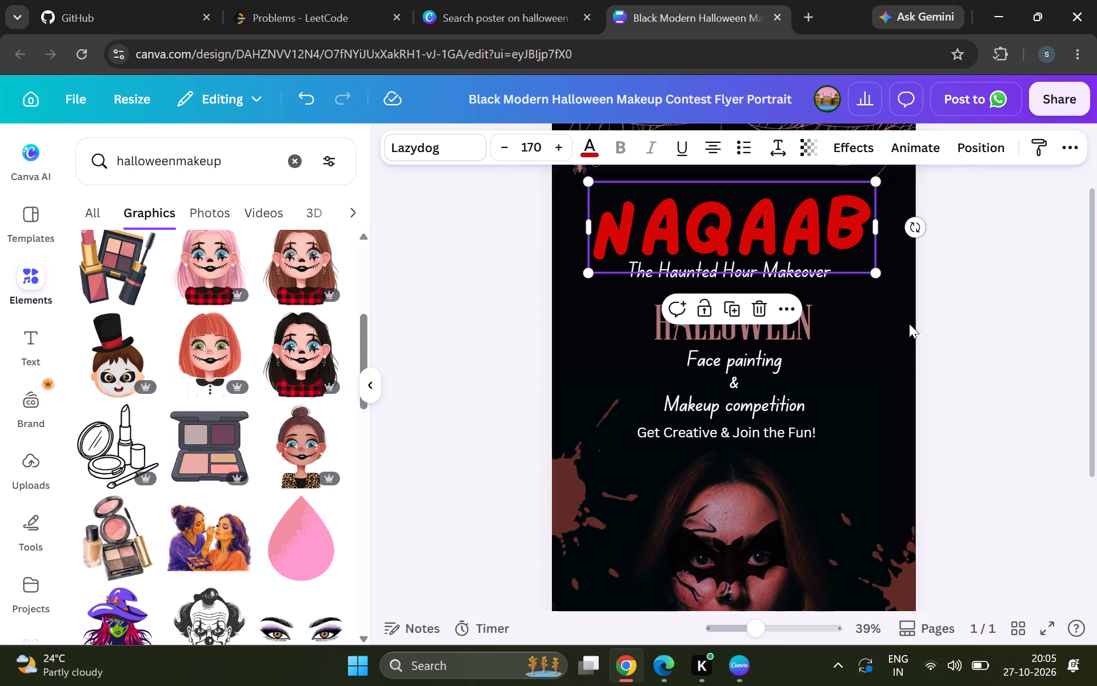
click(762, 226)
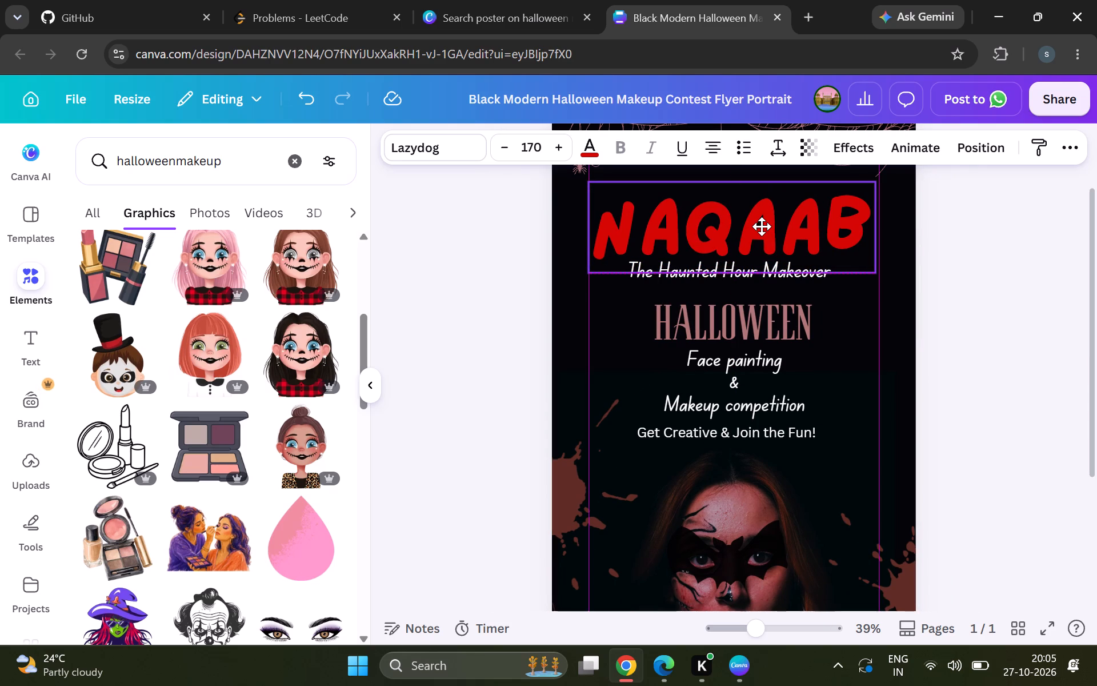
click(764, 226)
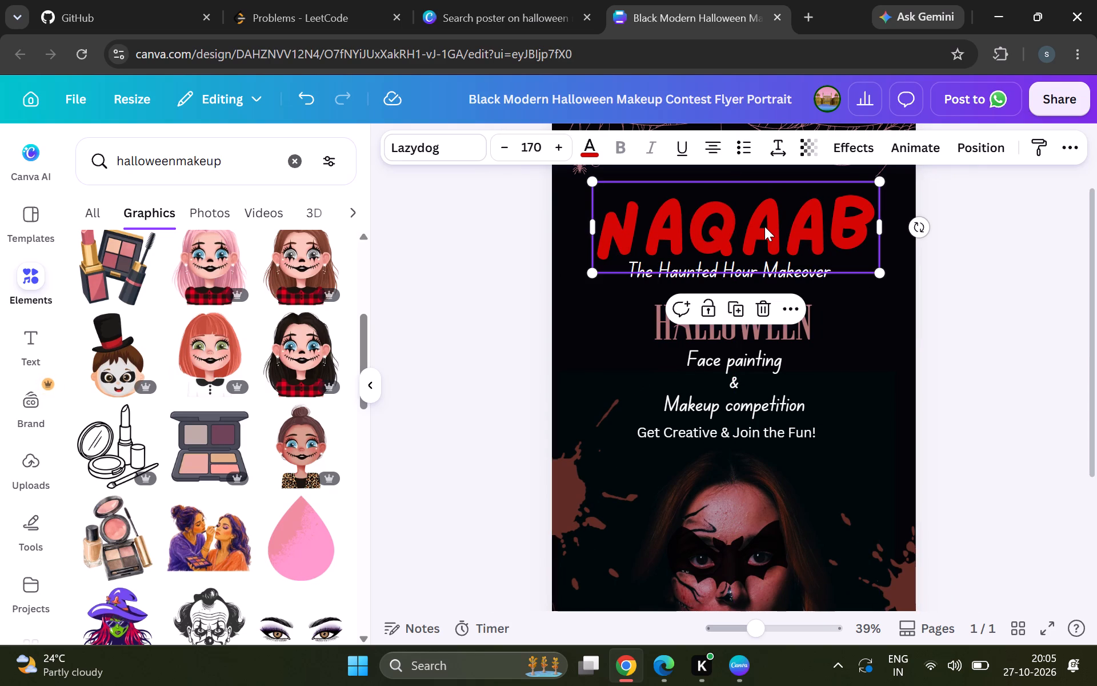
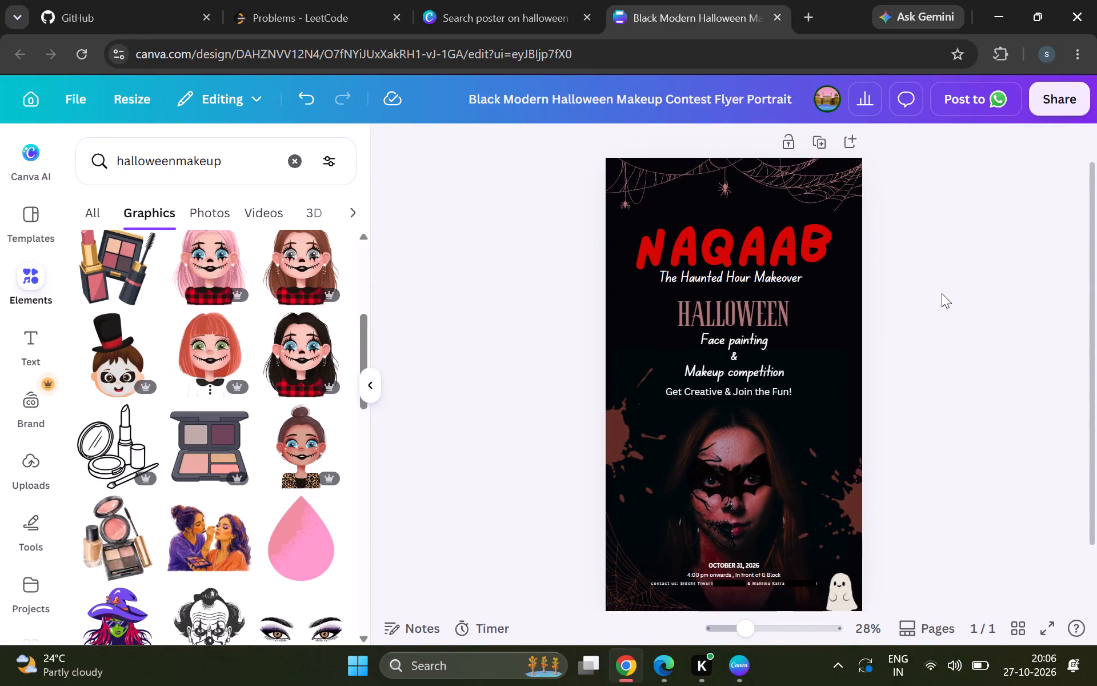
Move the "Get Creative & Join the Fun!" line lower, leaving a clear gap beneath "Makeup competition".
scroll(942, 293, down, 1)
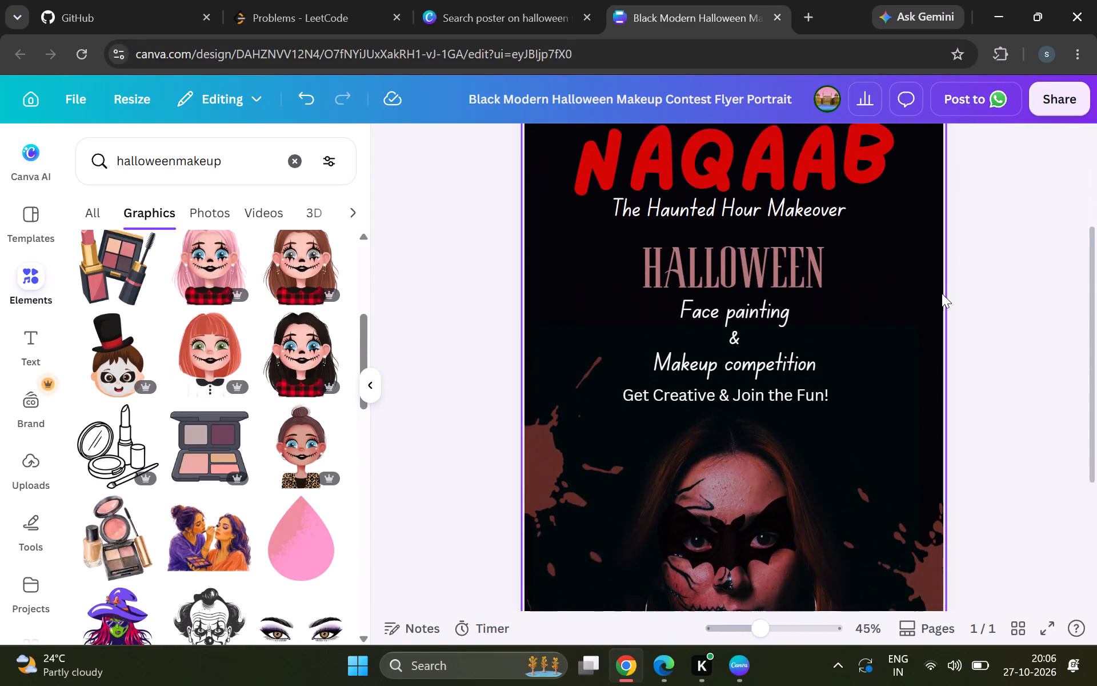
scroll(942, 293, down, 2)
drag(791, 366, 790, 432)
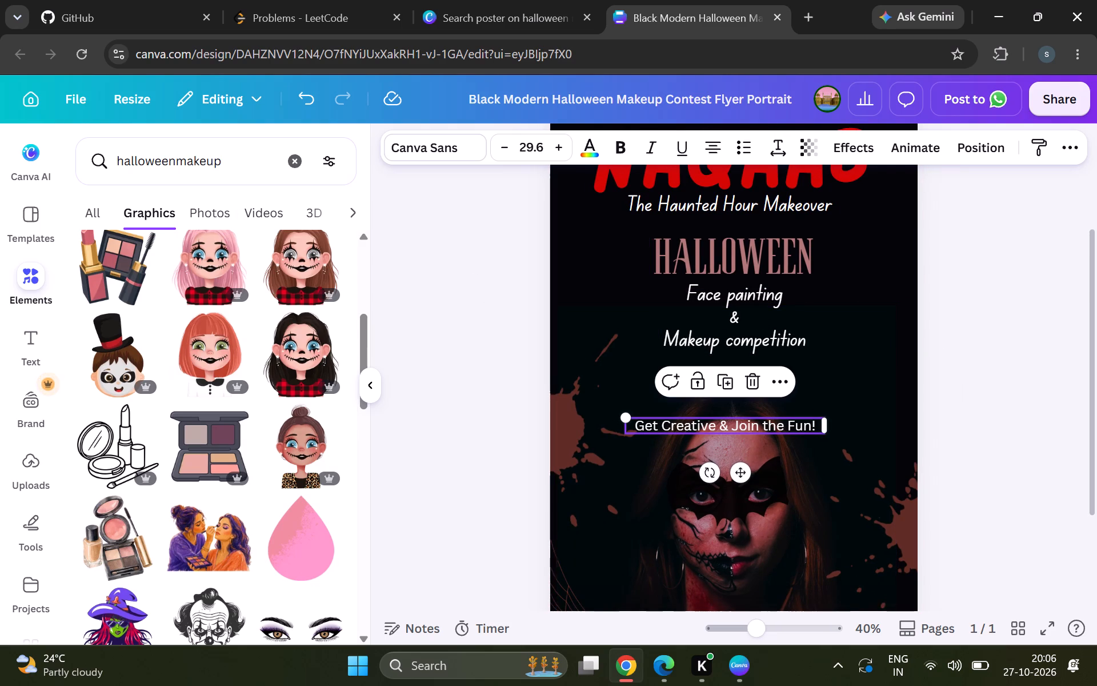
Search the graphic elements for "rectangles frame" and add the thin, narrow portrait rectangle outline to the poster.
click(33, 281)
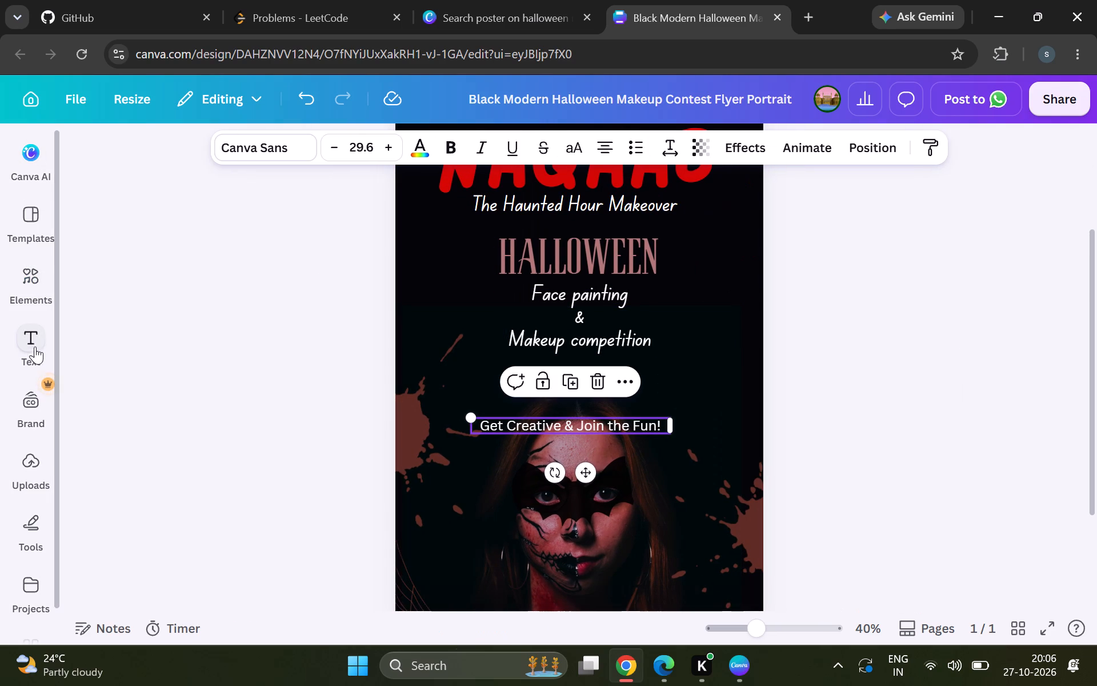
click(29, 225)
click(28, 284)
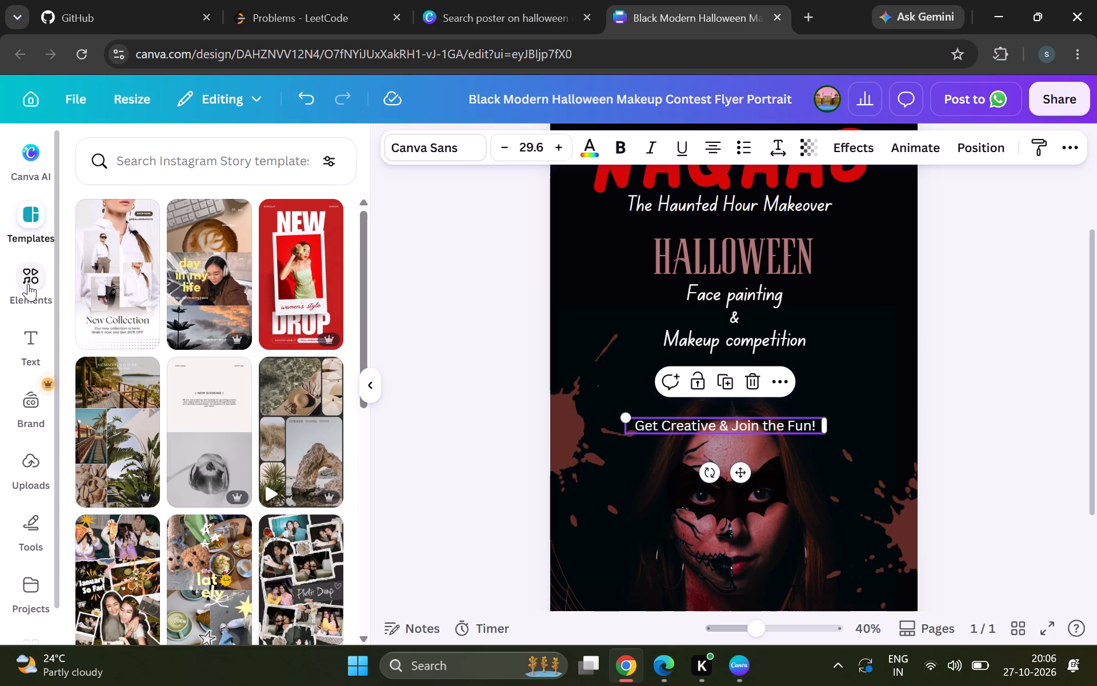
drag(263, 163, 116, 159)
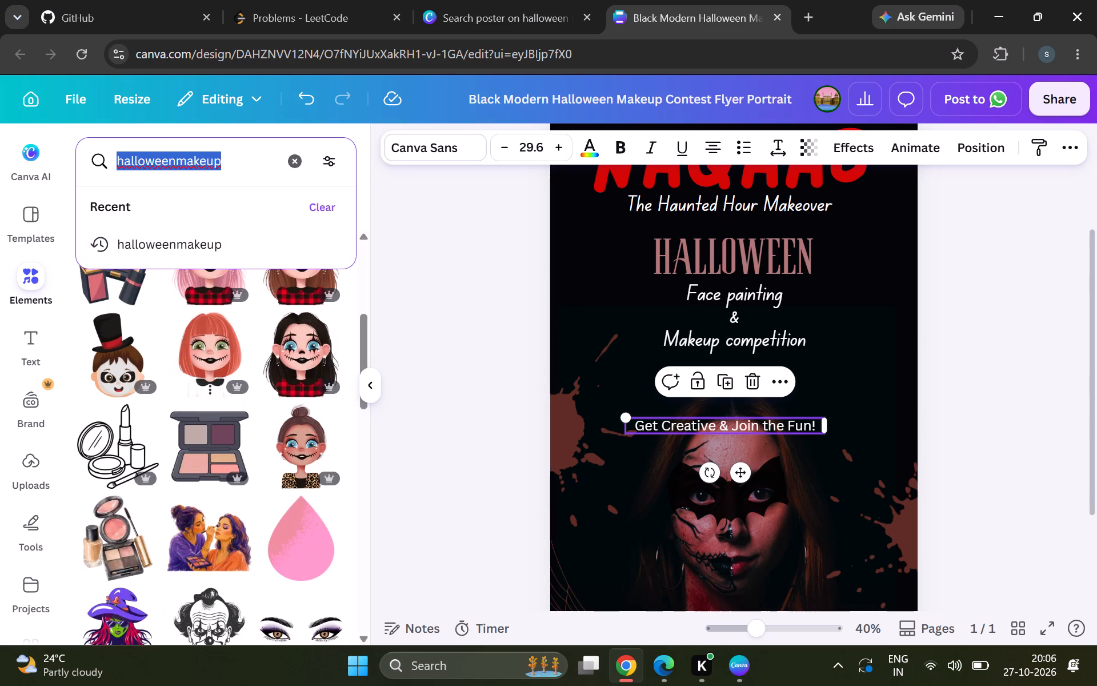
key(BackSpace)
text(recta)
text(nglu)
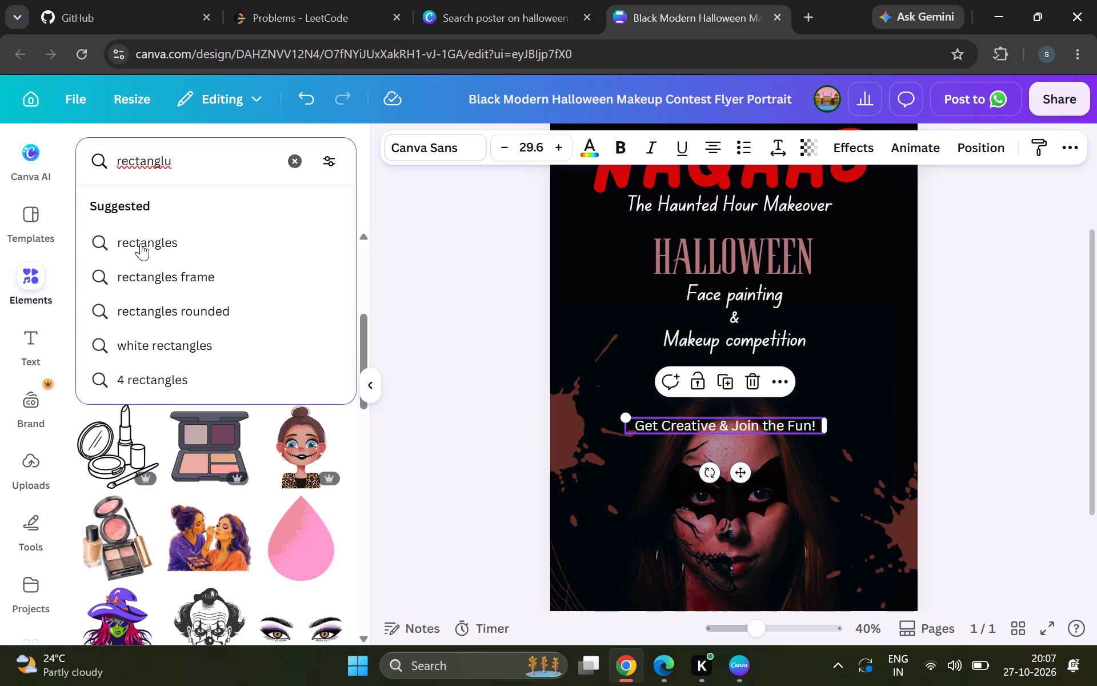
click(147, 278)
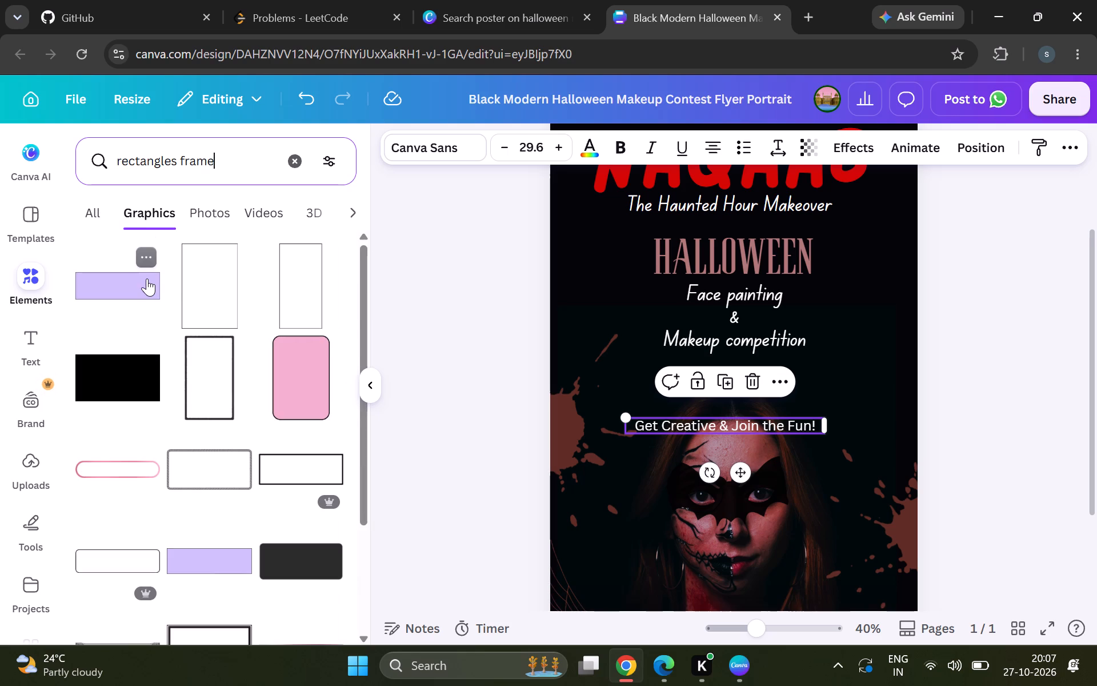
click(289, 288)
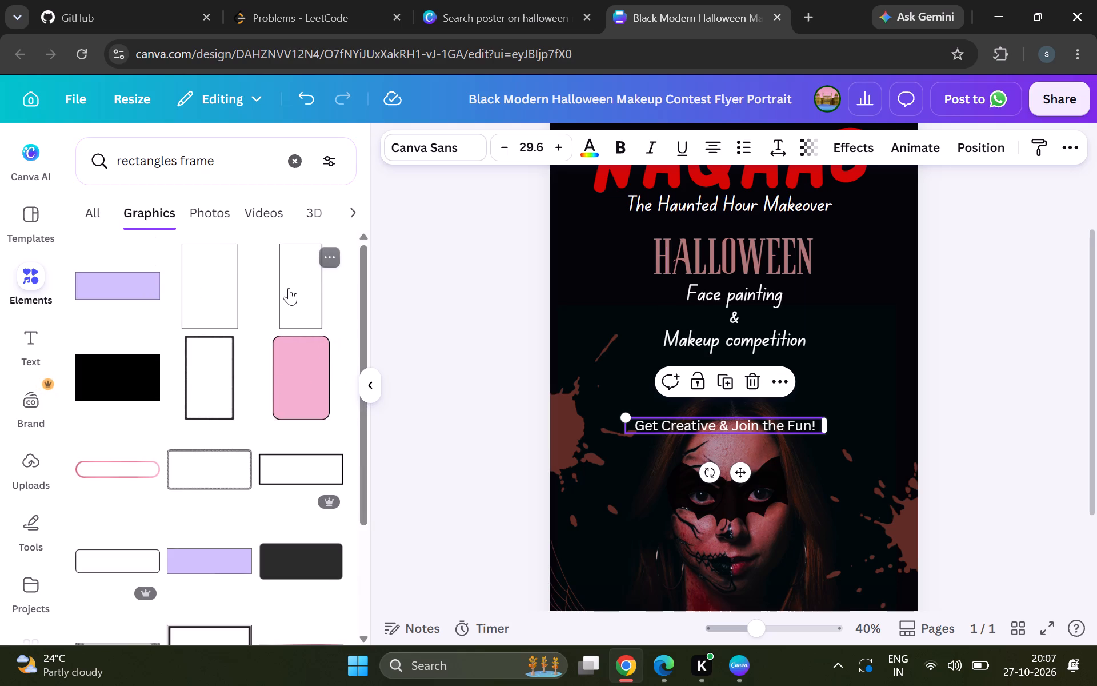
Rotate the rectangle frame to a level landscape orientation.
drag(733, 525, 874, 478)
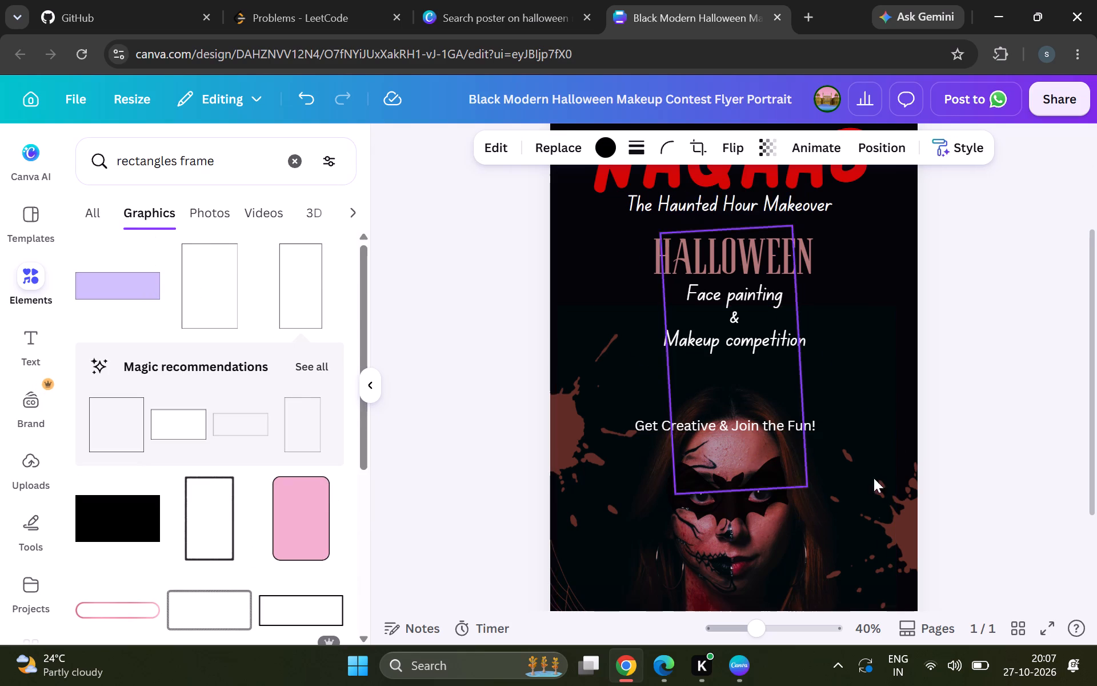
drag(874, 478, 899, 364)
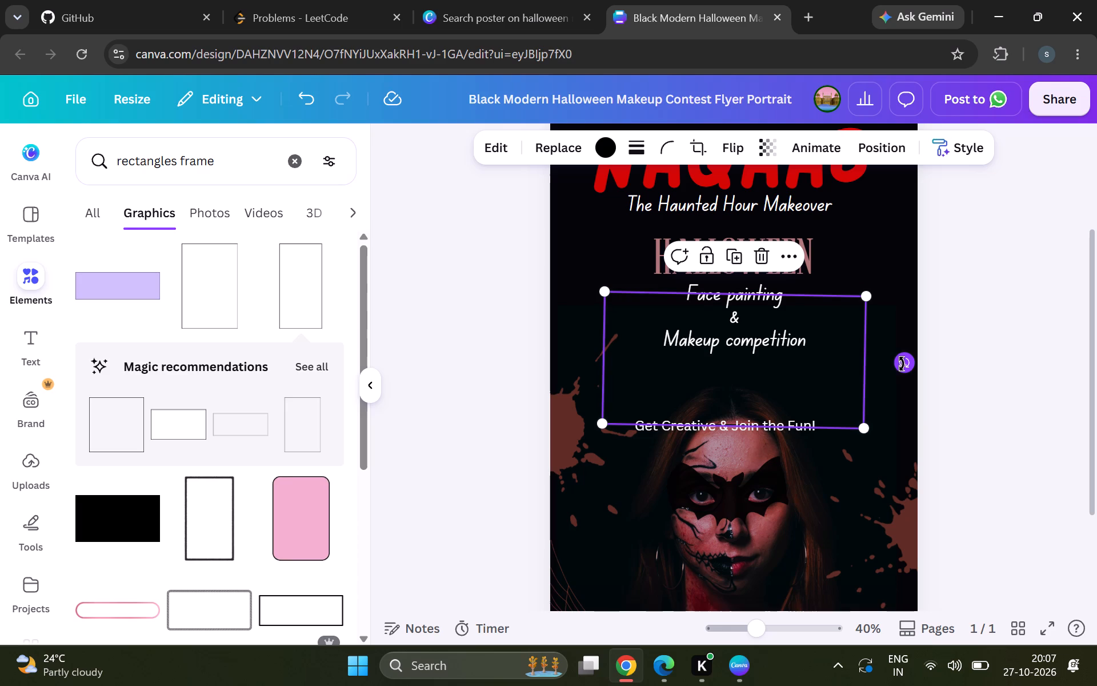
drag(904, 366, 902, 361)
Shrink and reposition the rectangle frame so it fits around the "Face painting & Makeup competition" text.
drag(732, 371, 732, 351)
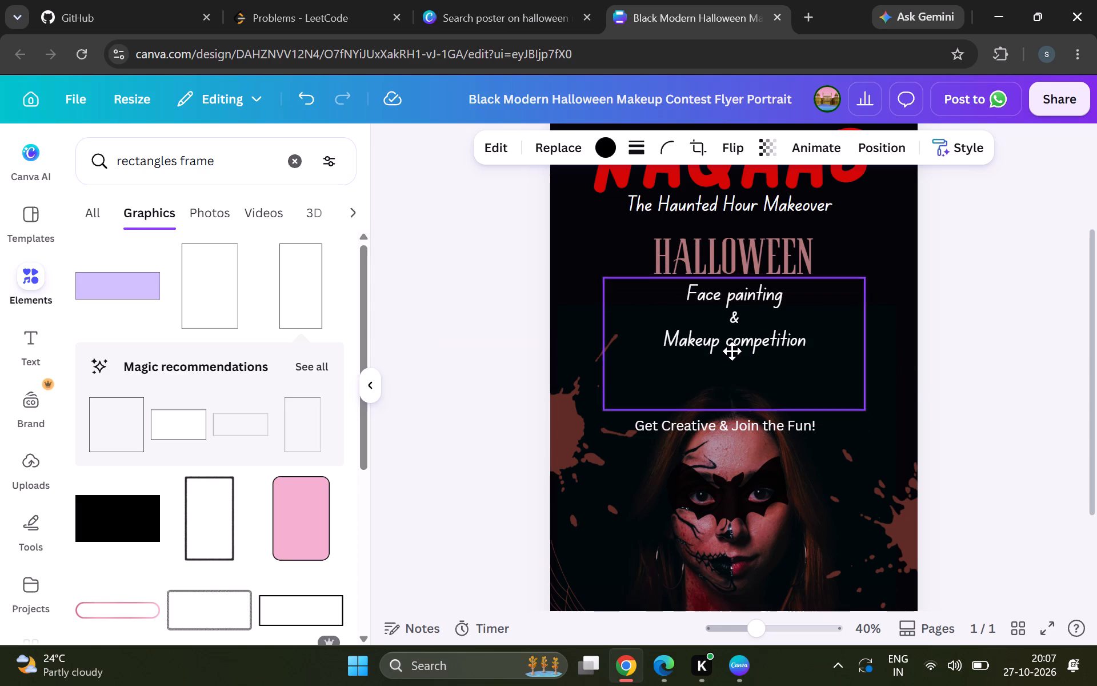
drag(732, 351, 732, 357)
drag(602, 417, 707, 332)
drag(841, 305, 810, 309)
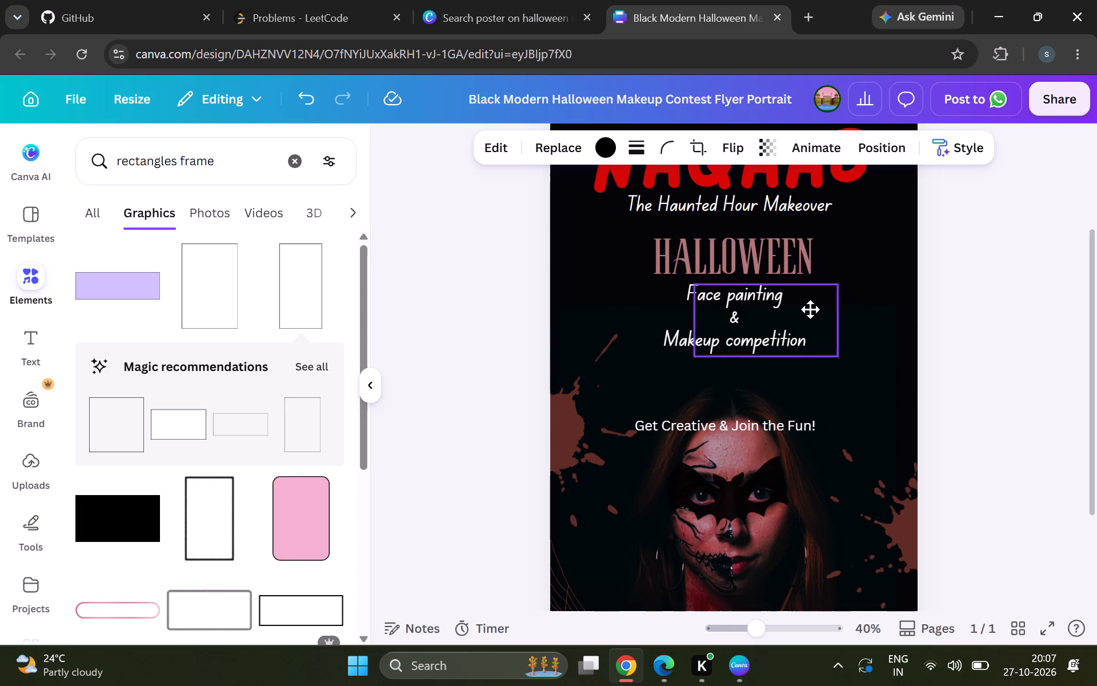
drag(810, 309, 791, 305)
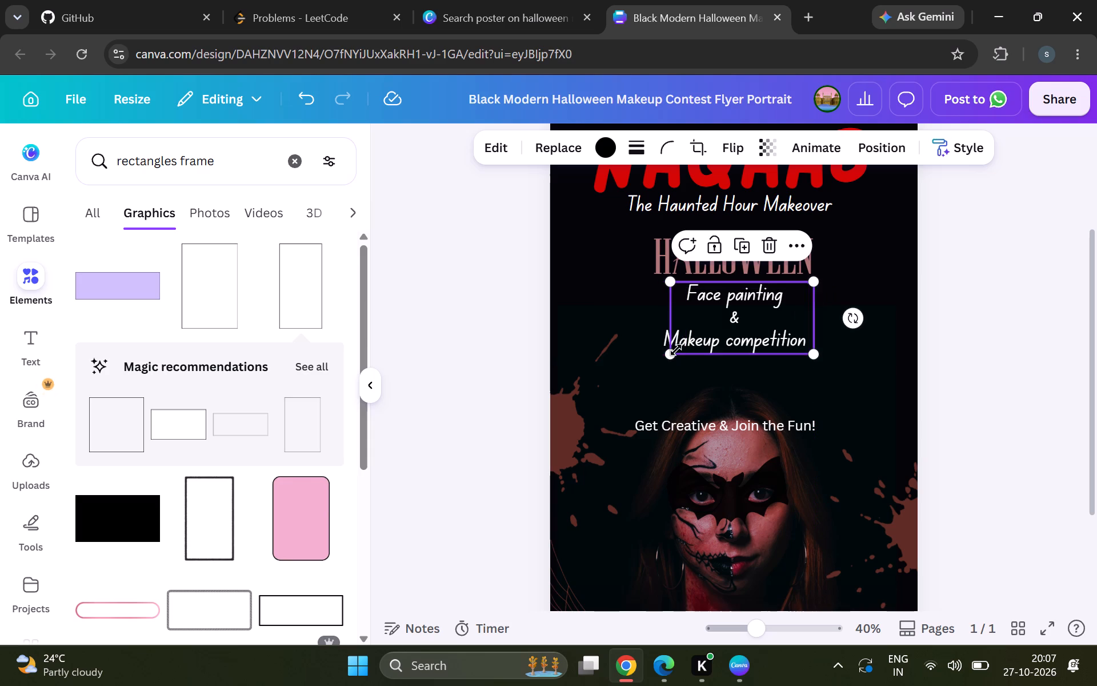
drag(672, 350, 650, 357)
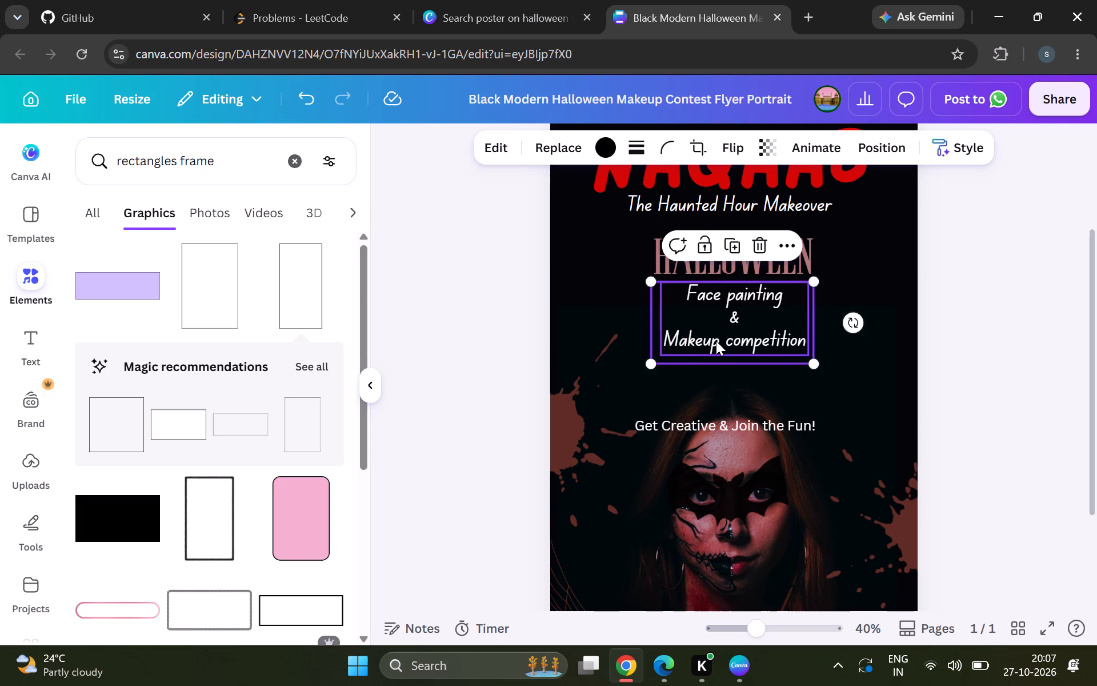
click(716, 341)
Change the rectangle frame's colour to white (#ffffff).
click(715, 359)
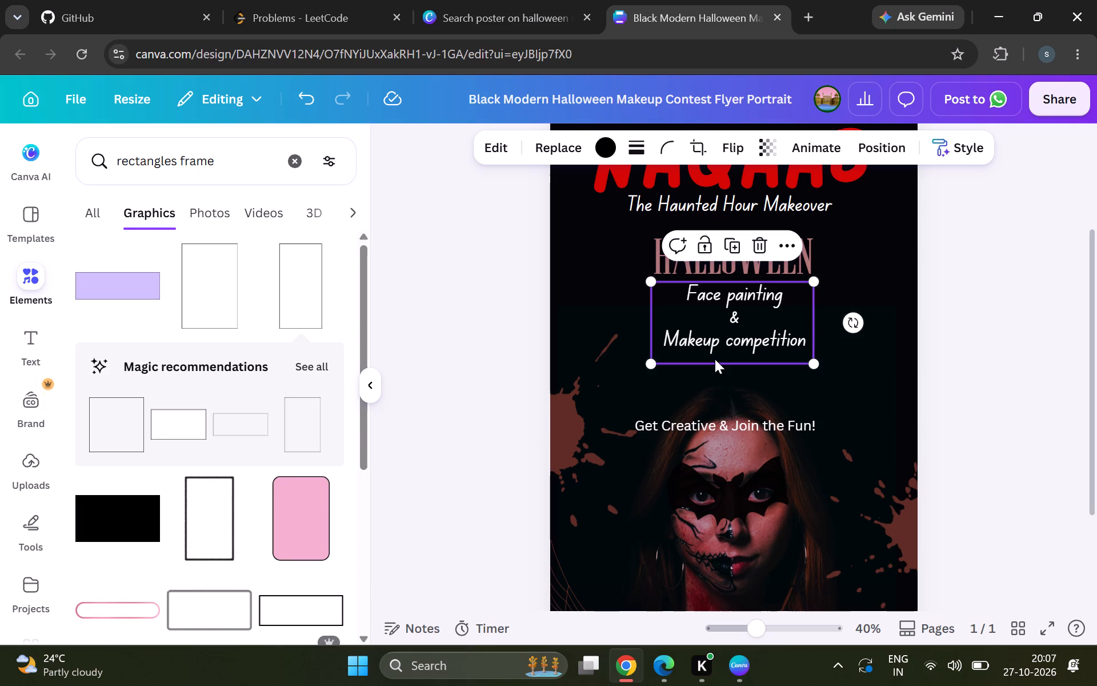
click(613, 144)
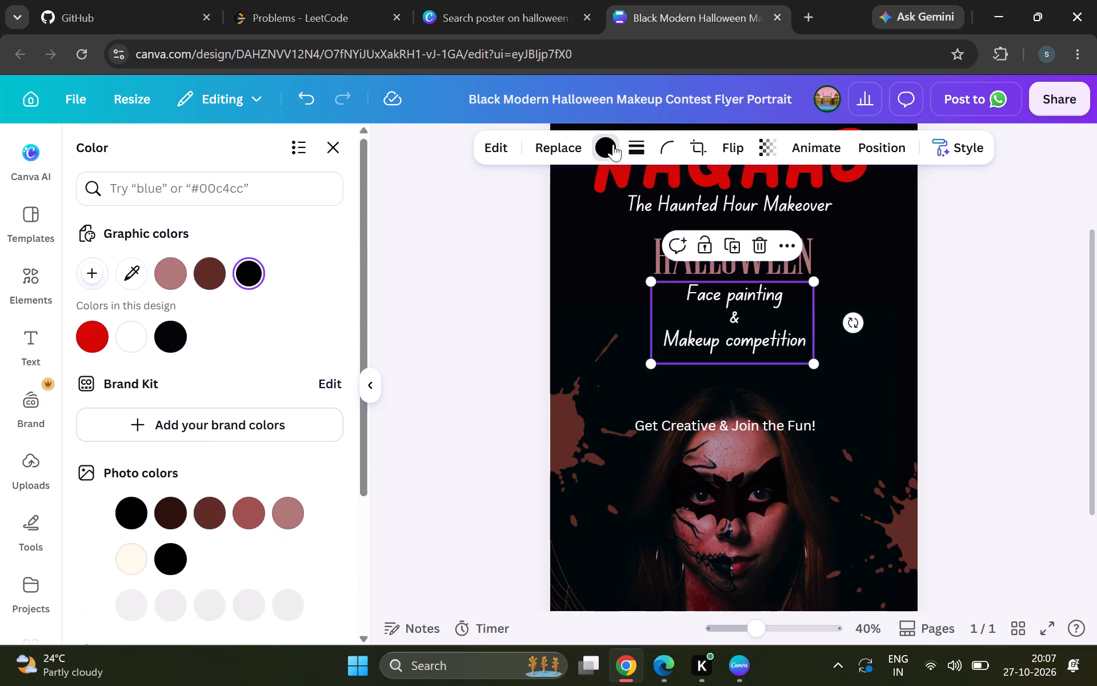
click(142, 330)
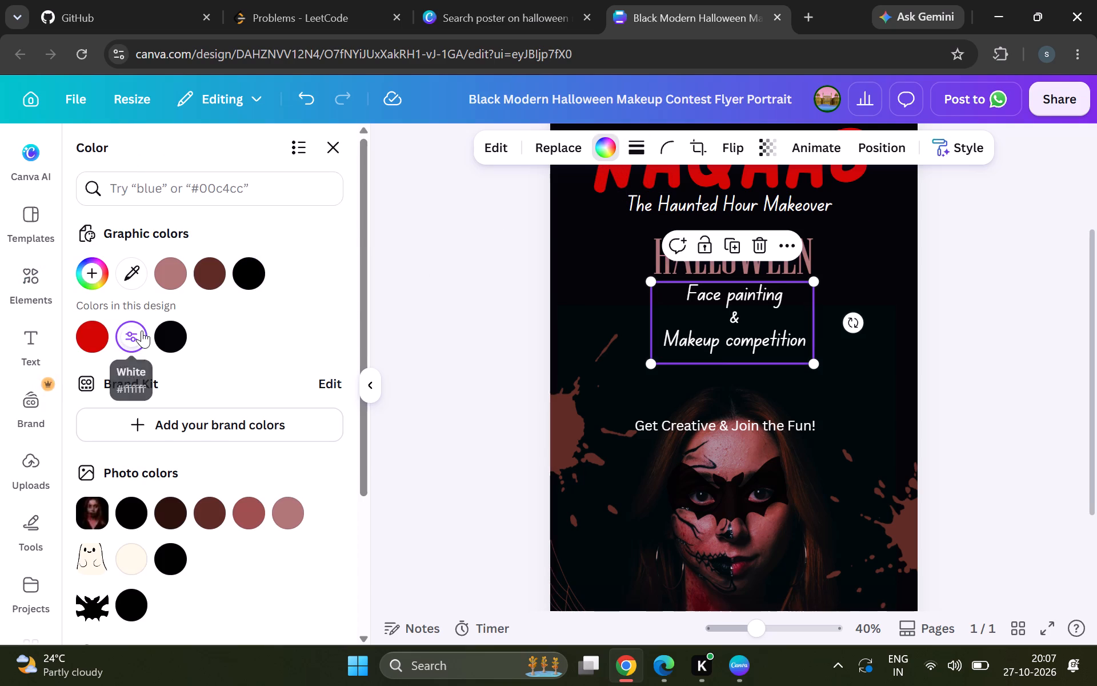
click(444, 372)
click(1026, 318)
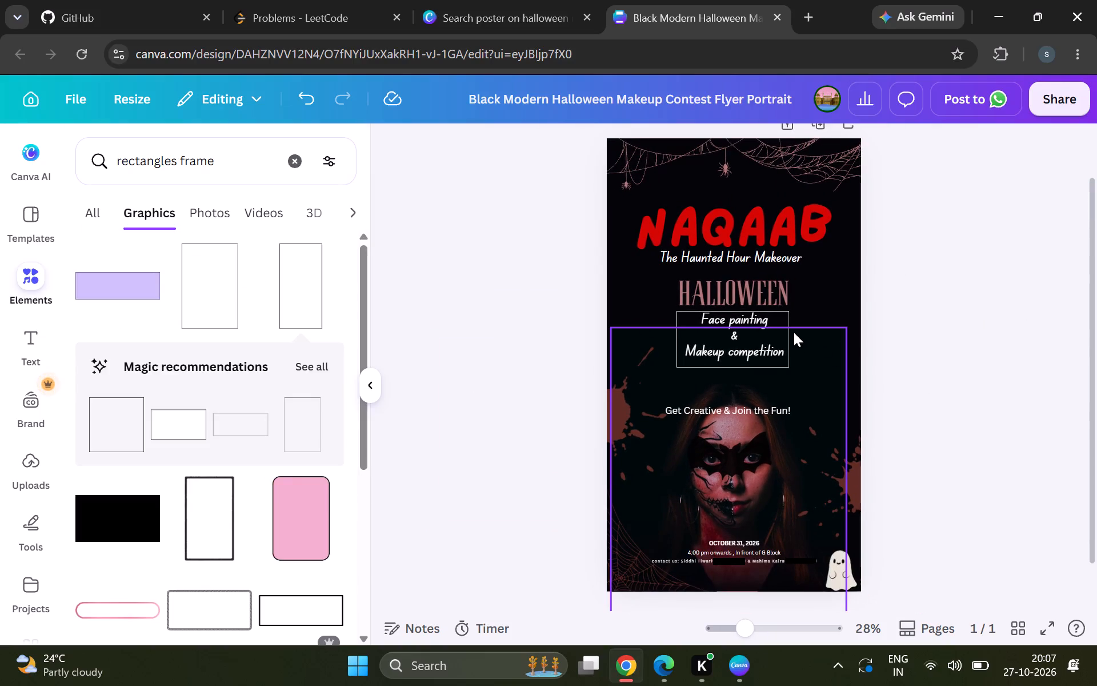
Move the "Face painting & Makeup competition" text slightly lower, away from the frame's top edge.
click(740, 336)
drag(740, 336, 741, 342)
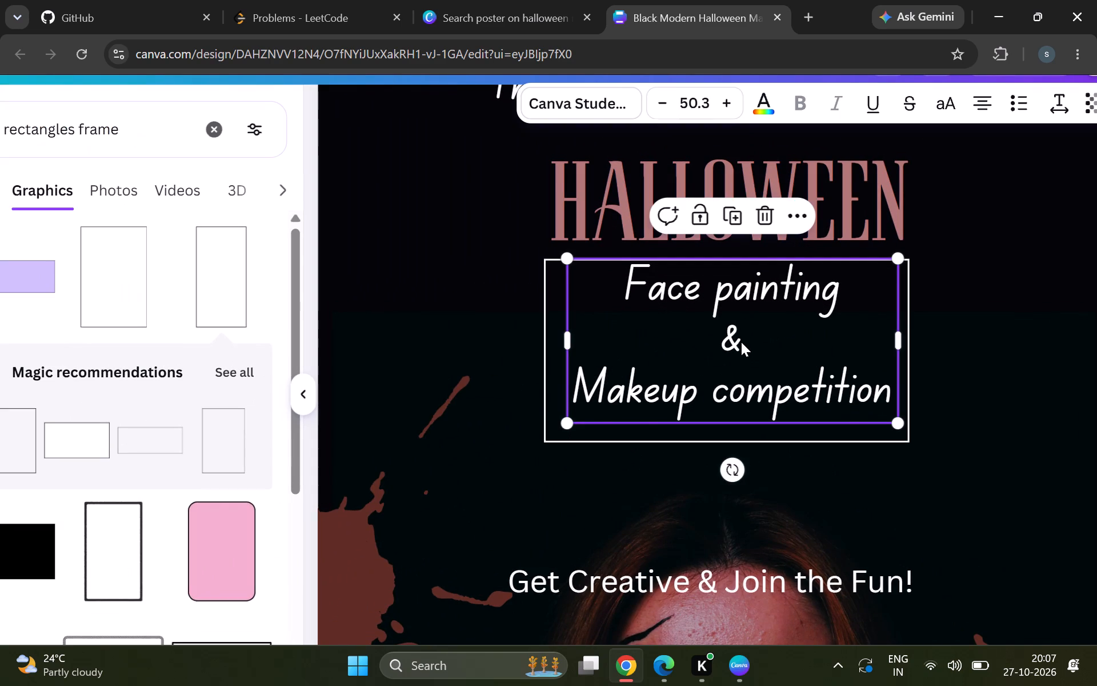
drag(741, 342, 739, 369)
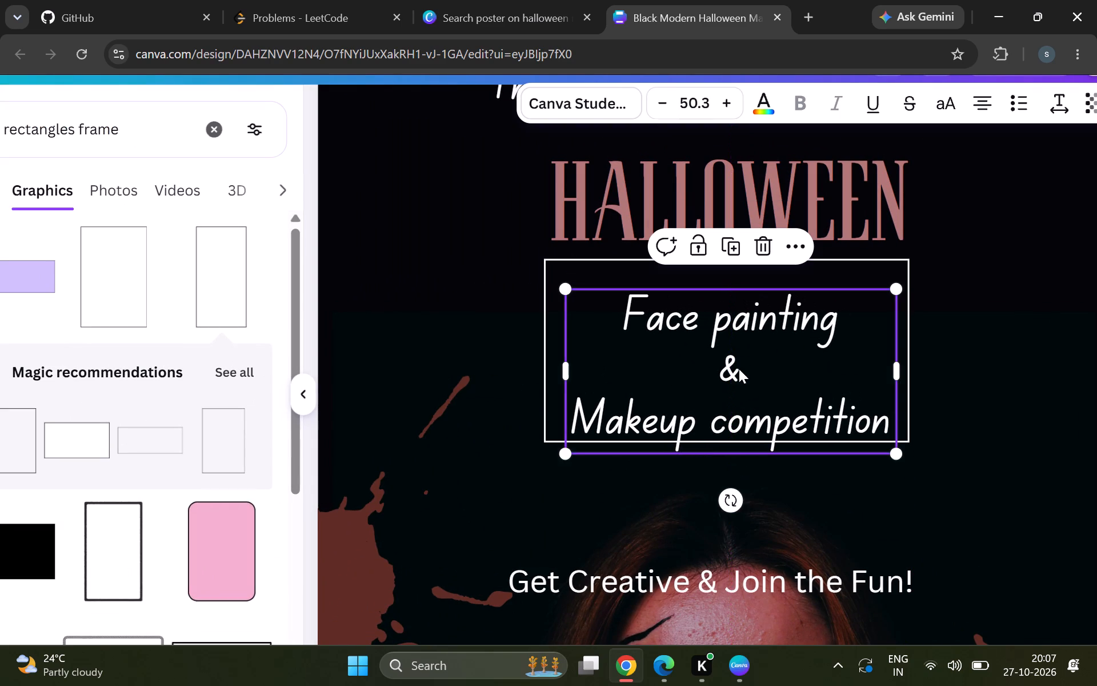
Move the white frame down so it encloses the "Face painting & Makeup competition" text with space above and below.
click(908, 281)
drag(908, 281, 908, 297)
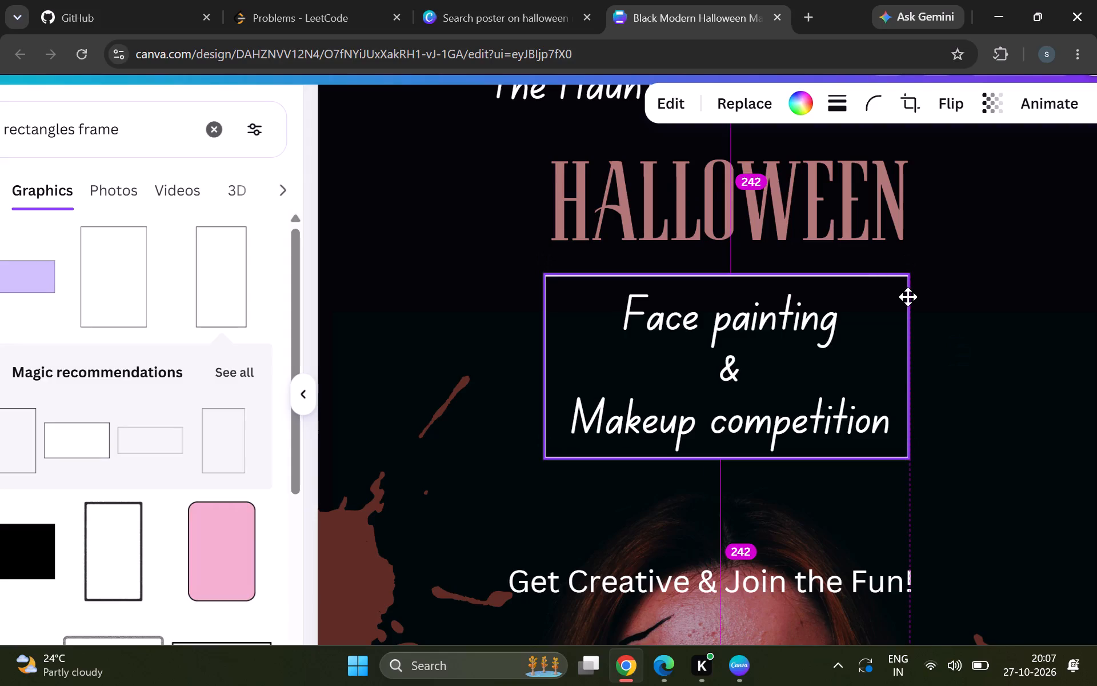
drag(908, 297, 908, 302)
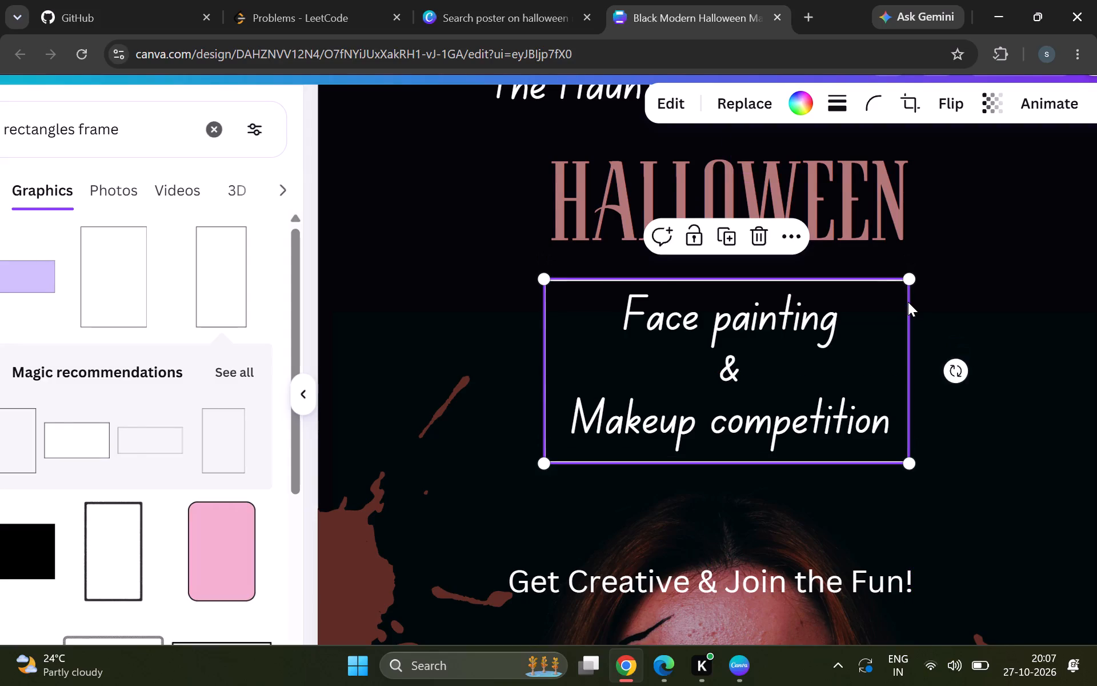
click(978, 300)
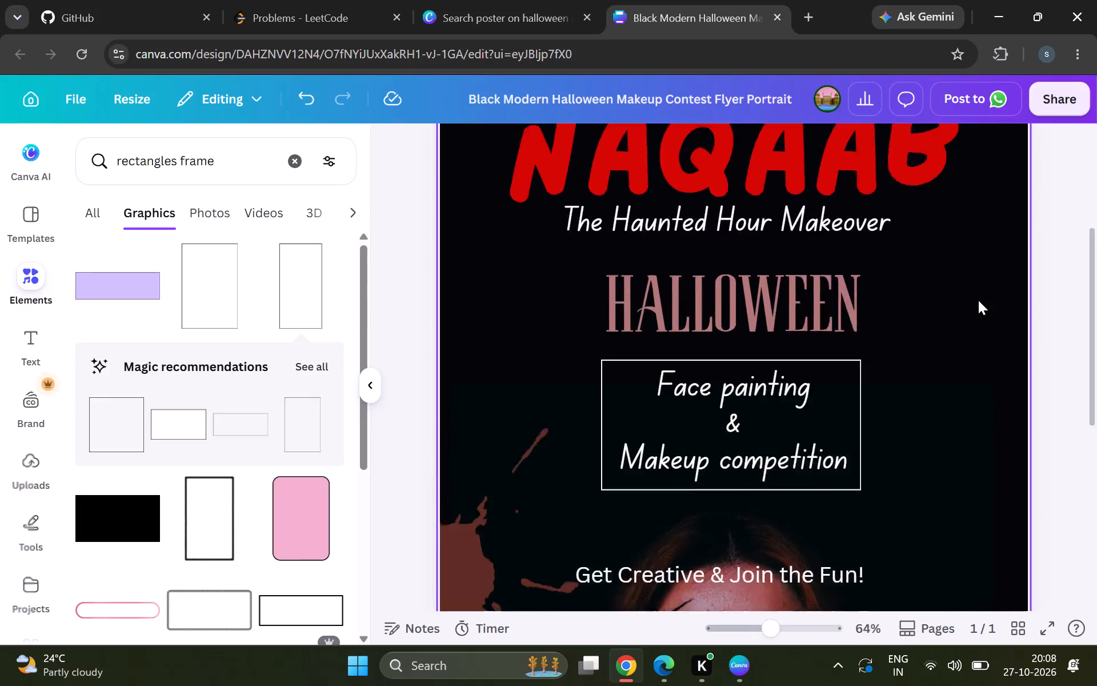
Nudge the white frame slightly right to centre it around the "Face painting & Makeup competition" text.
scroll(978, 300, down, 1)
click(761, 406)
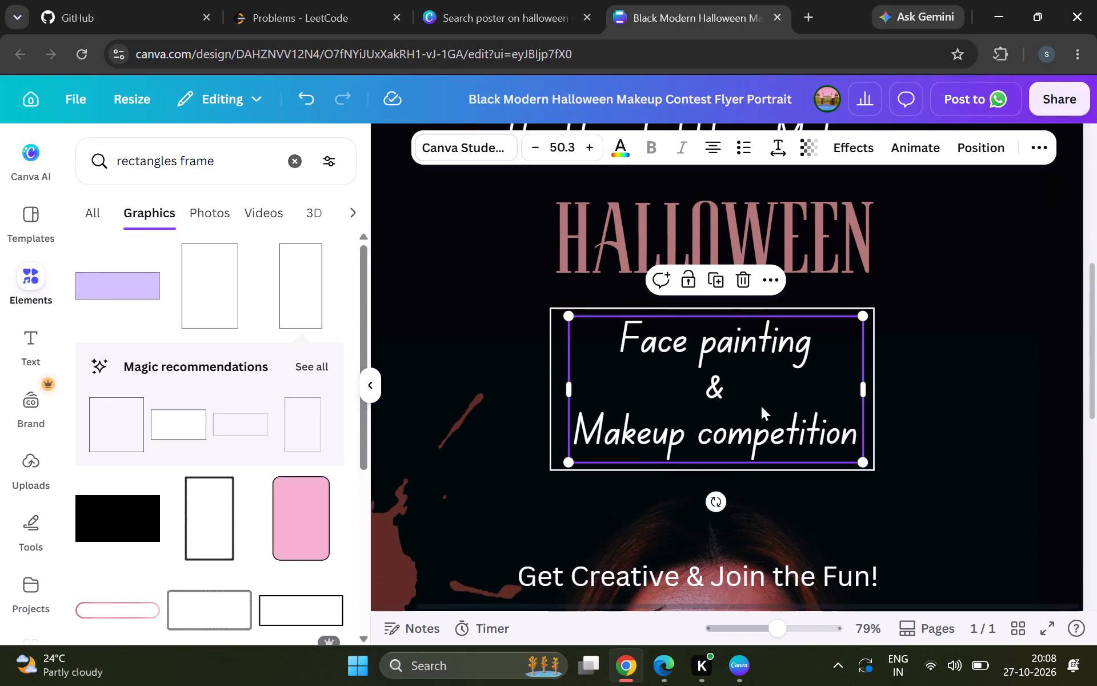
click(761, 406)
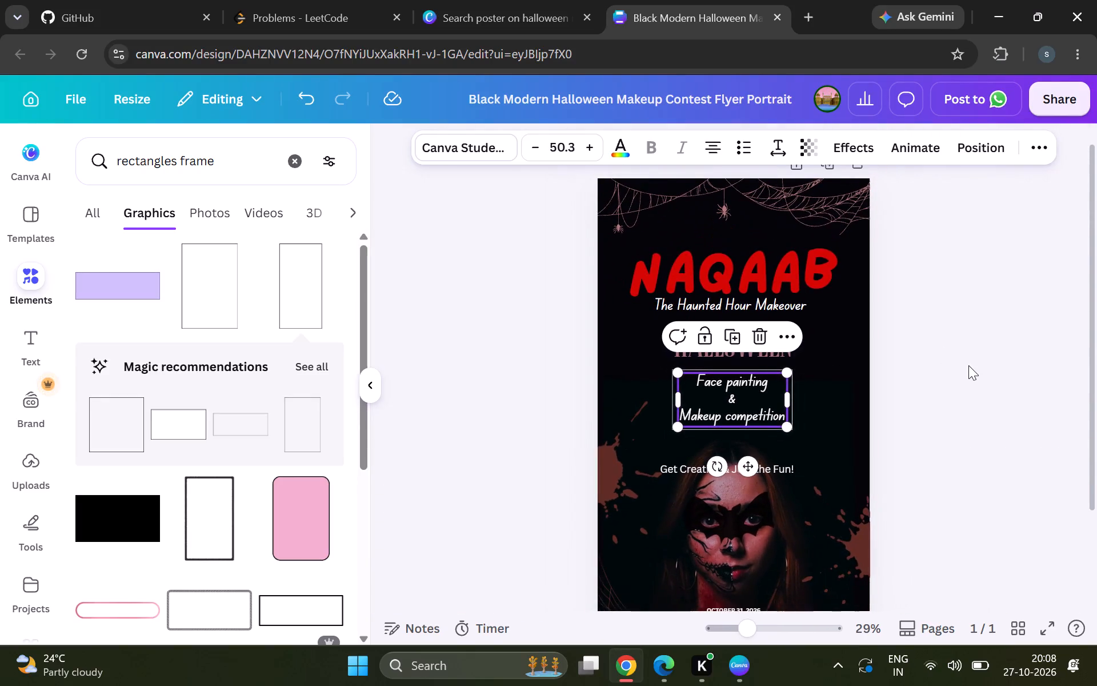
click(968, 365)
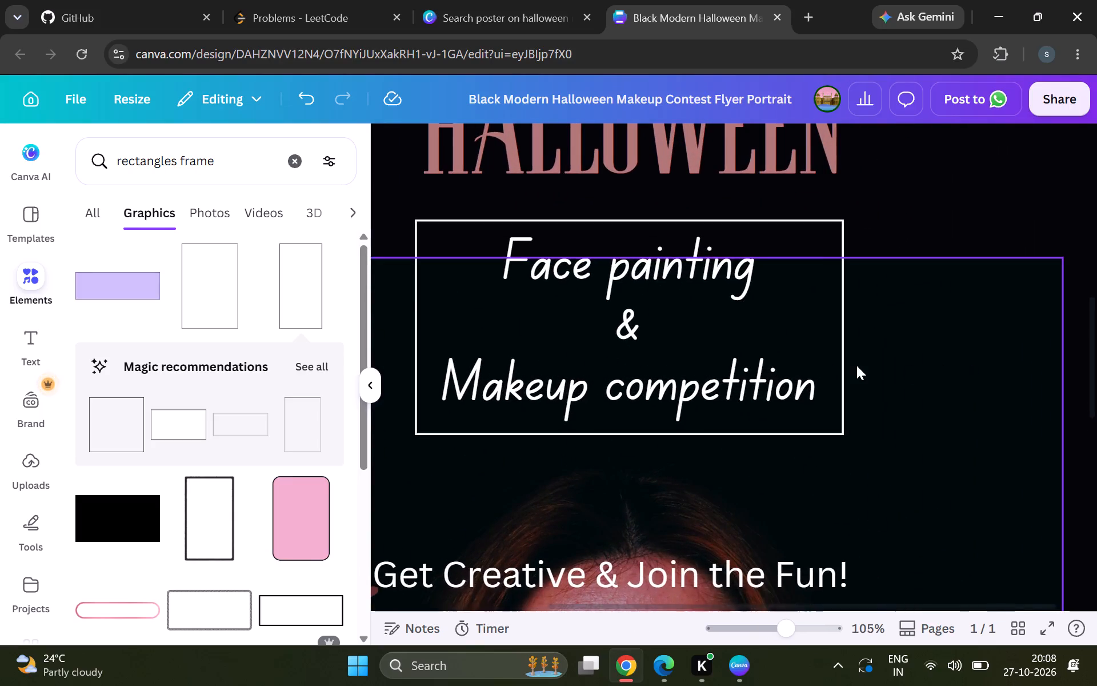
click(744, 365)
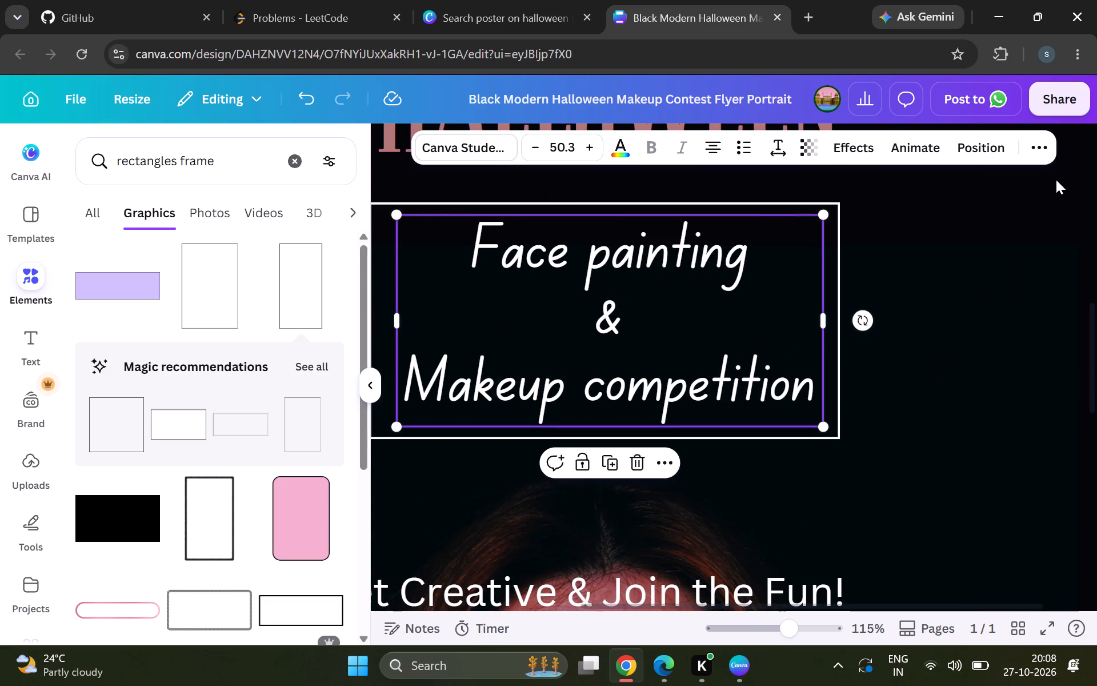
scroll(975, 267, right, 4)
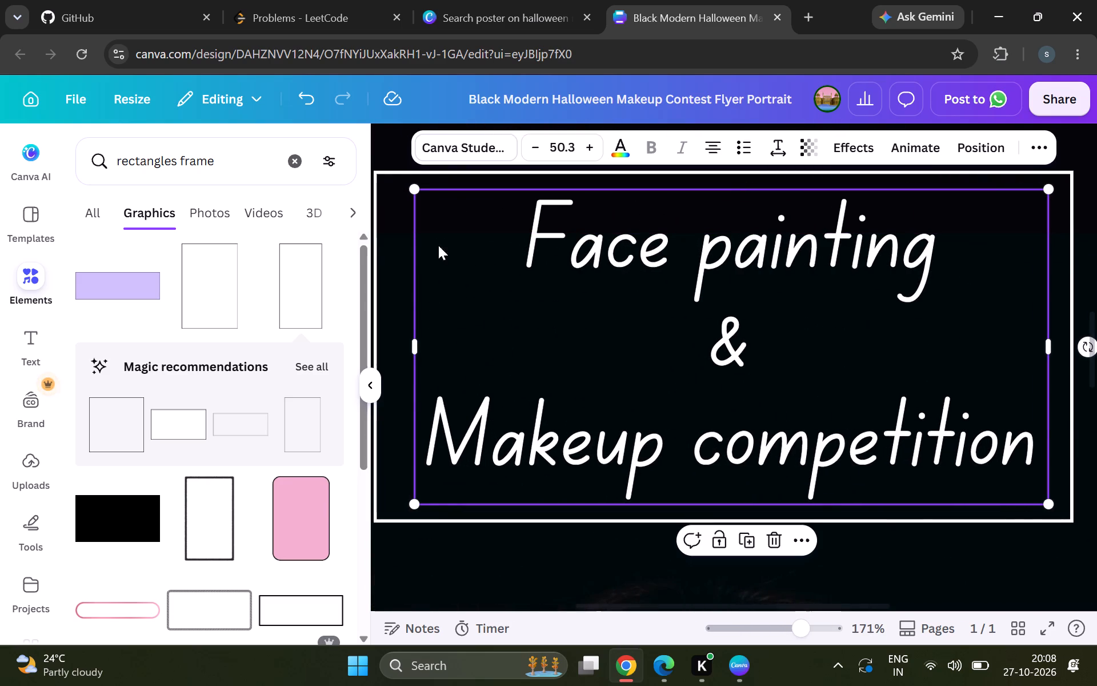
scroll(421, 257, right, 1)
click(438, 267)
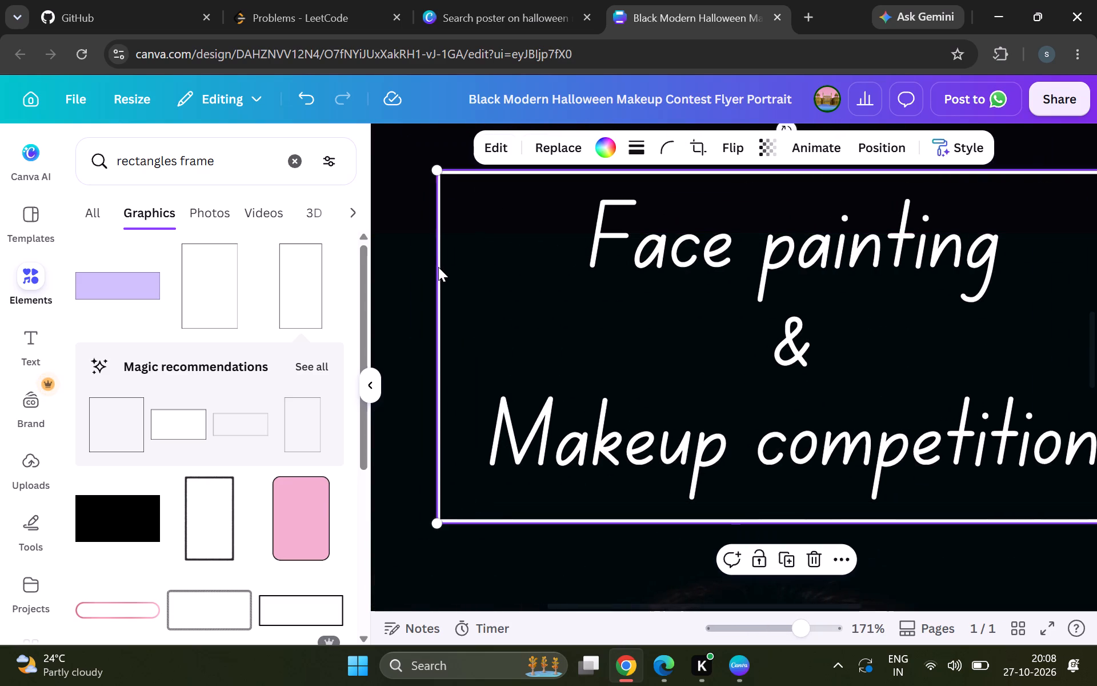
click(450, 269)
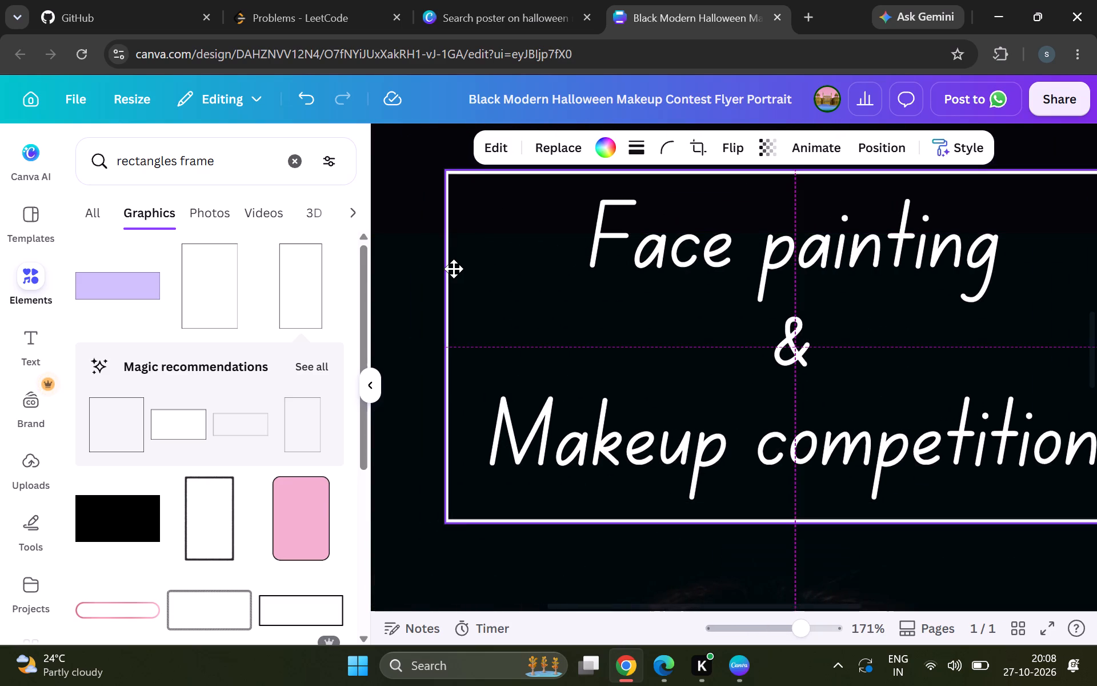
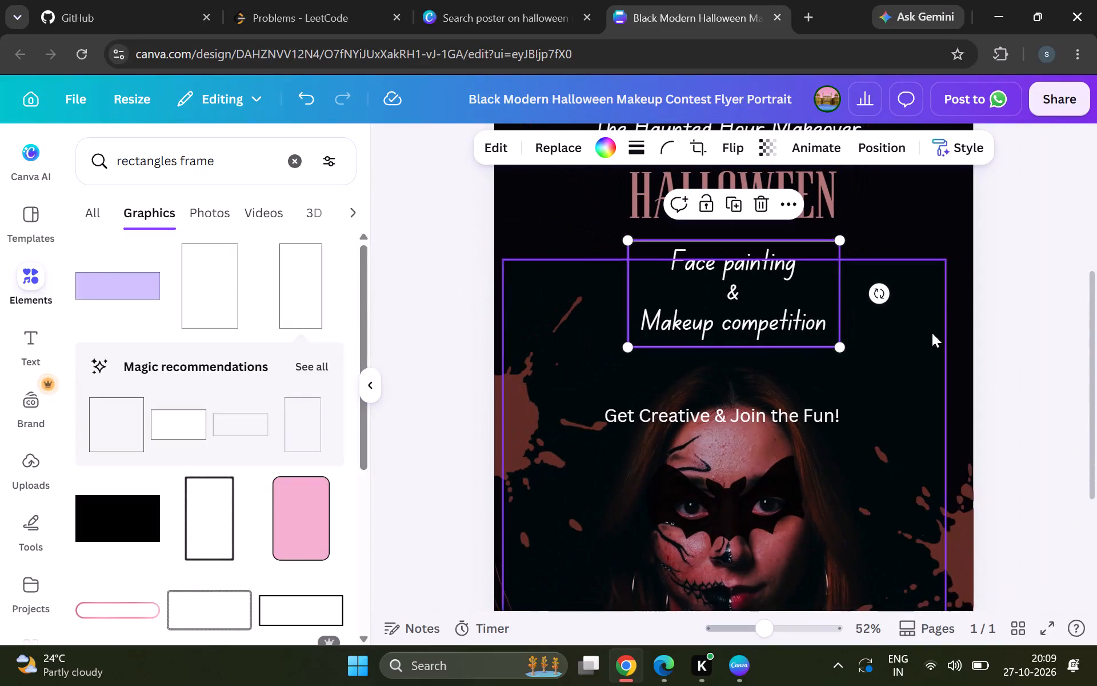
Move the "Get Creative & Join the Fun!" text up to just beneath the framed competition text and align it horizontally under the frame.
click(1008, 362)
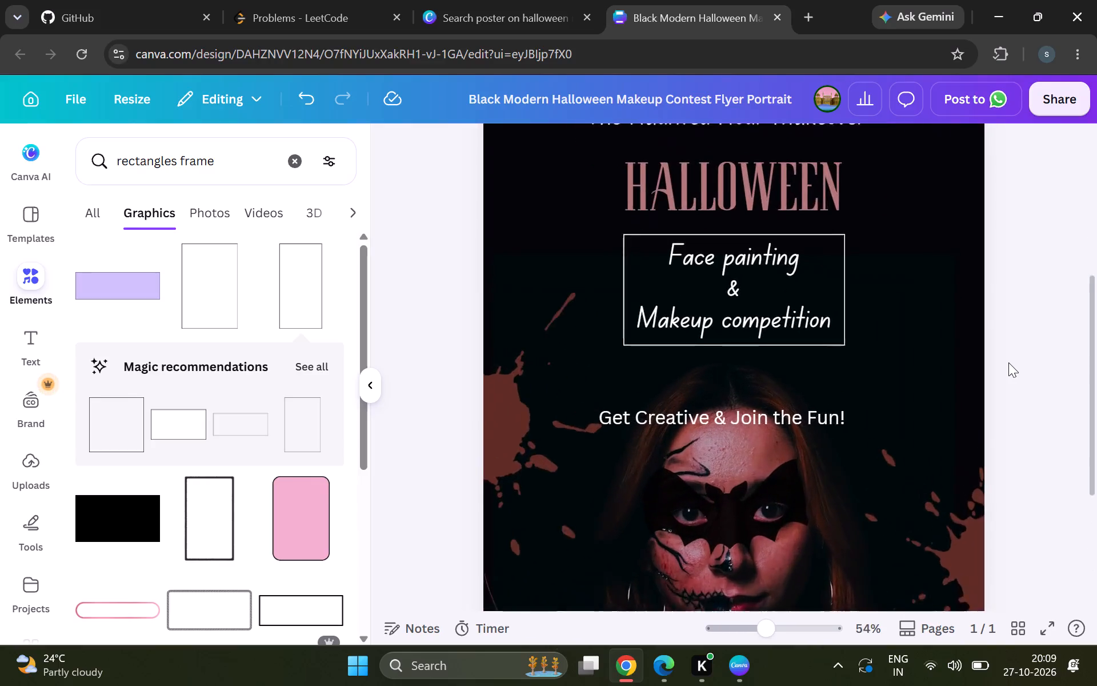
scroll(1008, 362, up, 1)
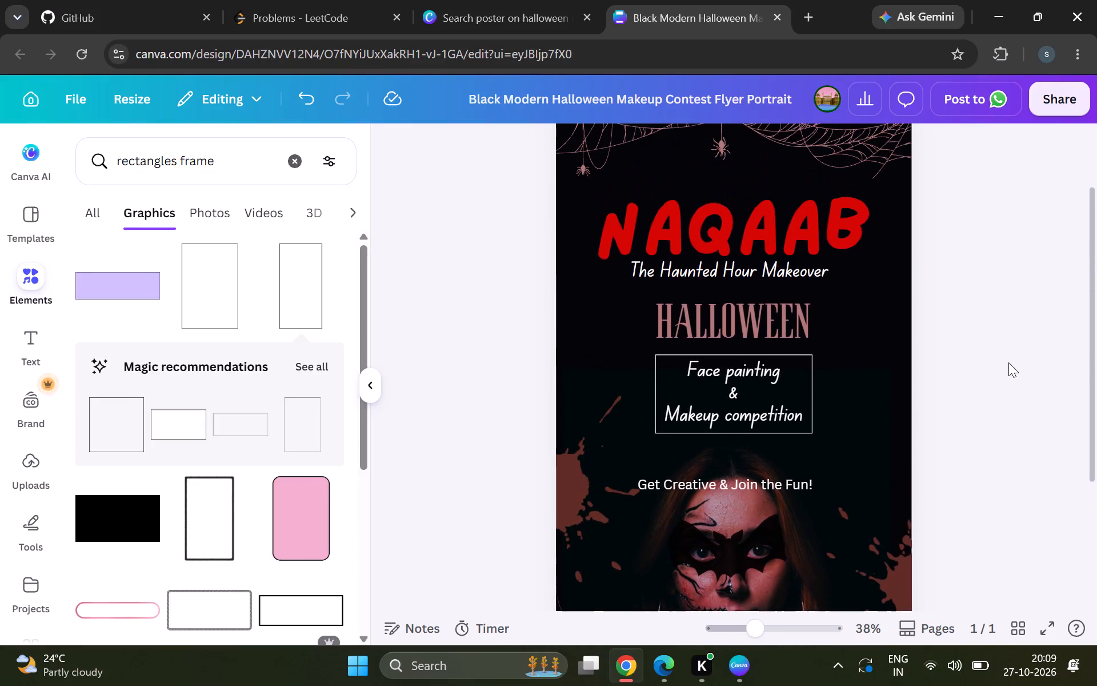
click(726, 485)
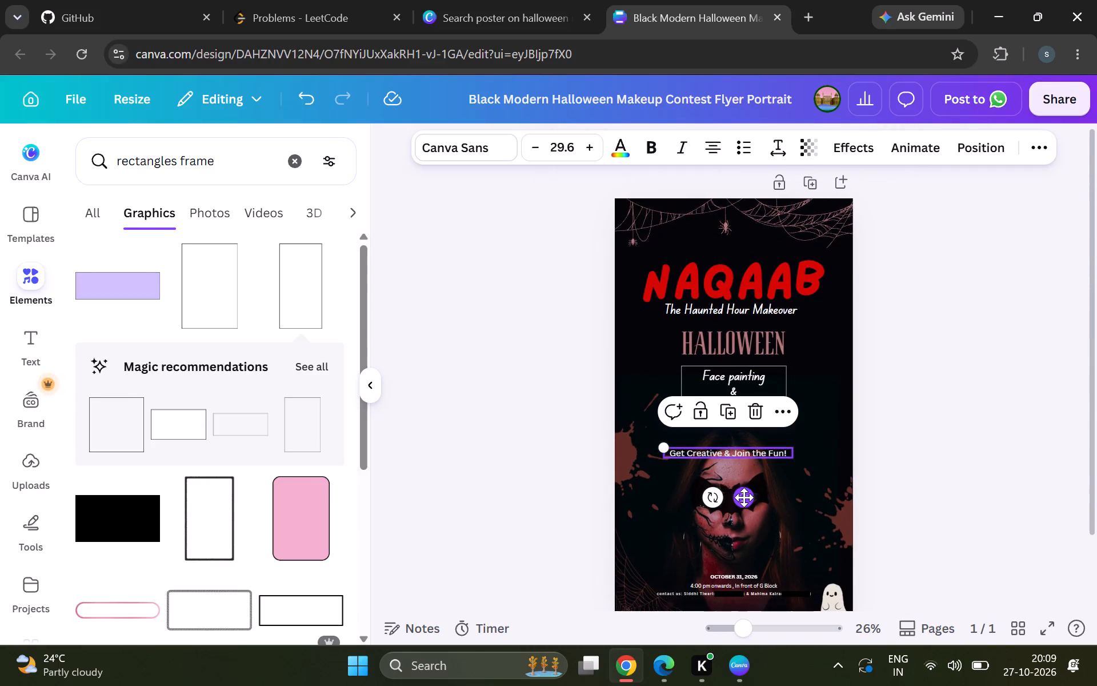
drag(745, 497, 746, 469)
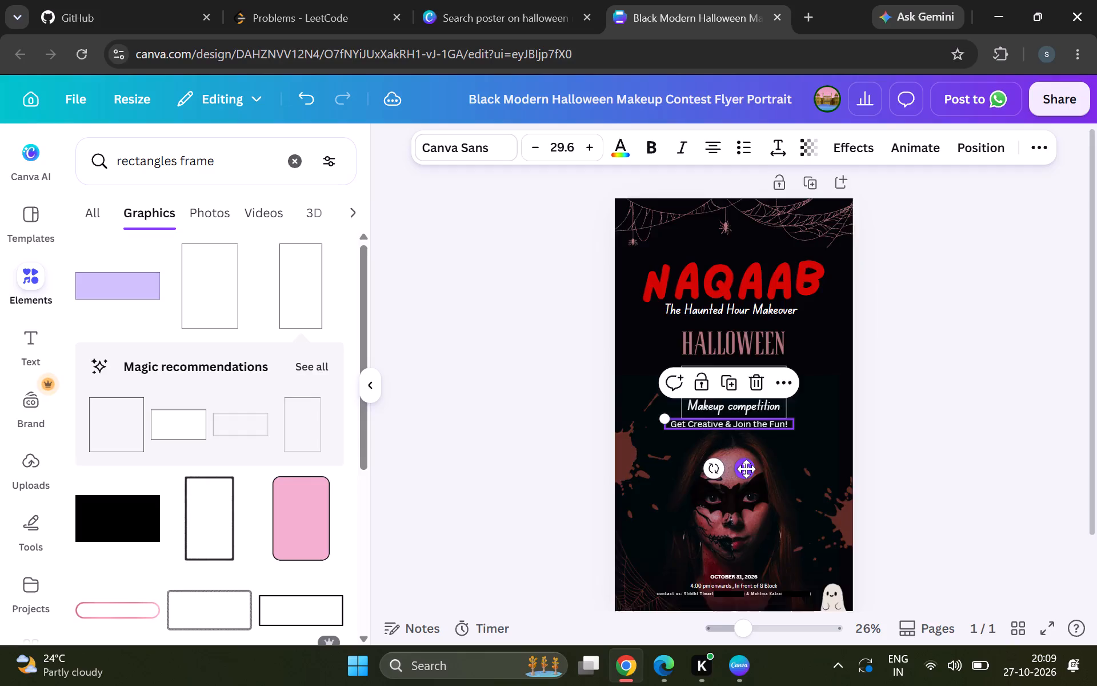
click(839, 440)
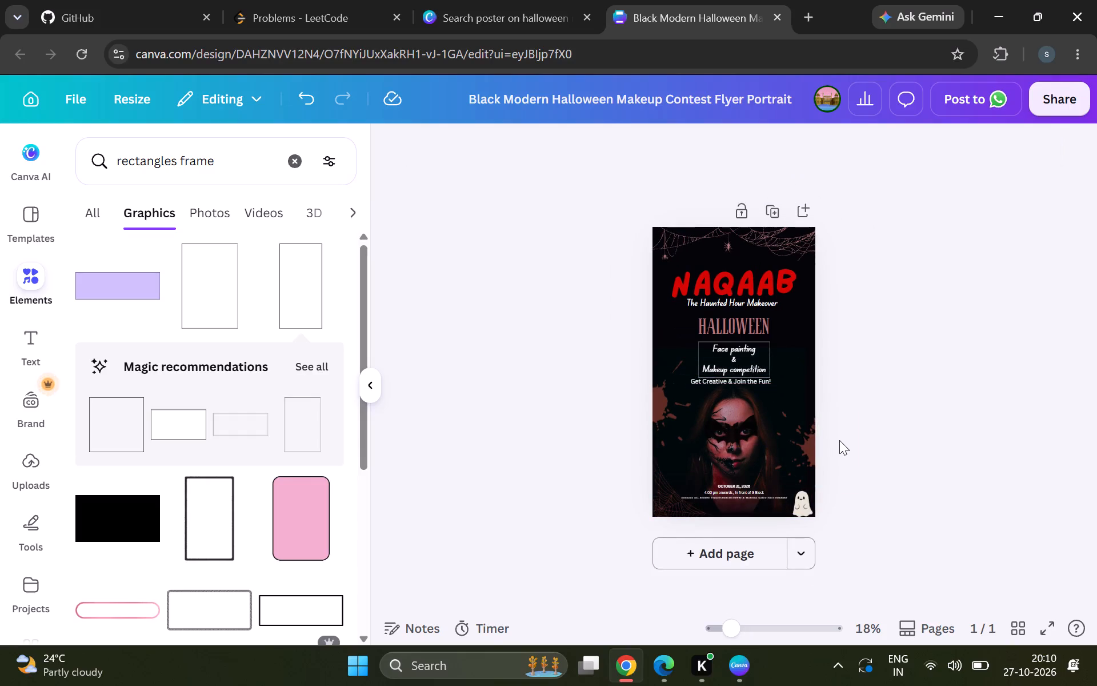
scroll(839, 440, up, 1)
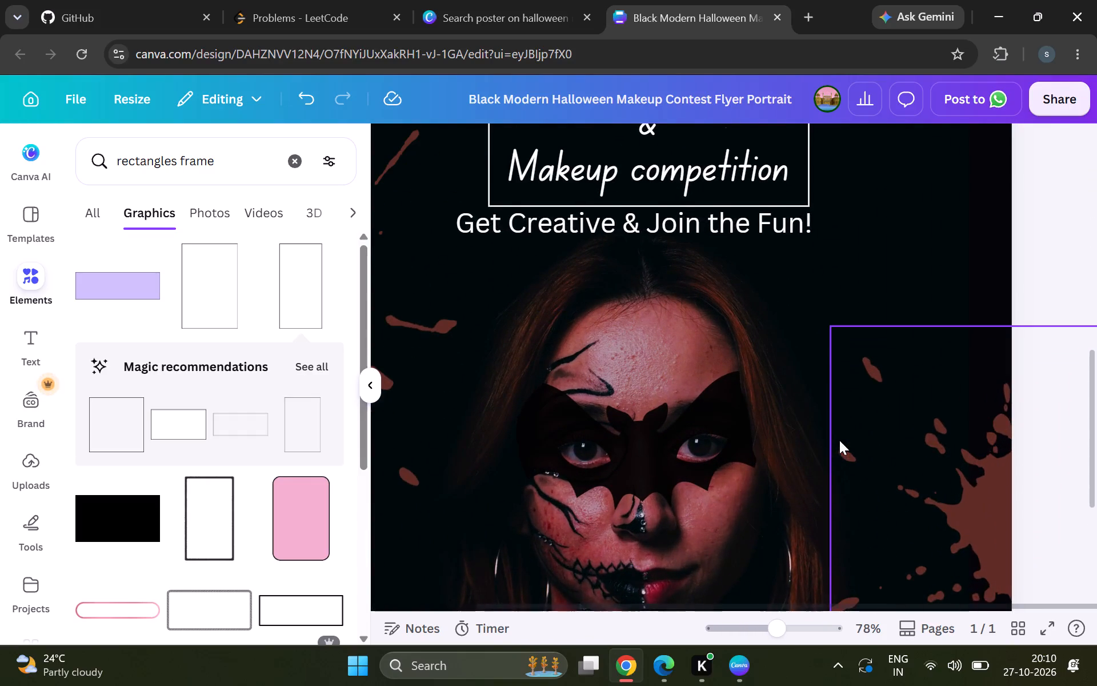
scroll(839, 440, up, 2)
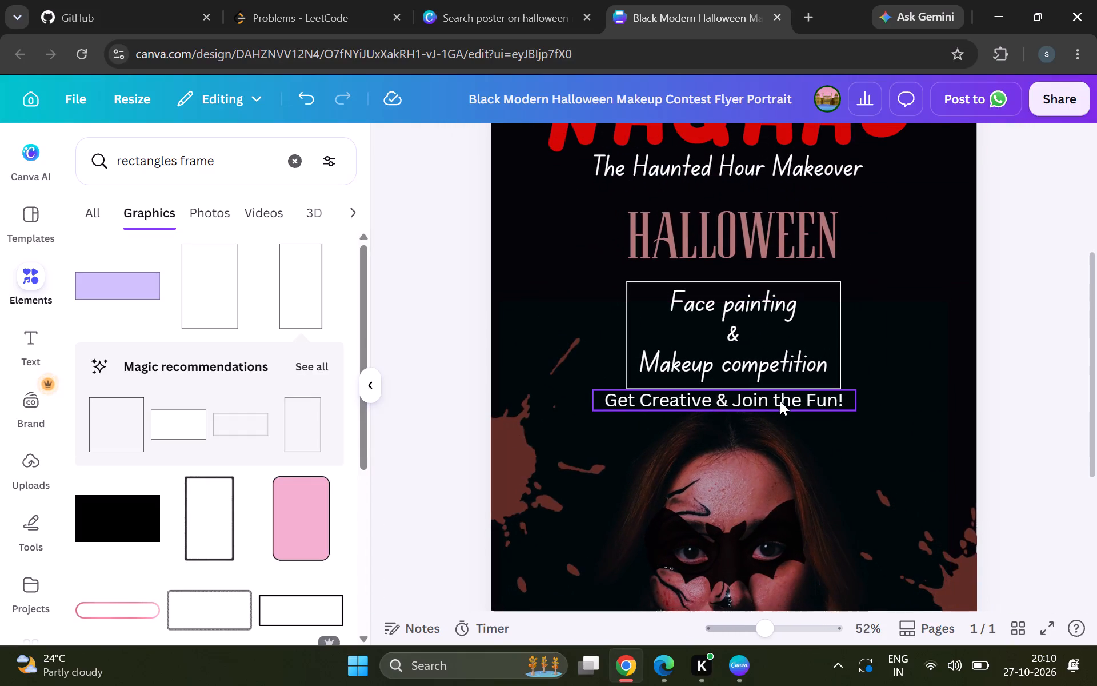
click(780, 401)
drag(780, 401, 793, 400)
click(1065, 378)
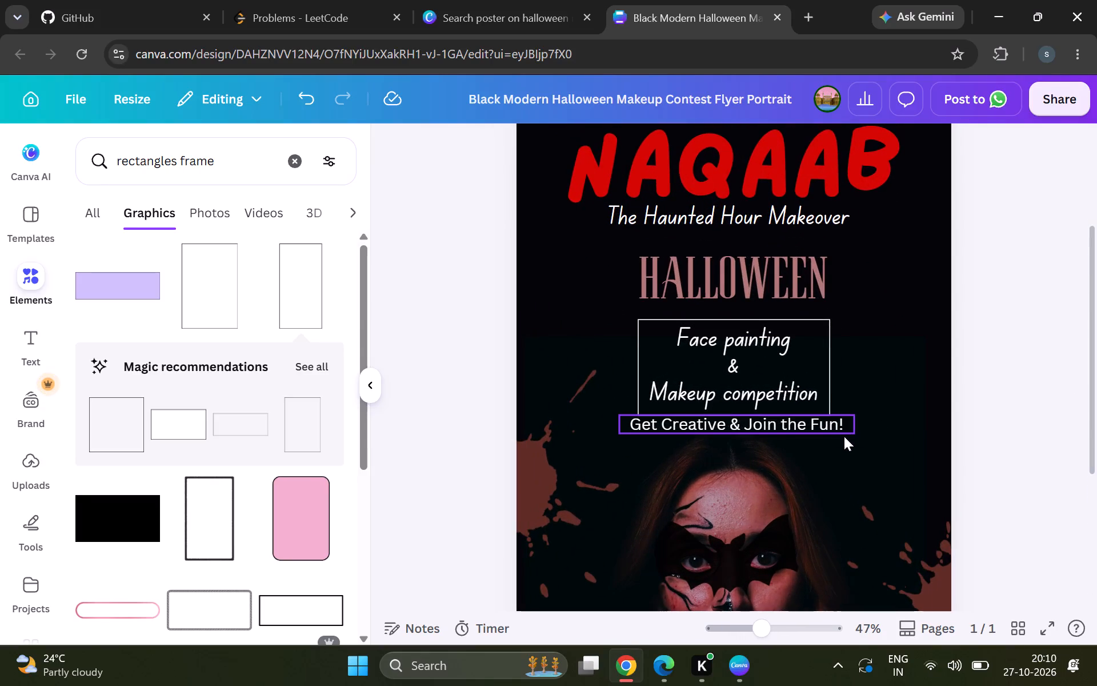
Delete the "Get Creative & Join the Fun!" text beneath the framed competition text.
click(815, 430)
key(BackSpace)
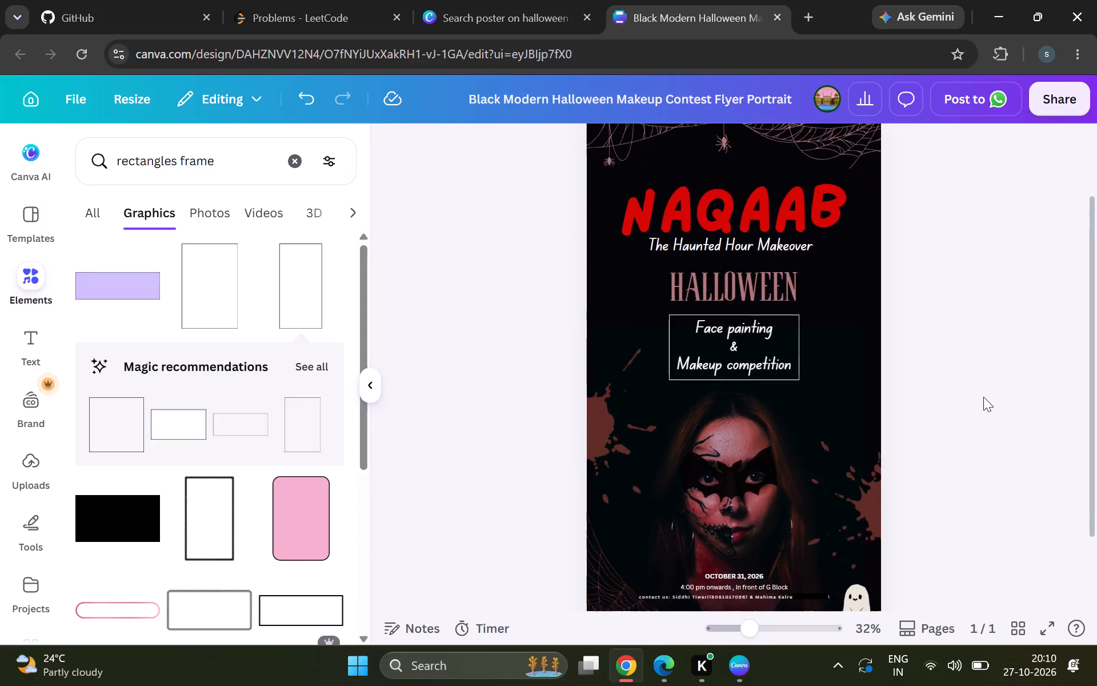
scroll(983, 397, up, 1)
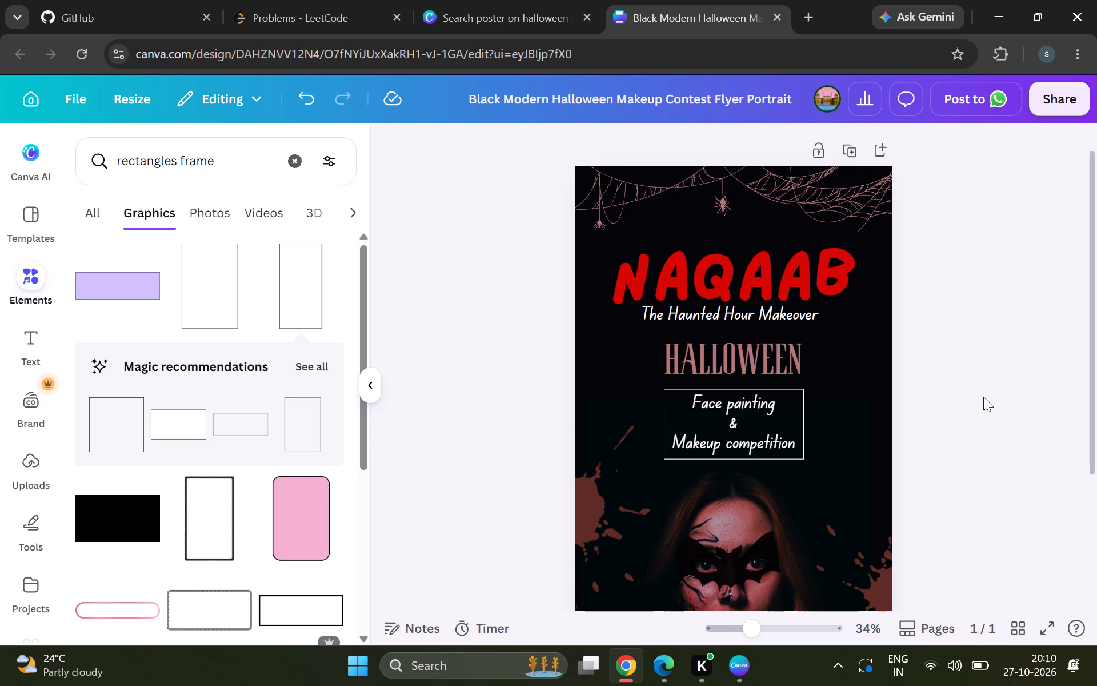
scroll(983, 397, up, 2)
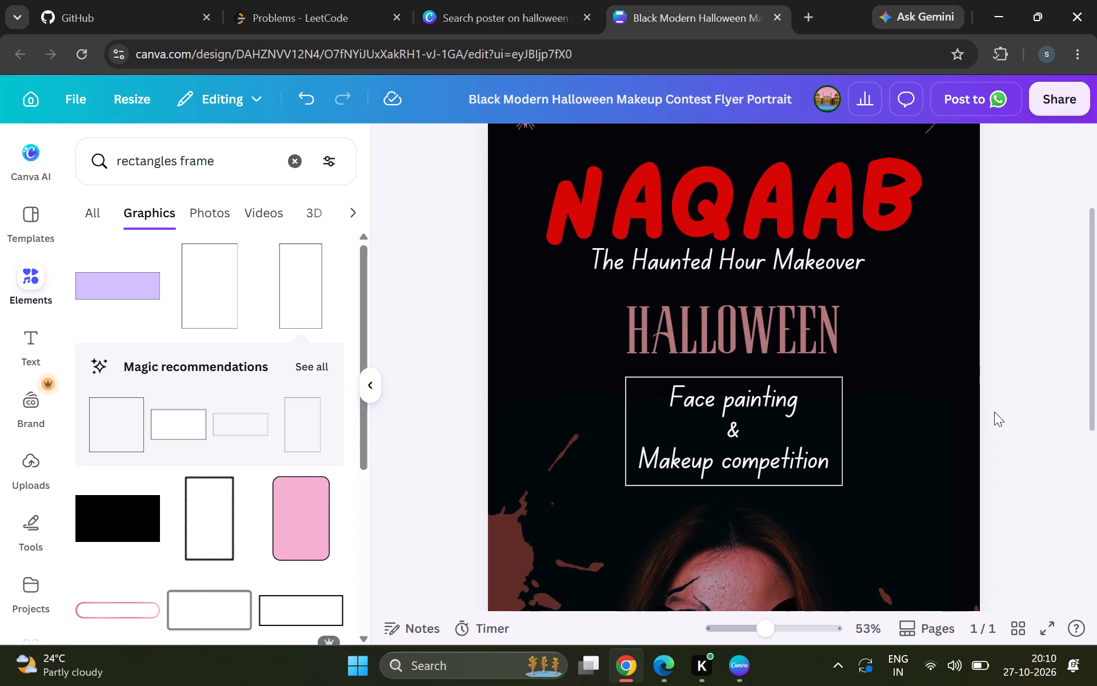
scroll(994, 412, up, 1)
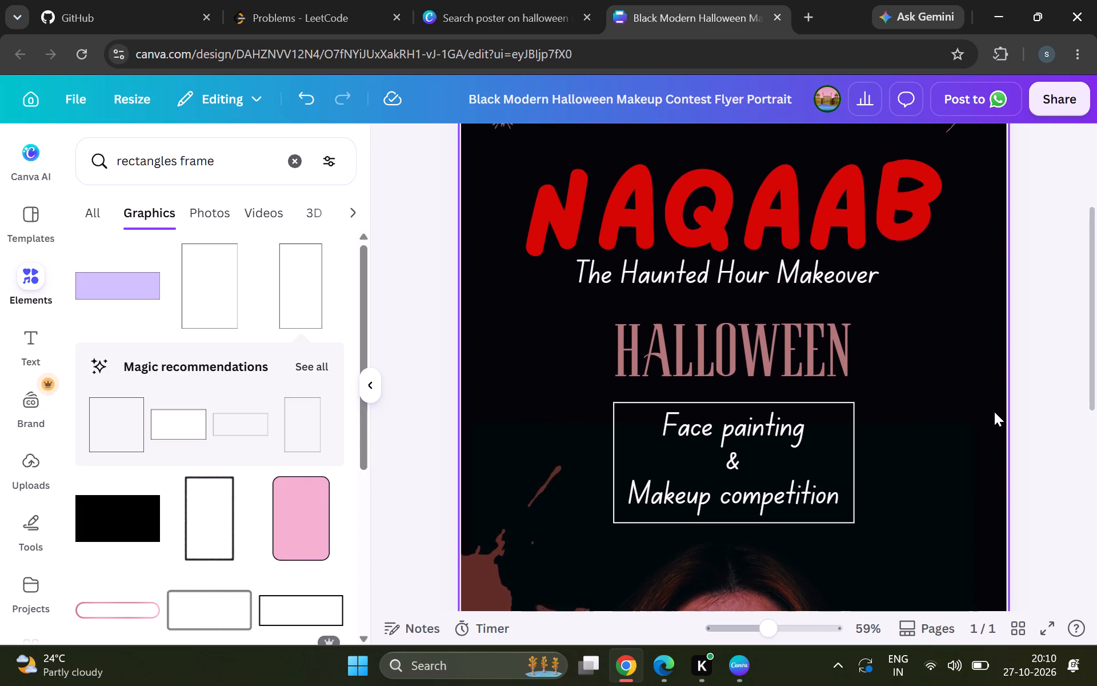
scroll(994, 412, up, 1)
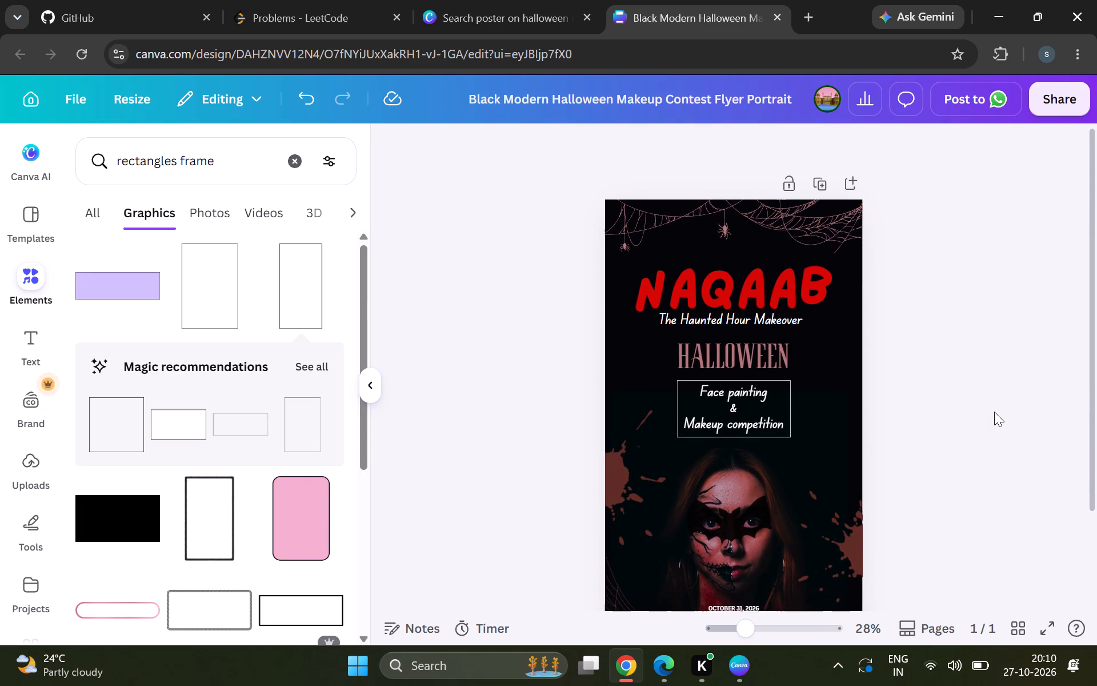
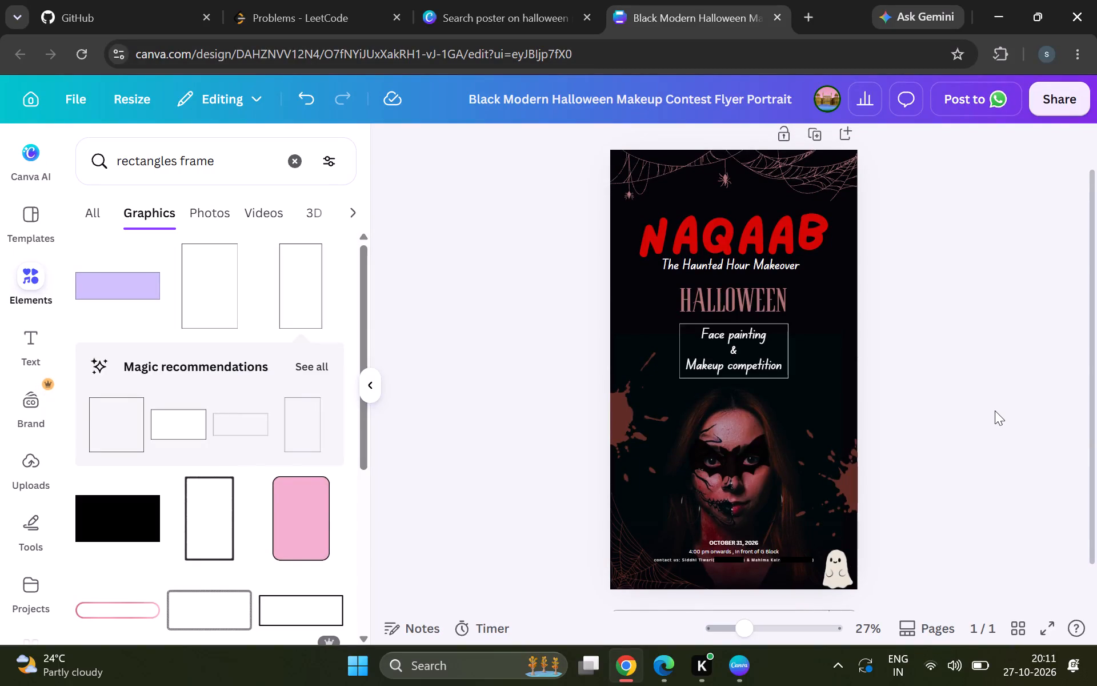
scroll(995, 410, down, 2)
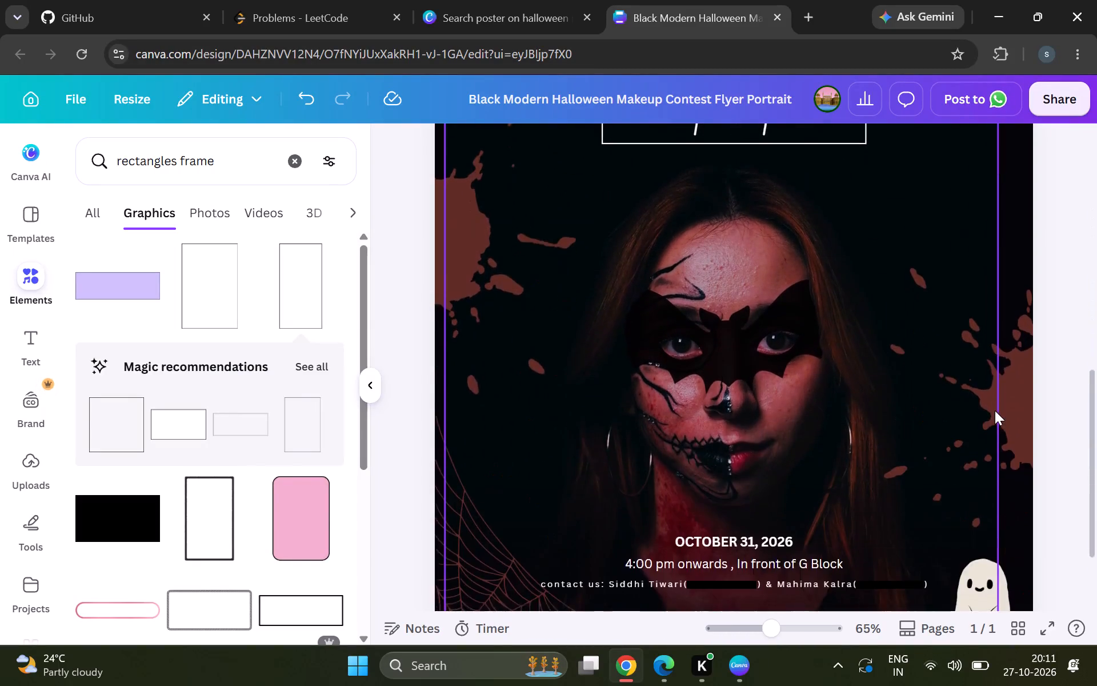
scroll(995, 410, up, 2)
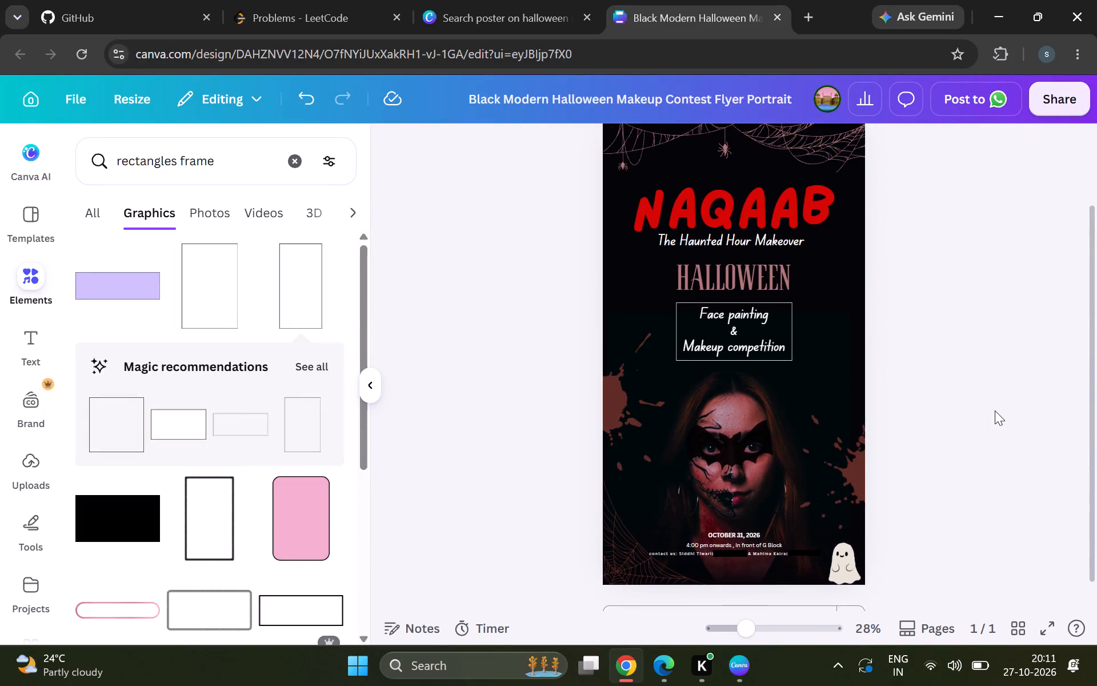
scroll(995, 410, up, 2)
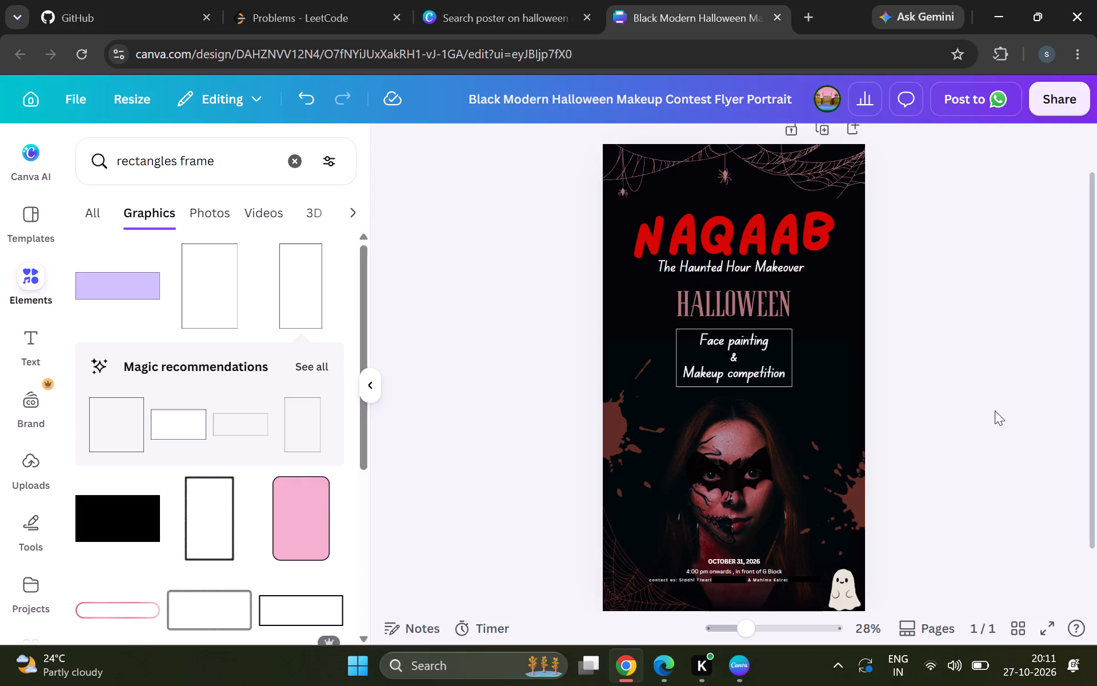
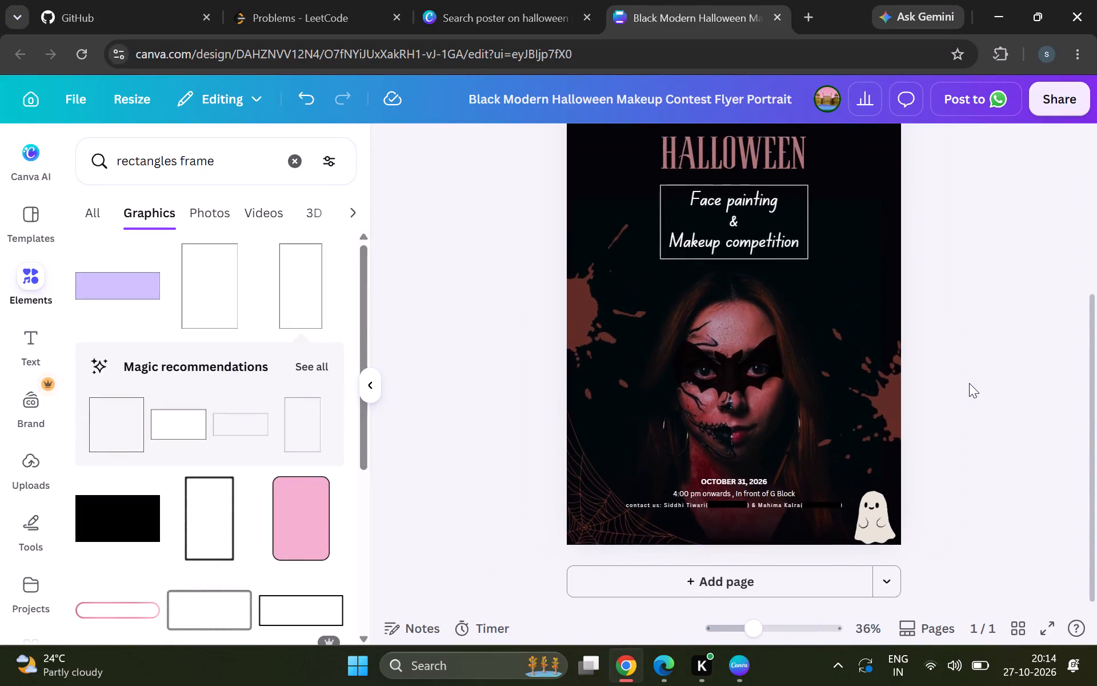
scroll(969, 383, up, 1)
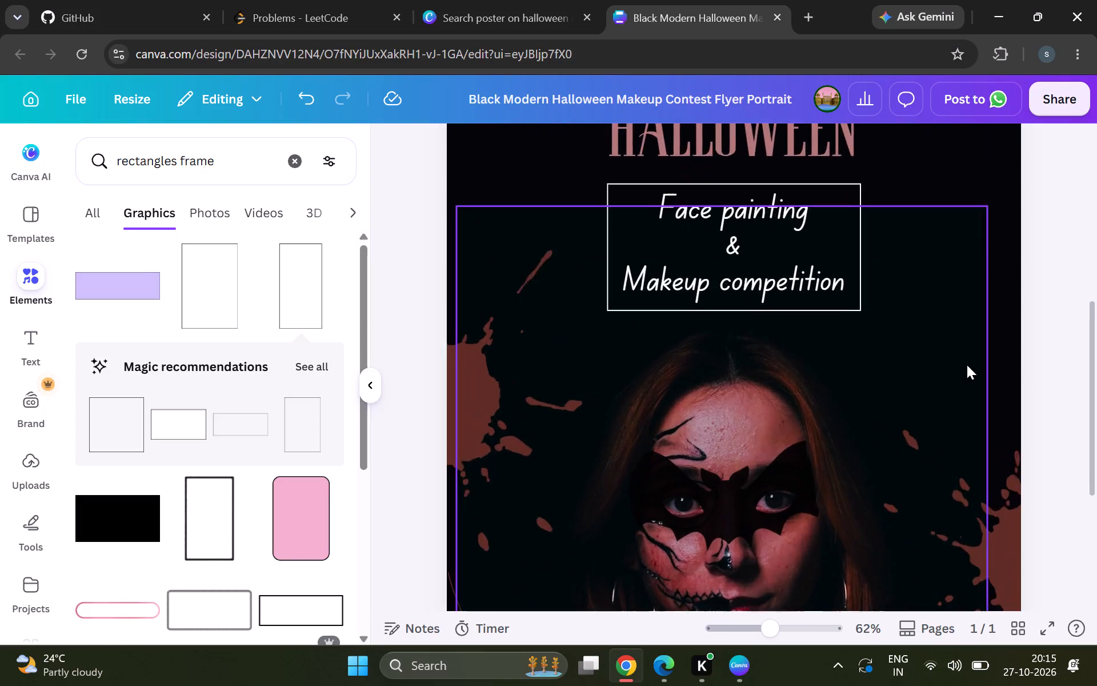
scroll(967, 365, down, 7)
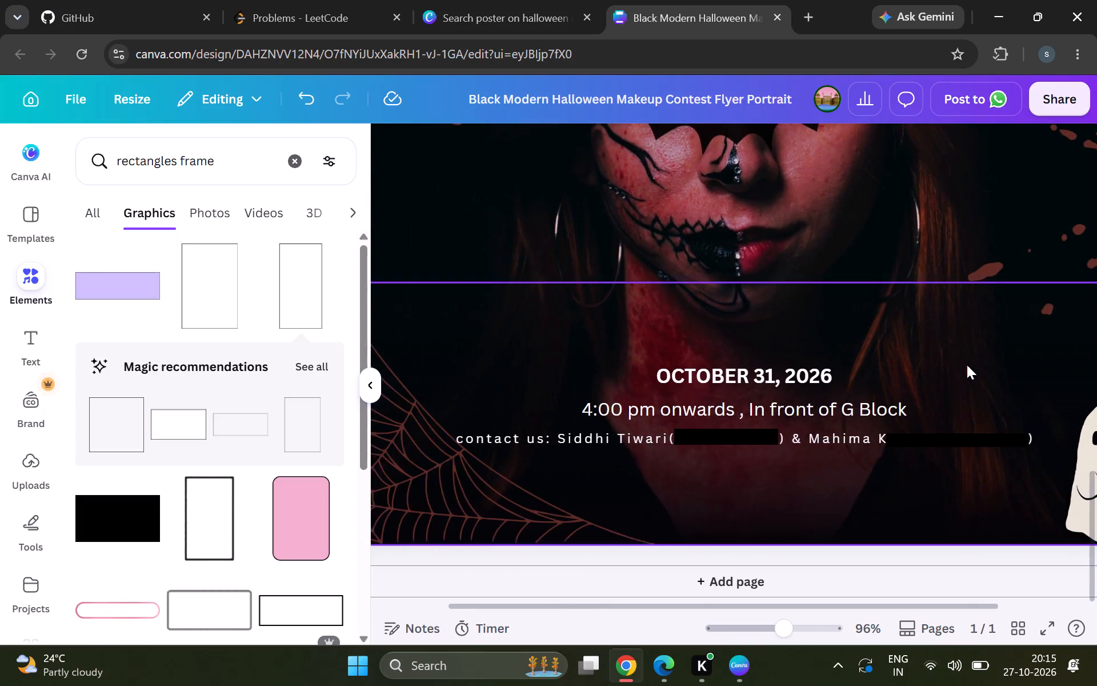
click(802, 433)
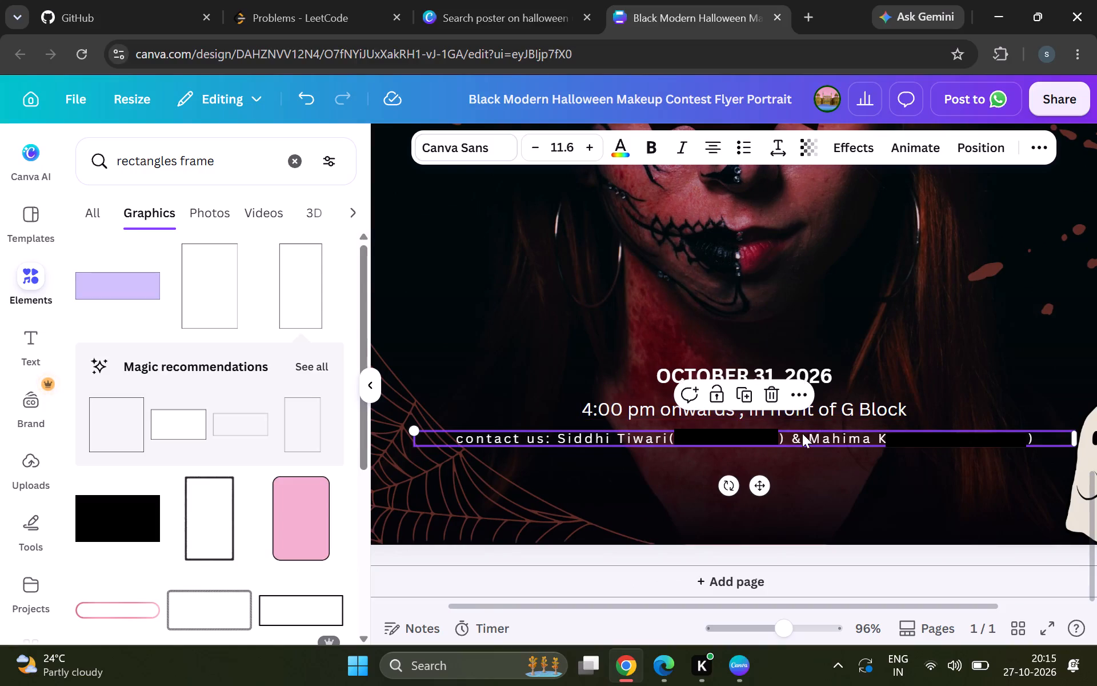
click(1048, 434)
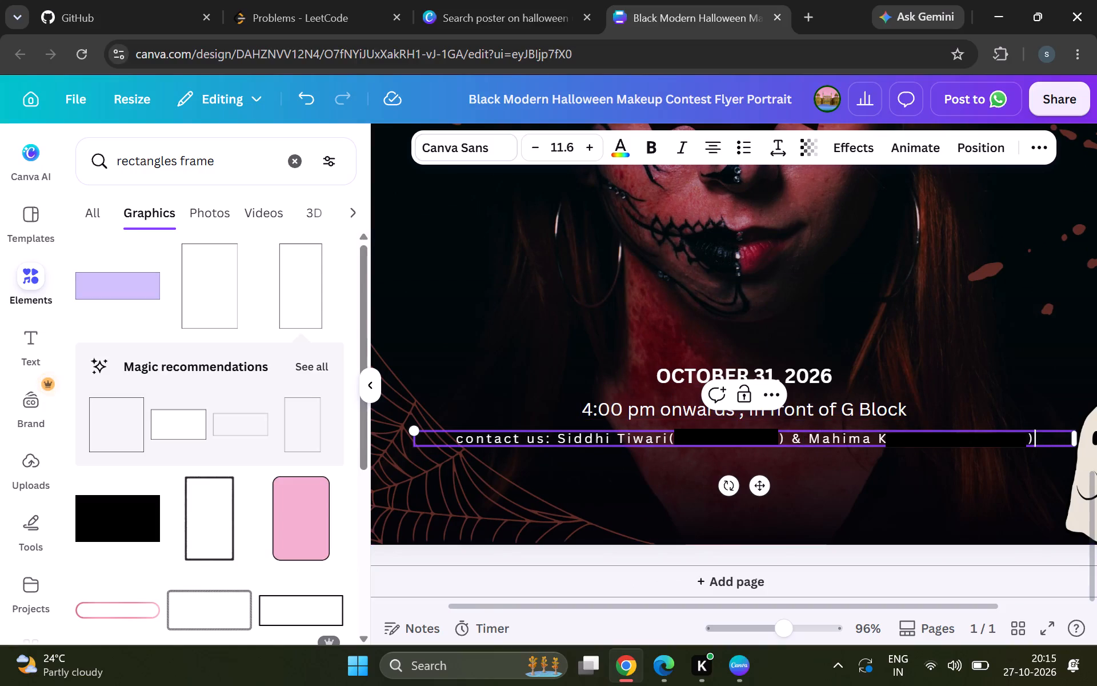
key(Return)
text(vis)
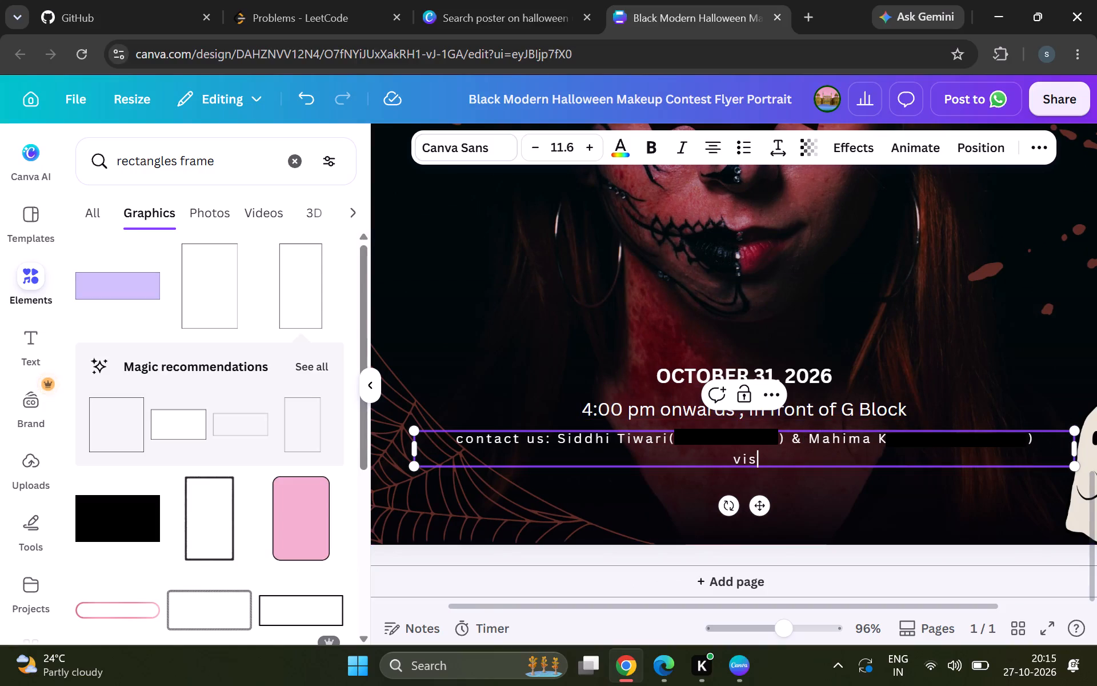
text(it)
key(space)
text(&follow)
key(space)
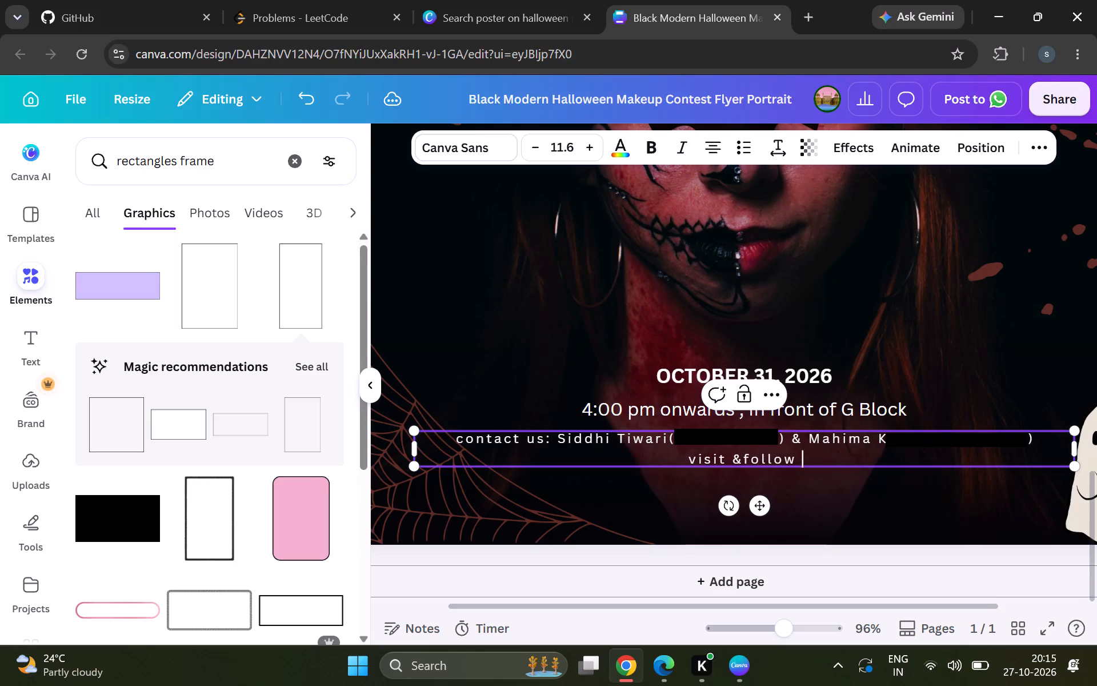
text(us)
key(space)
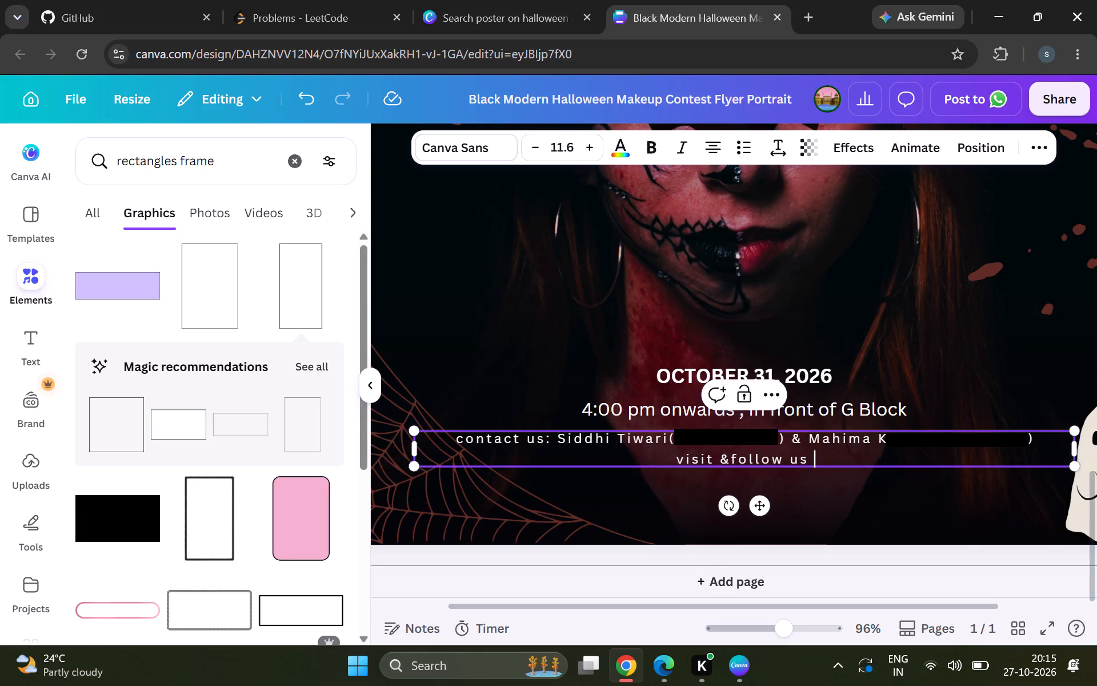
key(shift+at)
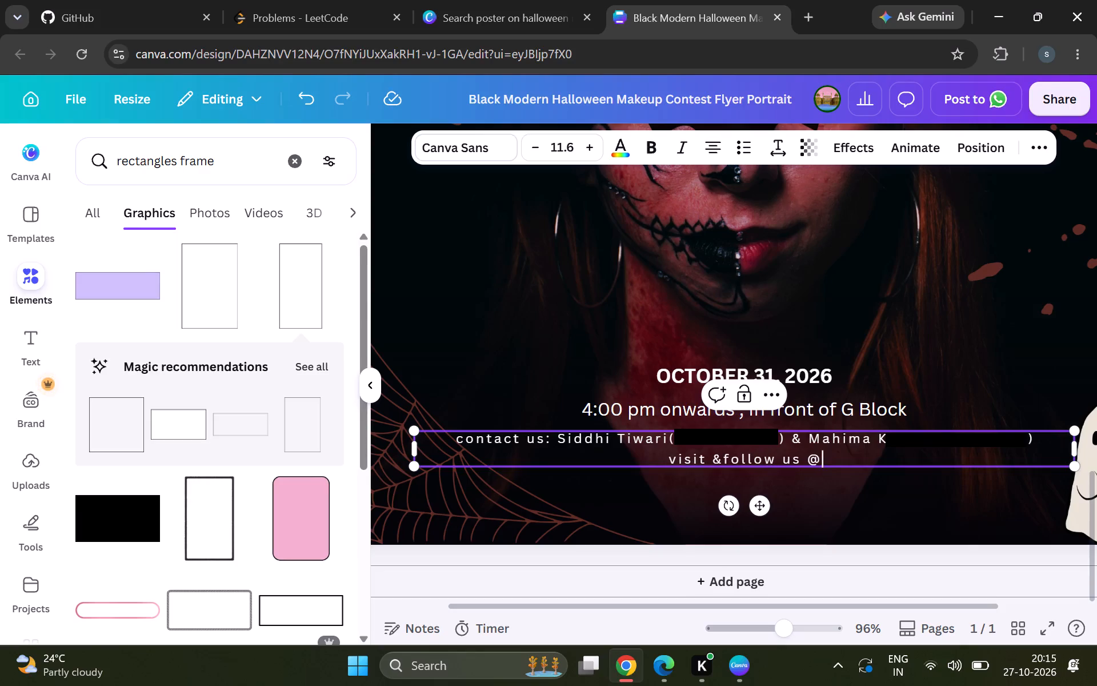
text(the)
key(shift+underscore)
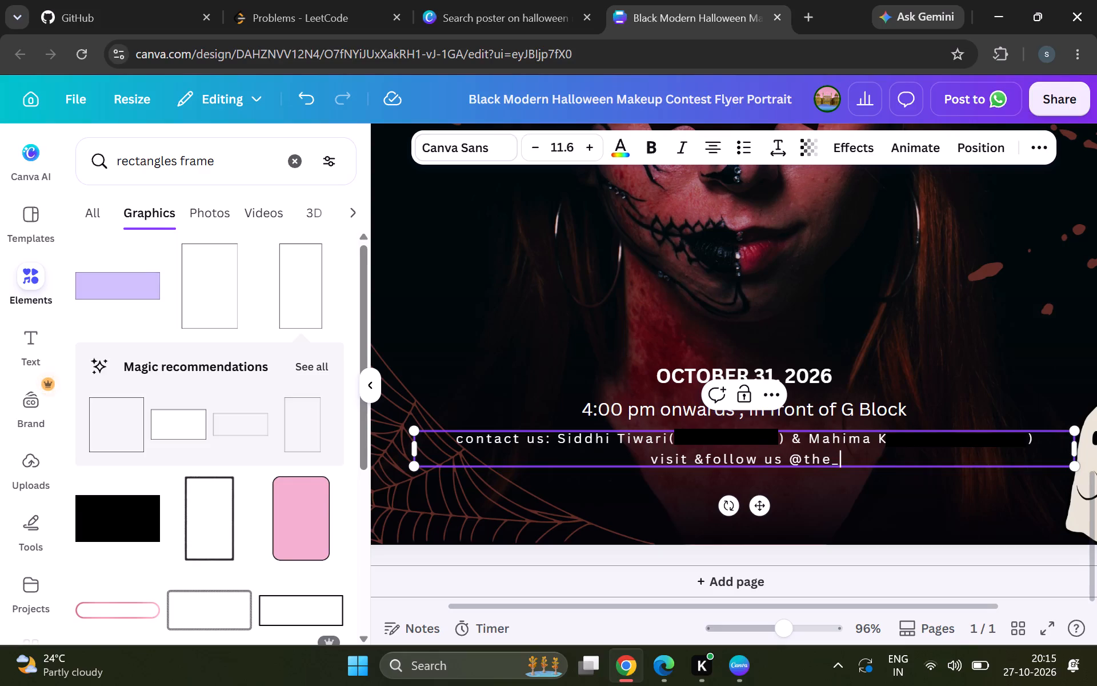
text(impeccsb)
key(BackSpace)
key(BackSpace)
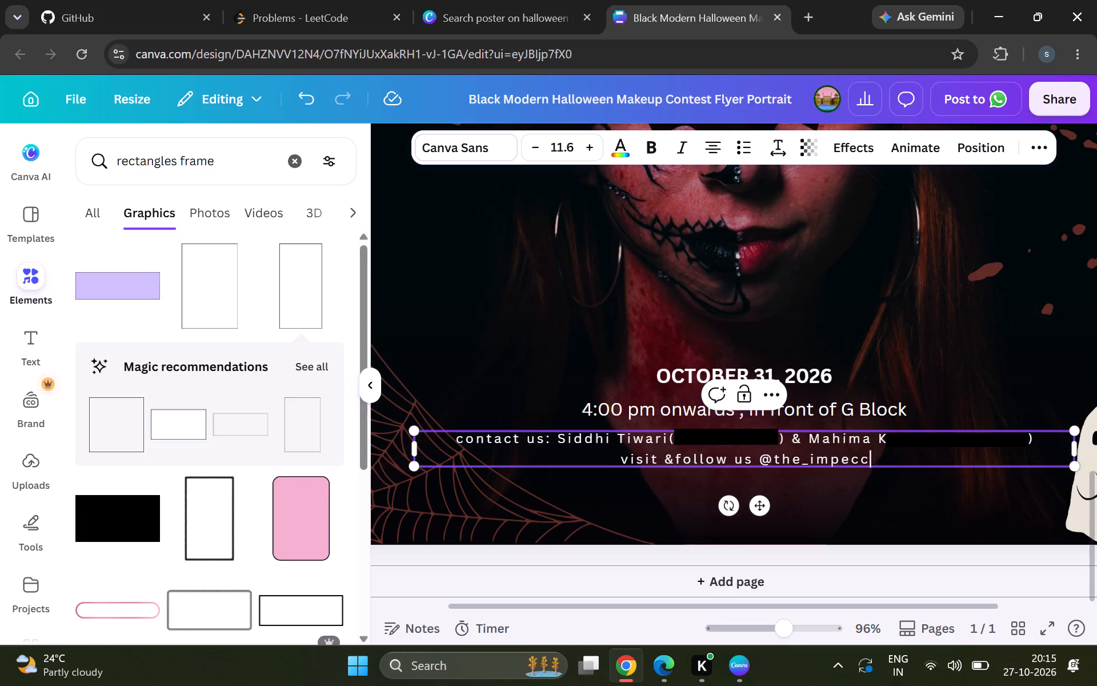
text(ables)
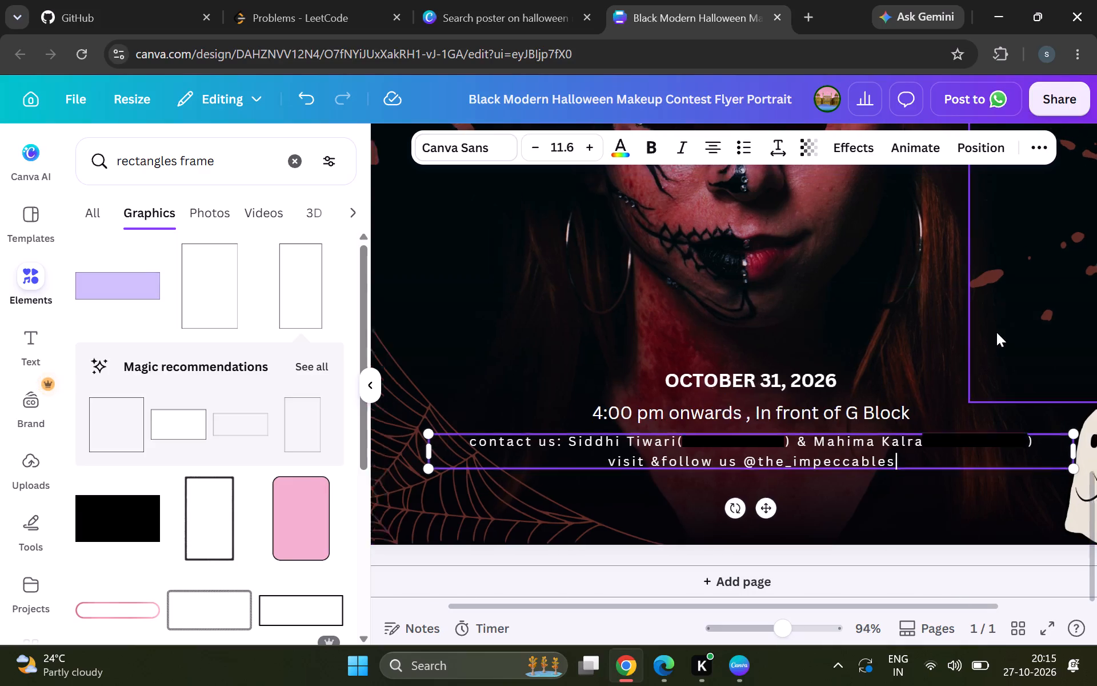
click(1019, 426)
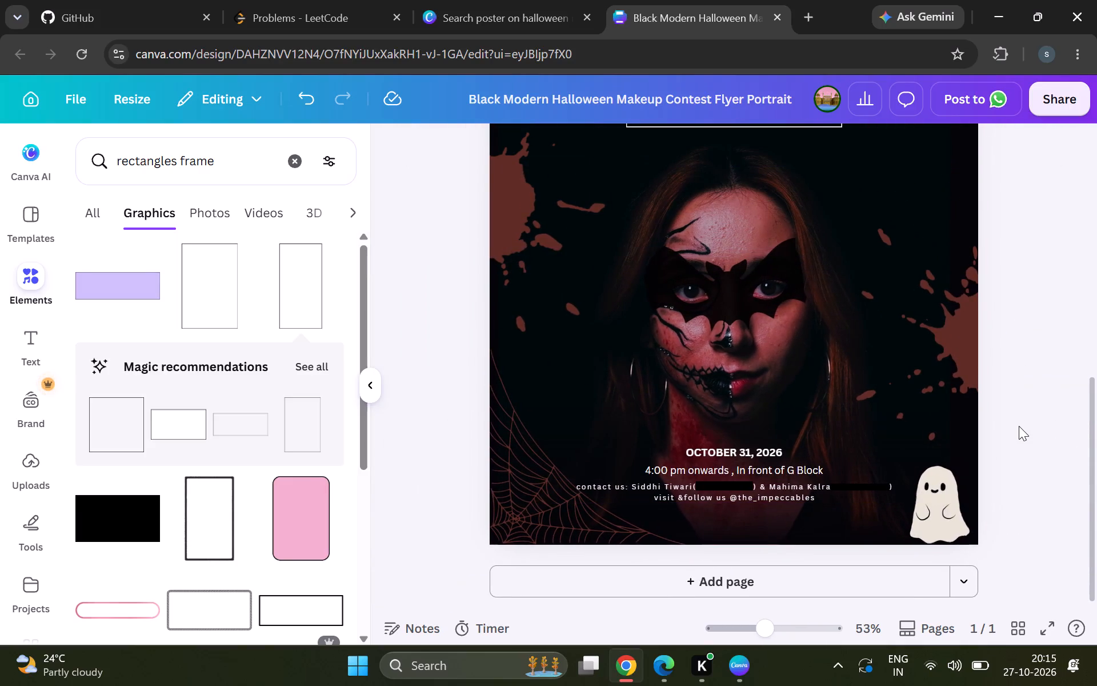
Insert a space between "&" and "follow" in the social media line below the contact details.
double_click(722, 499)
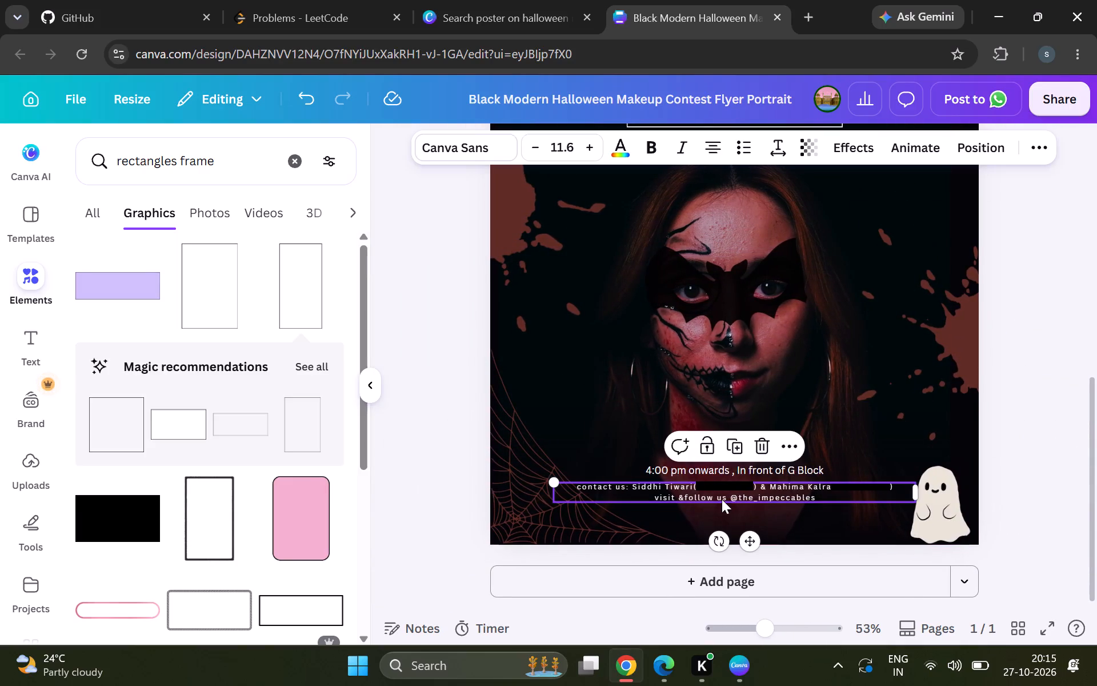
click(686, 496)
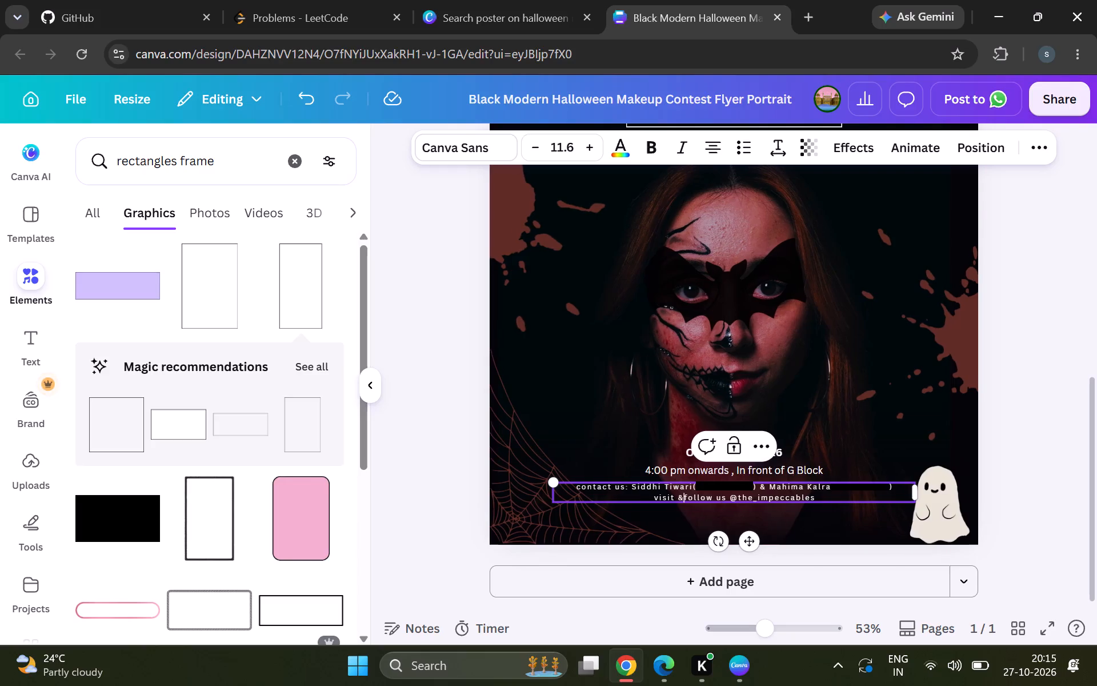
key(space)
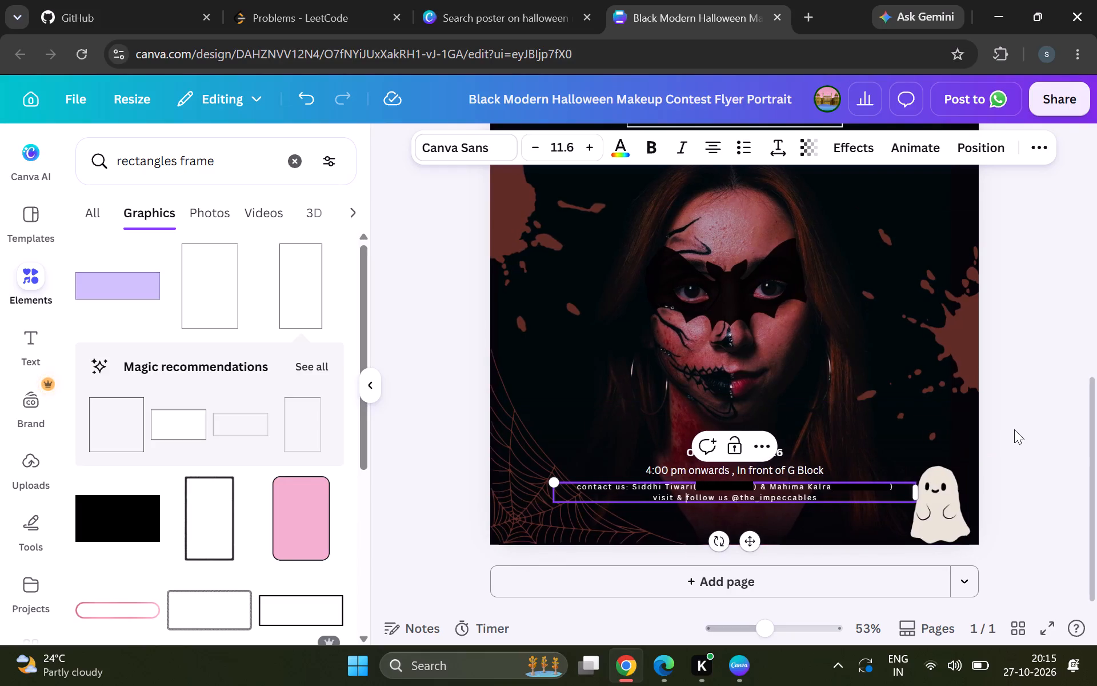
click(1014, 429)
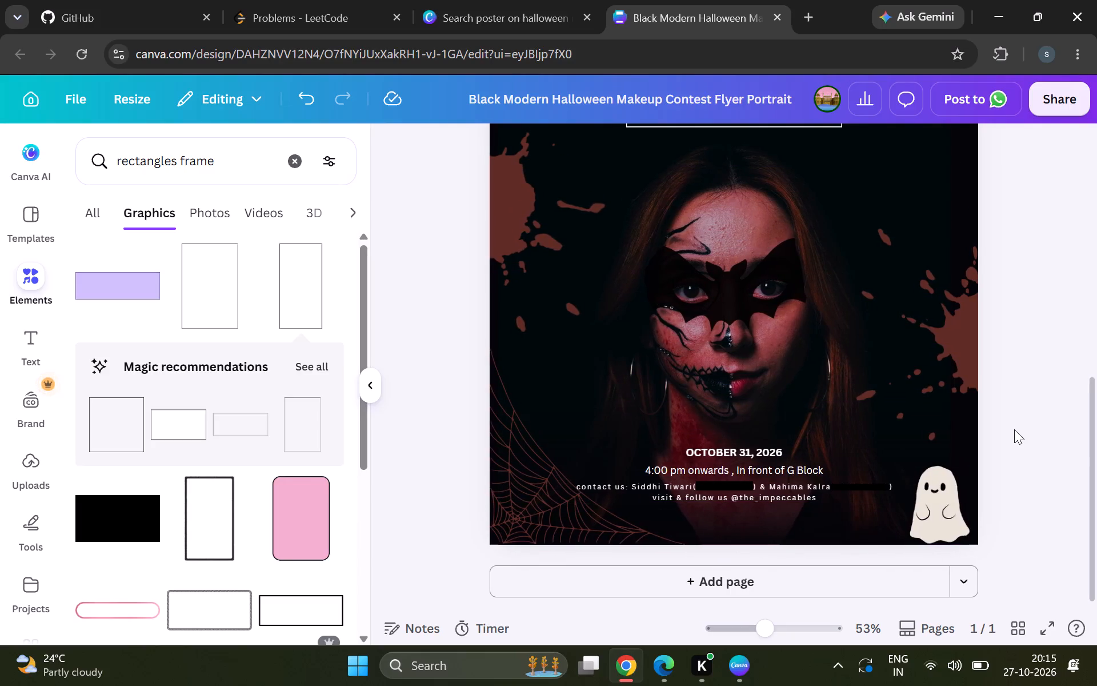
Set the transparency value of the bat mask over the woman's eyes to 100.
scroll(1014, 429, up, 2)
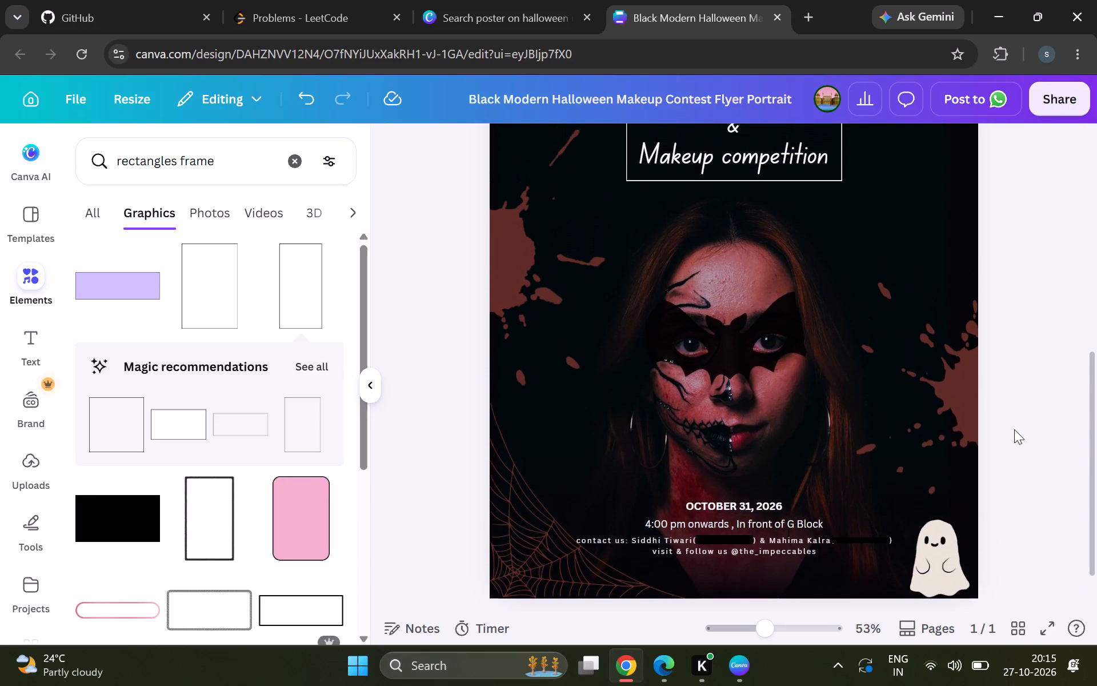
scroll(1014, 429, up, 1)
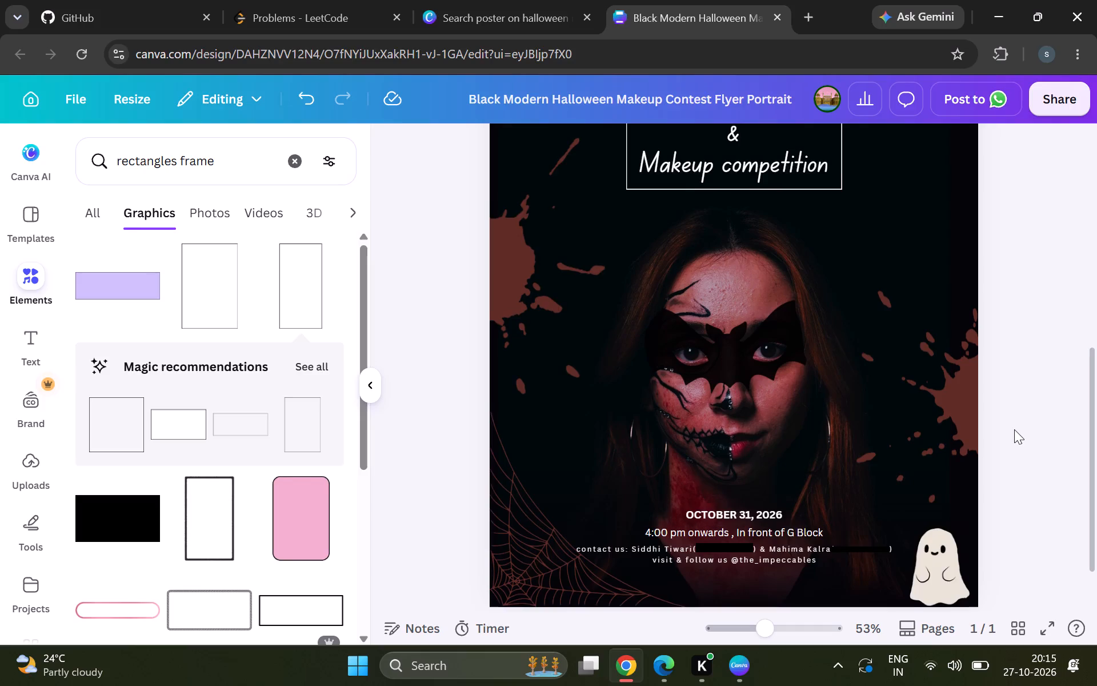
scroll(1014, 429, up, 2)
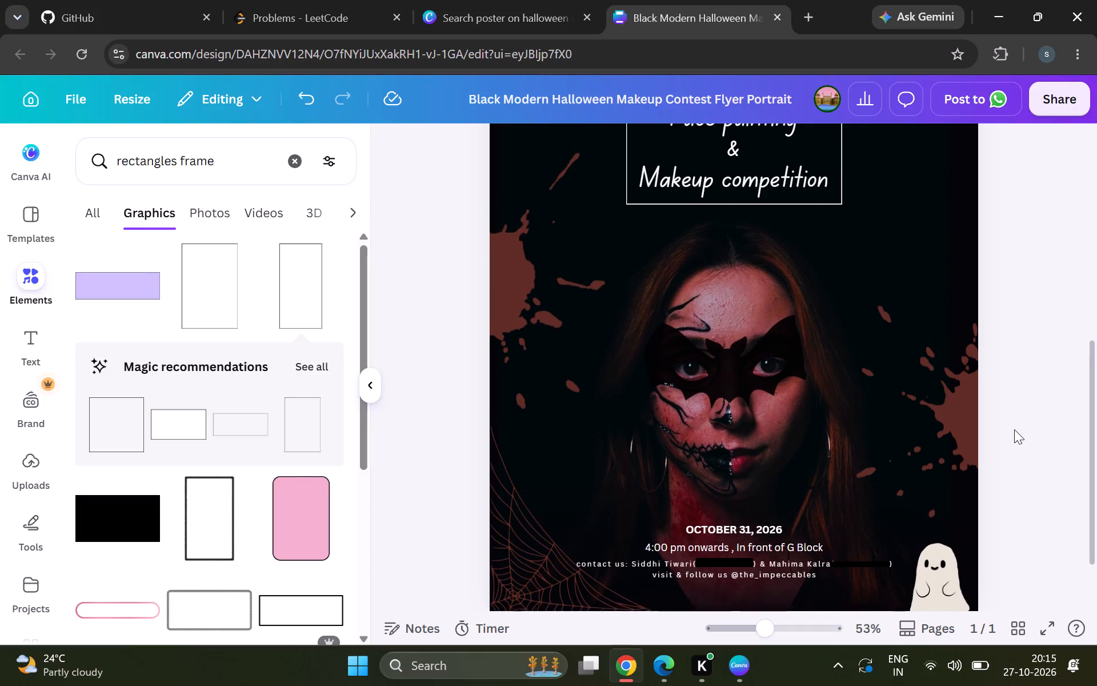
scroll(1014, 429, up, 1)
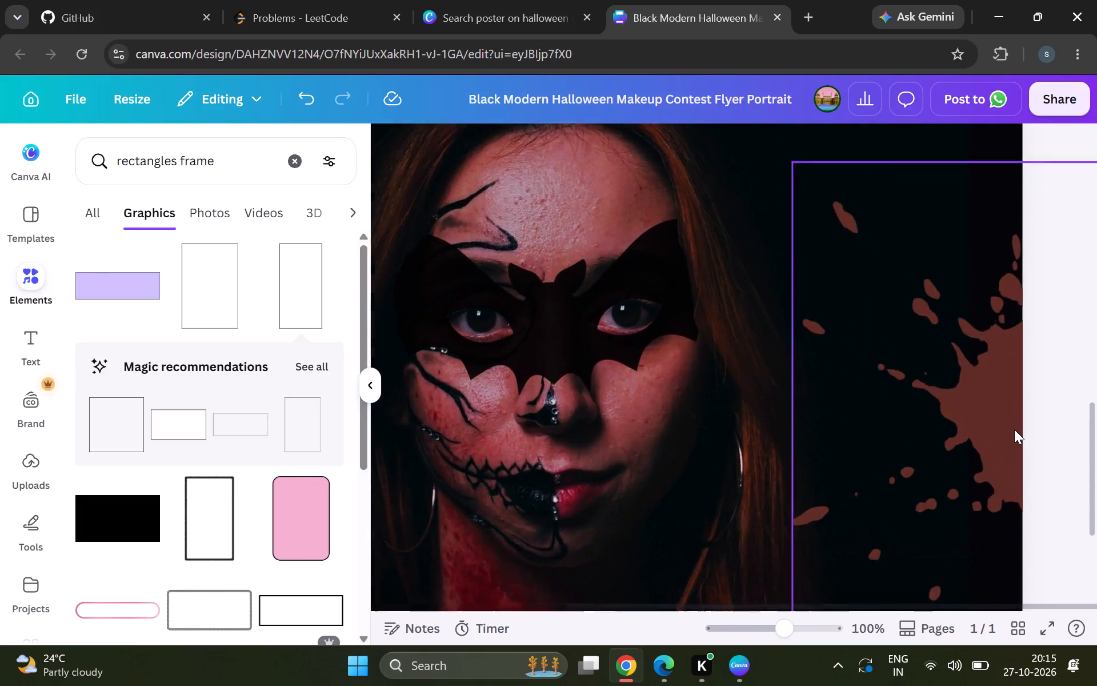
scroll(1014, 429, right, 4)
scroll(1014, 429, up, 1)
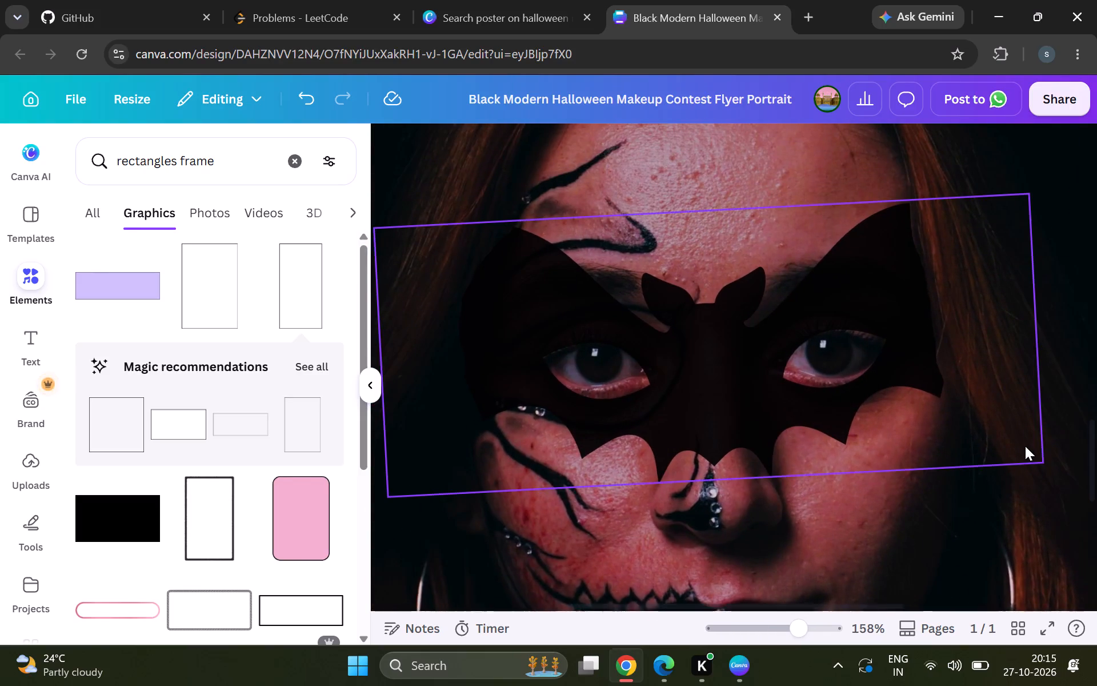
scroll(1025, 446, right, 1)
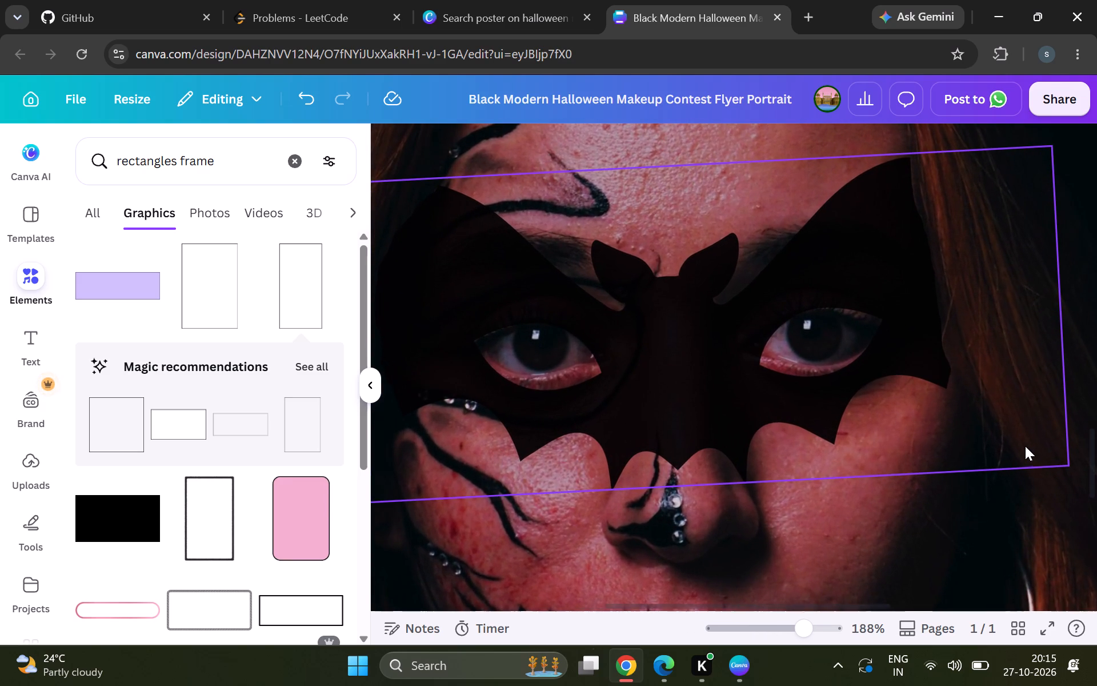
click(722, 385)
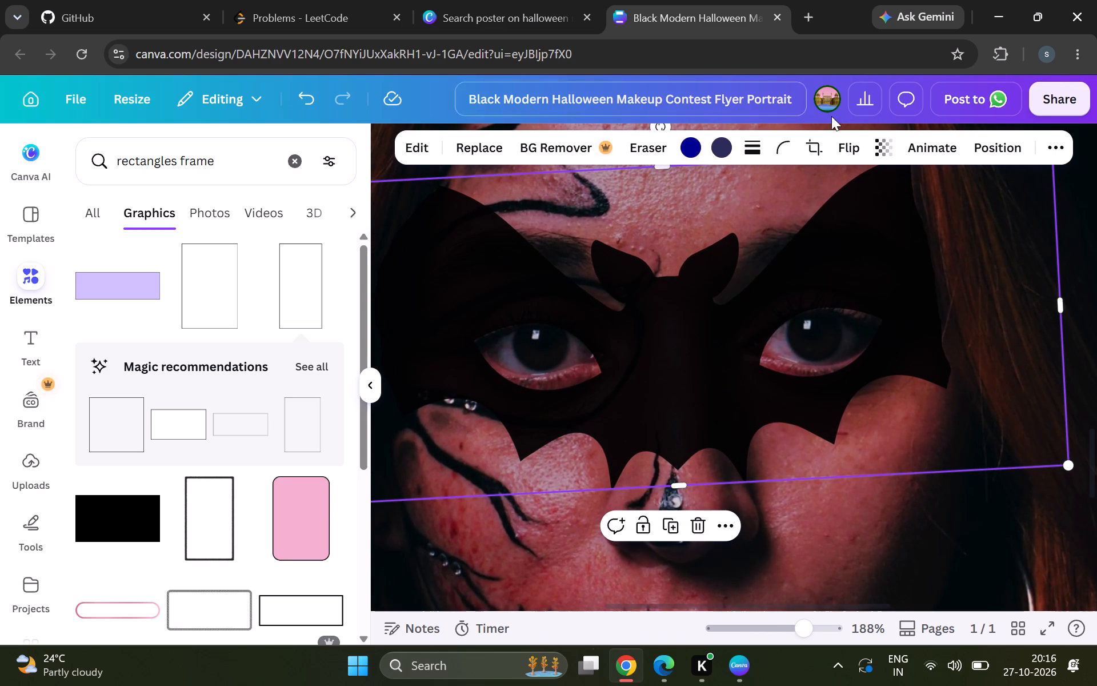
click(878, 149)
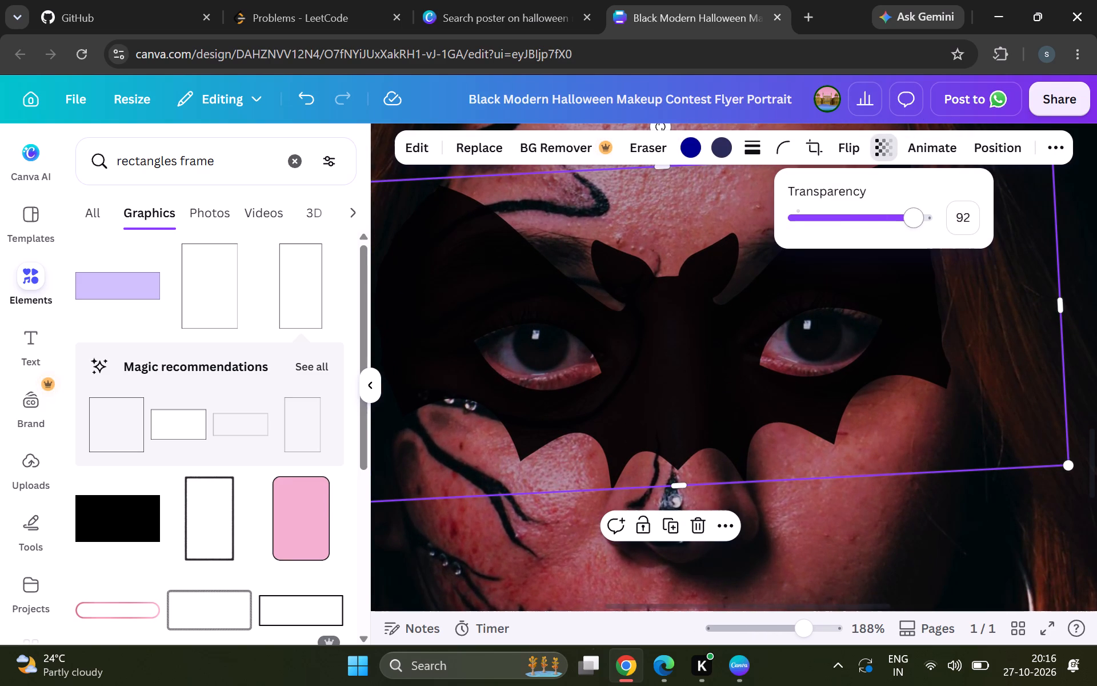
drag(913, 218, 1006, 214)
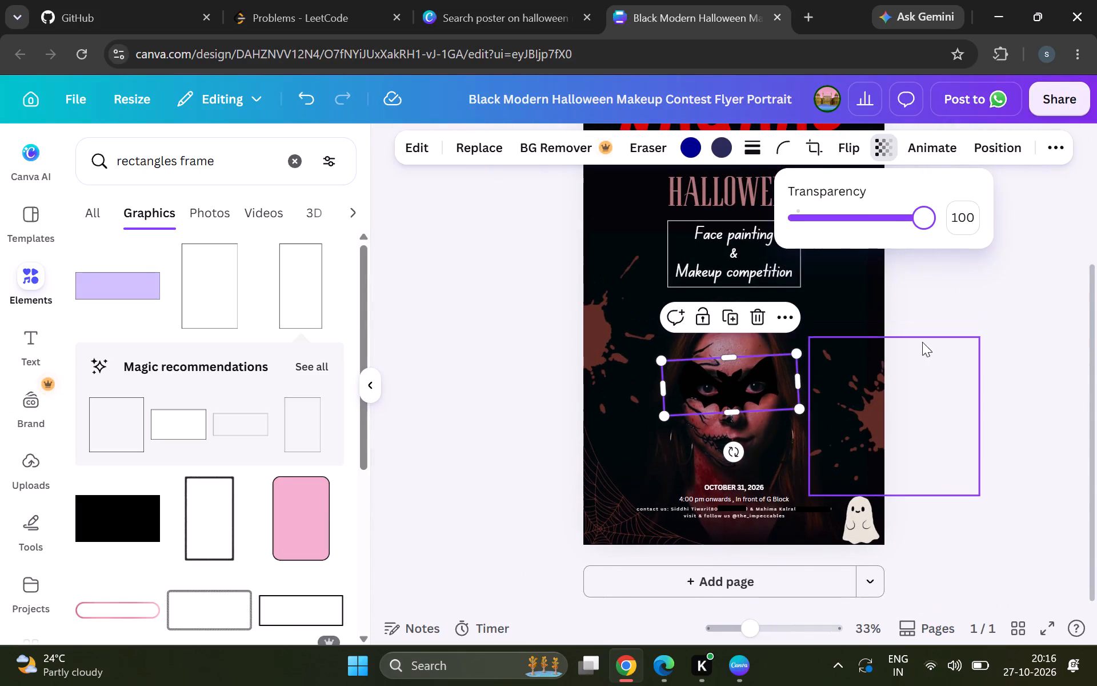
click(1010, 332)
click(1010, 332)
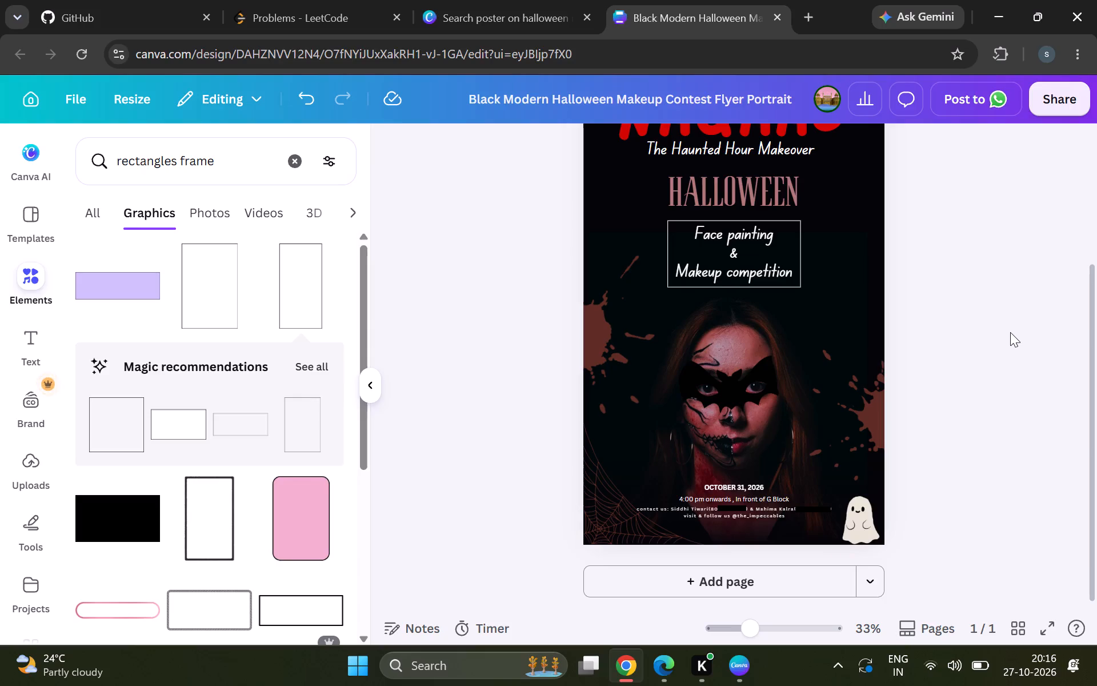
Review the whole poster from the spider web header down to the event and contact details.
scroll(1010, 332, up, 1)
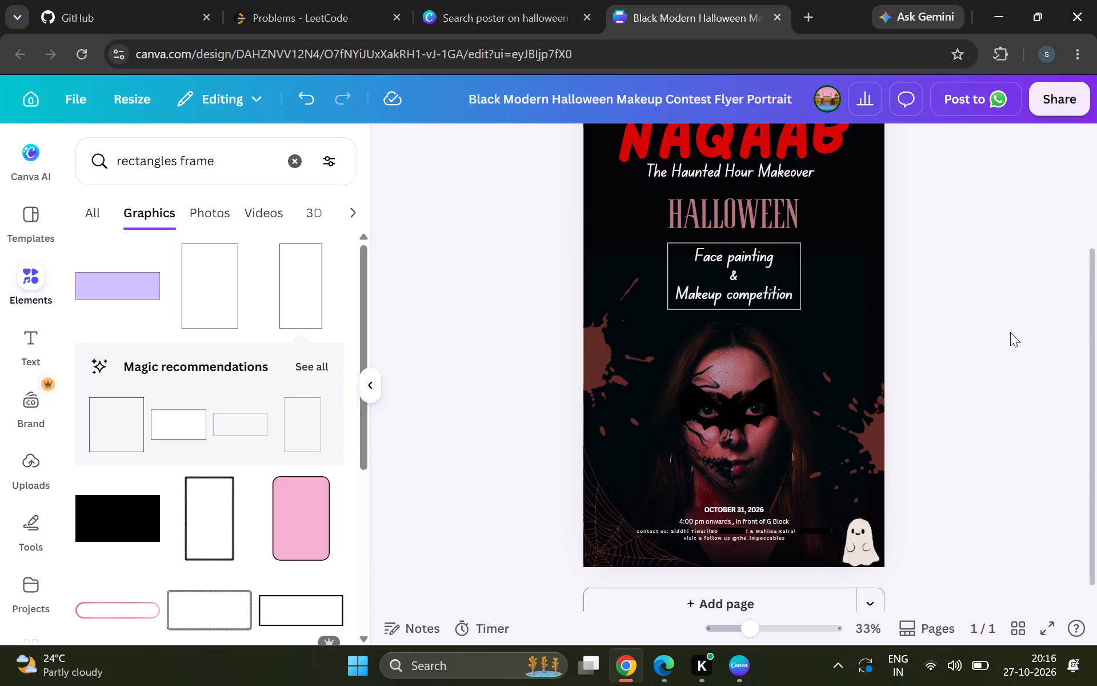
scroll(1010, 332, up, 2)
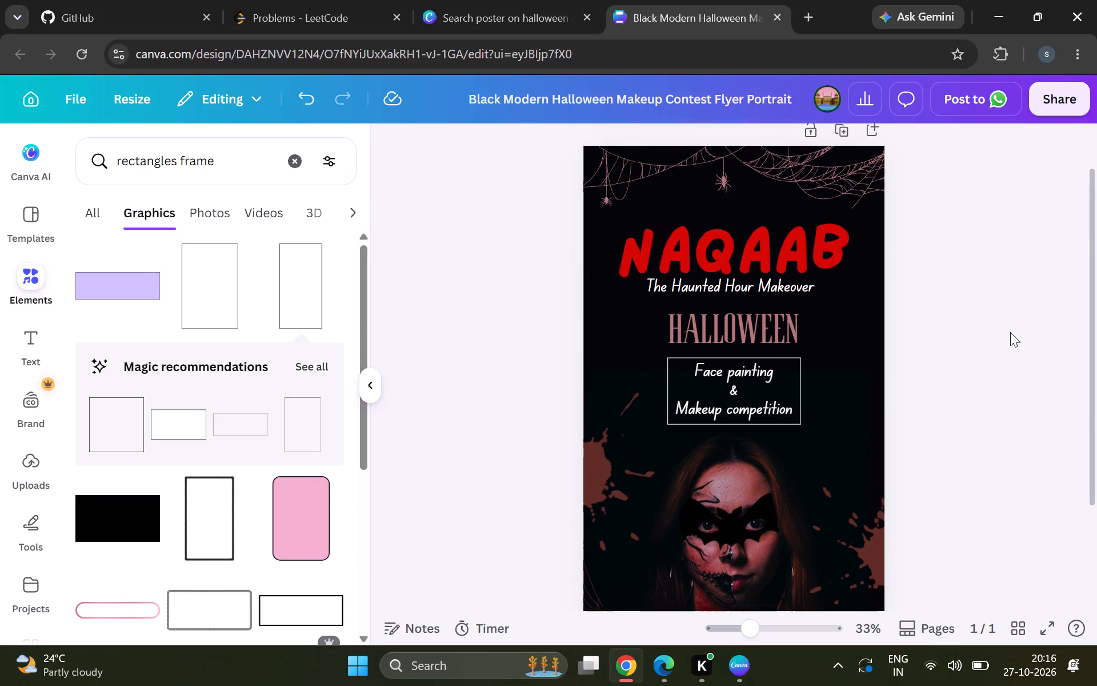
scroll(1010, 332, up, 1)
scroll(1010, 306, down, 1)
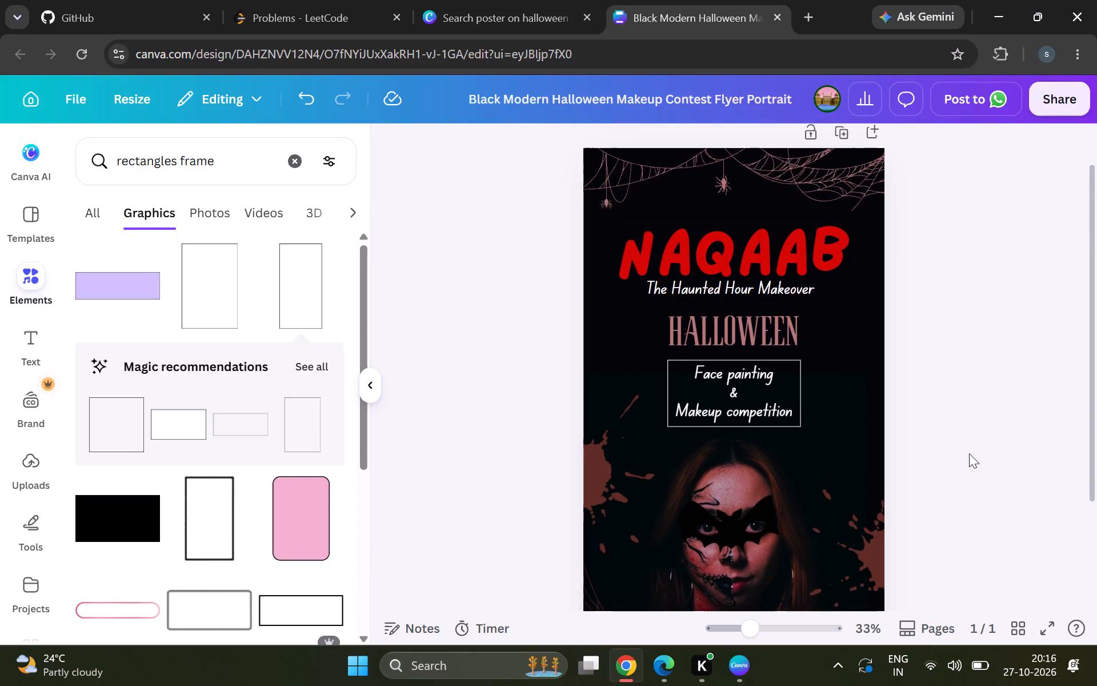
scroll(969, 453, down, 1)
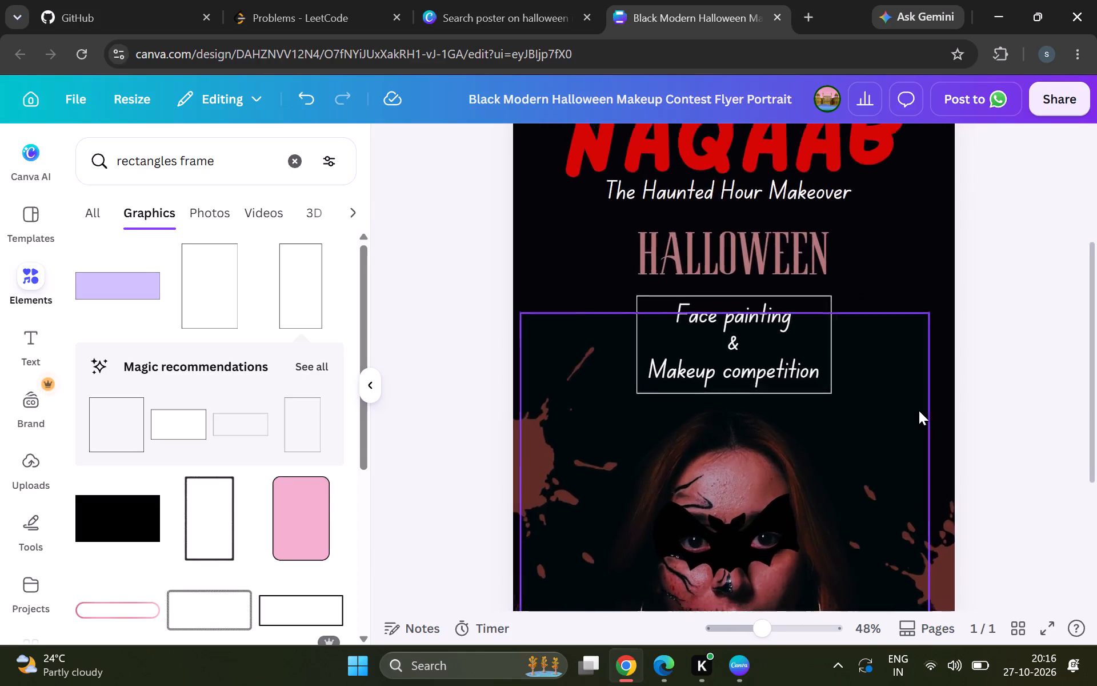
scroll(919, 410, down, 2)
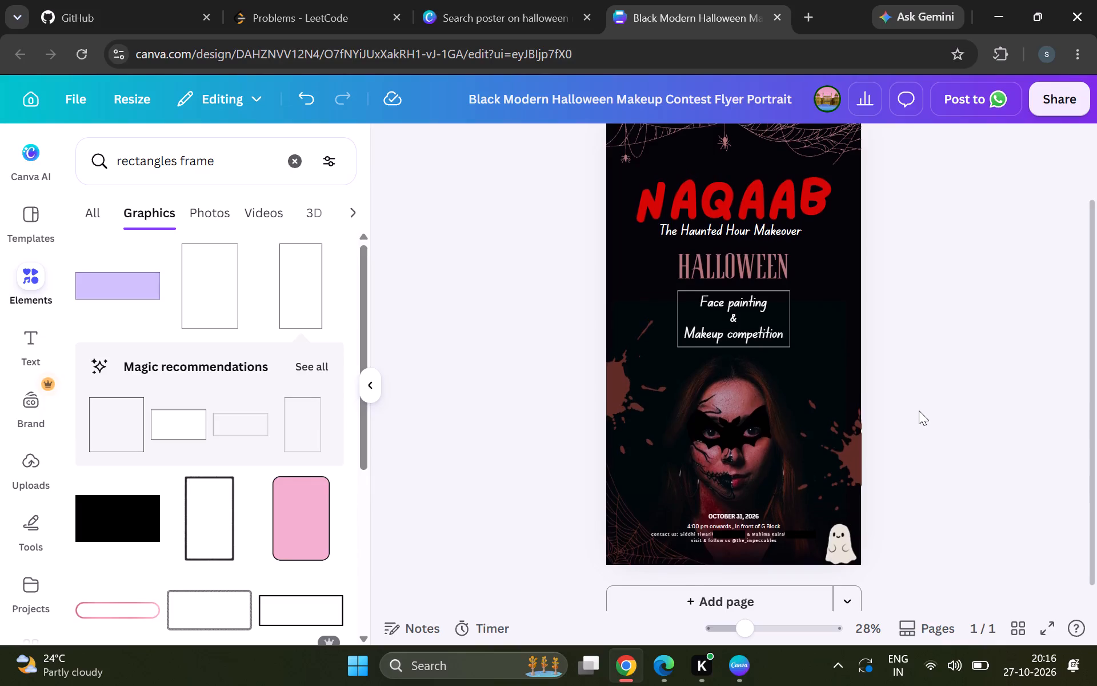
scroll(919, 410, down, 2)
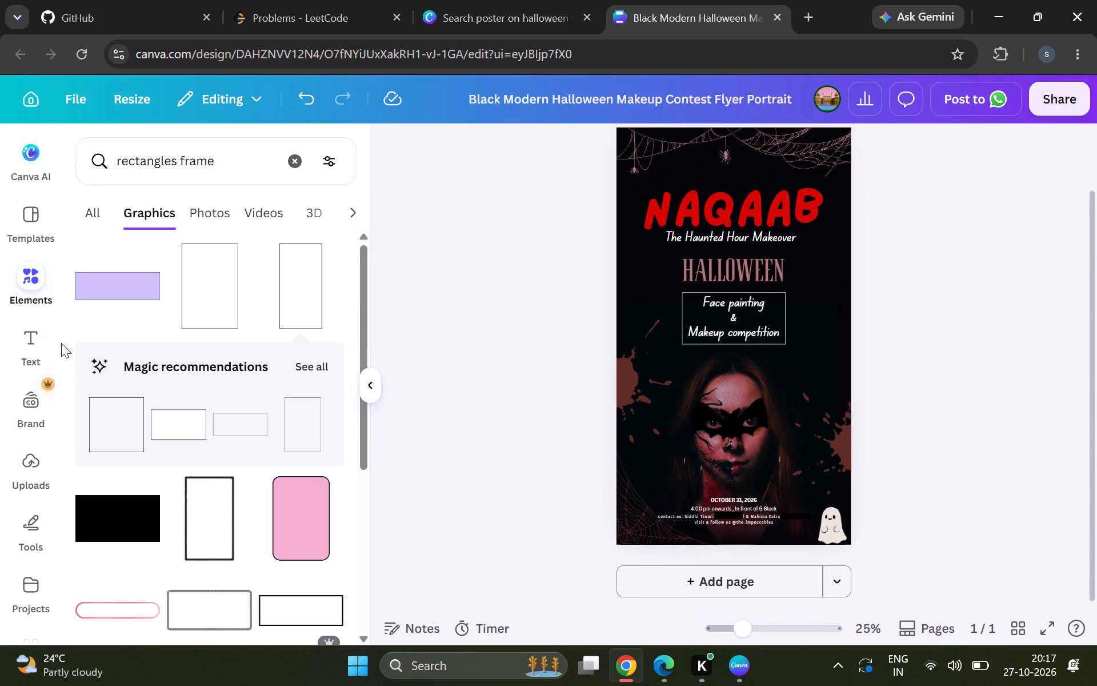
Look through the previously uploaded images for one to use on the poster.
click(27, 477)
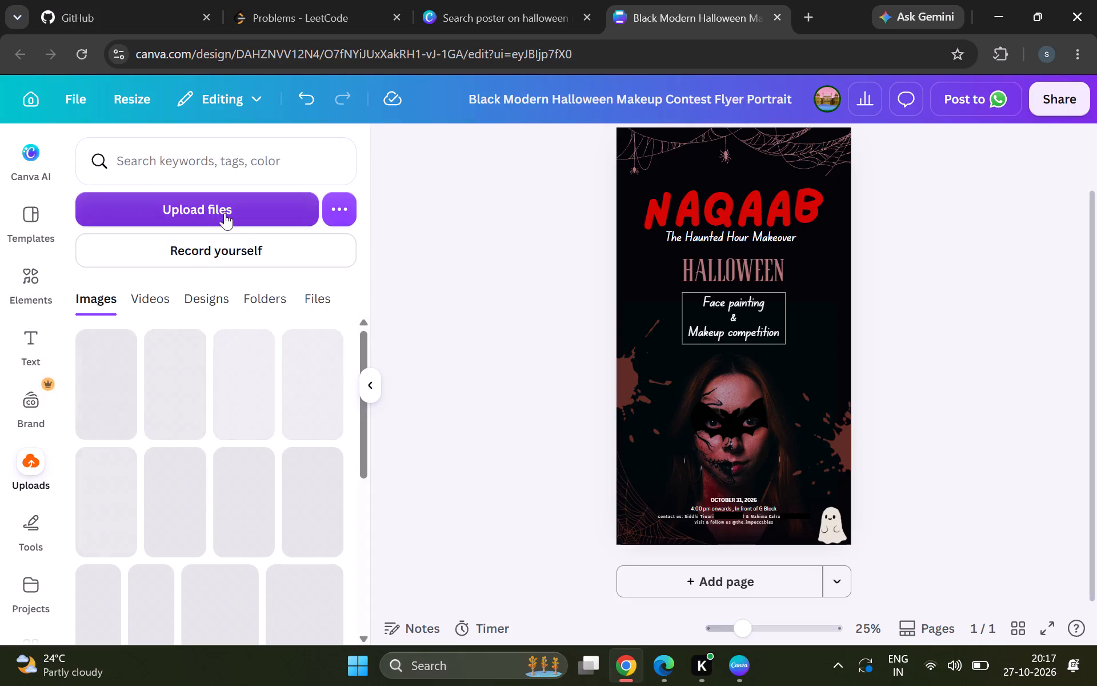
scroll(257, 575, down, 3)
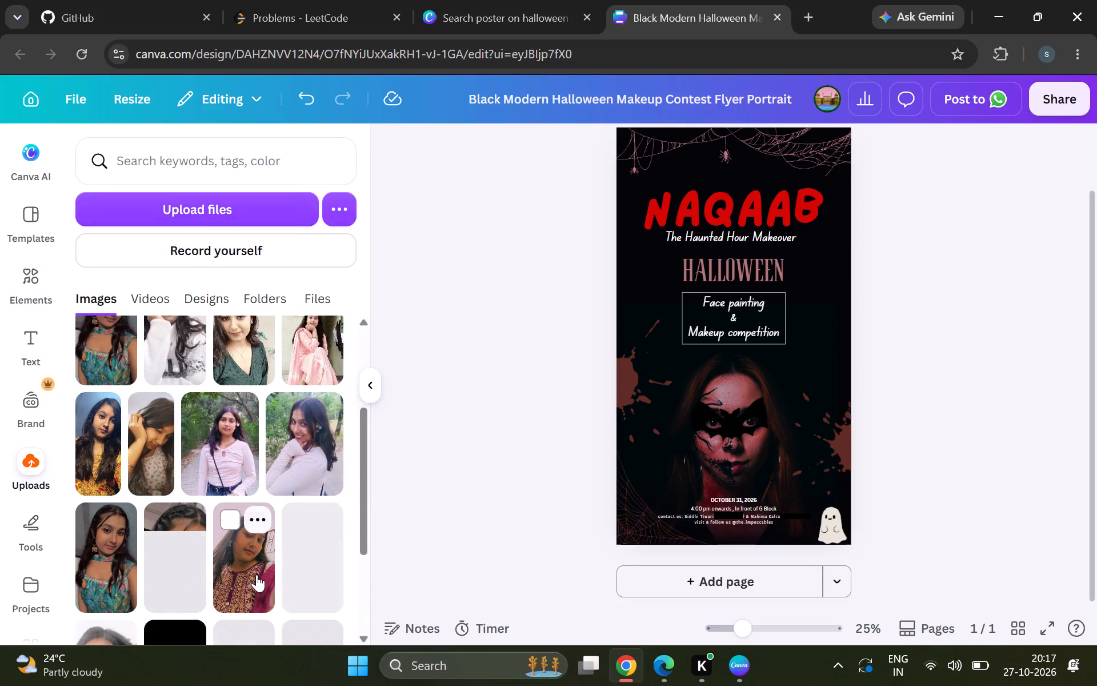
scroll(257, 575, down, 4)
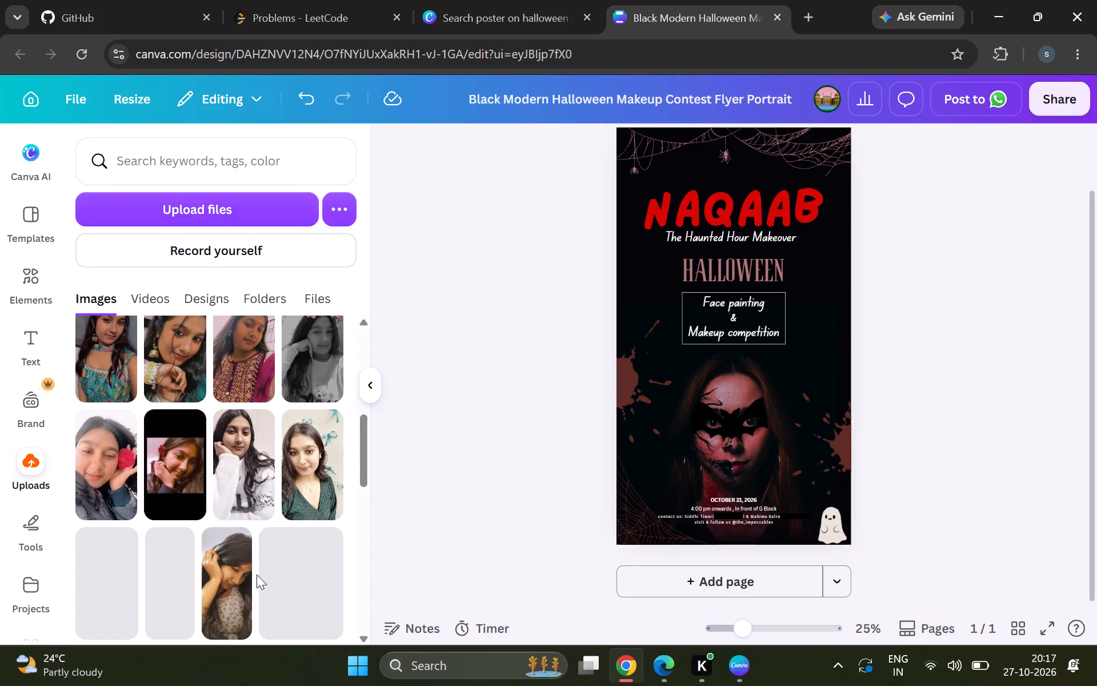
scroll(257, 575, down, 4)
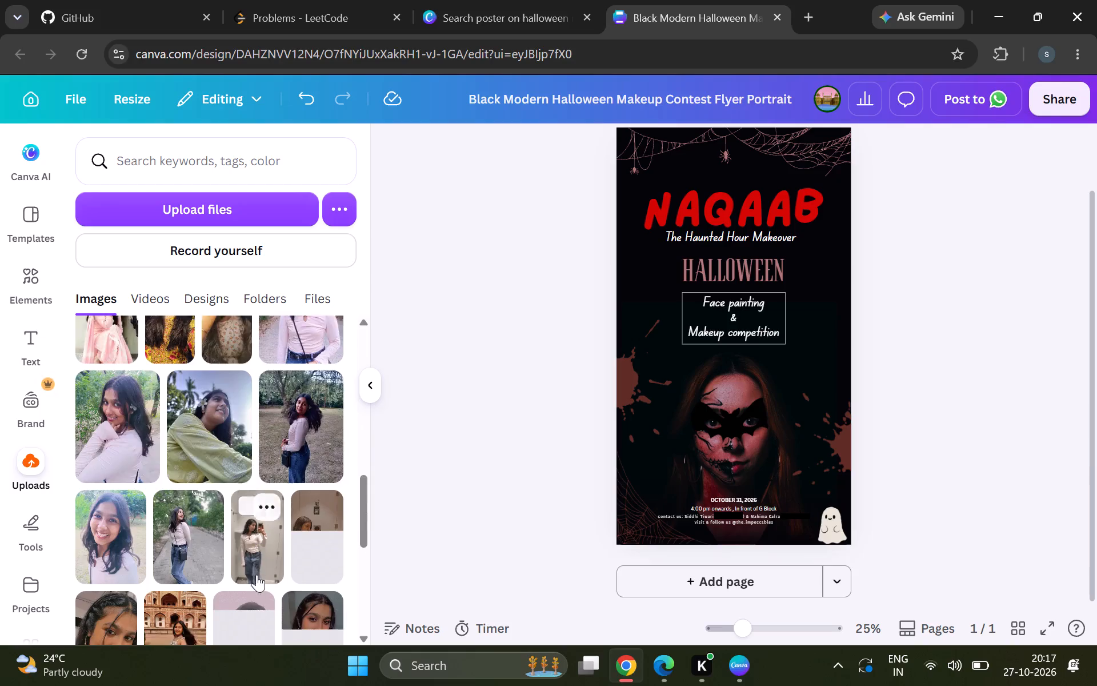
scroll(257, 575, down, 5)
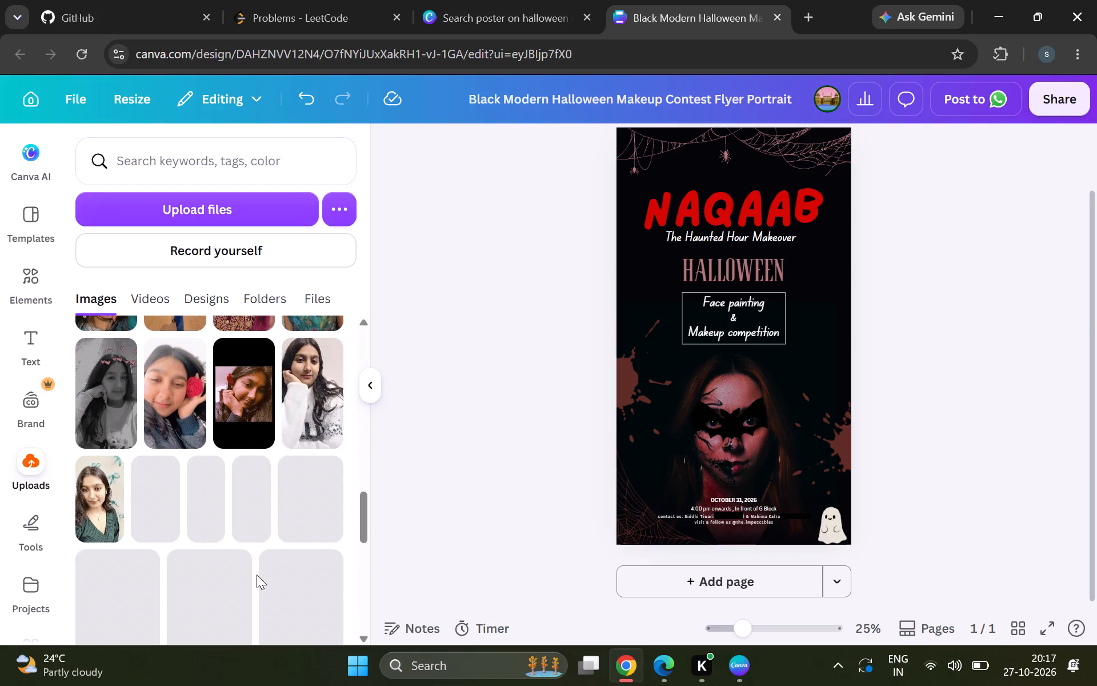
scroll(257, 575, down, 3)
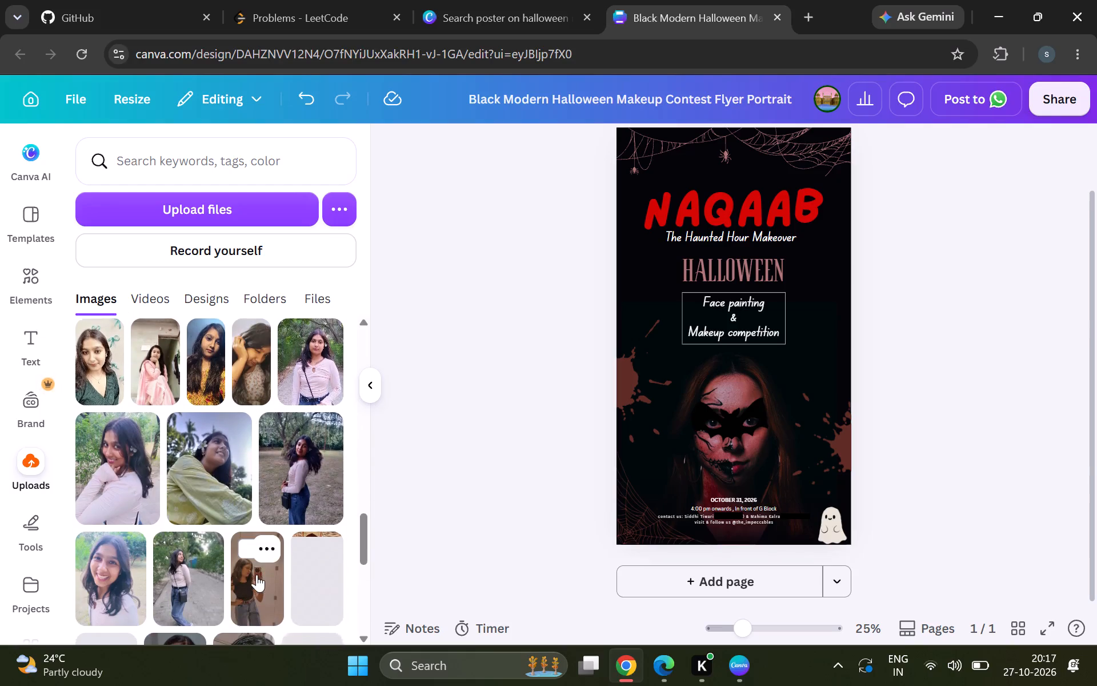
scroll(257, 575, down, 6)
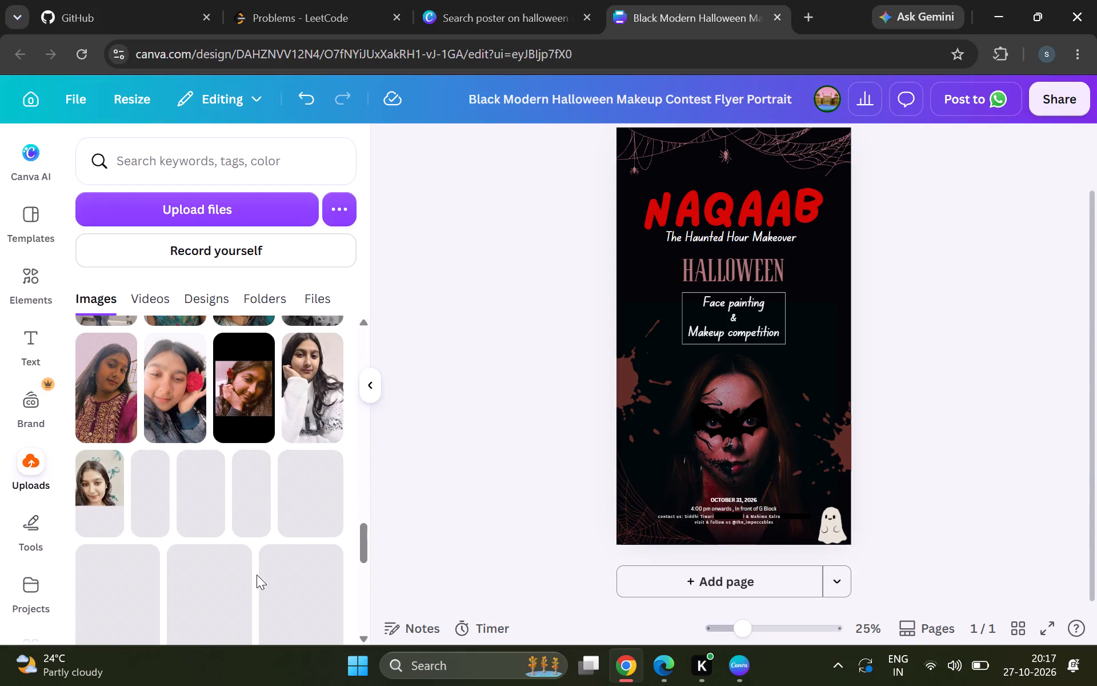
scroll(257, 575, down, 4)
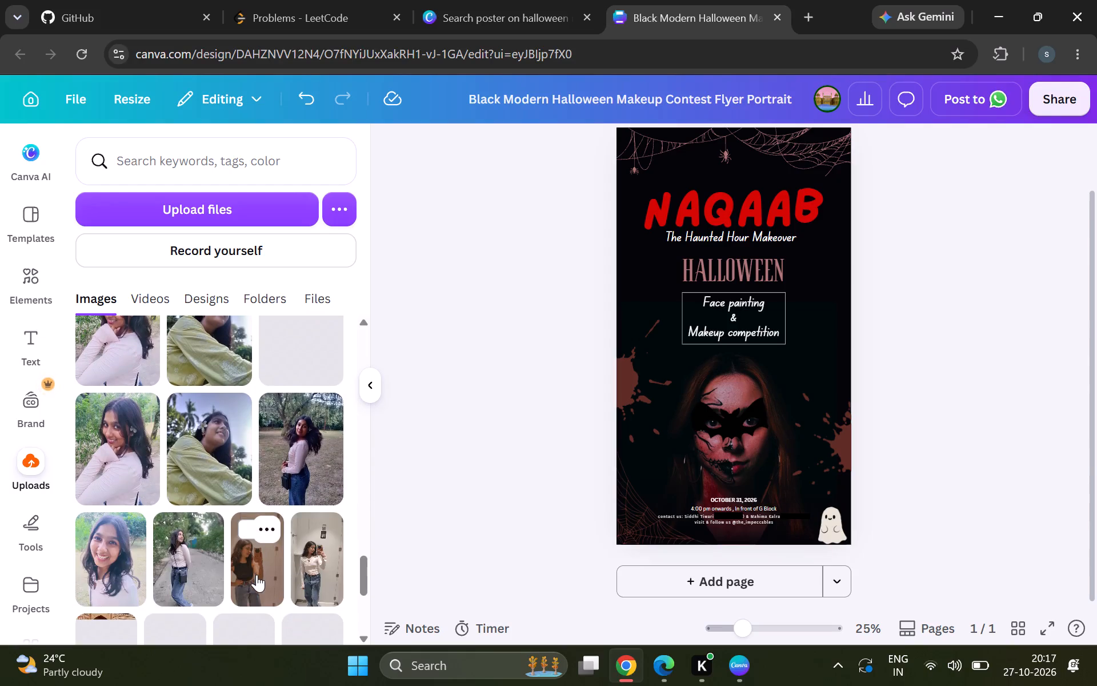
scroll(257, 575, down, 6)
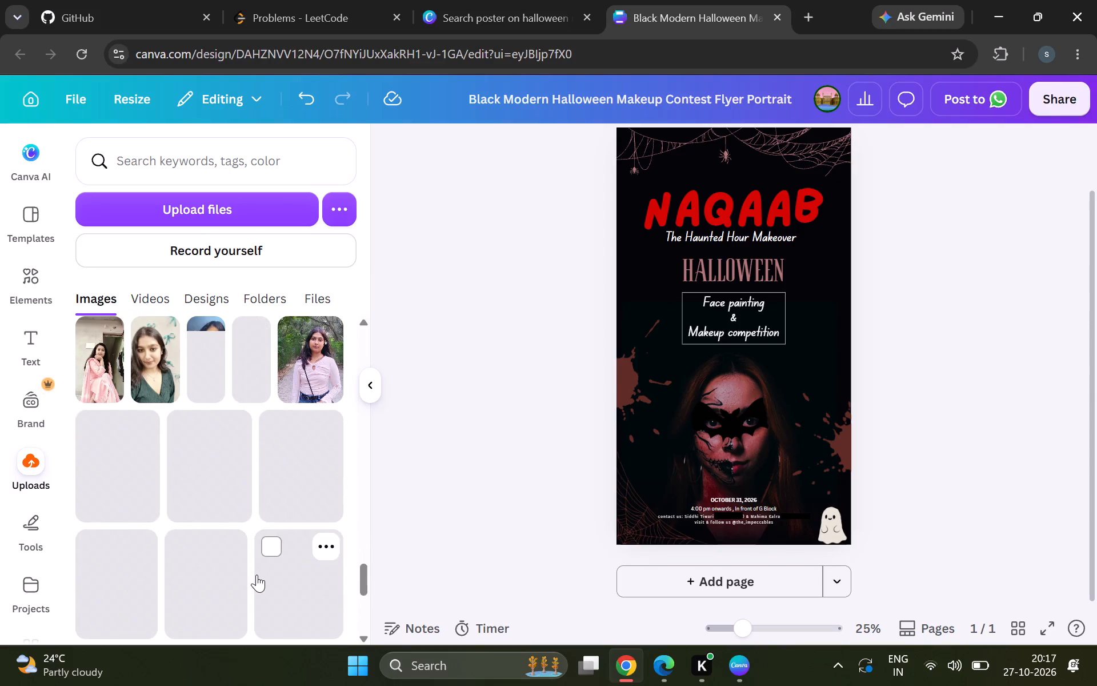
scroll(257, 575, down, 2)
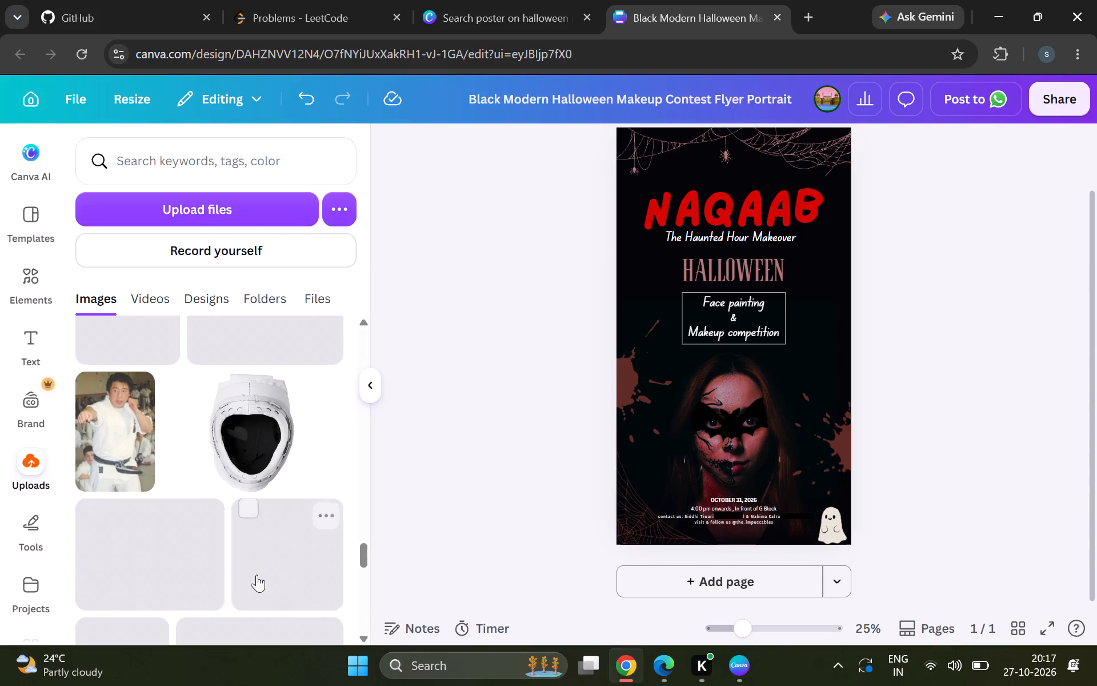
scroll(257, 575, up, 2)
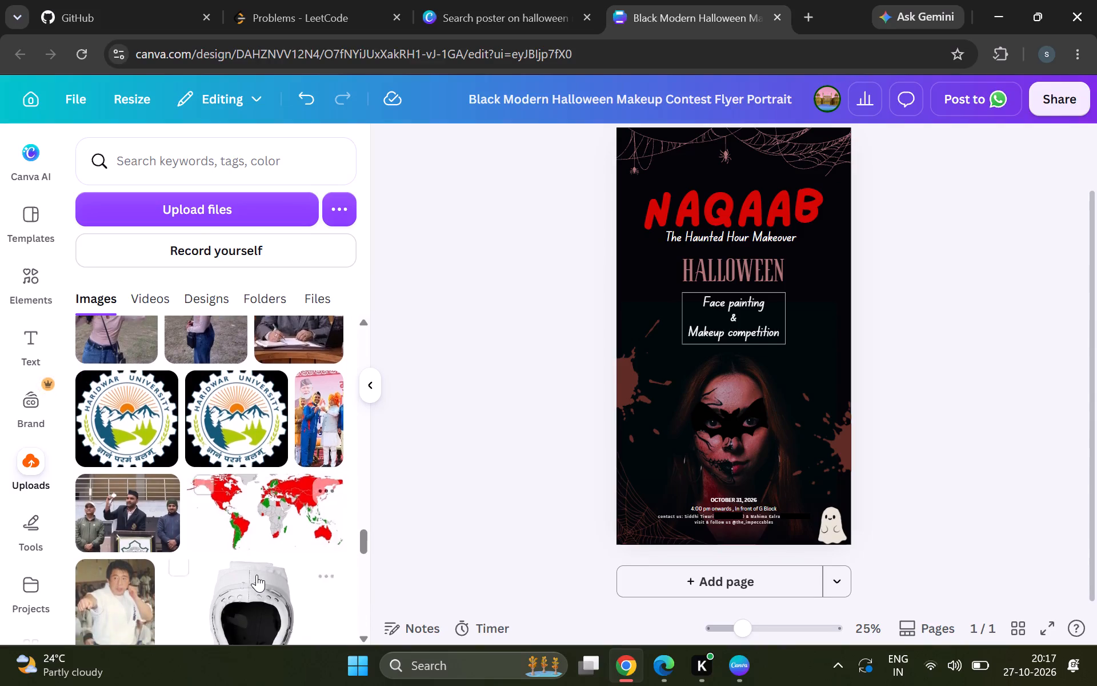
scroll(257, 575, up, 1)
scroll(257, 575, down, 4)
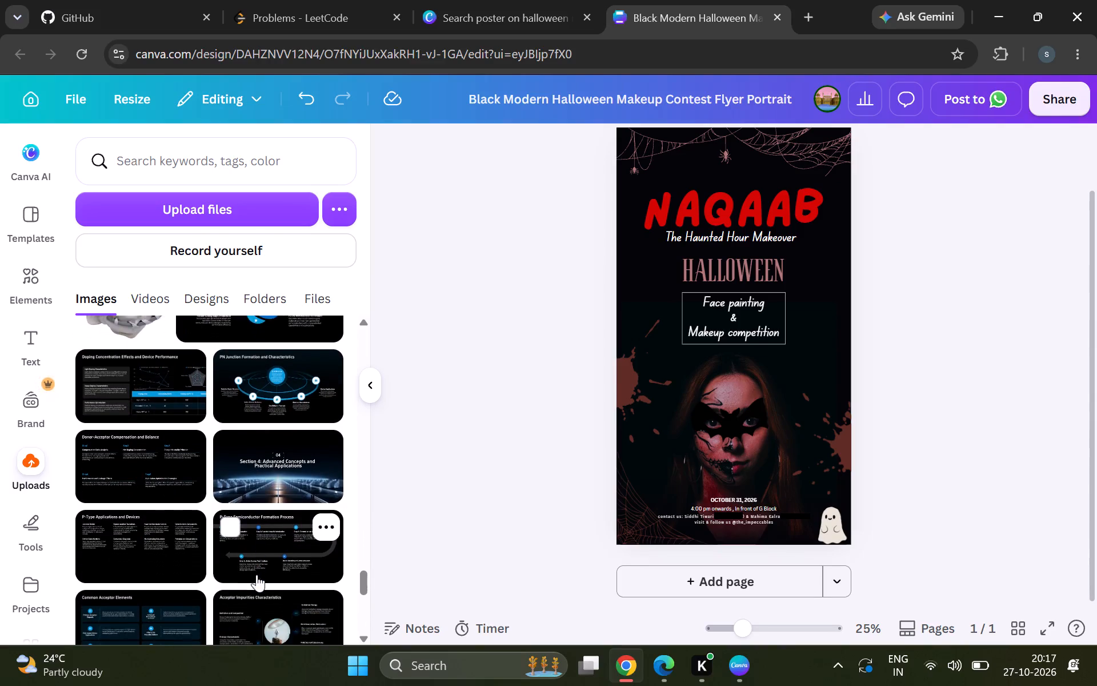
scroll(257, 575, down, 5)
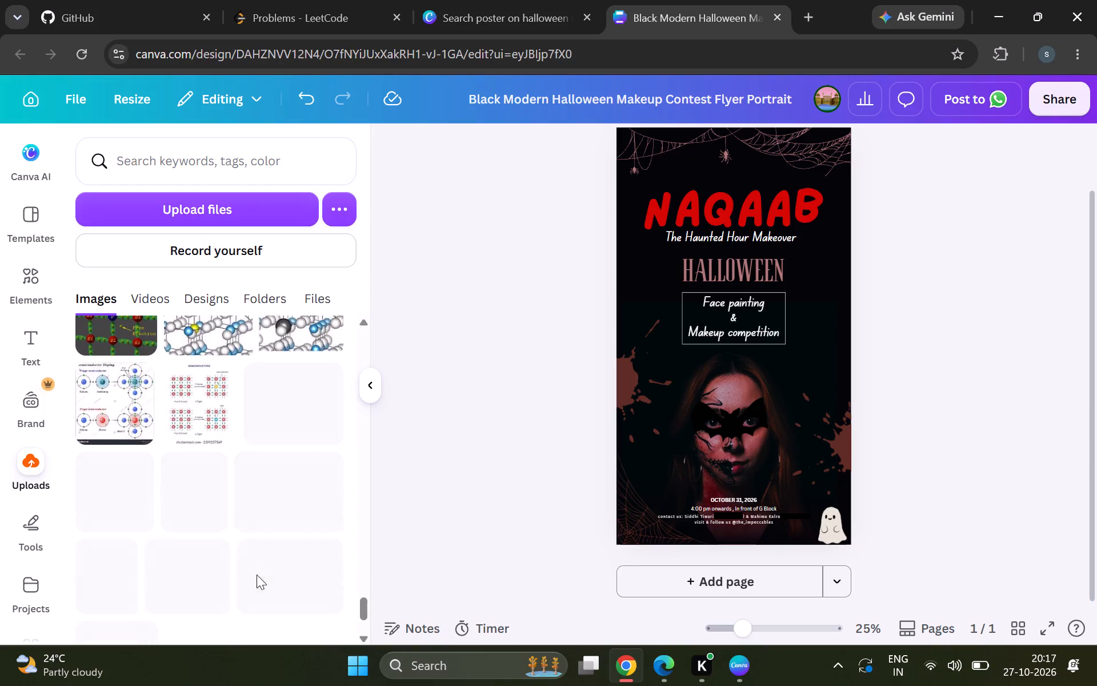
scroll(257, 575, down, 5)
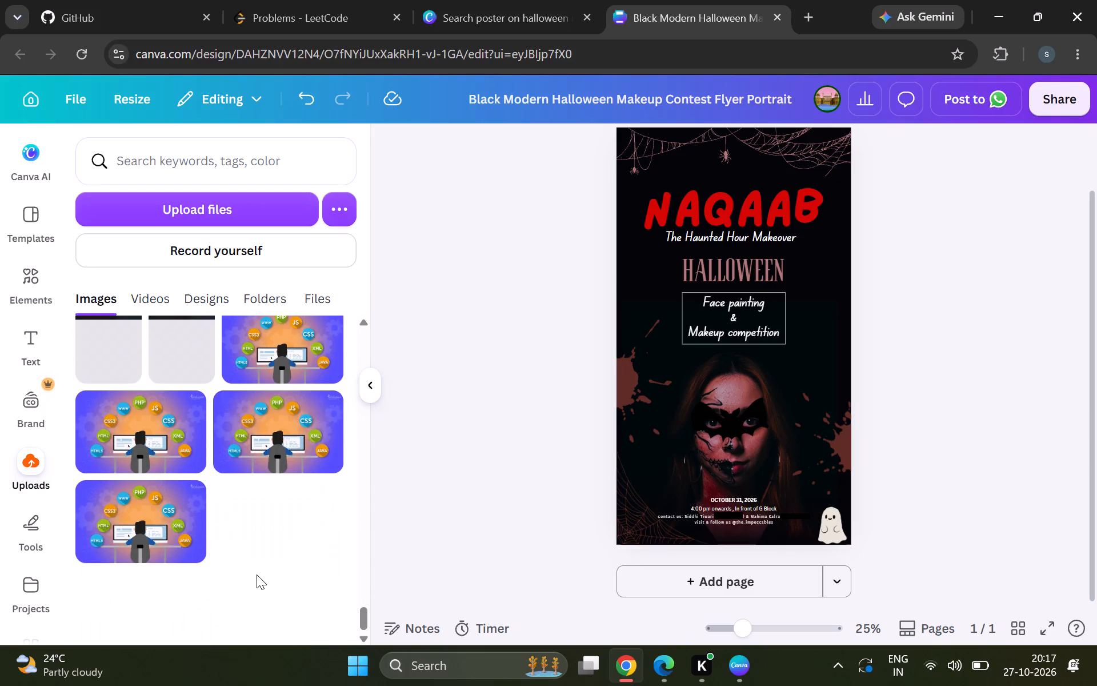
scroll(257, 575, up, 6)
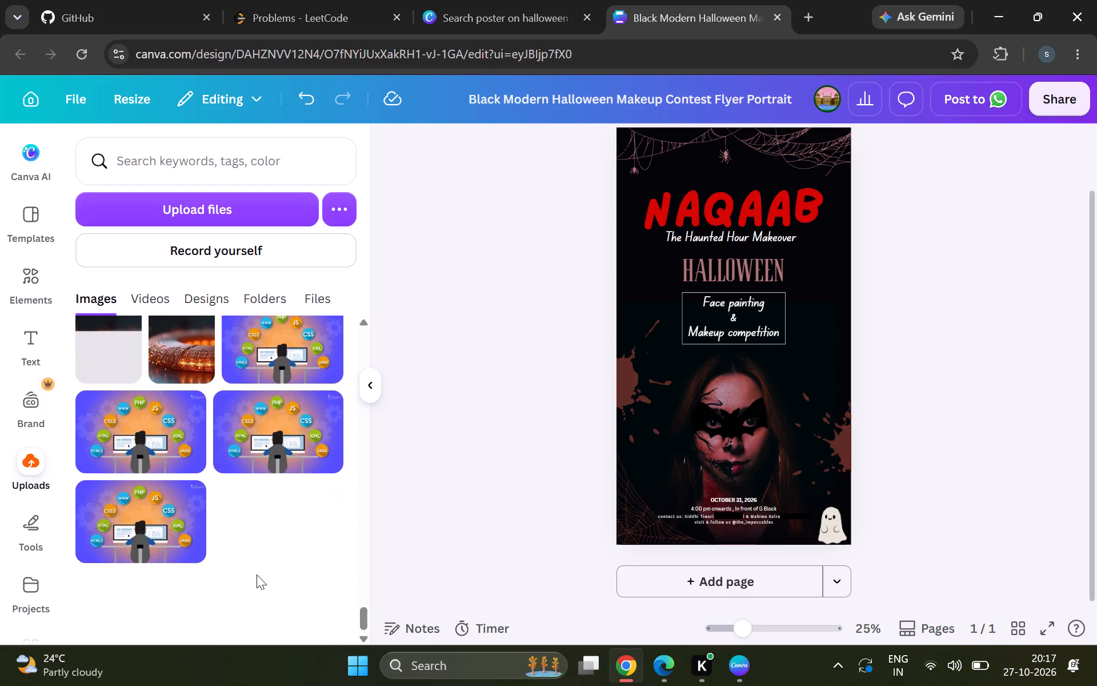
scroll(257, 575, up, 11)
scroll(257, 575, up, 10)
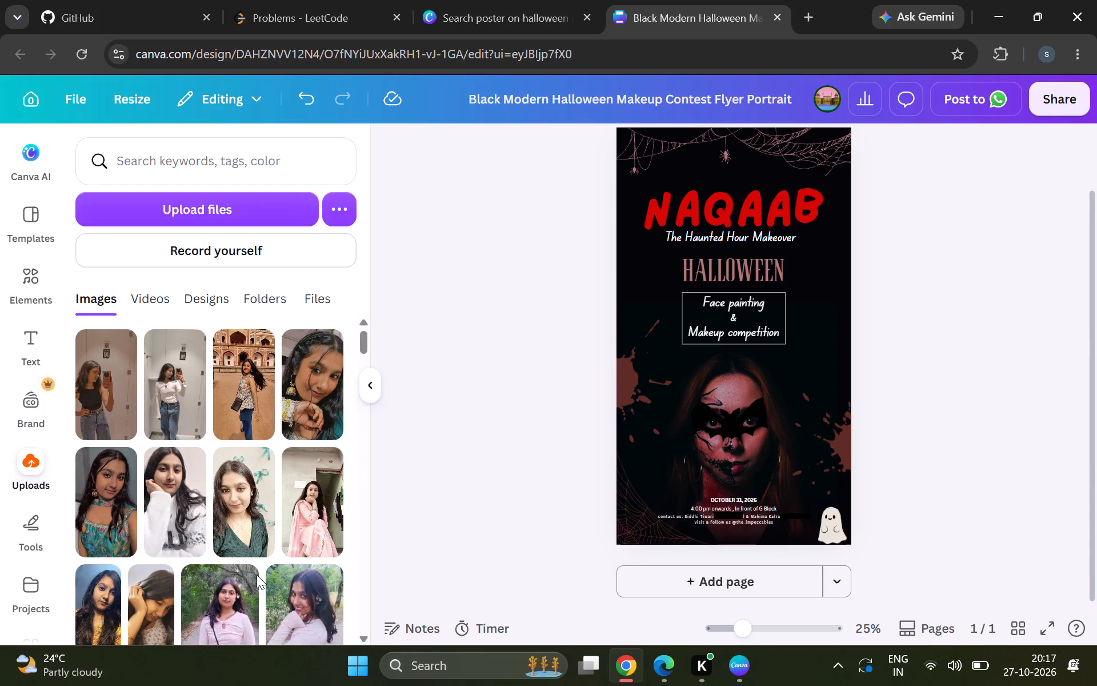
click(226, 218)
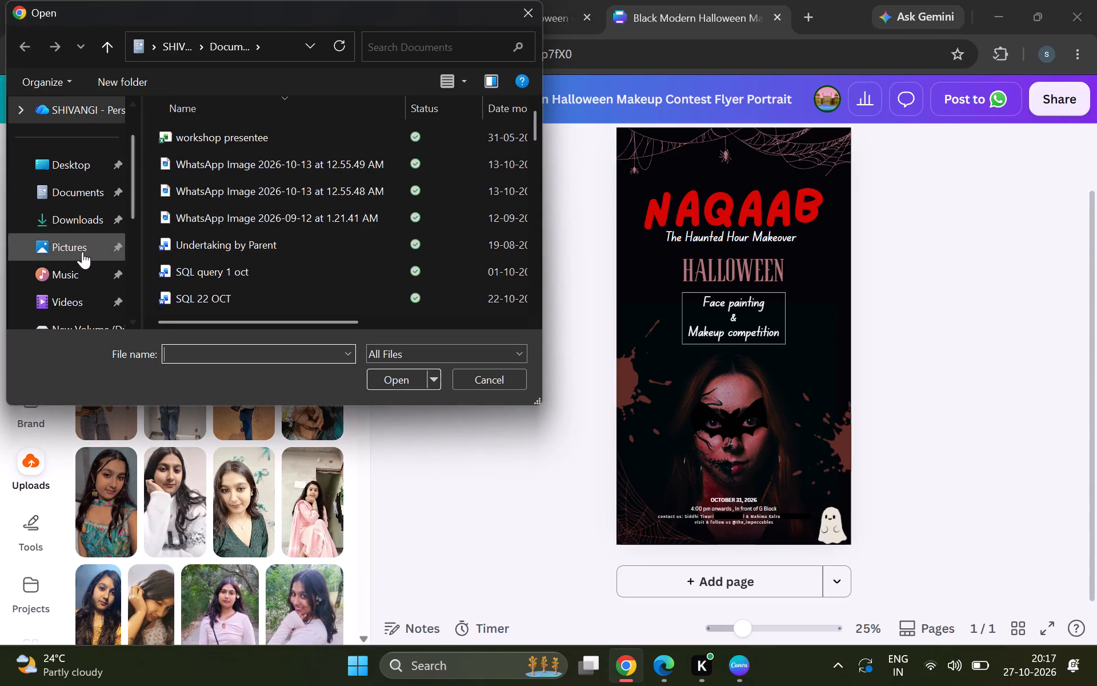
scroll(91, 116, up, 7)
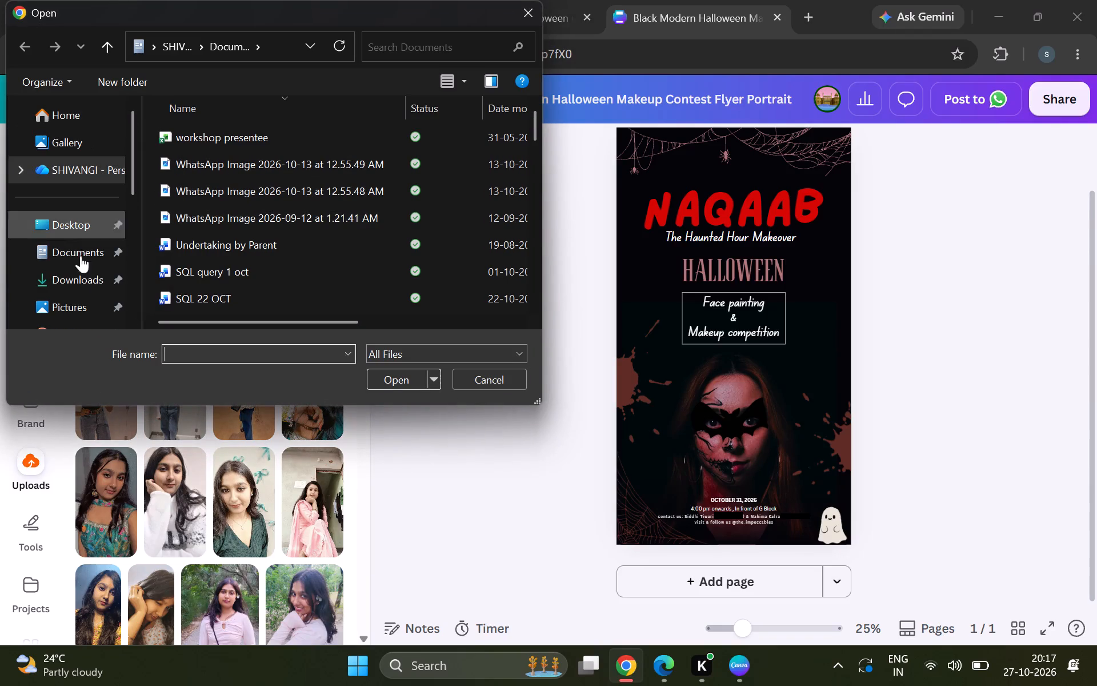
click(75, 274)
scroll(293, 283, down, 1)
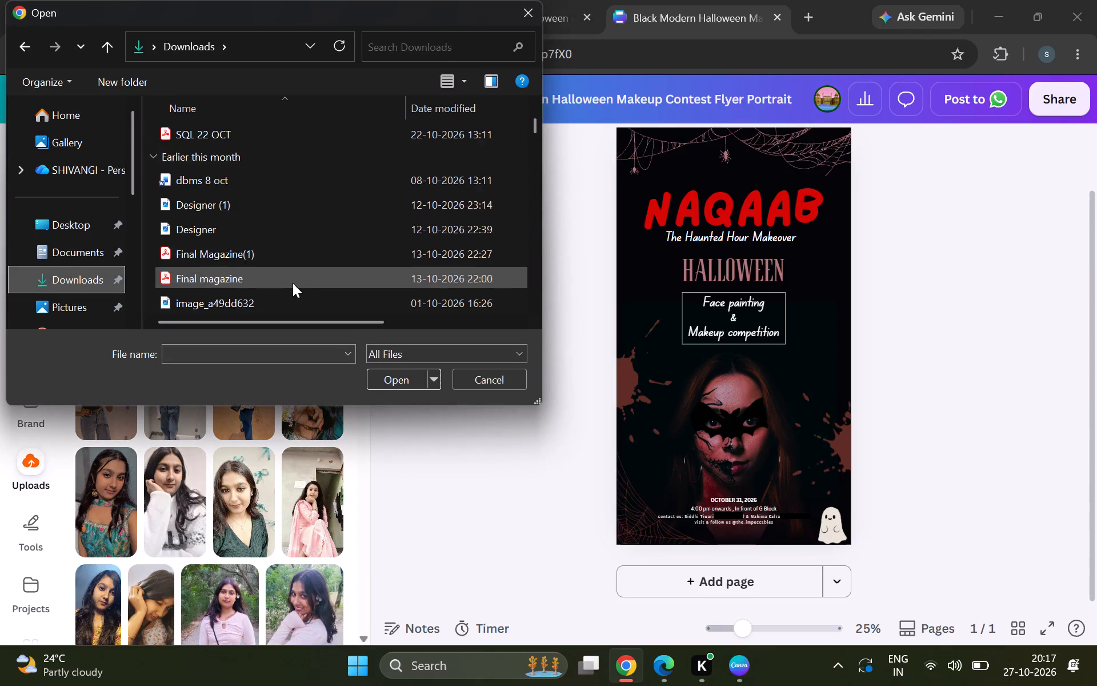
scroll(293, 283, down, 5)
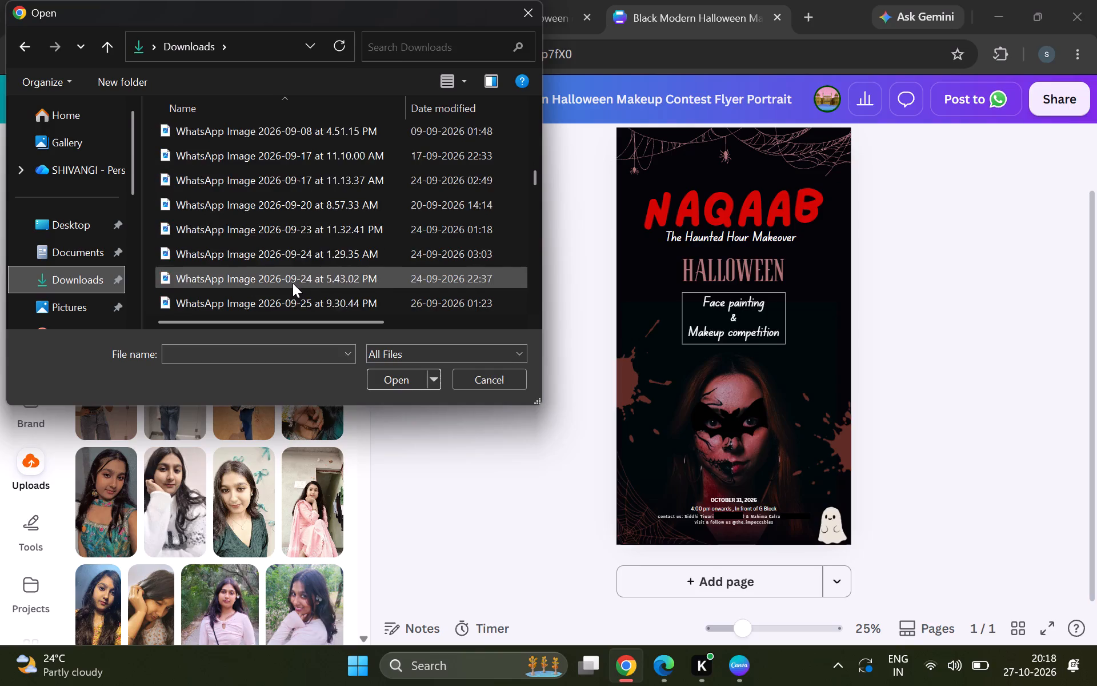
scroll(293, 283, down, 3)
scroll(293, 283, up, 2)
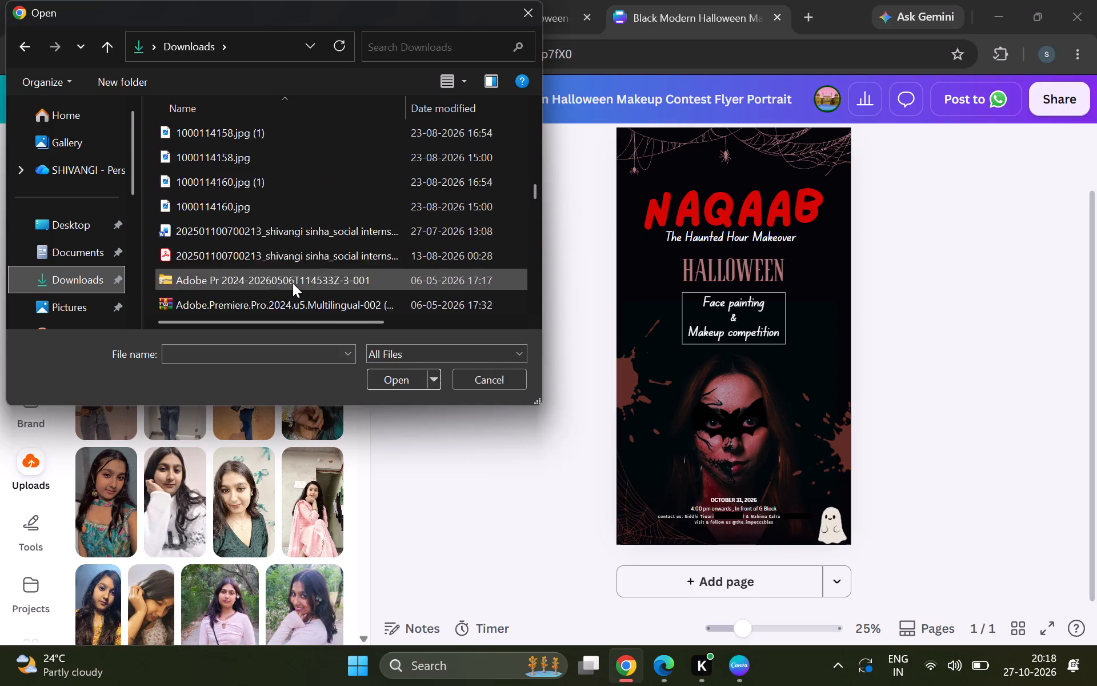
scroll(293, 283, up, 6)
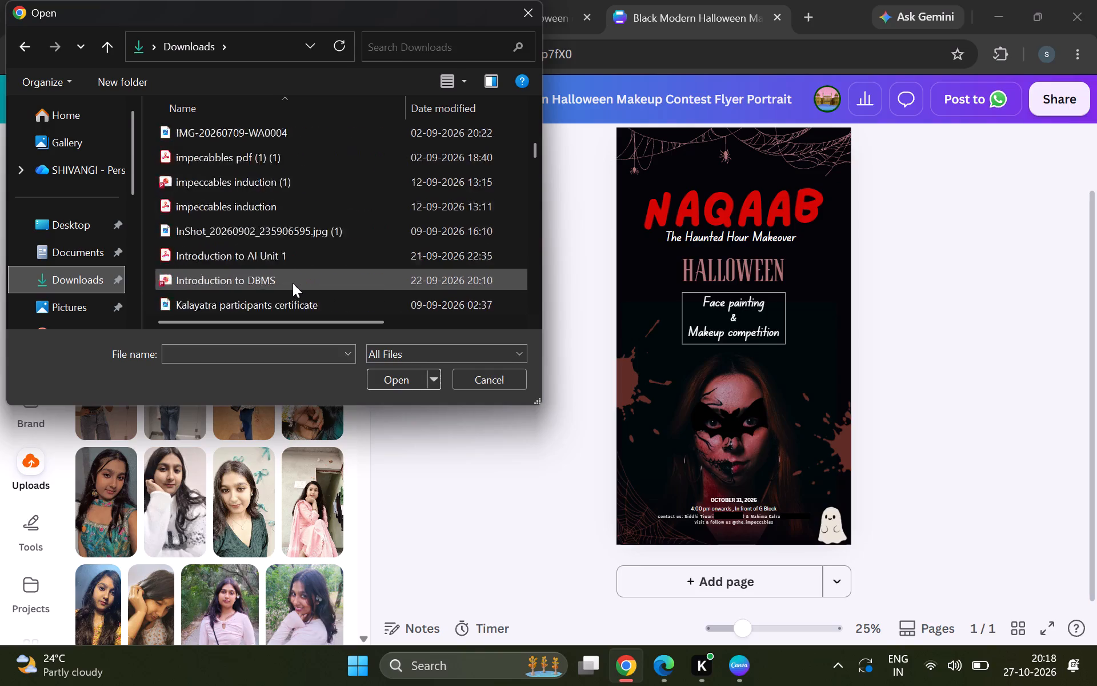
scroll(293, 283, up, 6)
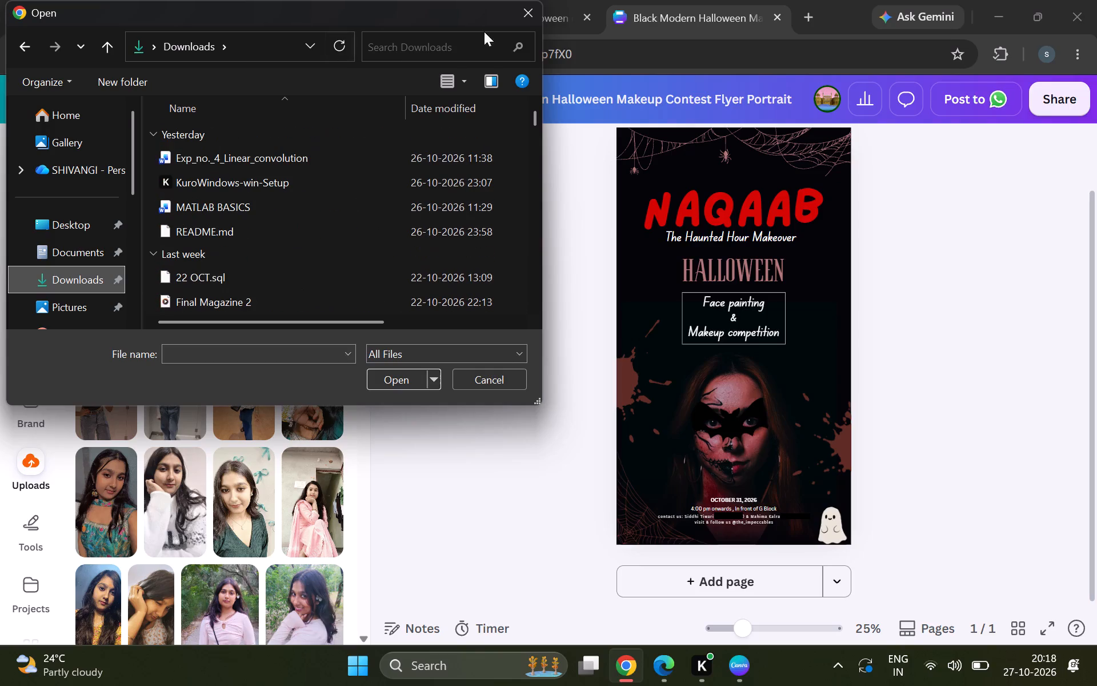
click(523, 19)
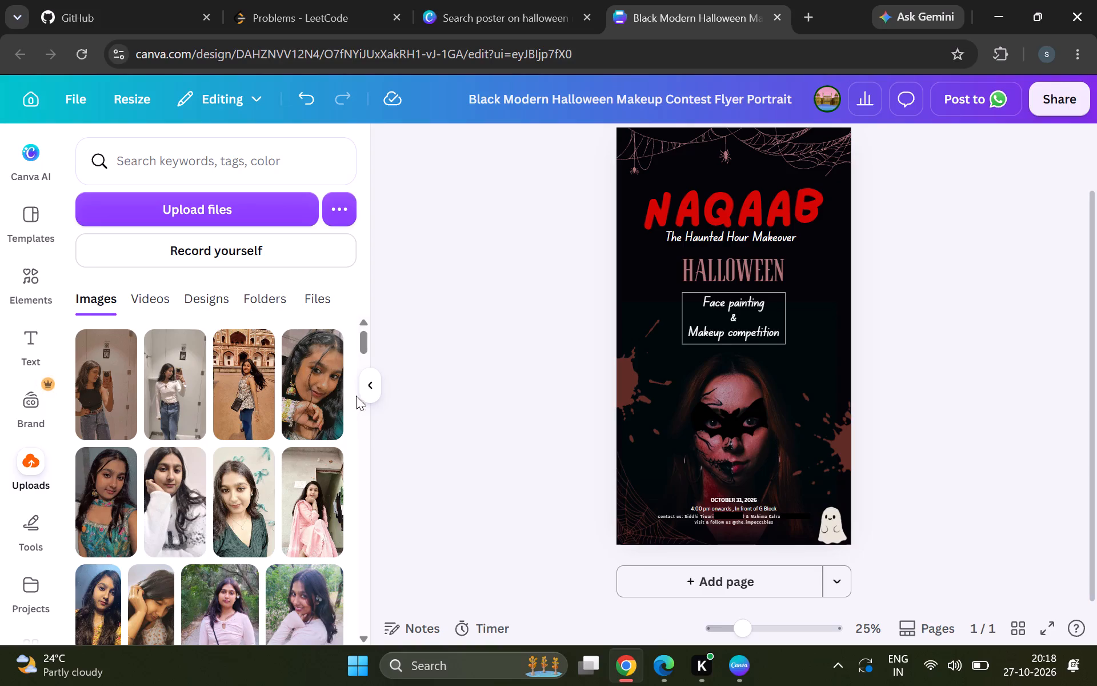
Upload the circular THE IMPECCABLES logo image from the Downloads folder, browsing the files as thumbnails.
click(193, 221)
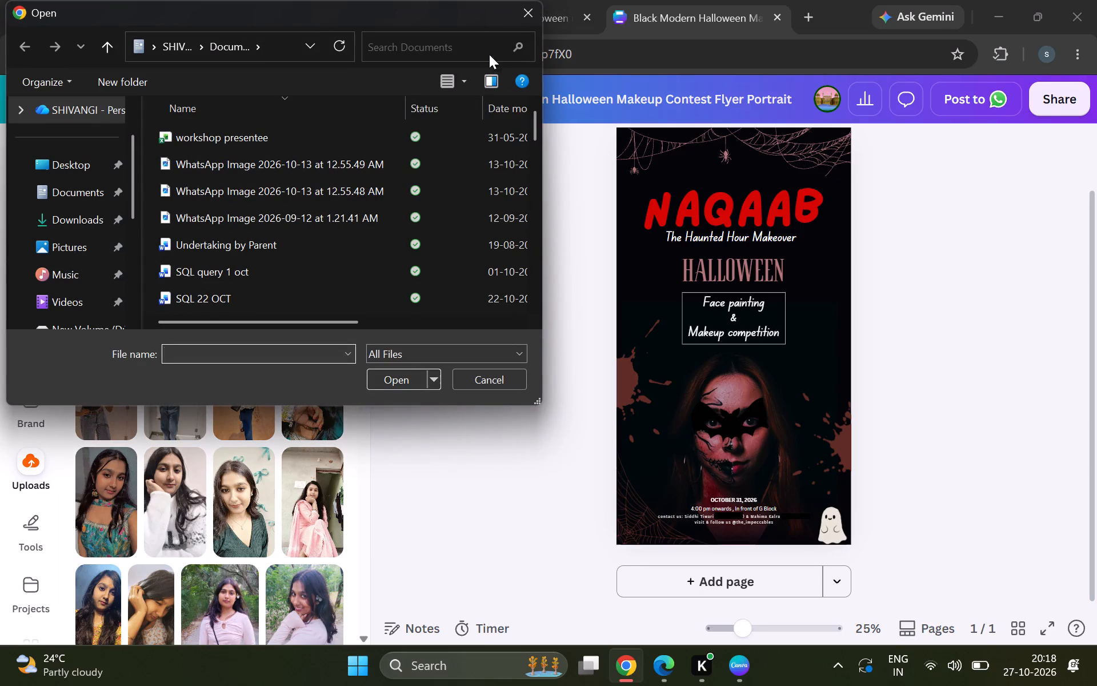
click(449, 90)
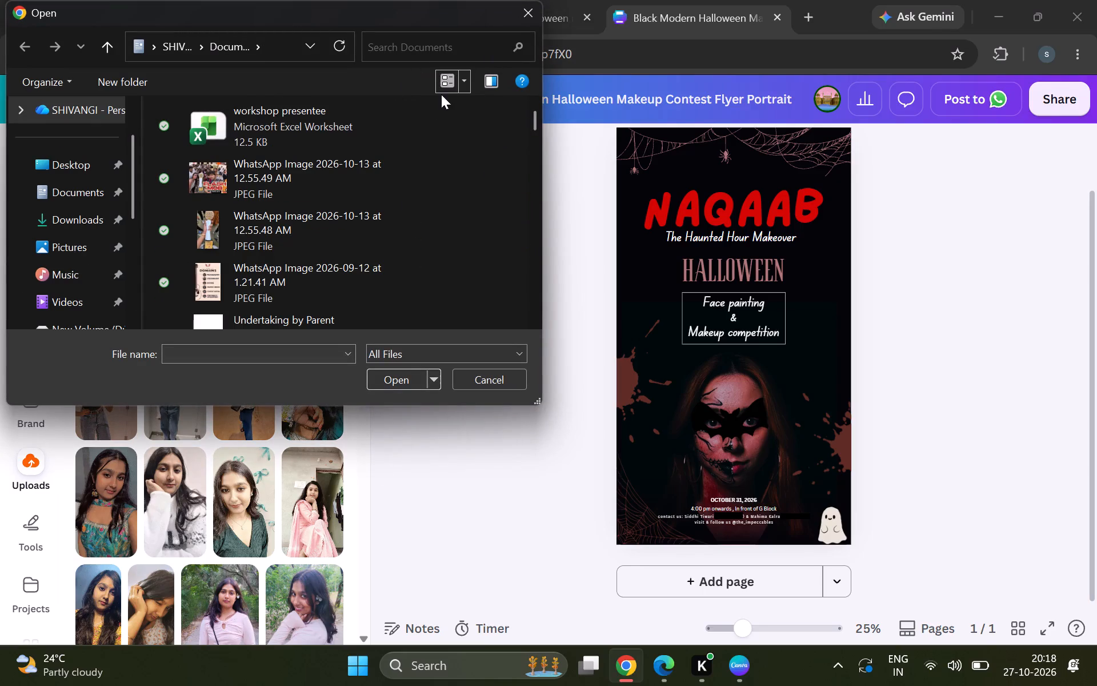
click(443, 80)
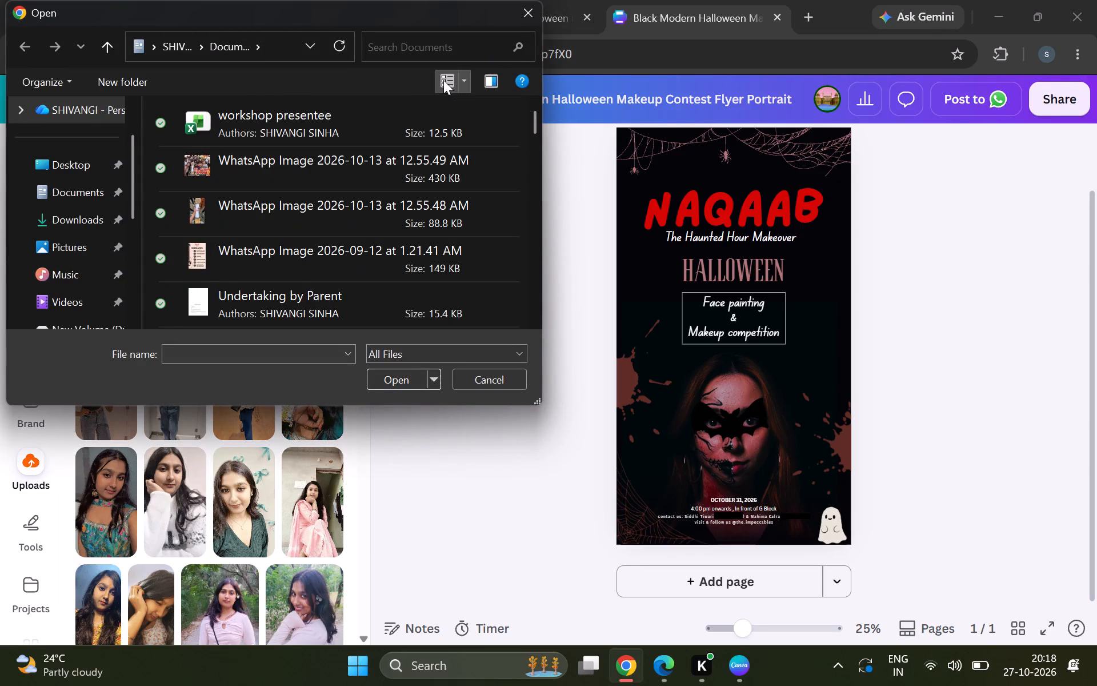
click(443, 80)
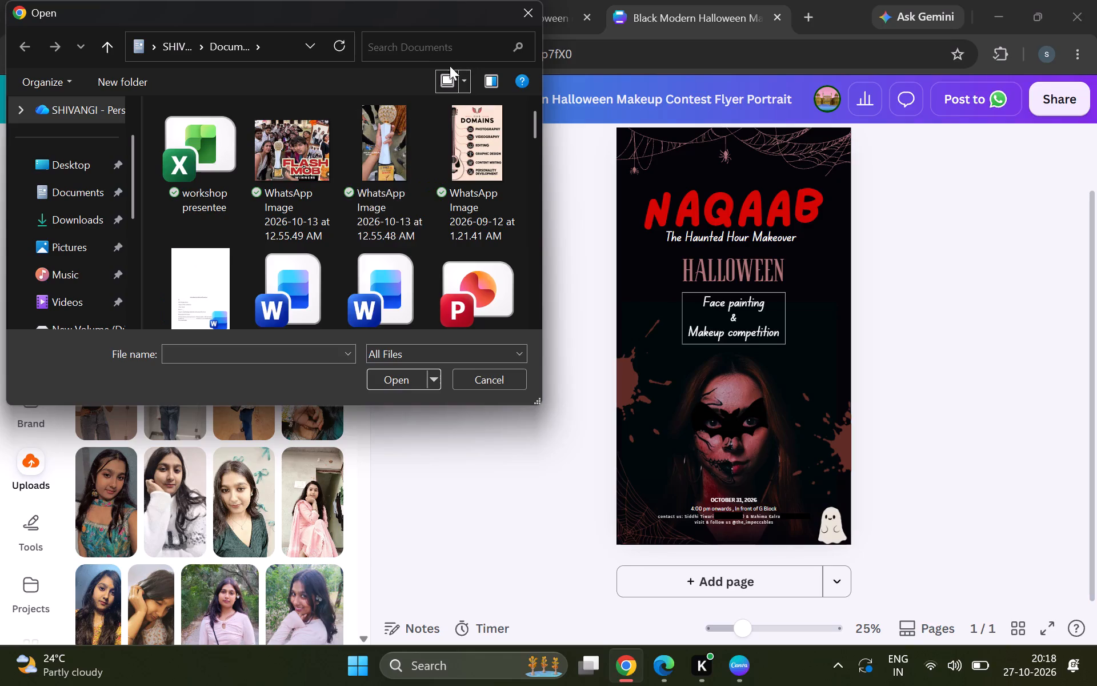
scroll(373, 236, right, 1)
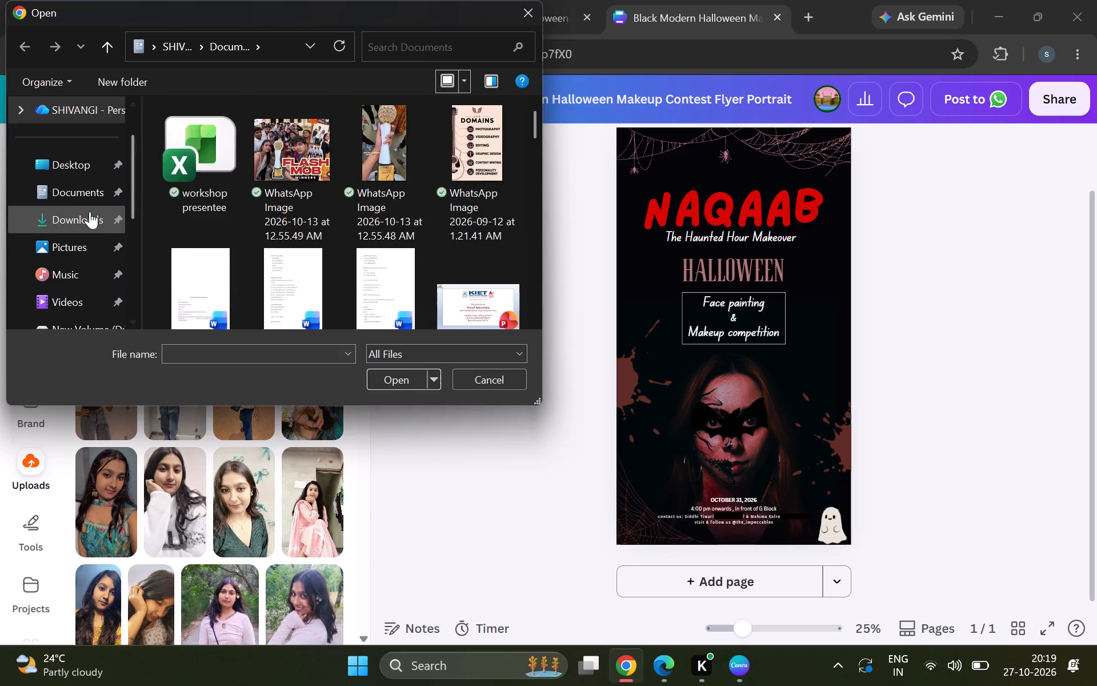
click(79, 214)
scroll(366, 257, down, 1)
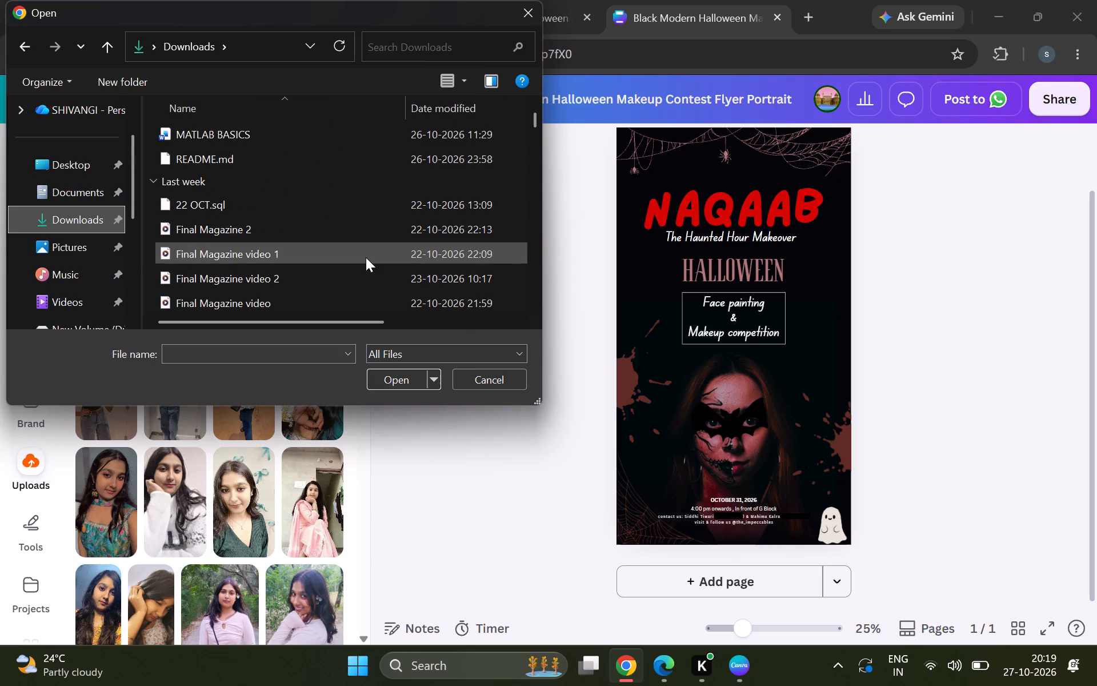
click(449, 84)
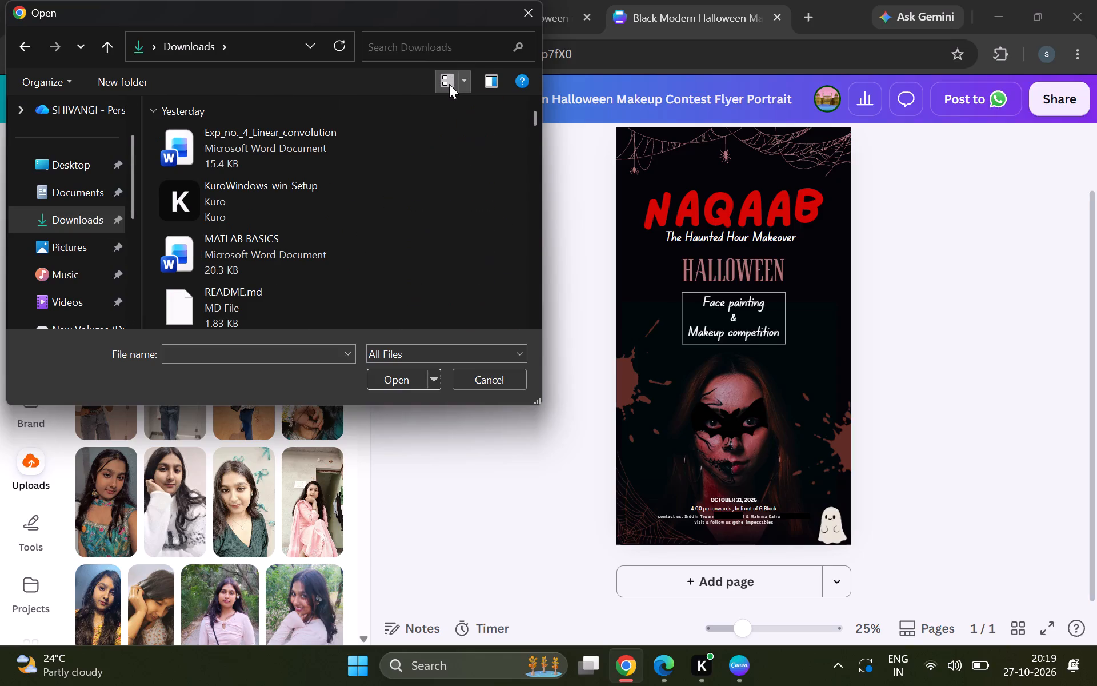
click(449, 84)
click(449, 84)
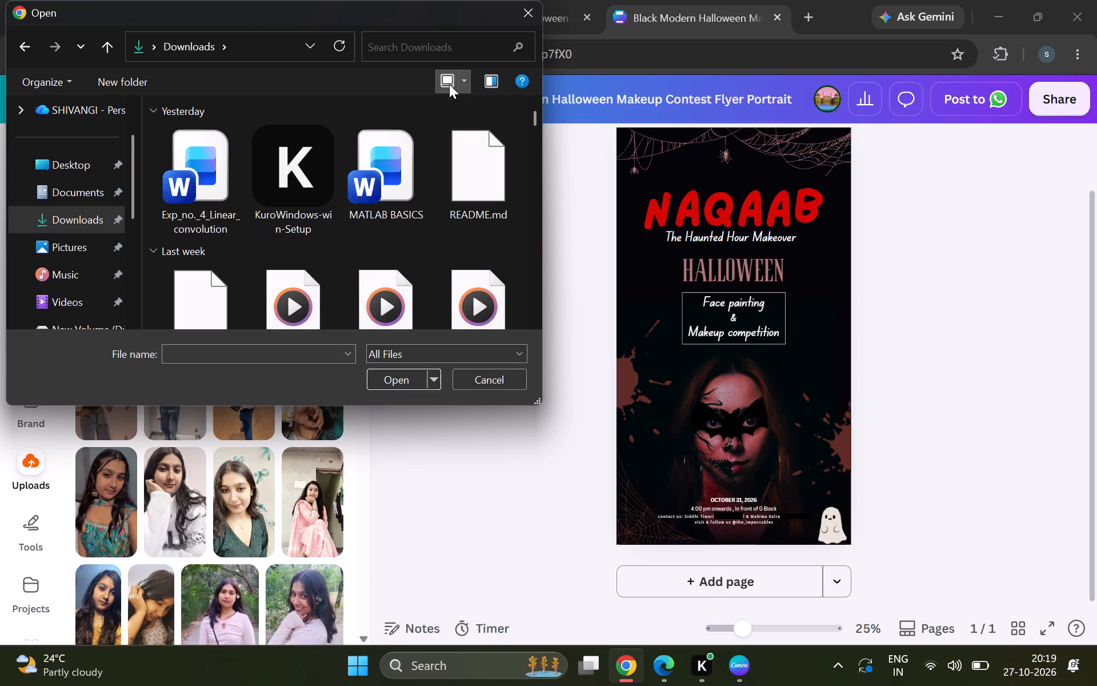
Find the circular THE IMPECCABLES logo, WhatsApp Image 2026-09-03 at 12.28.47 AM, in the Downloads folder and upload it.
scroll(314, 254, down, 4)
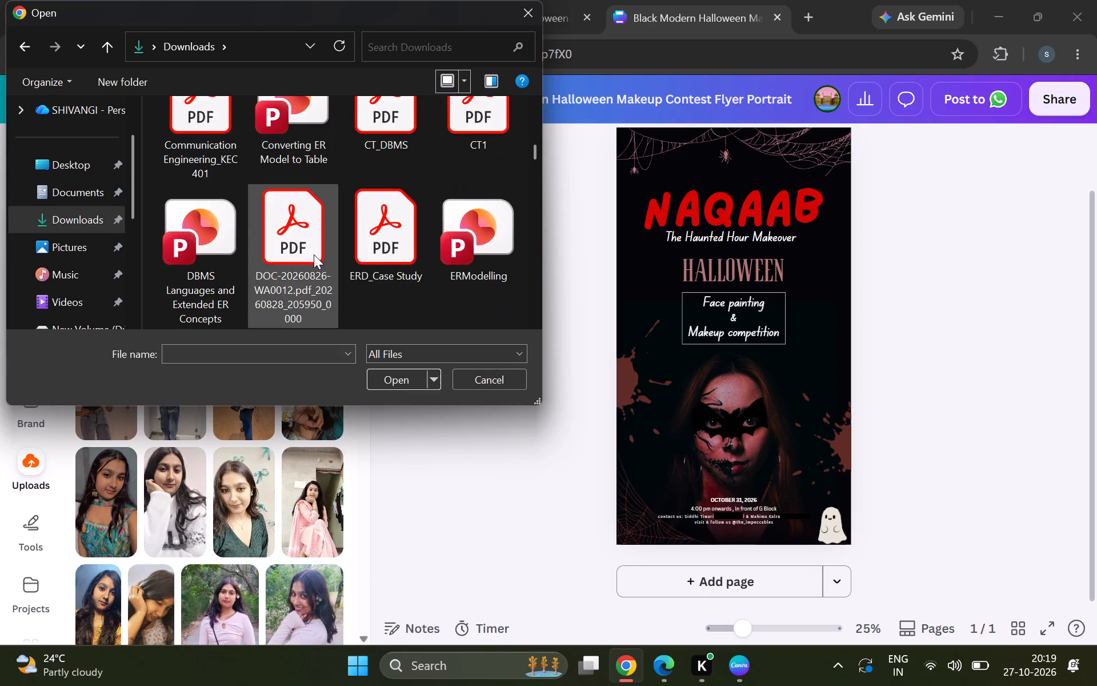
click(89, 250)
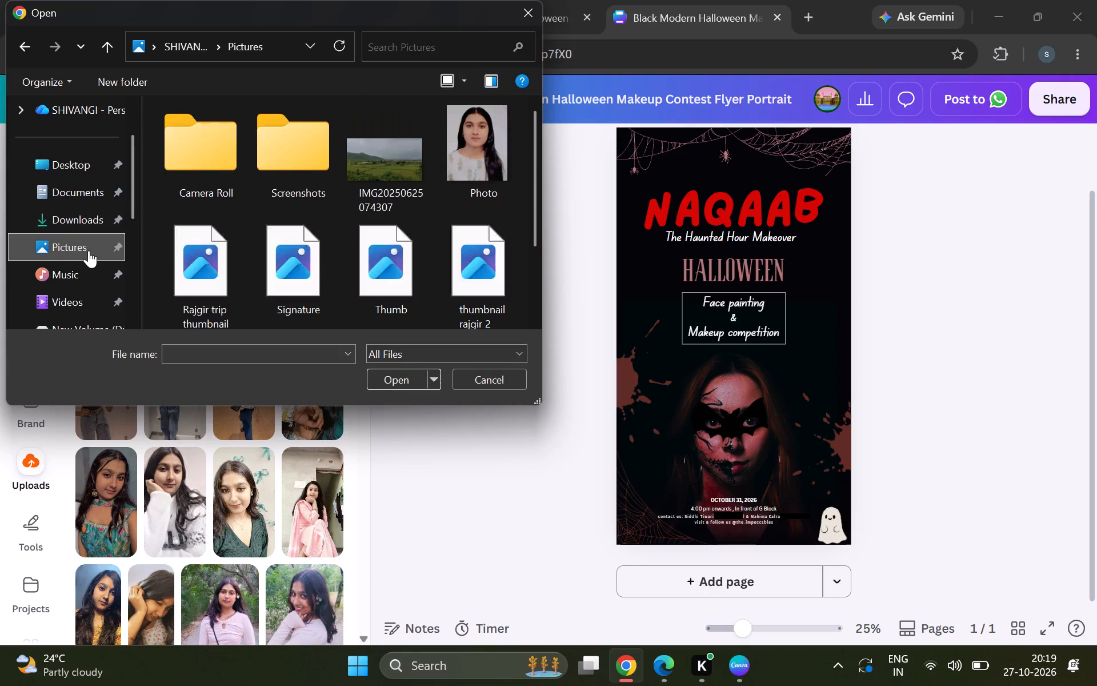
scroll(334, 230, up, 2)
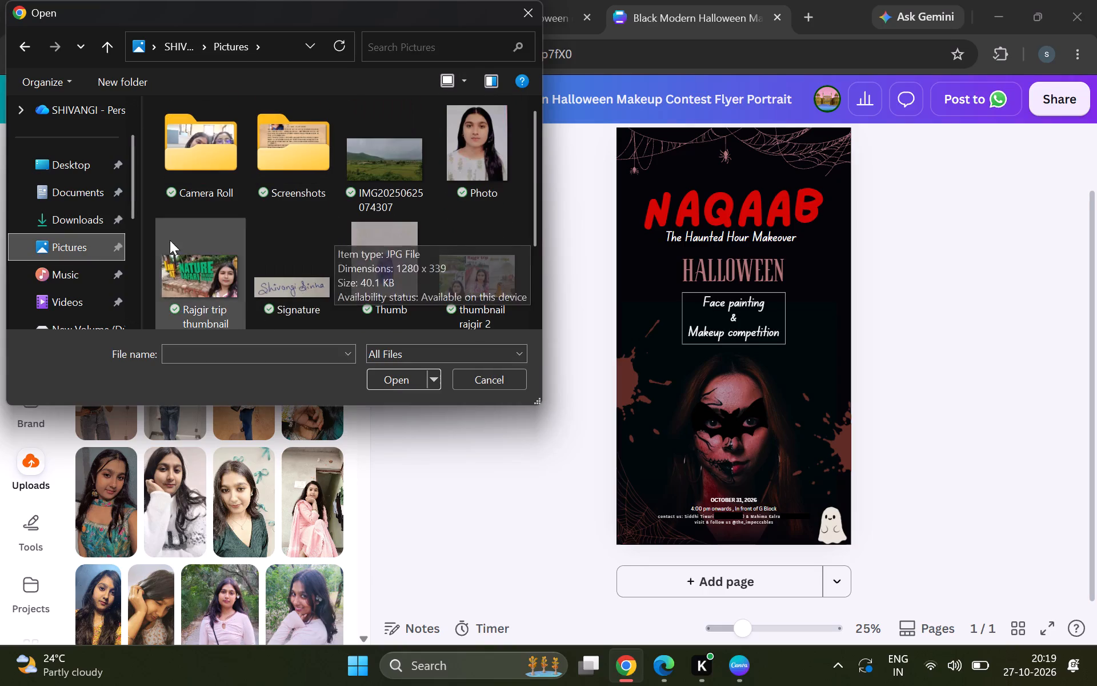
click(86, 215)
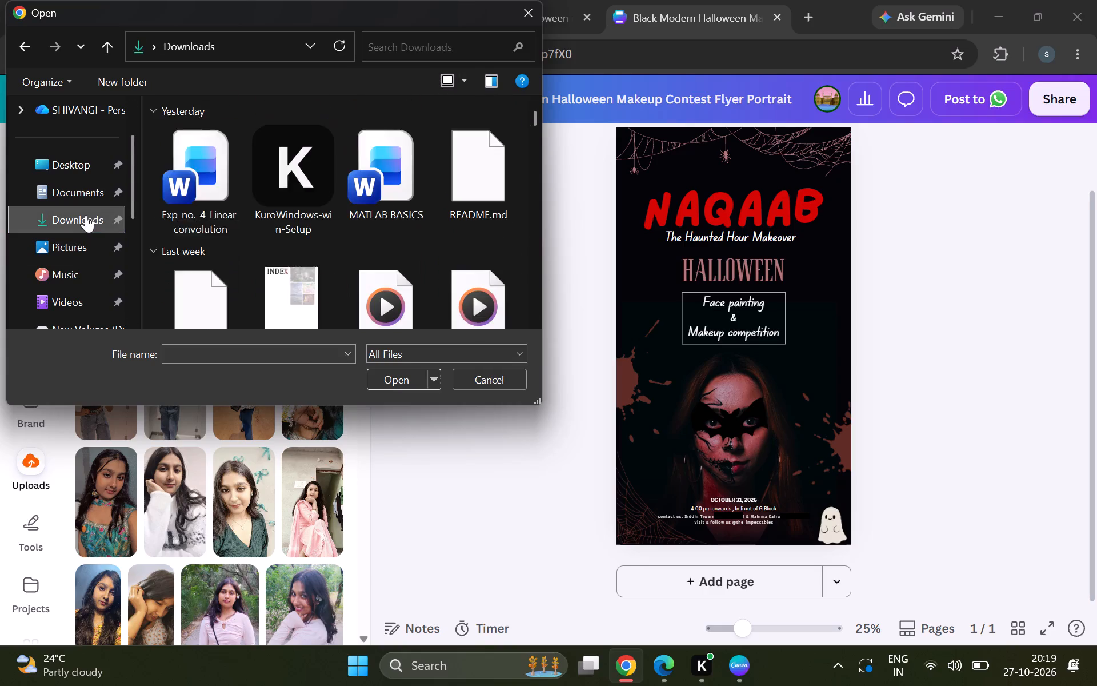
scroll(321, 198, up, 2)
scroll(321, 198, down, 1)
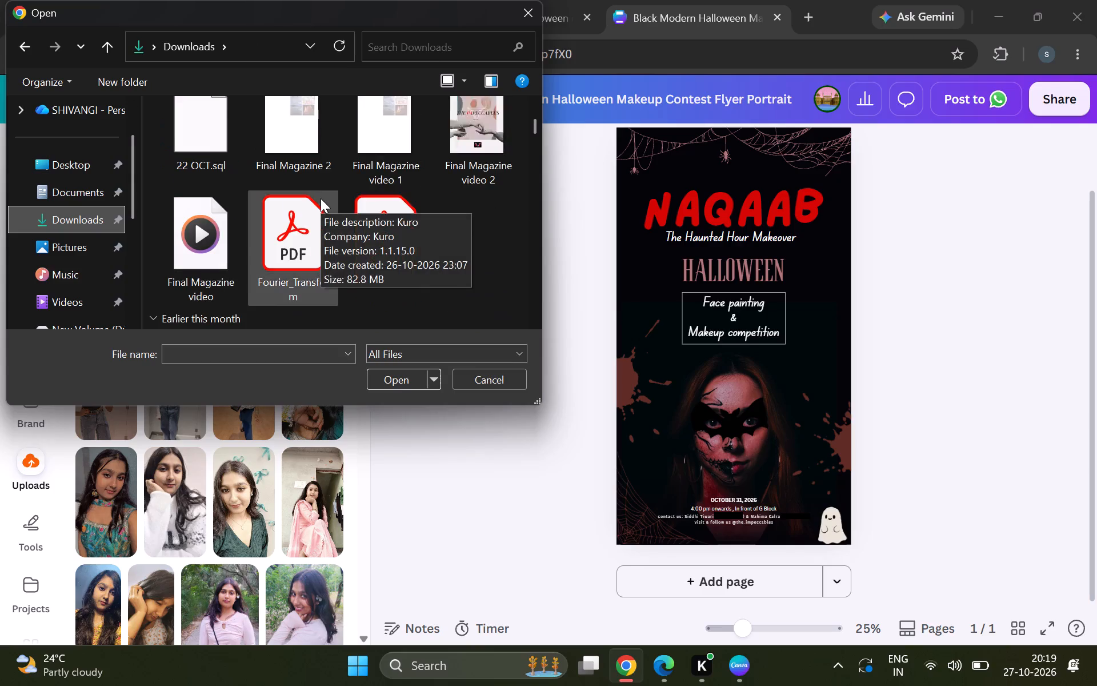
ctrl+scroll(321, 198, down, 18)
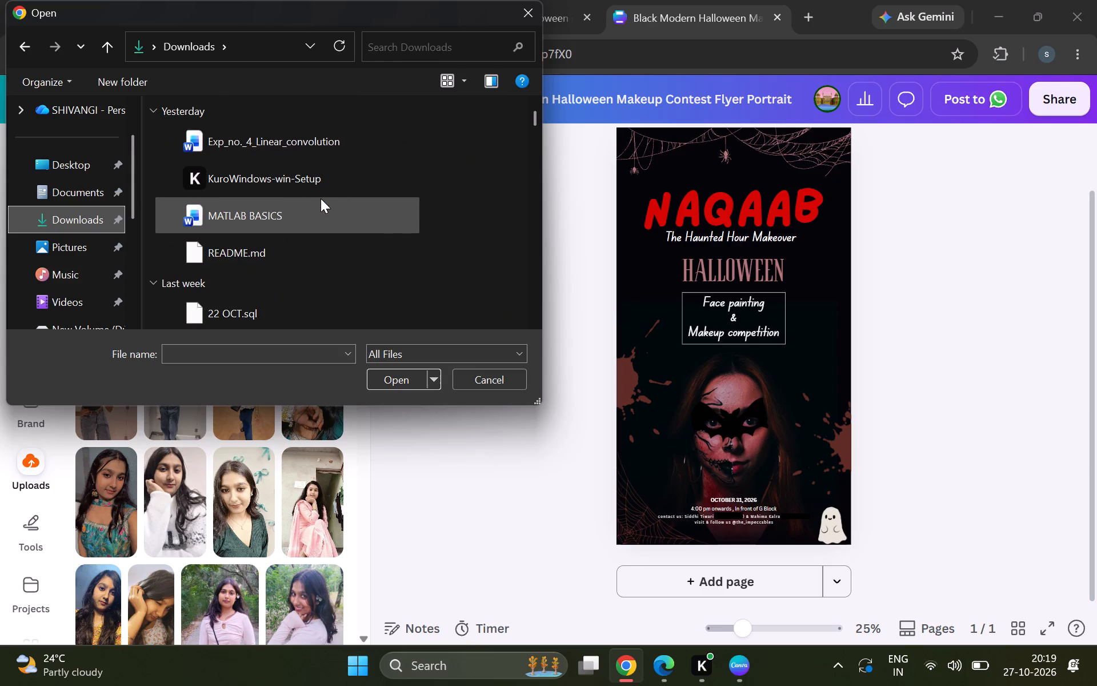
ctrl+scroll(349, 156, up, 5)
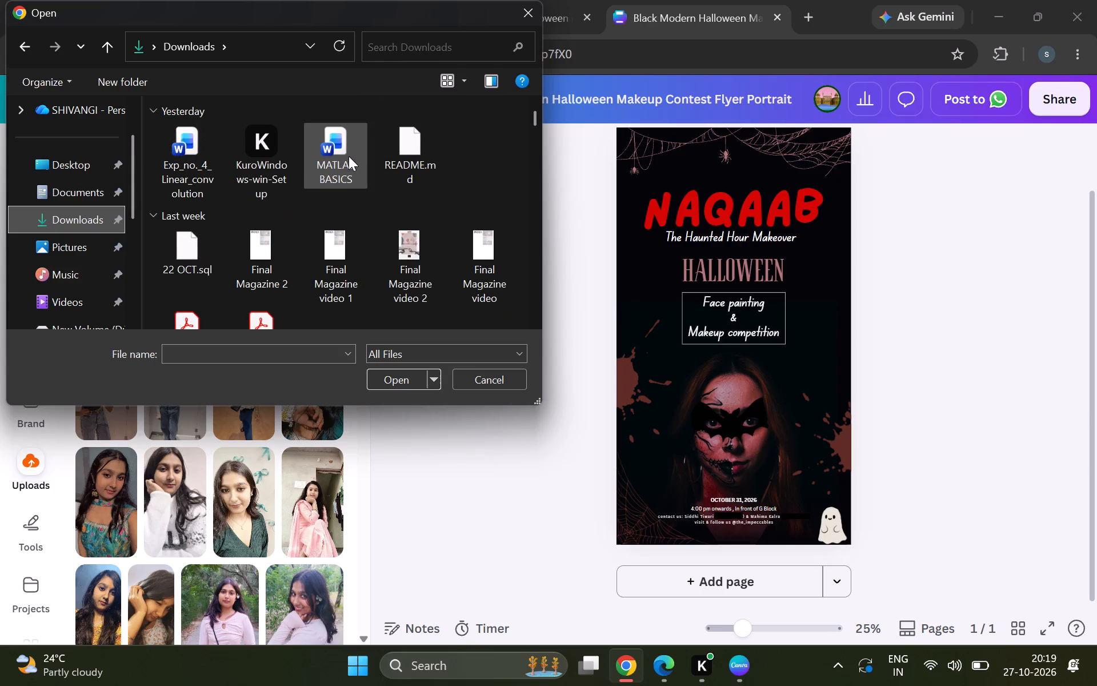
scroll(349, 156, down, 4)
scroll(349, 156, up, 1)
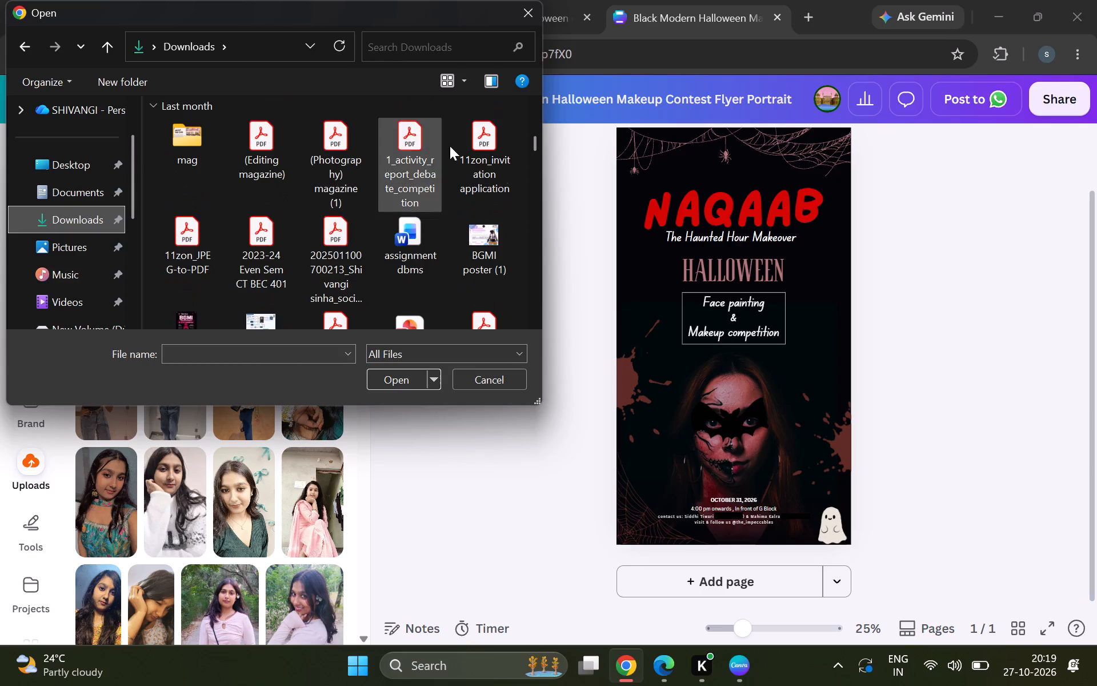
drag(538, 408, 643, 546)
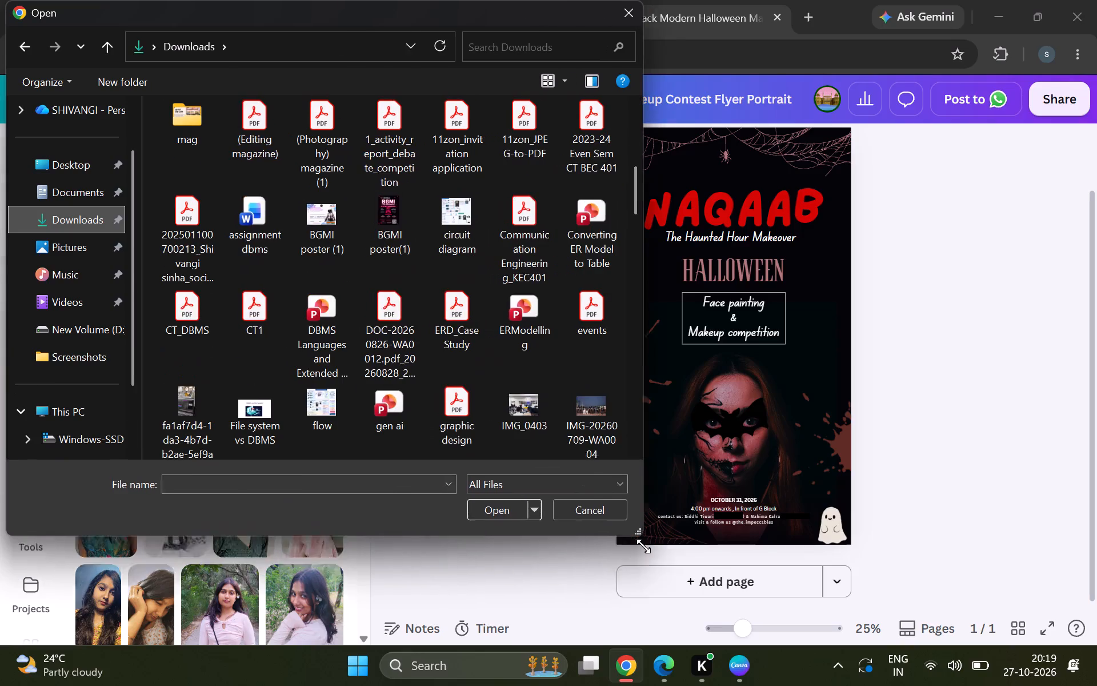
drag(643, 546, 650, 555)
scroll(520, 358, down, 1)
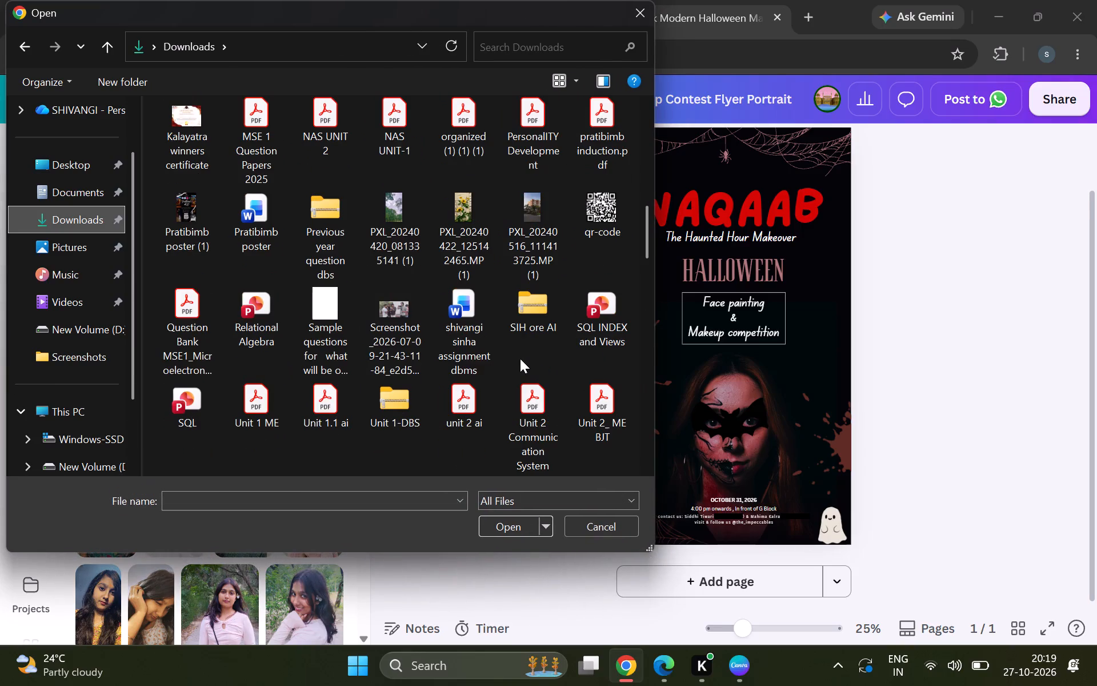
scroll(520, 358, down, 2)
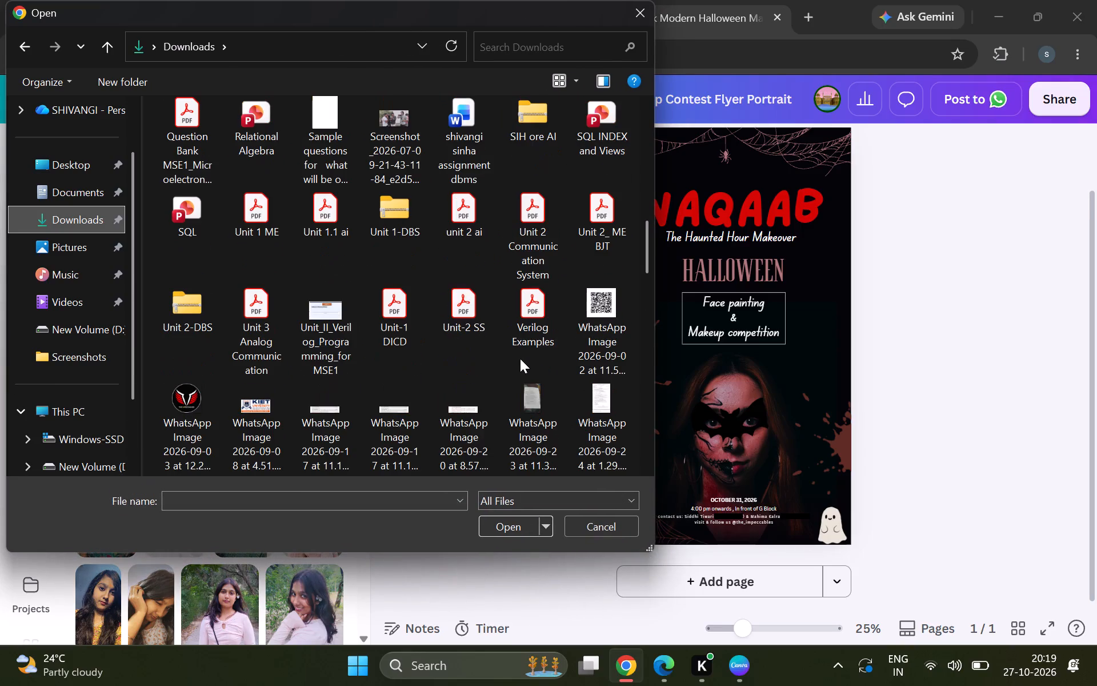
scroll(520, 358, down, 1)
click(196, 409)
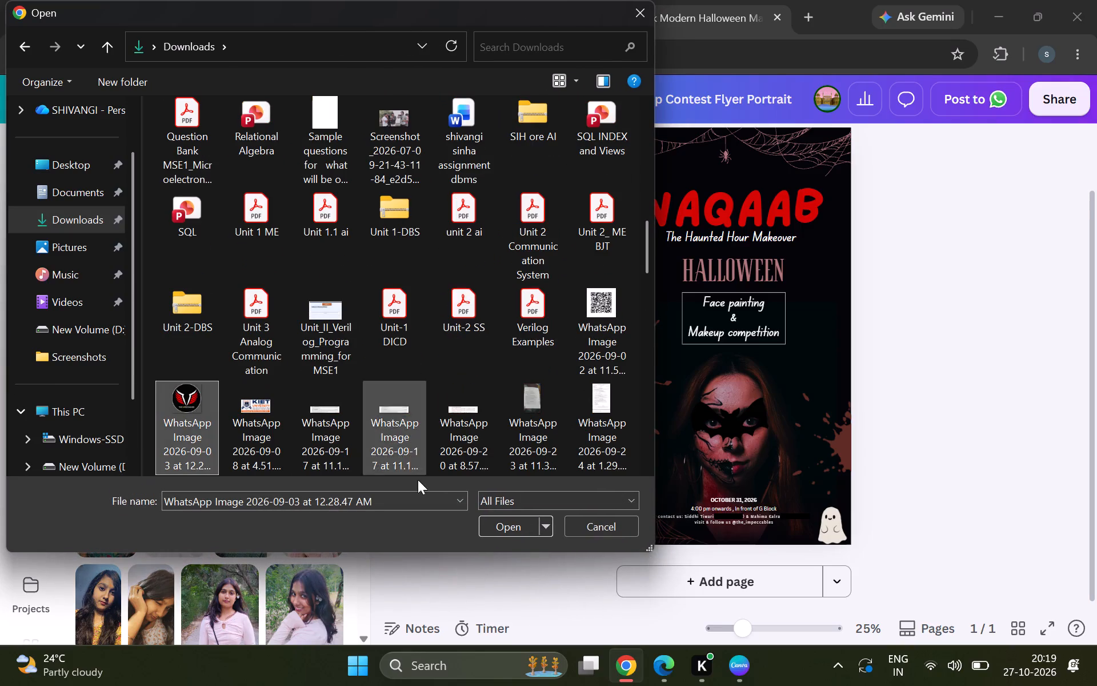
click(523, 524)
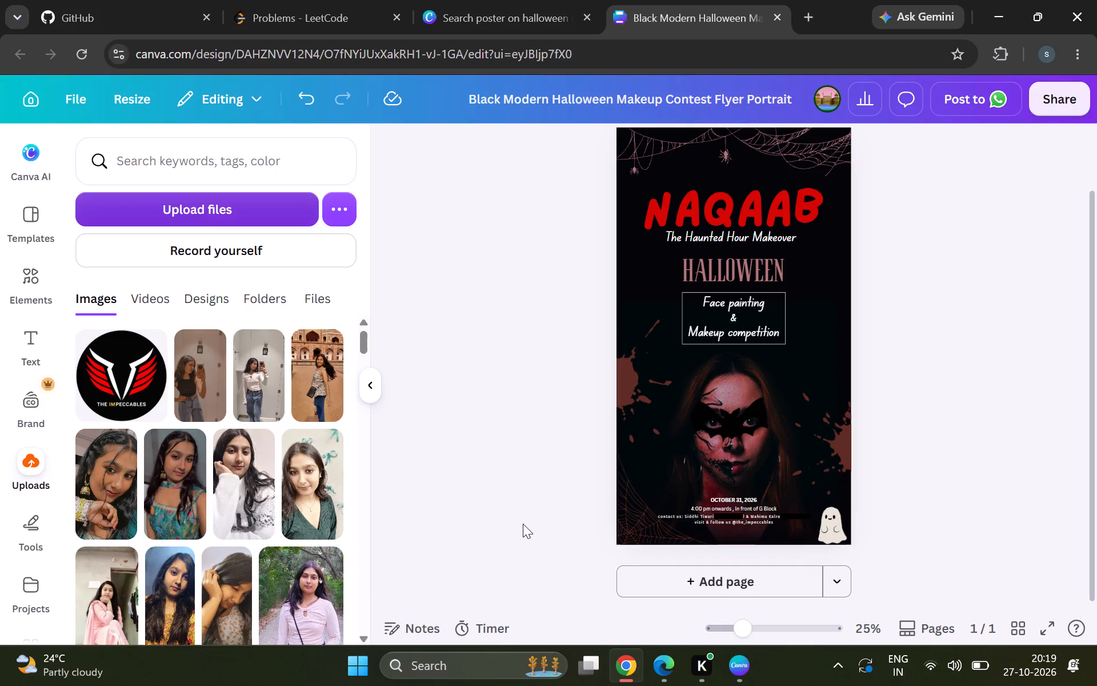
Add the uploaded THE IMPECCABLES logo to the poster and shrink it to a small badge.
click(141, 366)
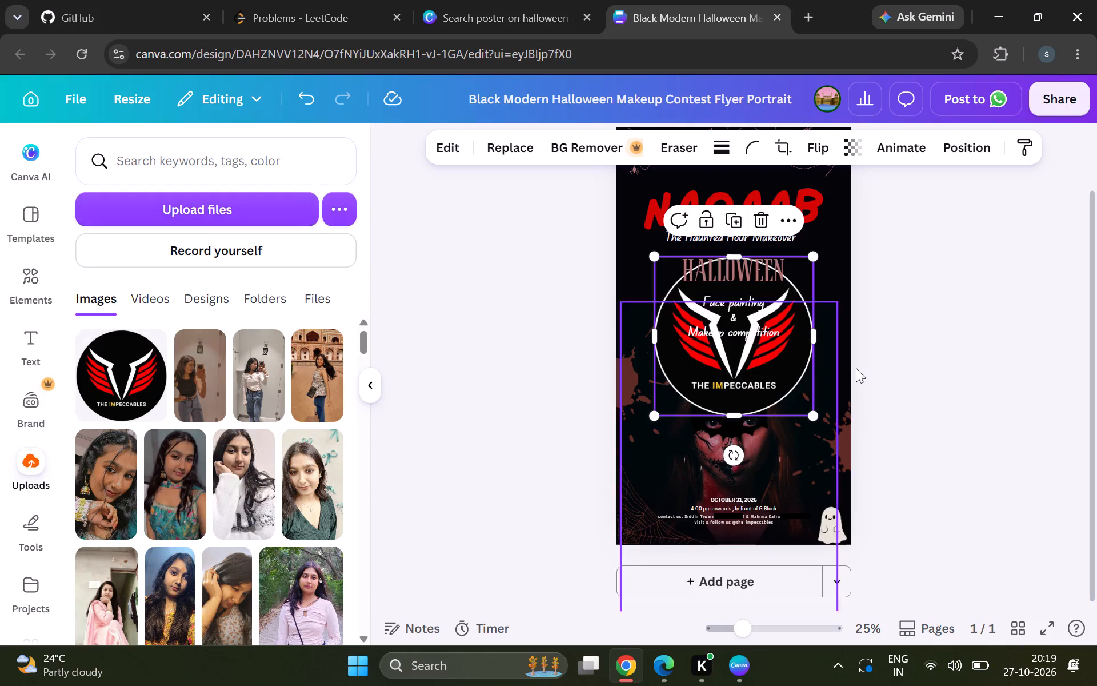
scroll(931, 360, up, 1)
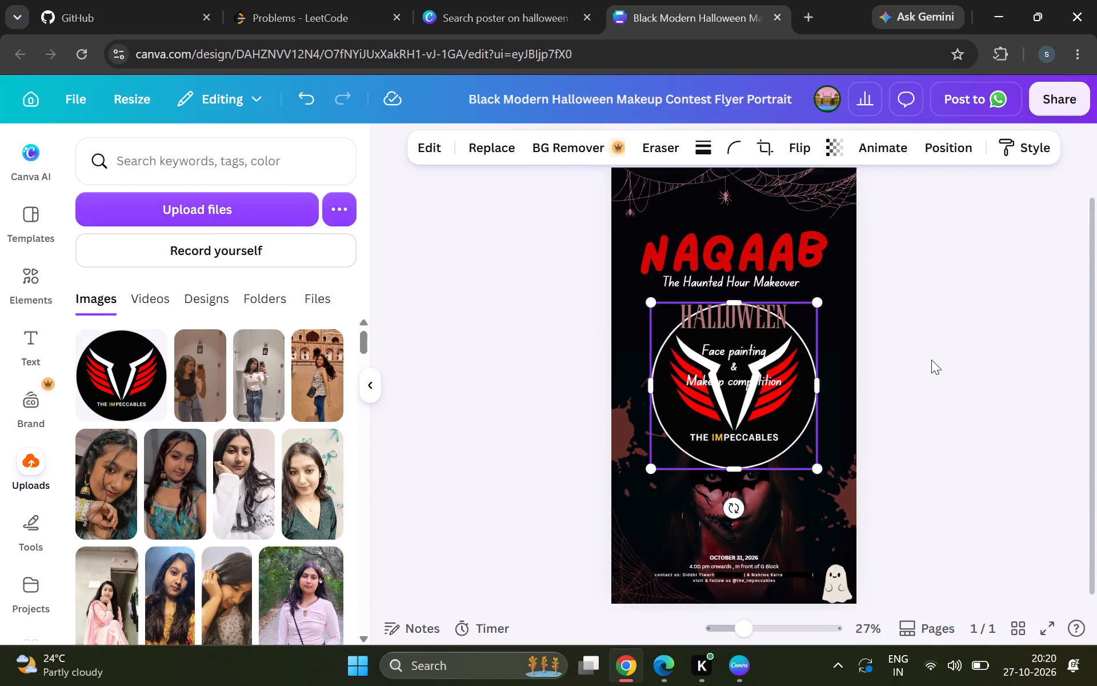
scroll(931, 360, up, 1)
drag(655, 498, 725, 428)
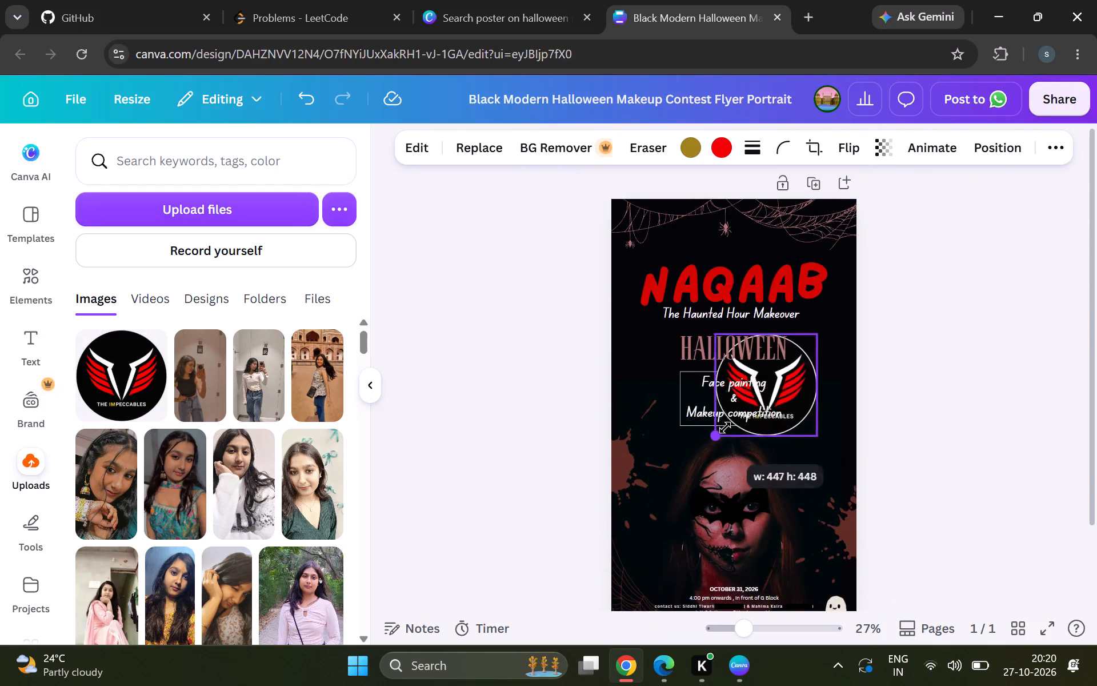
drag(725, 428, 780, 362)
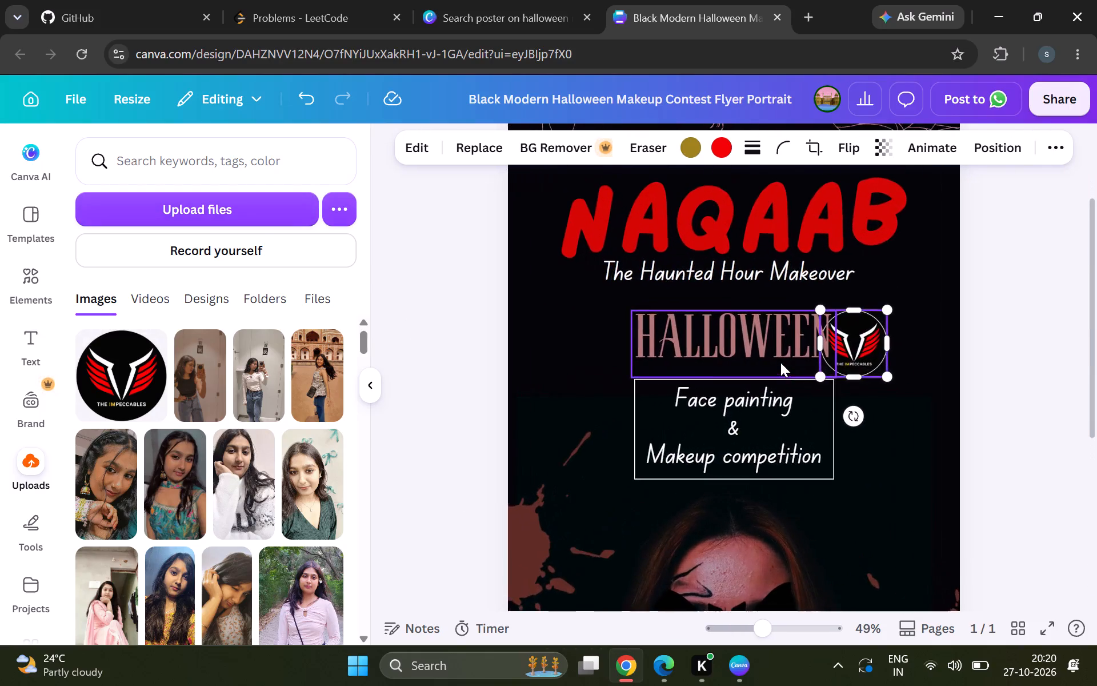
Move the logo to the horizontal centre of the poster's spider web header, above the NAQAAB title.
scroll(780, 362, up, 1)
drag(858, 478, 775, 361)
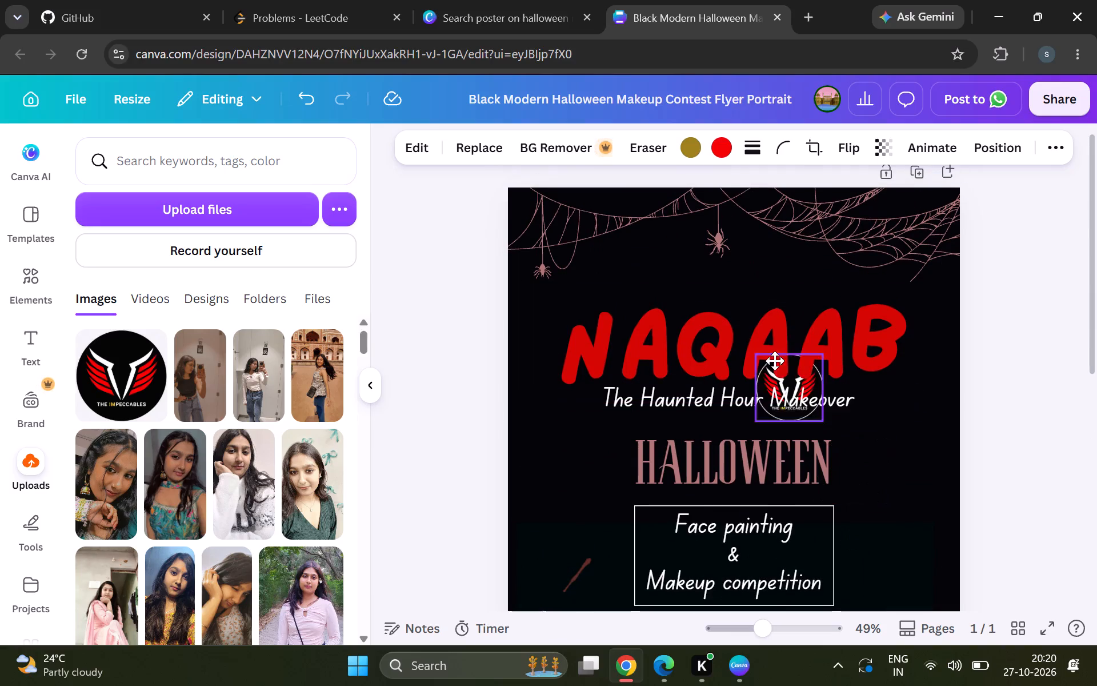
drag(775, 361, 731, 264)
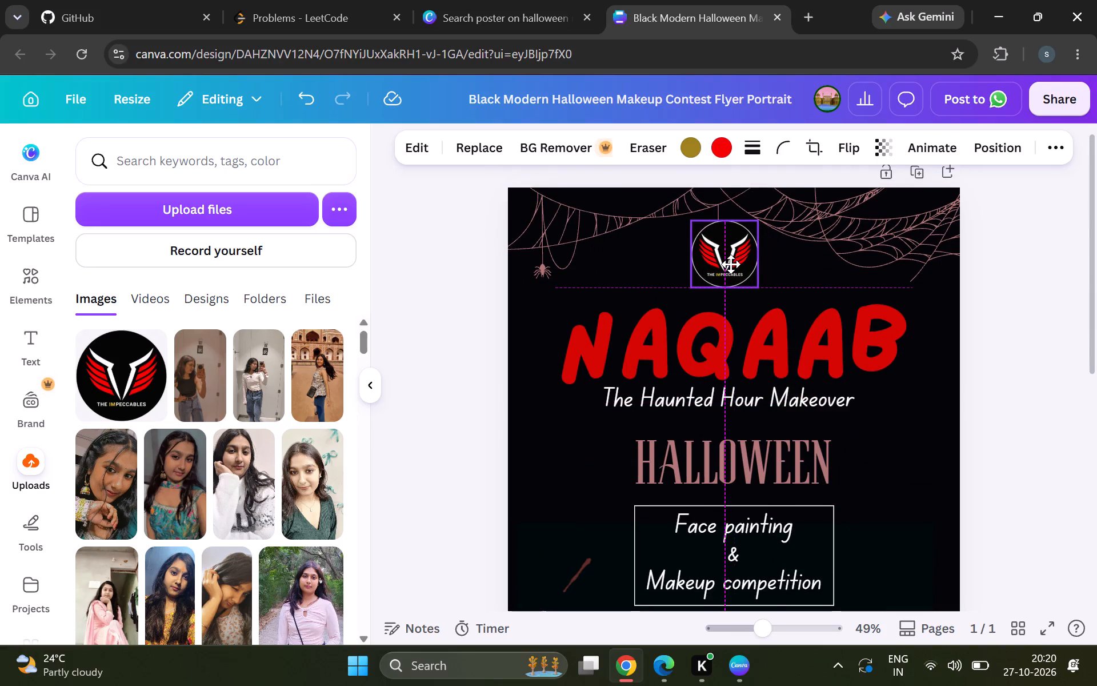
drag(731, 264, 736, 258)
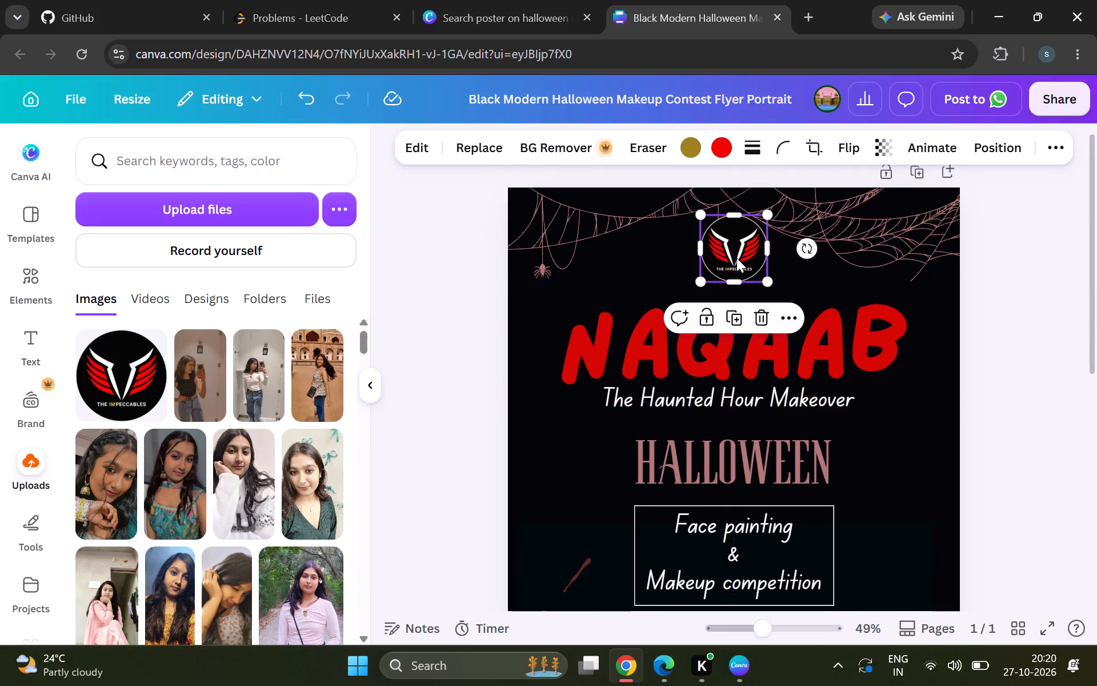
click(921, 300)
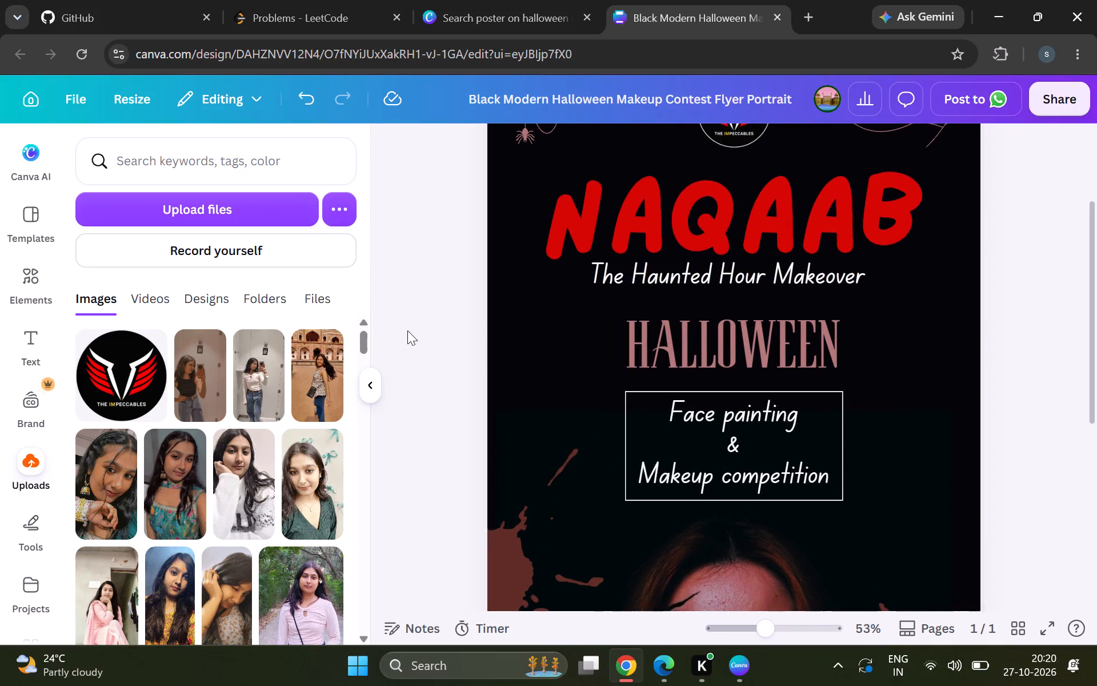
Duplicate the "The Haunted Hour Makeover" tagline, change the copy's text to "presents" and place it between the logo and NAQAAB.
click(718, 272)
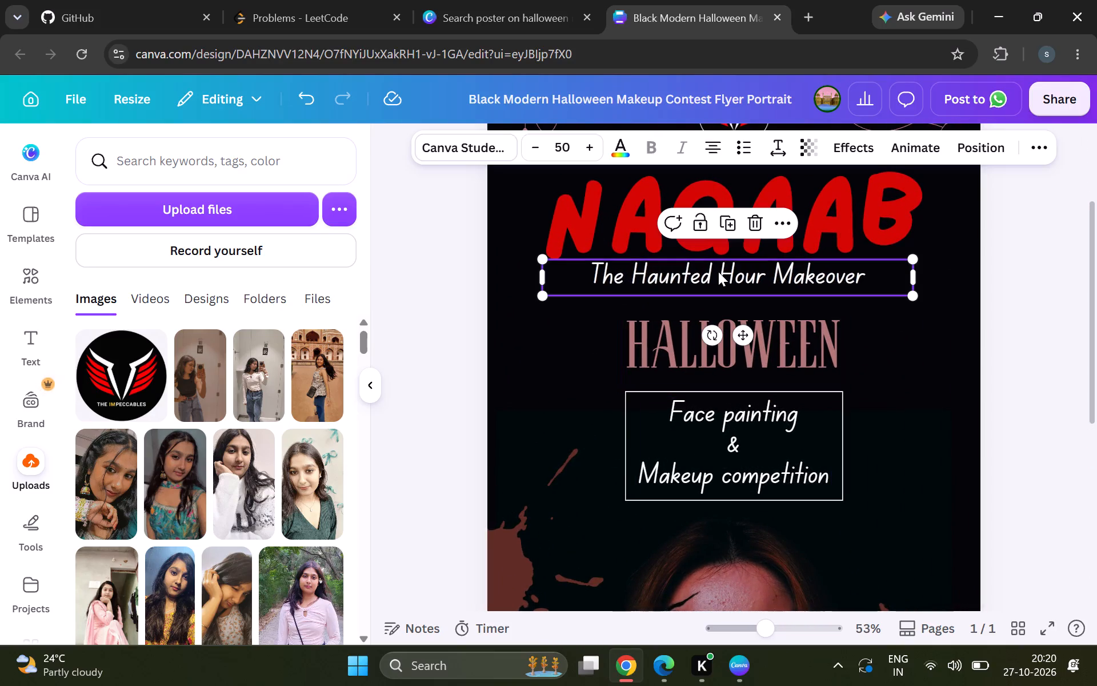
key(ctrl+c)
key(ctrl+v)
drag(723, 285, 723, 212)
scroll(723, 212, up, 1)
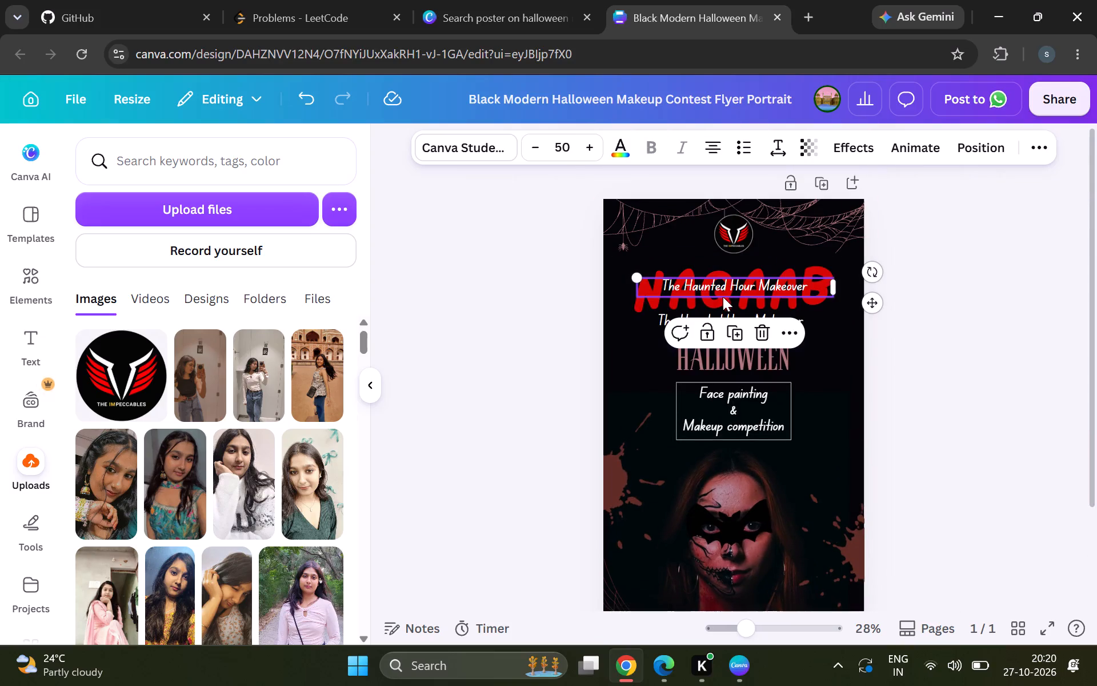
double_click(730, 286)
text(prs)
key(BackSpace)
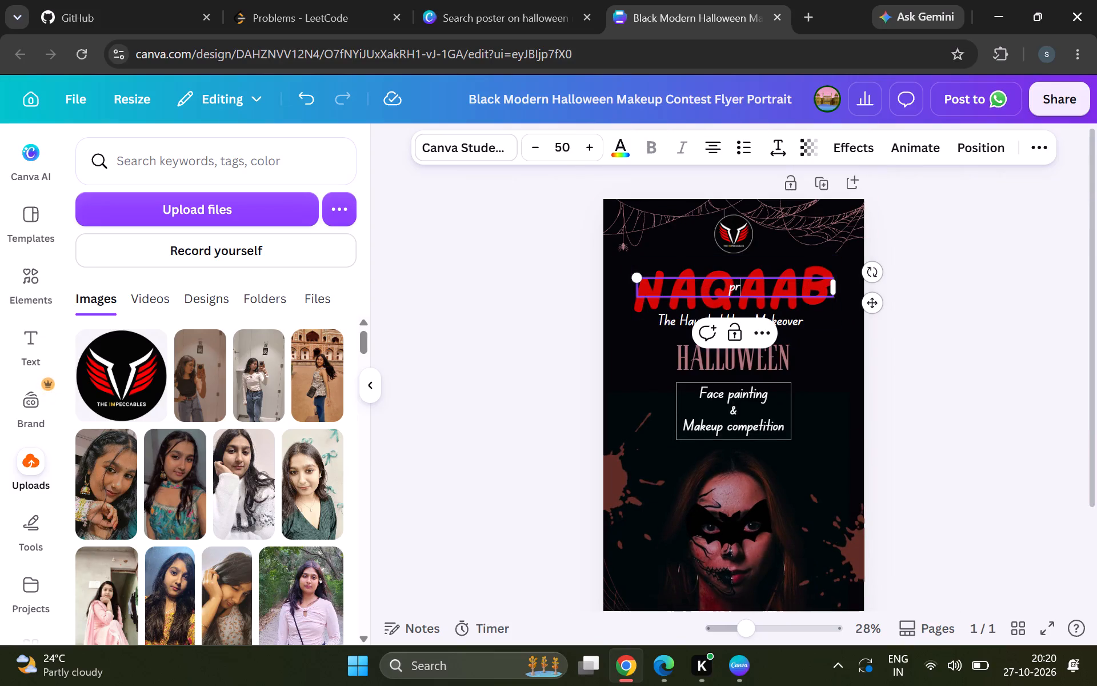
text(esenr)
key(BackSpace)
text(ts)
click(908, 422)
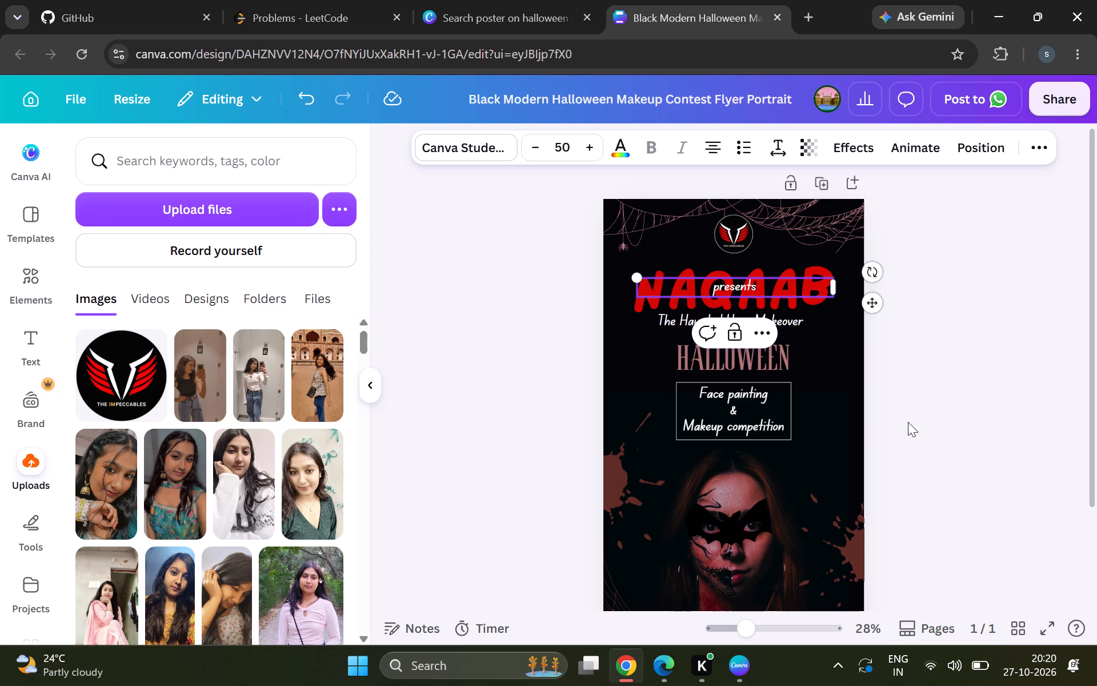
click(731, 288)
drag(731, 288, 732, 260)
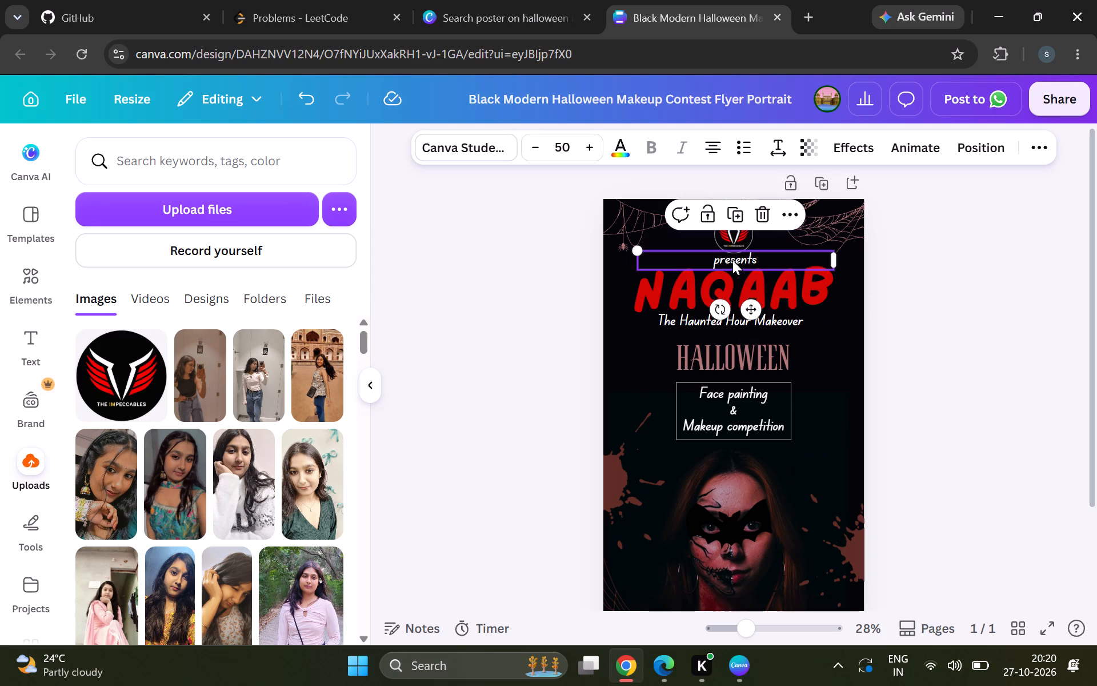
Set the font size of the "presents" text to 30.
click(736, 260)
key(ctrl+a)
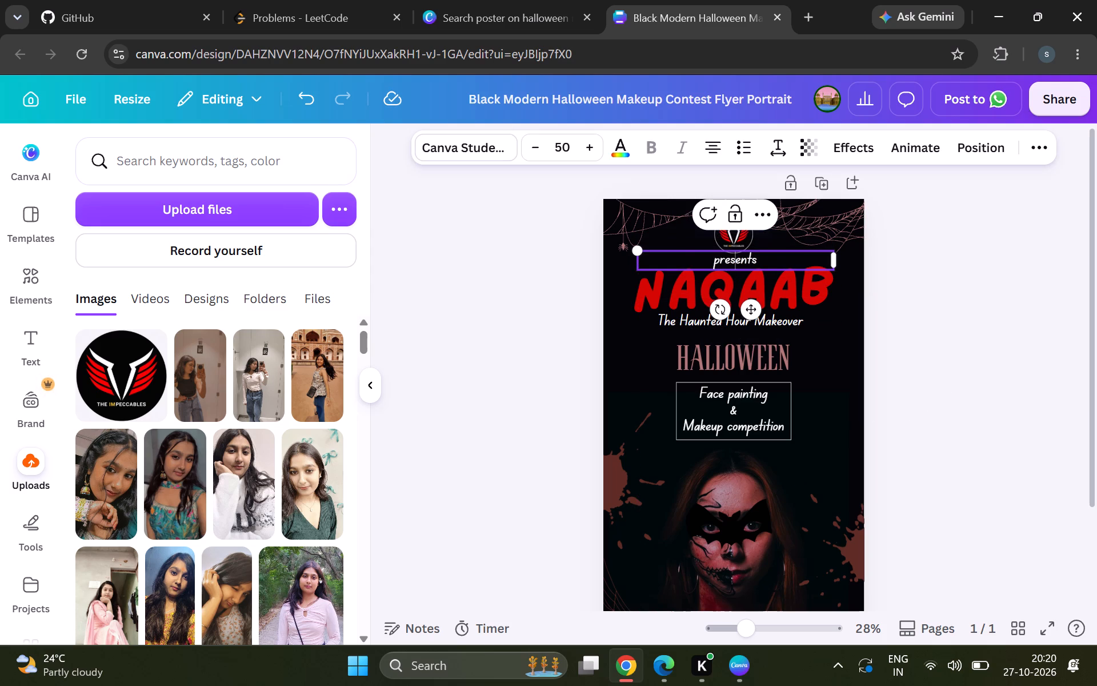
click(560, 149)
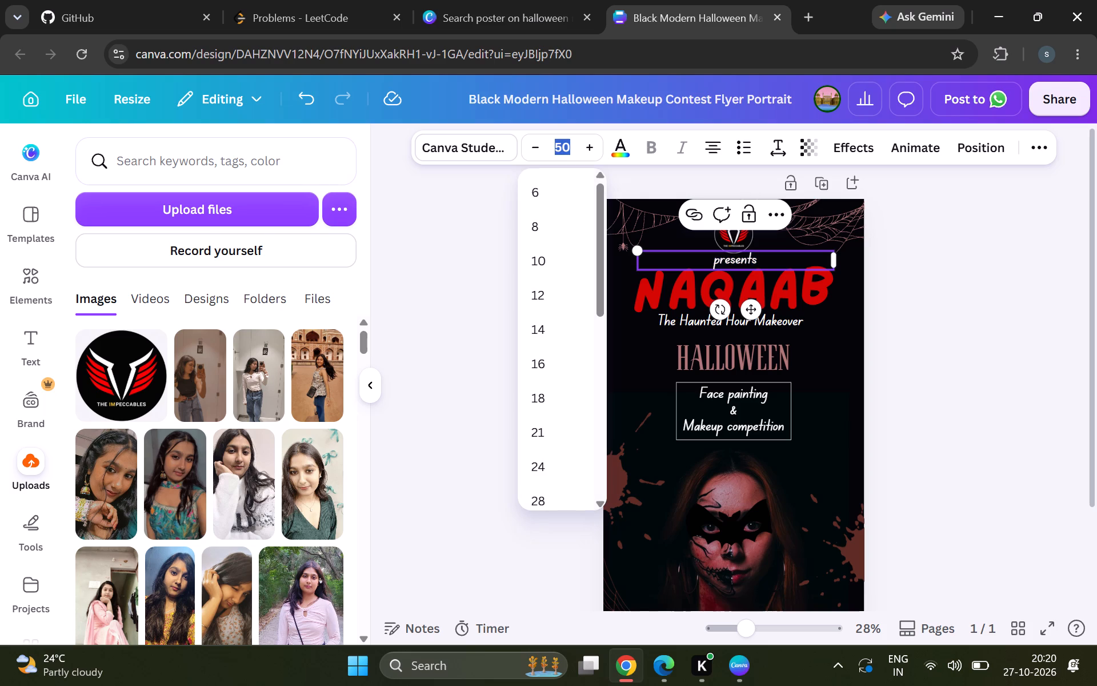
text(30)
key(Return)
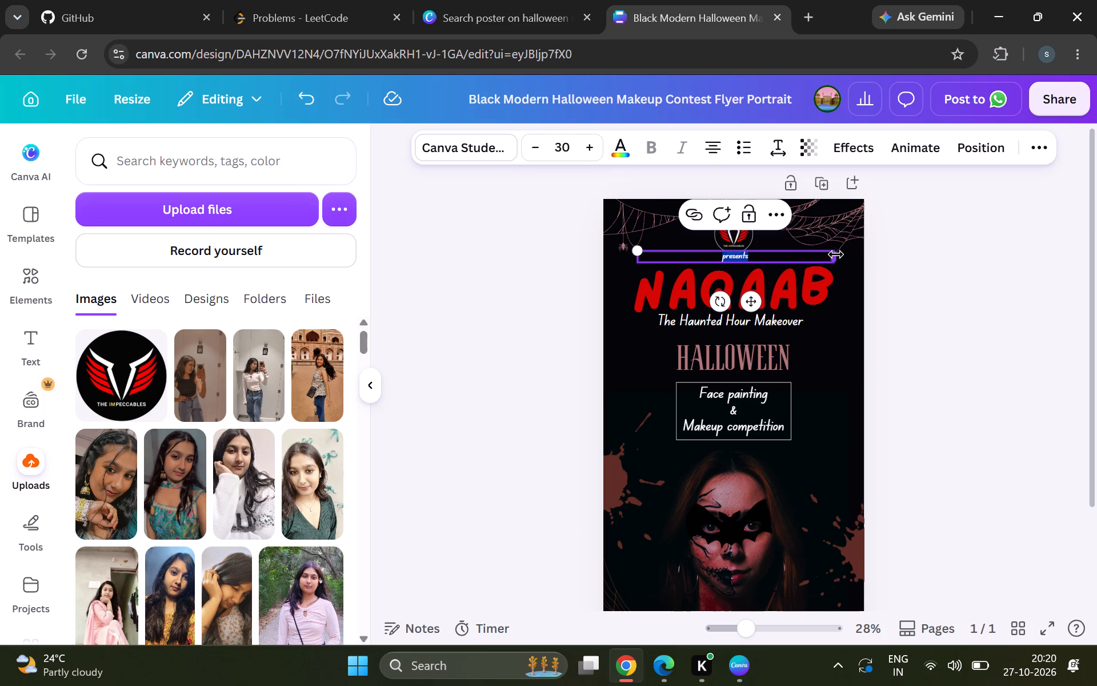
Narrow the "presents" text box to fit its word on one line and centre it directly below the logo.
drag(835, 256, 664, 260)
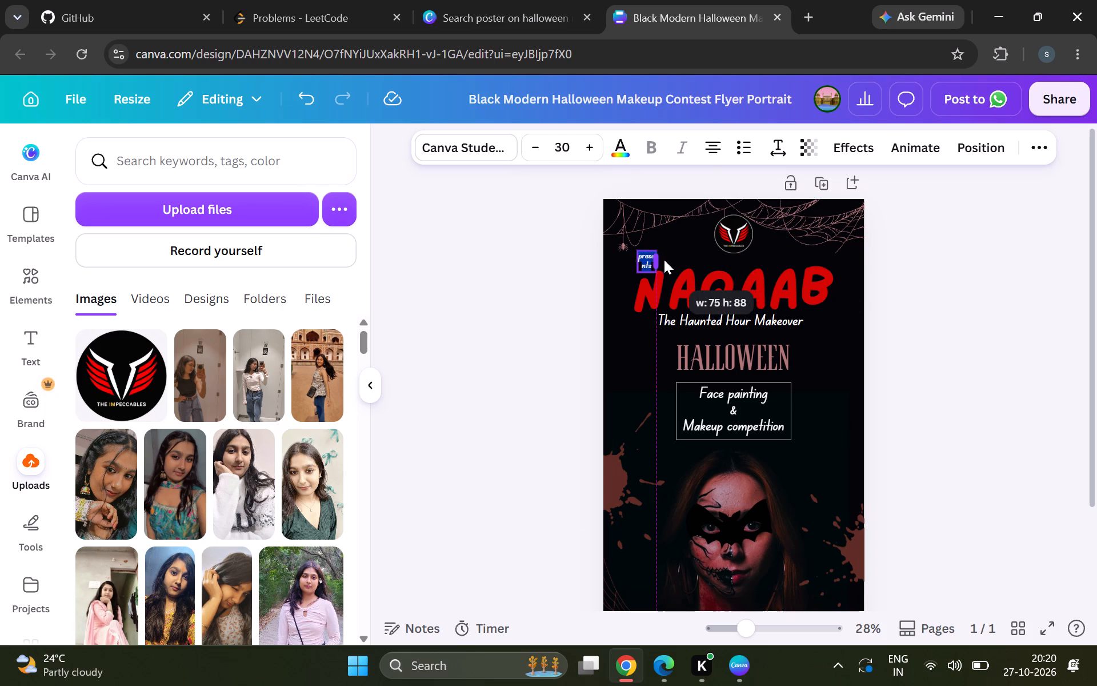
drag(664, 260, 667, 259)
drag(666, 301, 723, 289)
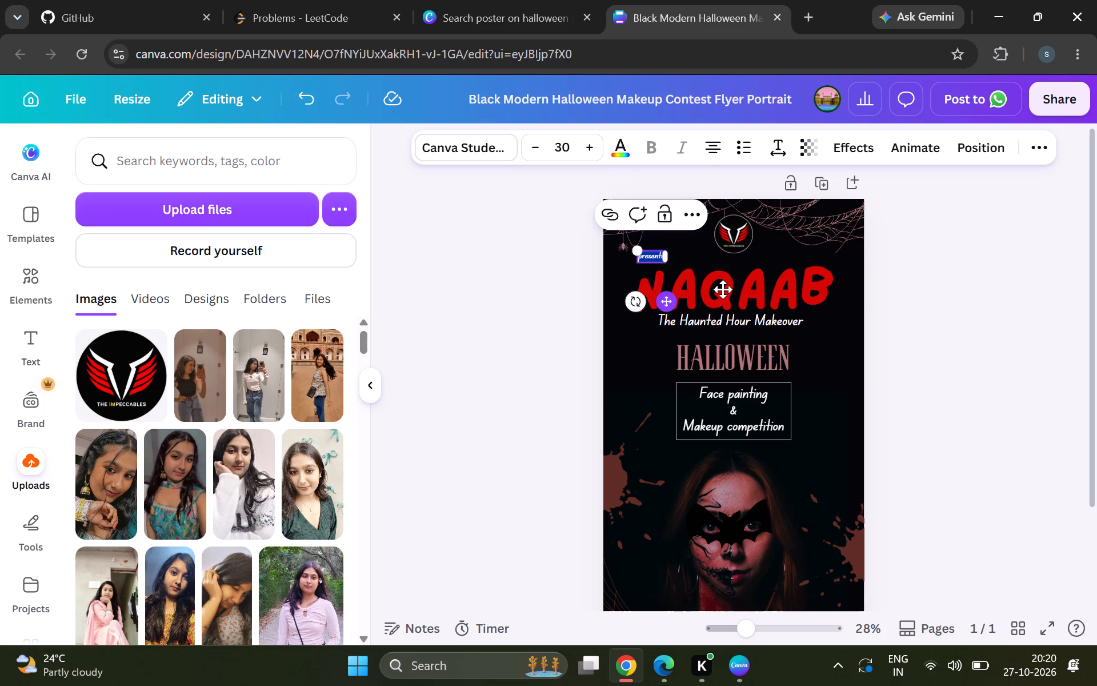
drag(723, 289, 748, 302)
click(959, 362)
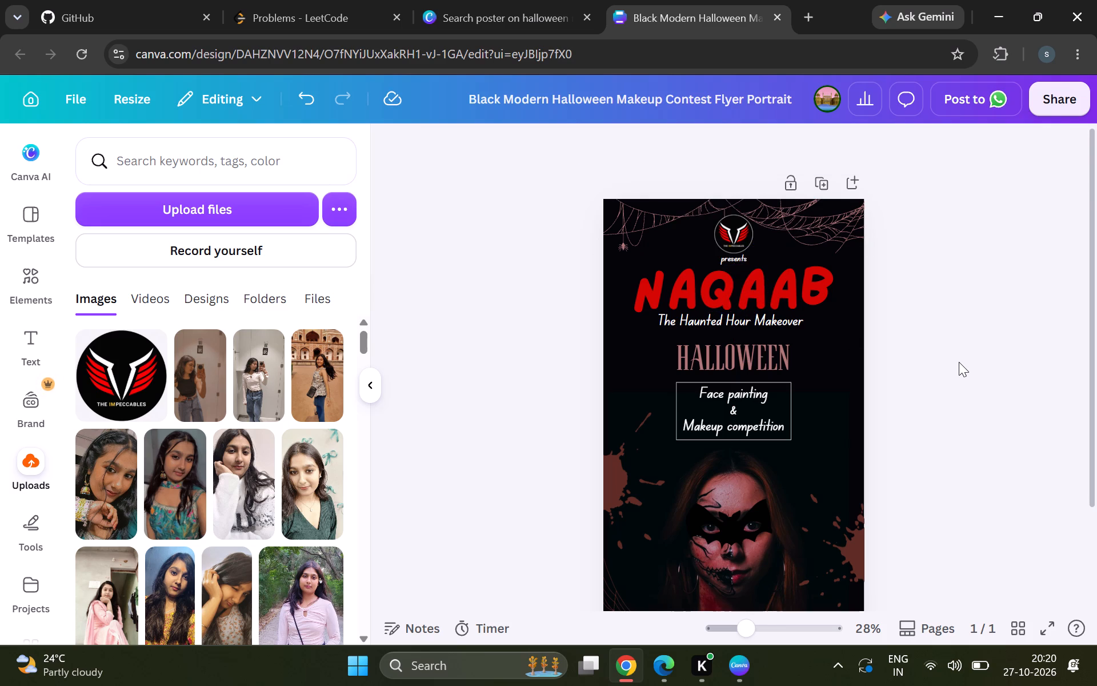
Set the font size of the "presents" text below the logo to 20.
scroll(959, 362, up, 2)
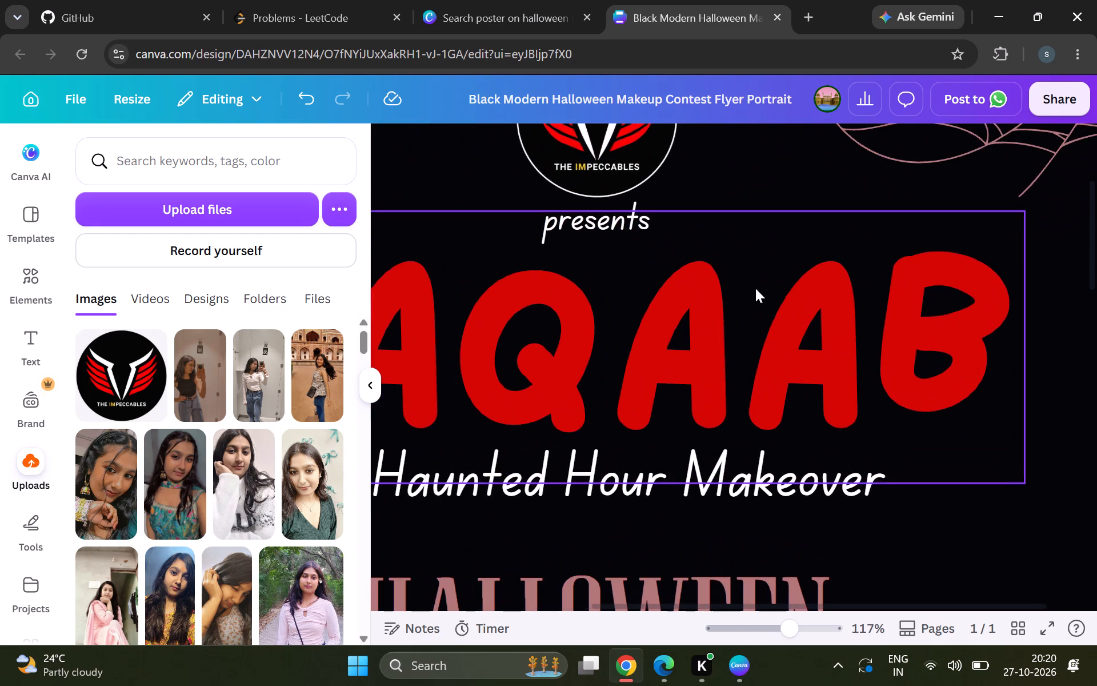
scroll(735, 287, right, 2)
double_click(727, 228)
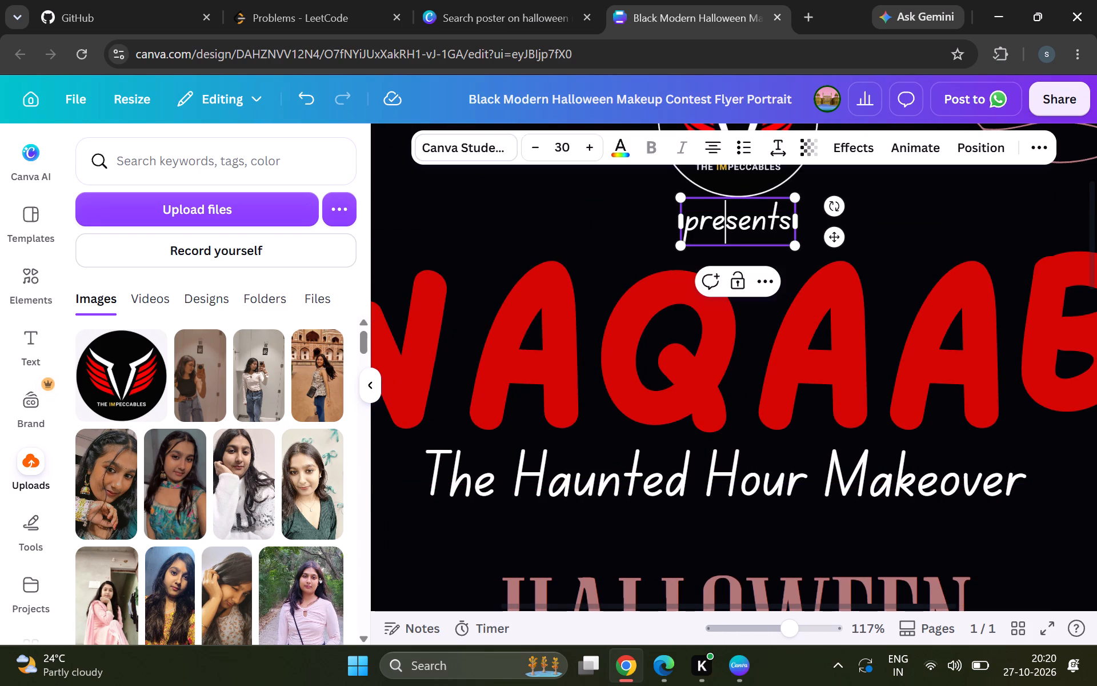
click(563, 147)
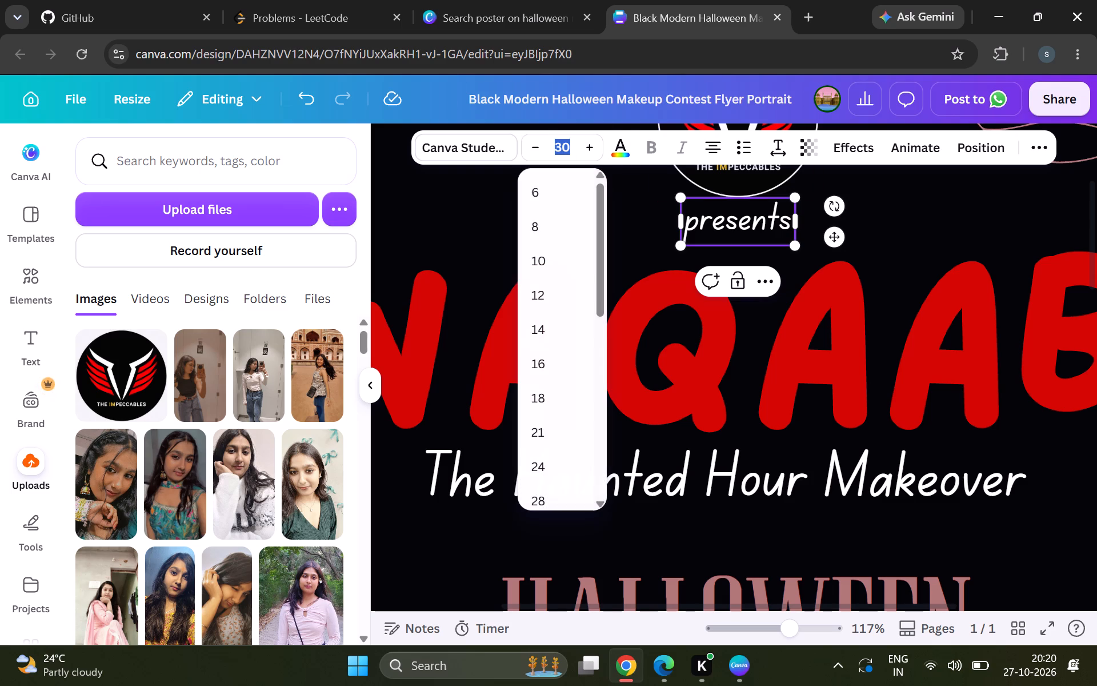
text(20)
key(Return)
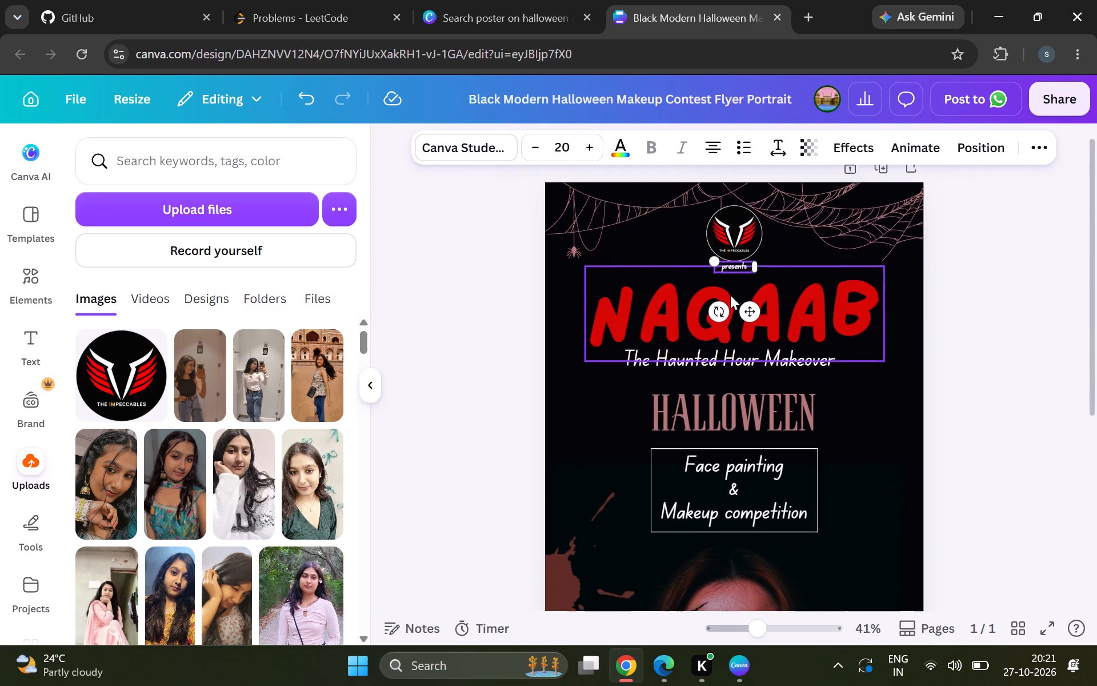
click(1038, 334)
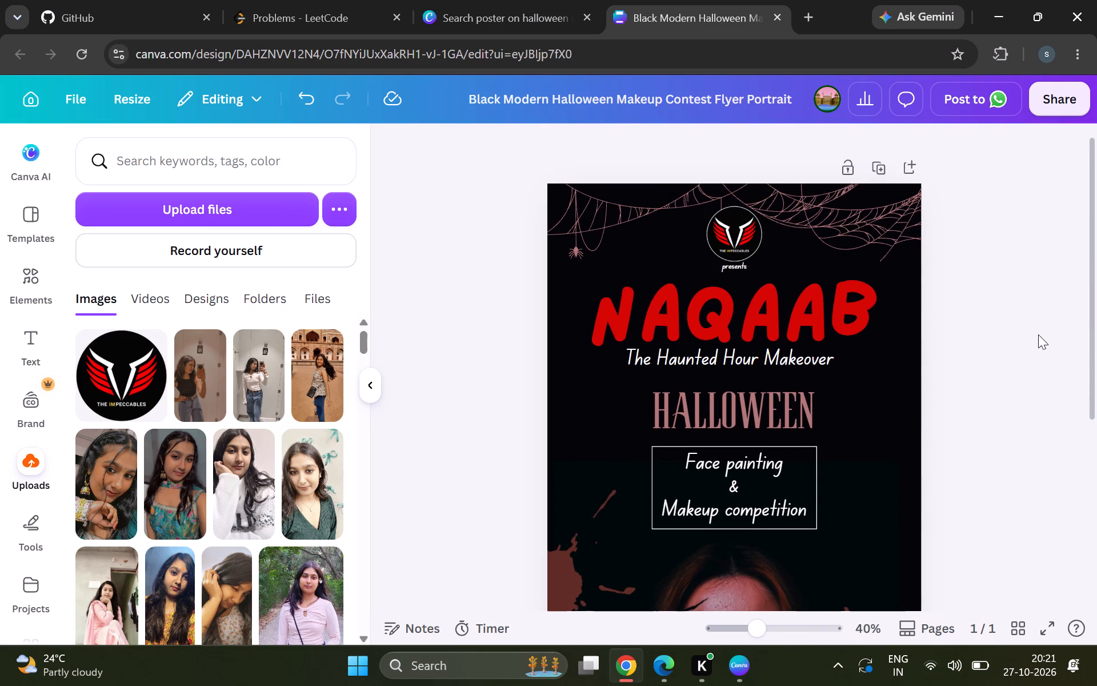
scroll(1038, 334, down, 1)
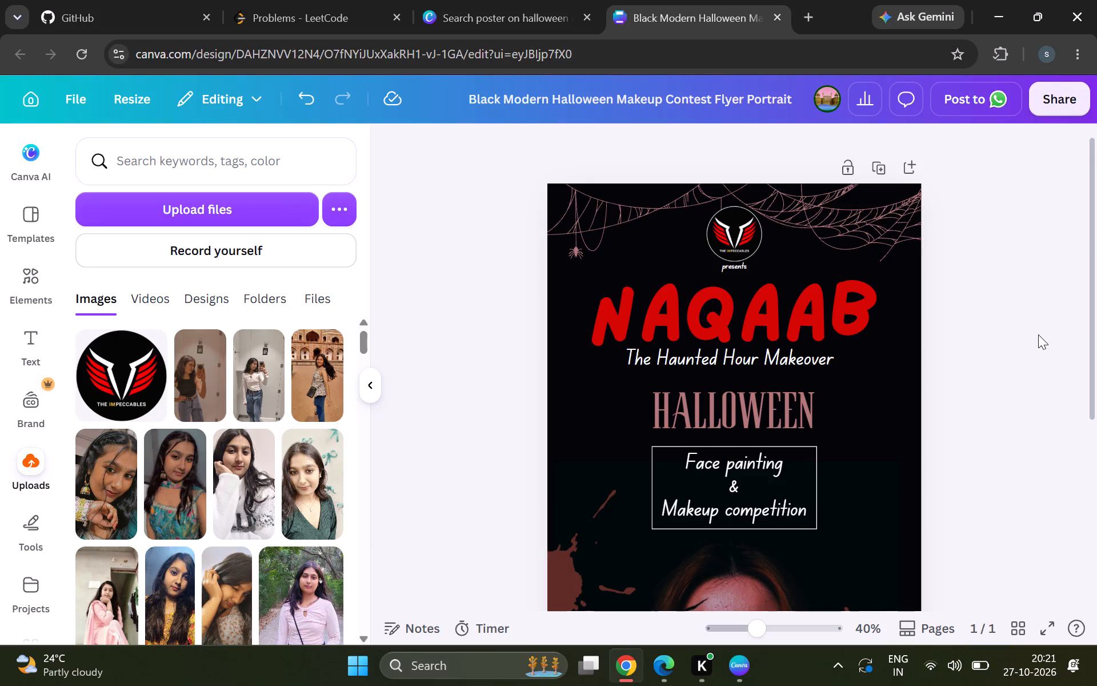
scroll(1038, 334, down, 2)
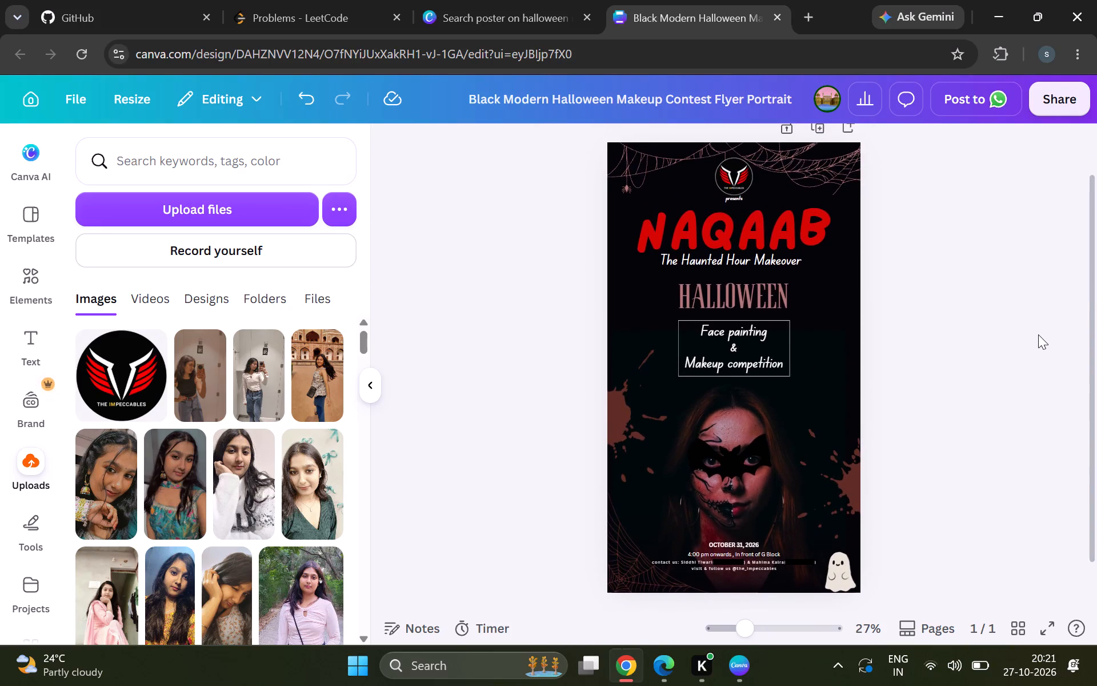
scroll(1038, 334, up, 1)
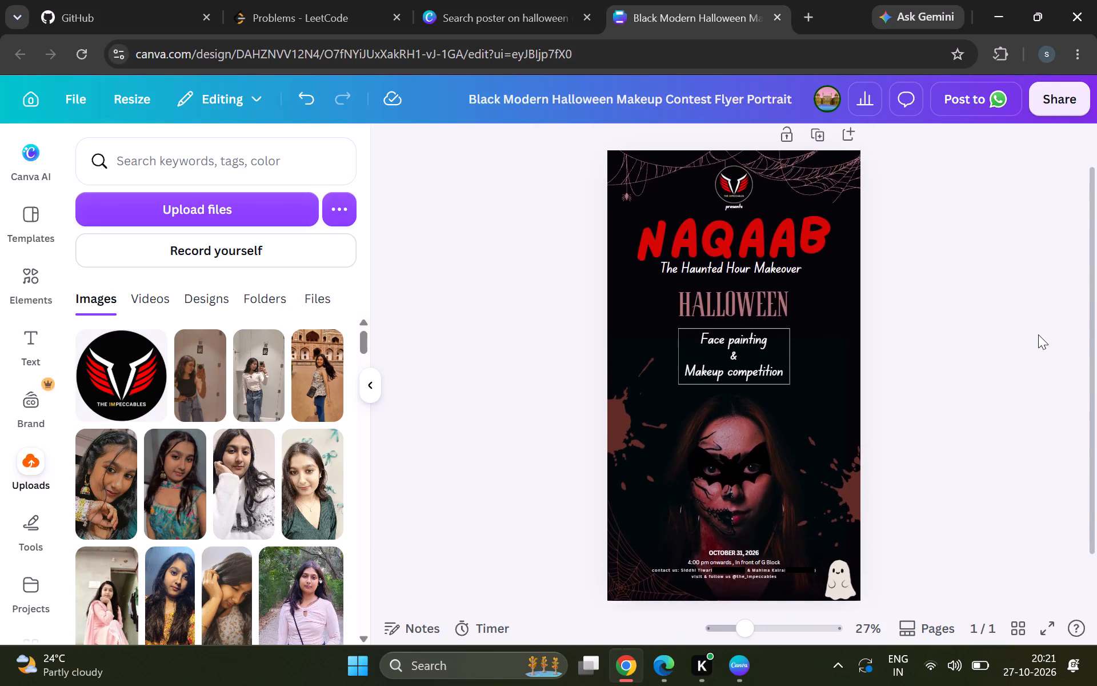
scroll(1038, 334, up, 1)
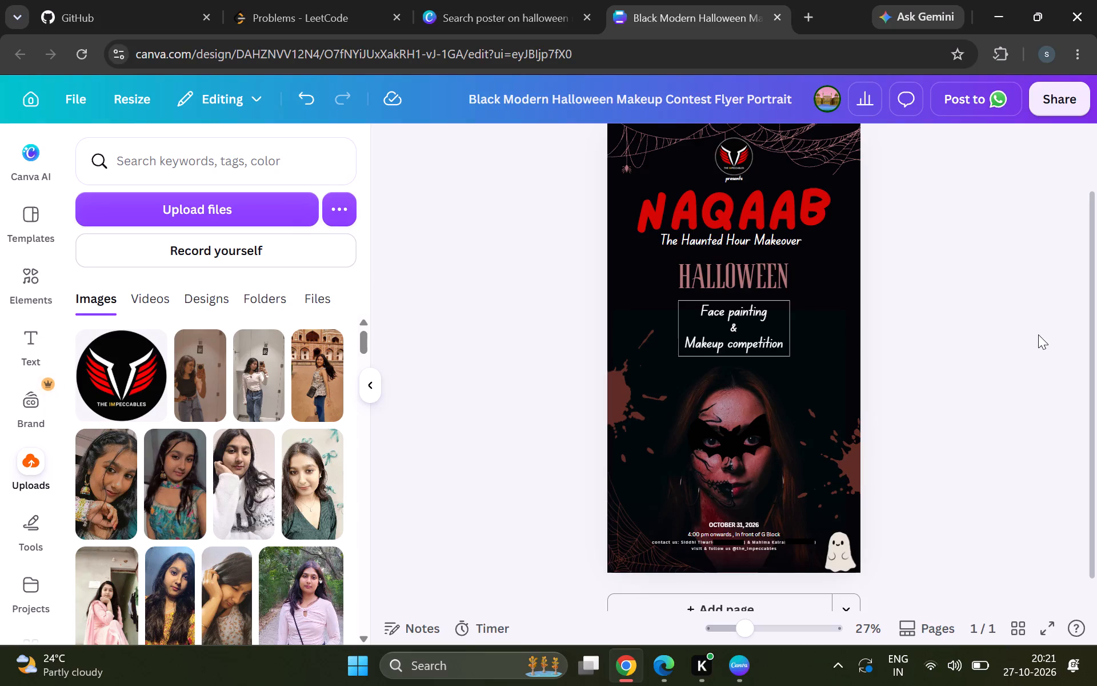
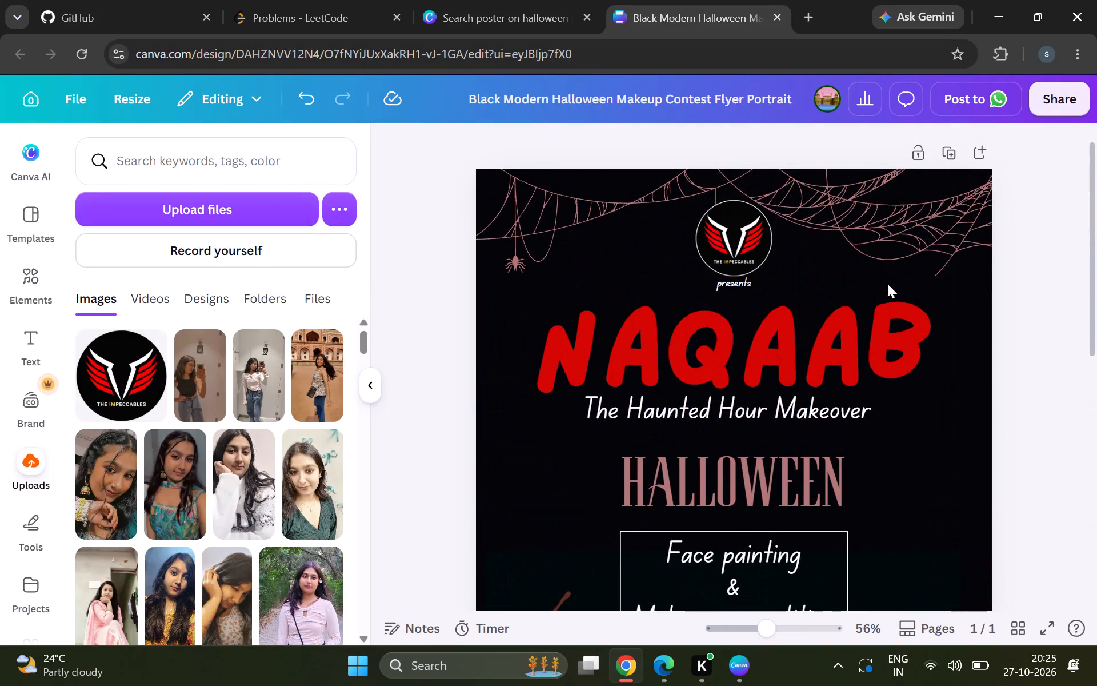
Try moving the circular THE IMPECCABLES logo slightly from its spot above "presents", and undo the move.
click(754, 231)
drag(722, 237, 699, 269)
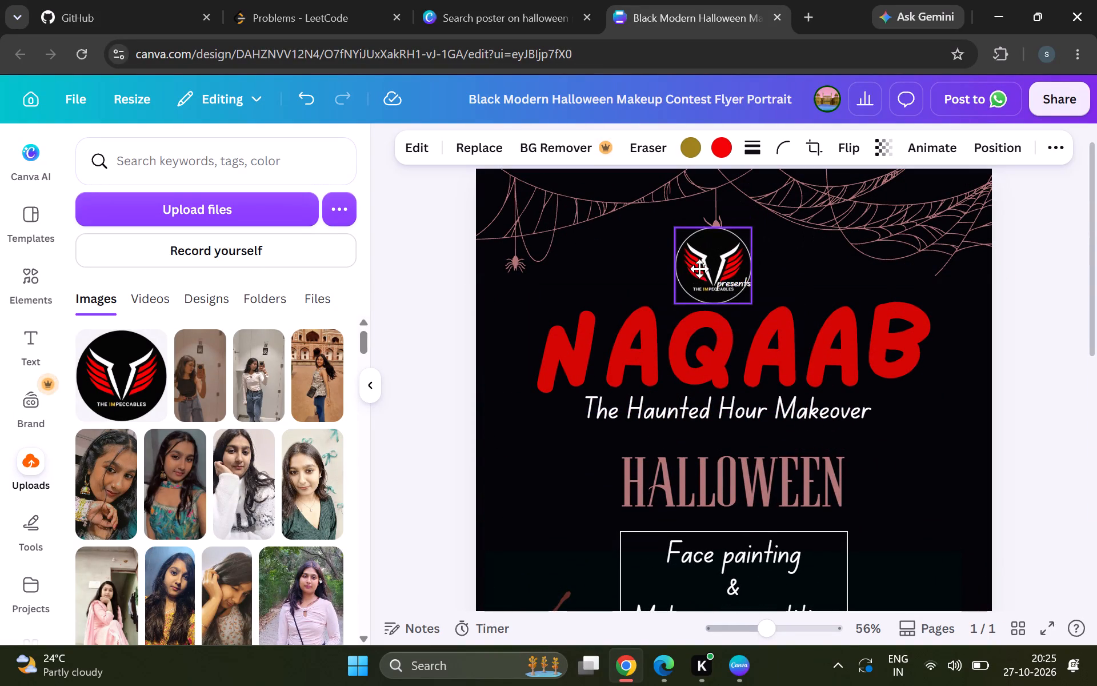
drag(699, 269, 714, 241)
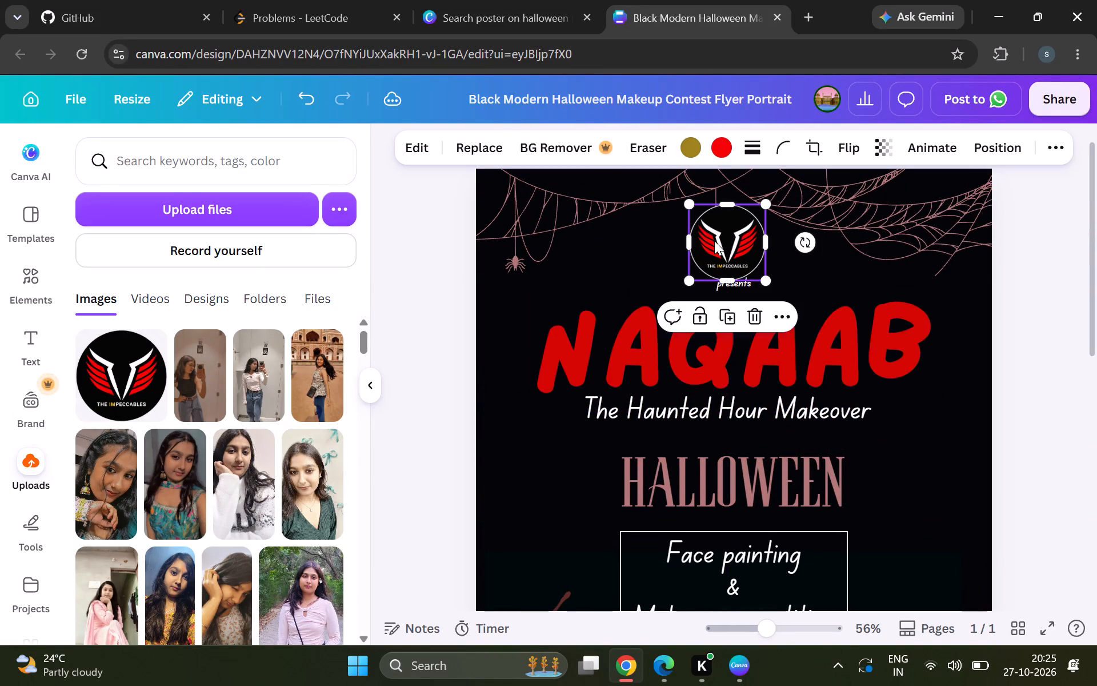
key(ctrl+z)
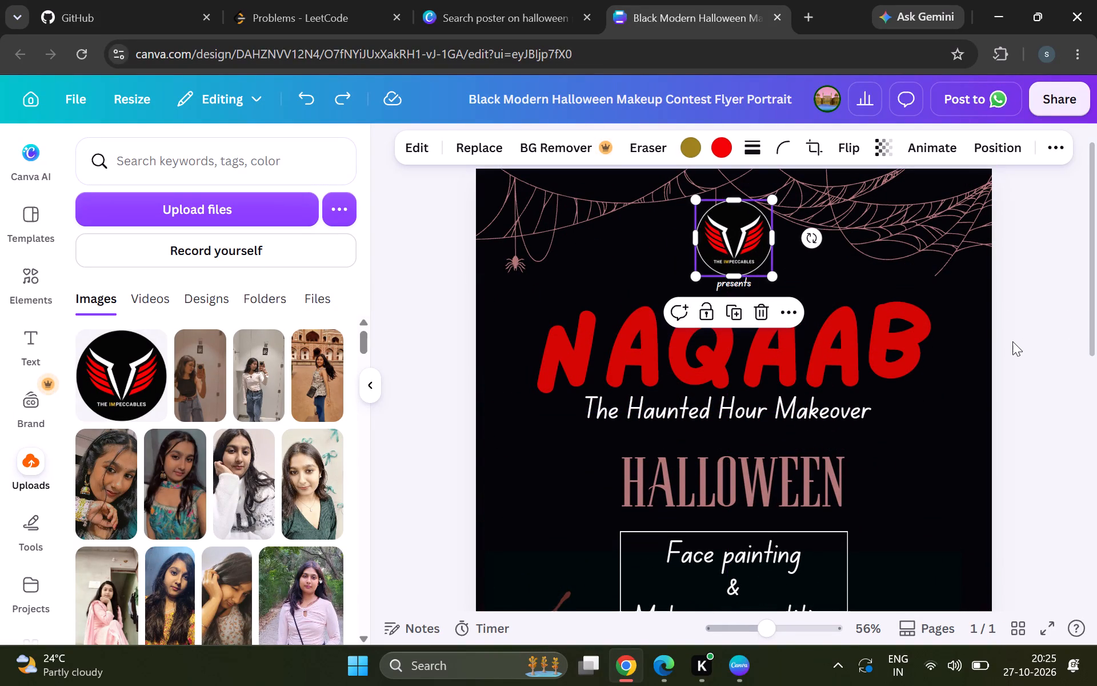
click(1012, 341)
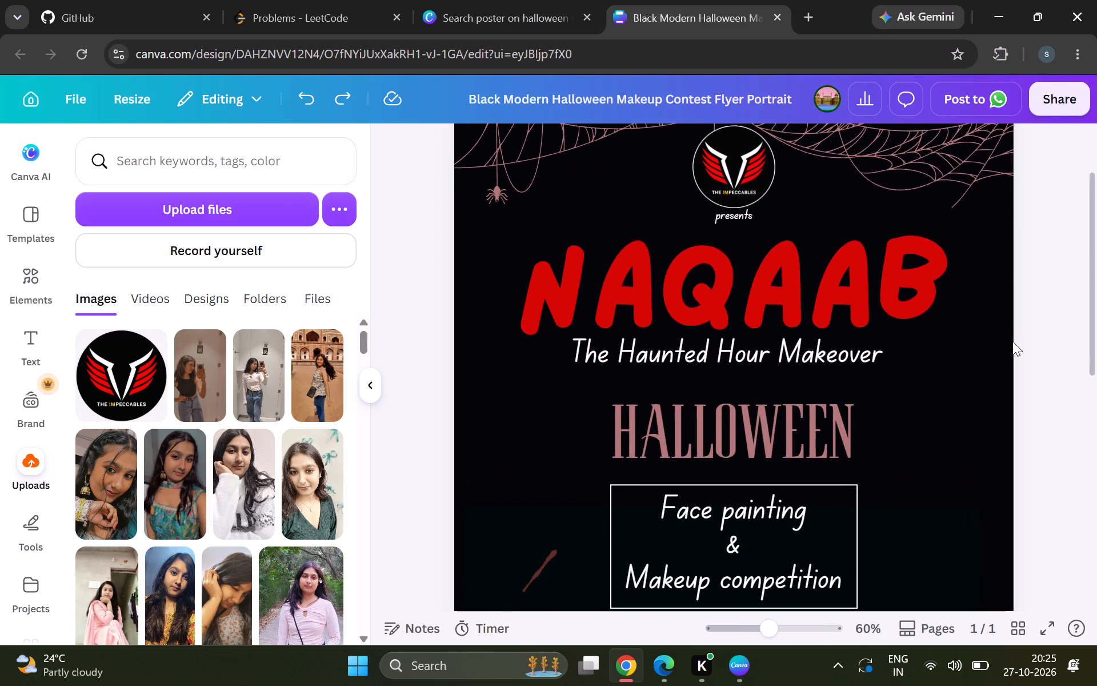
Shrink the circular THE IMPECCABLES logo slightly and re-centre it horizontally on the page, directly above the "presents" text.
scroll(1012, 341, up, 3)
click(731, 266)
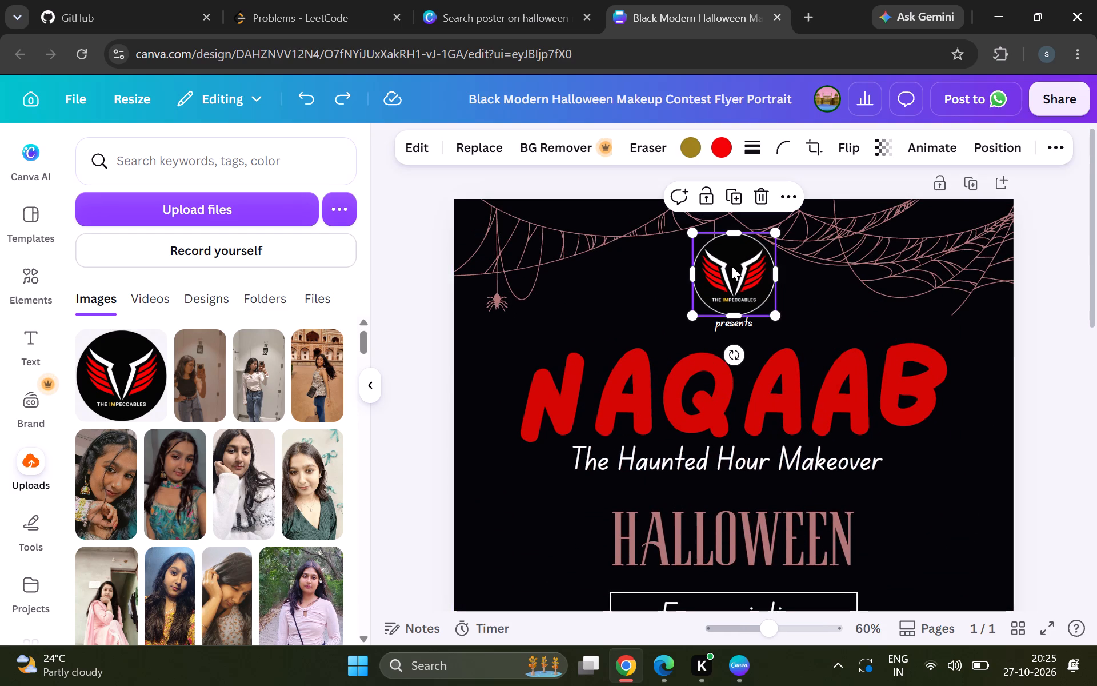
drag(692, 236, 700, 243)
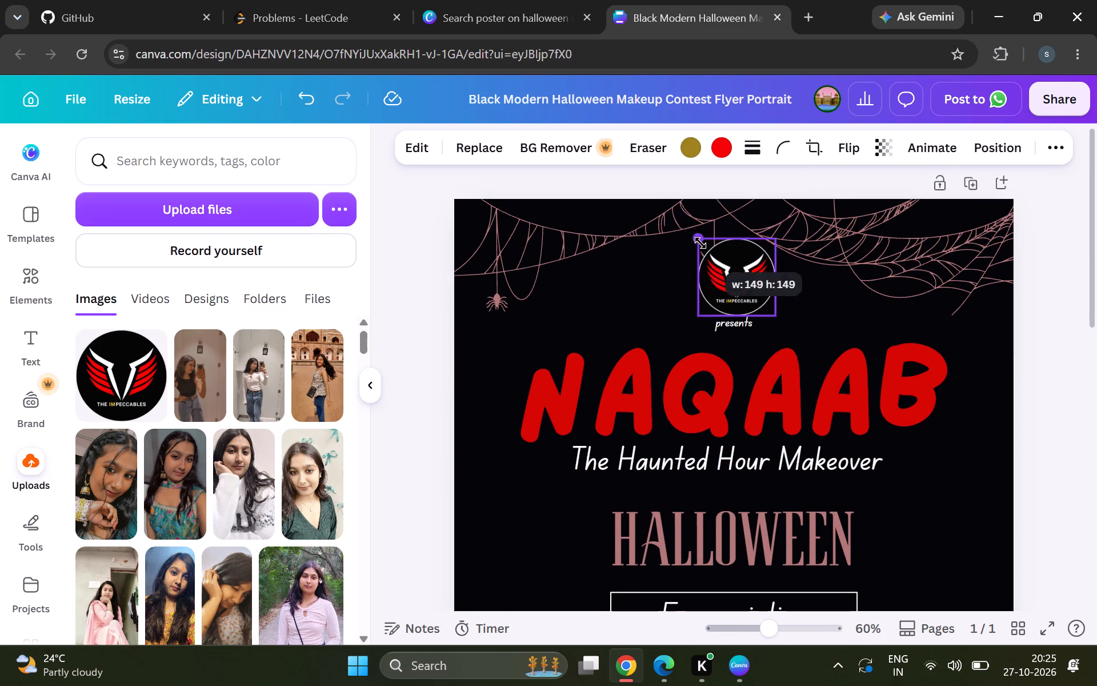
drag(700, 243, 705, 250)
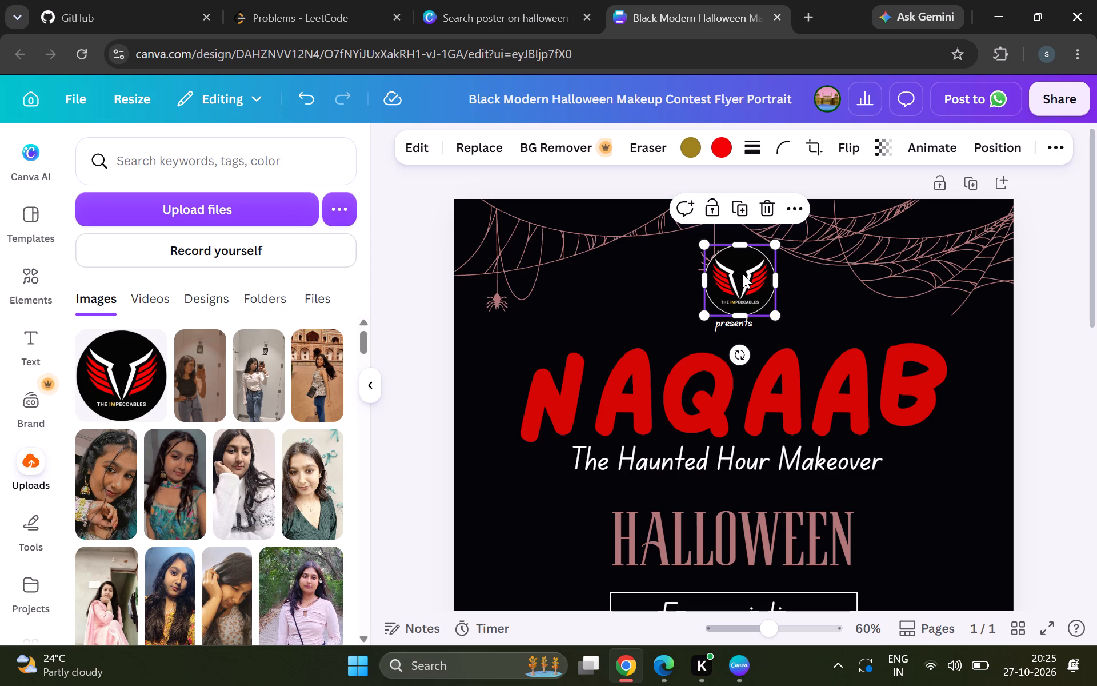
drag(743, 274, 735, 274)
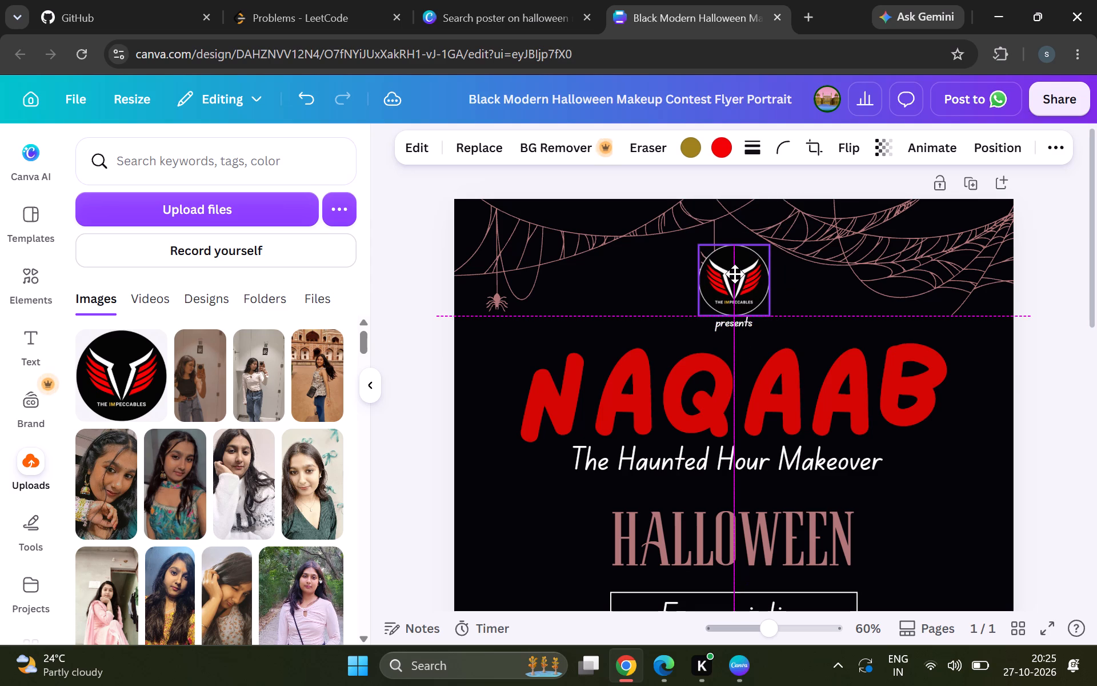
drag(735, 274, 735, 274)
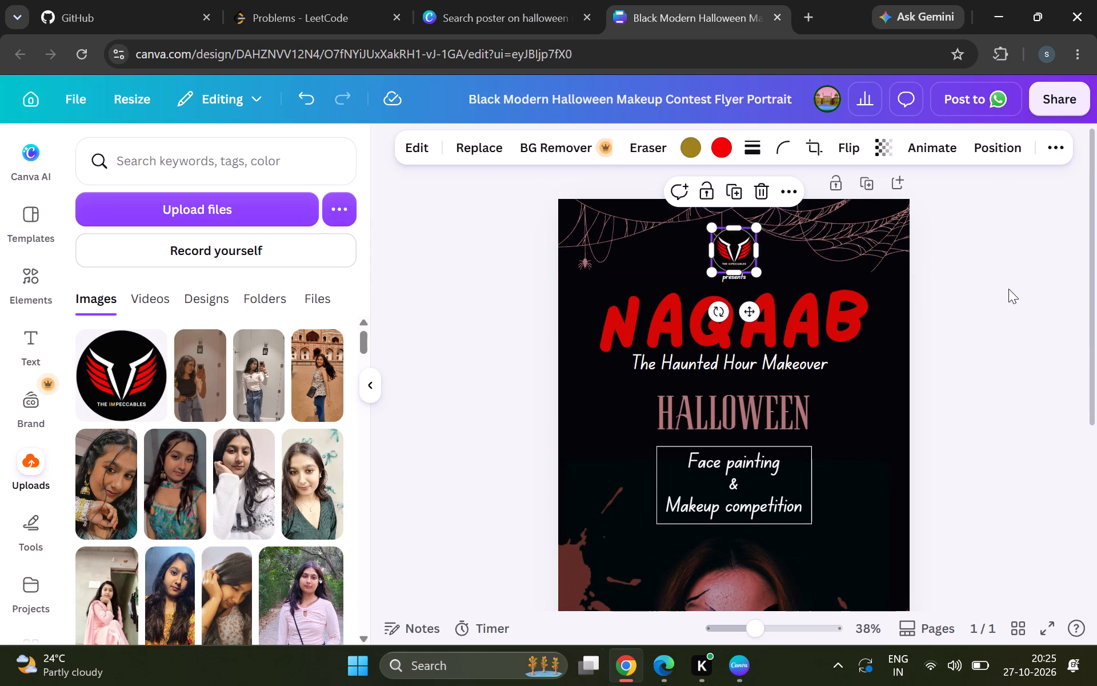
click(976, 318)
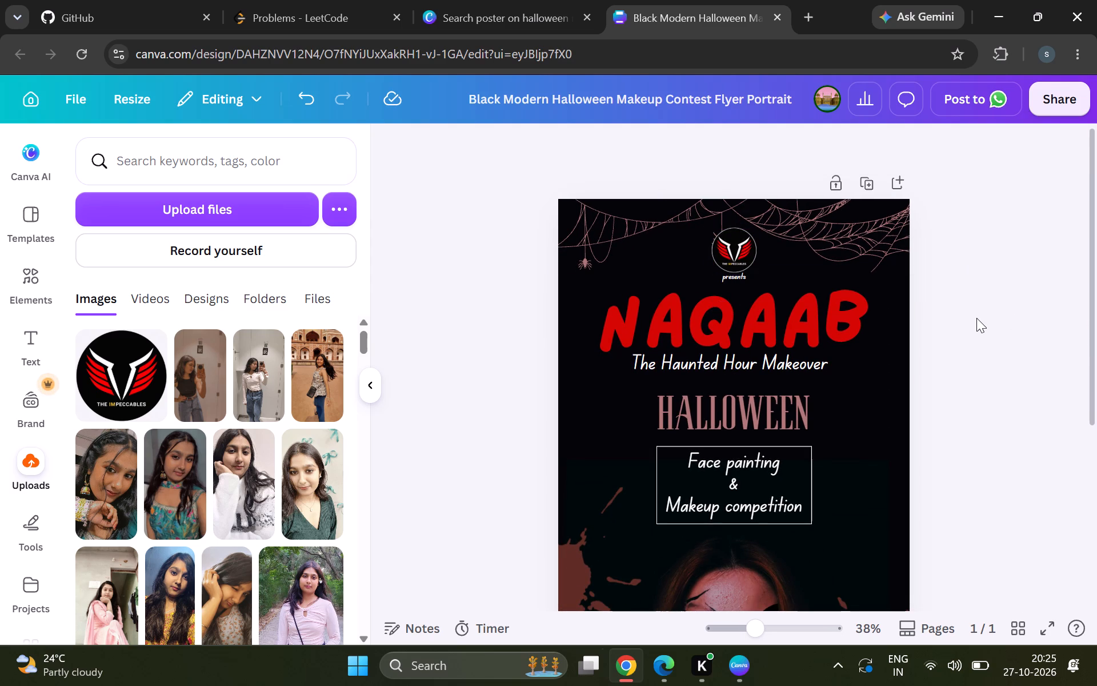
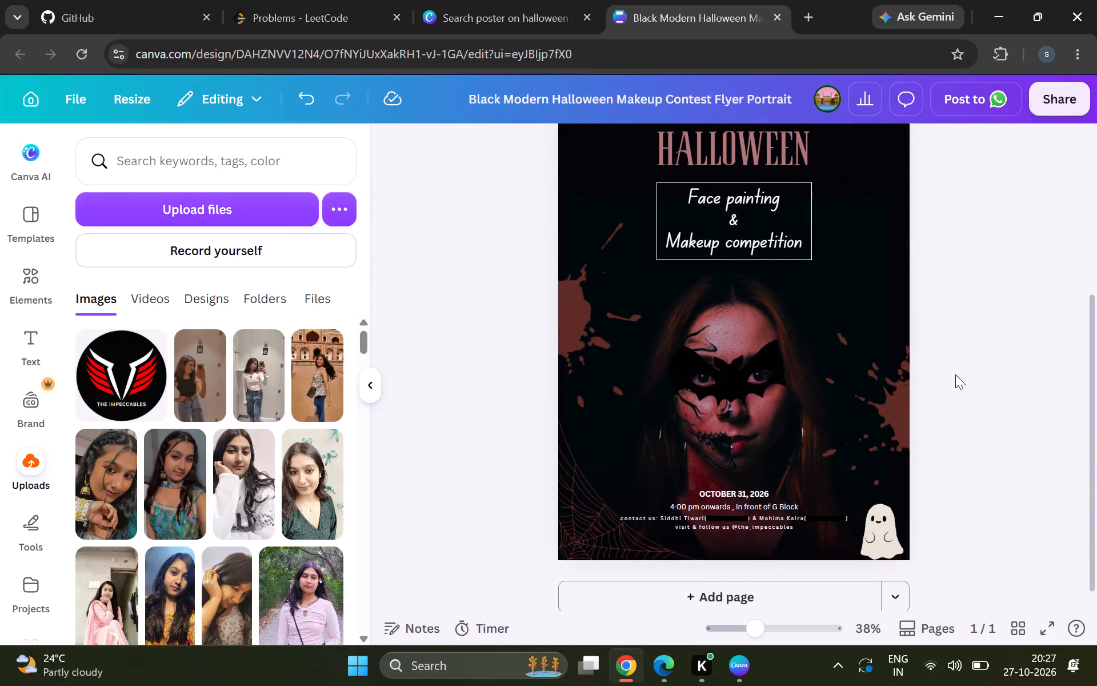
Search the graphic elements library for "halloween", replacing the previous search term.
scroll(955, 374, up, 3)
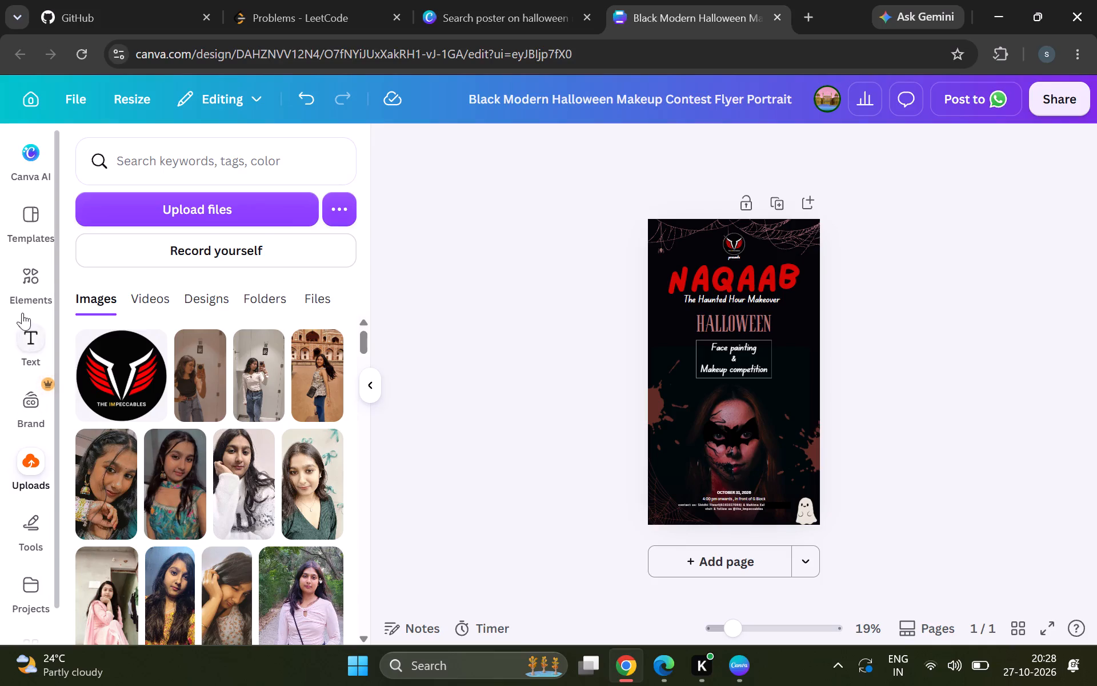
click(34, 289)
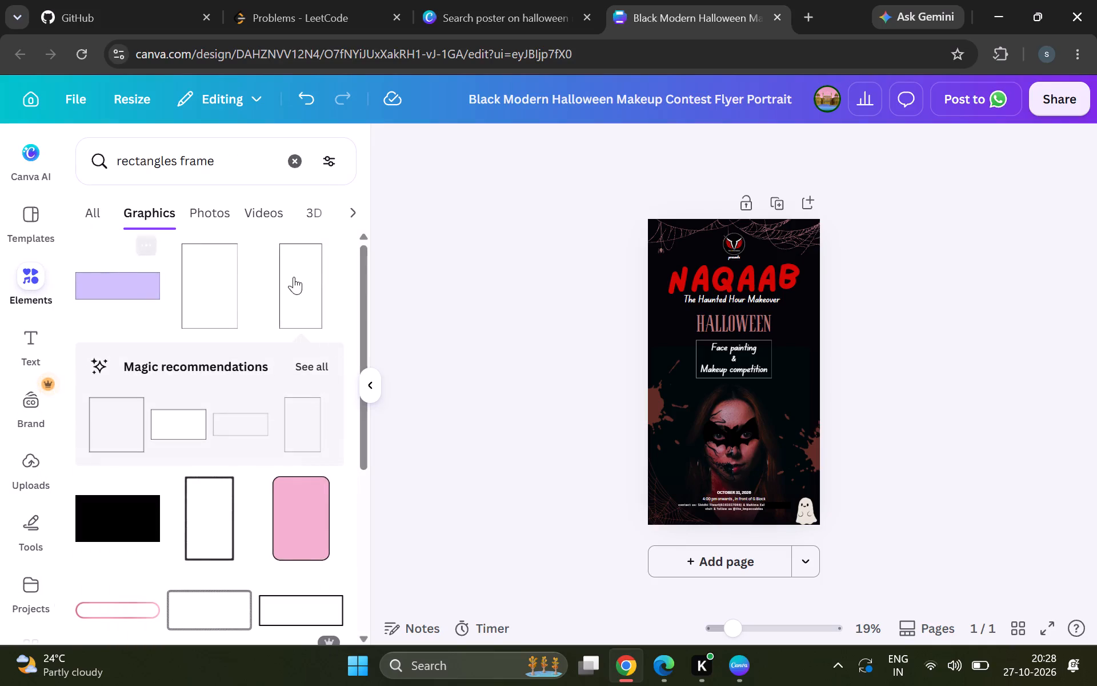
drag(247, 169, 66, 155)
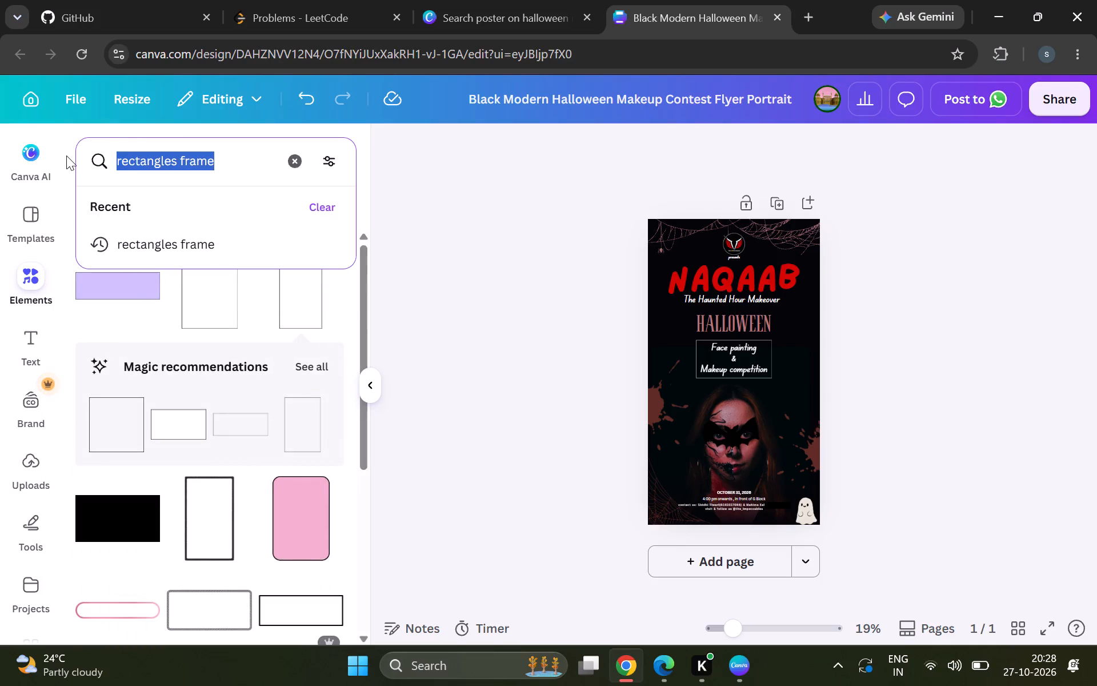
key(BackSpace)
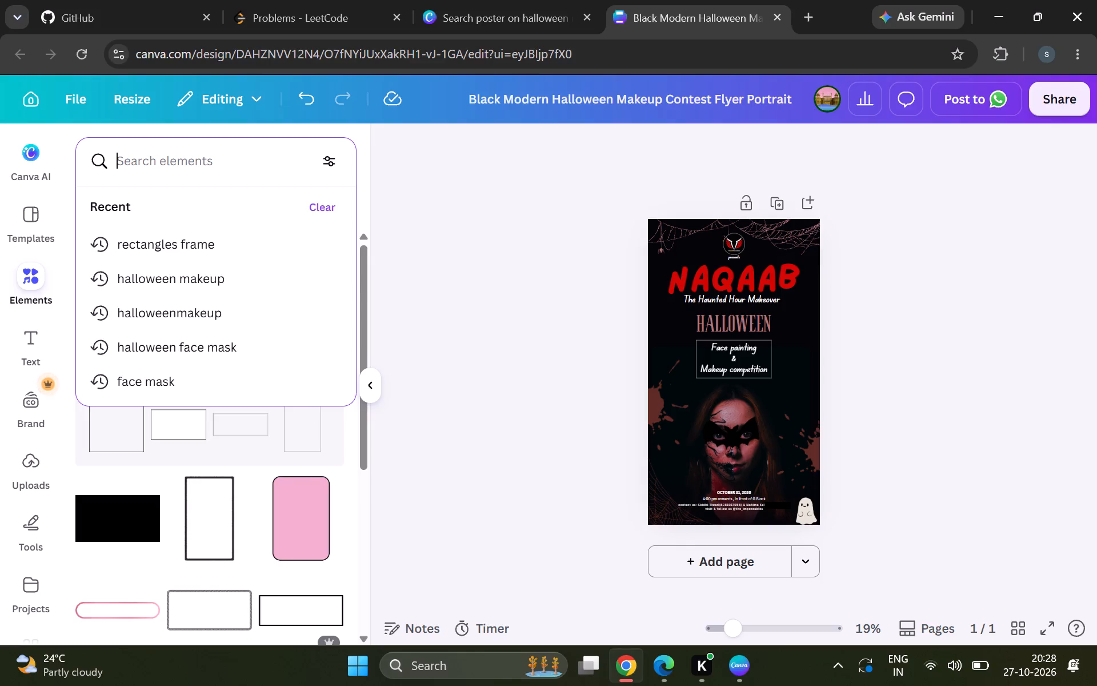
text(halloween)
key(Return)
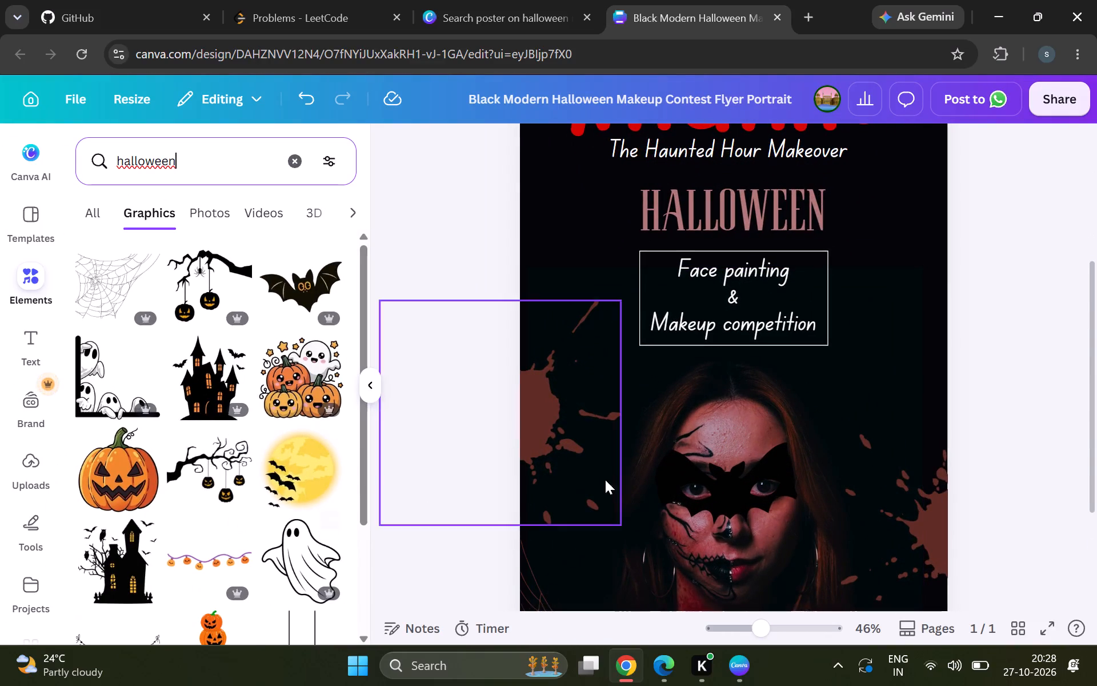
Add the bare branch graphic with three hanging jack-o'-lanterns and place it over the poster's upper-left corner.
scroll(624, 473, up, 2)
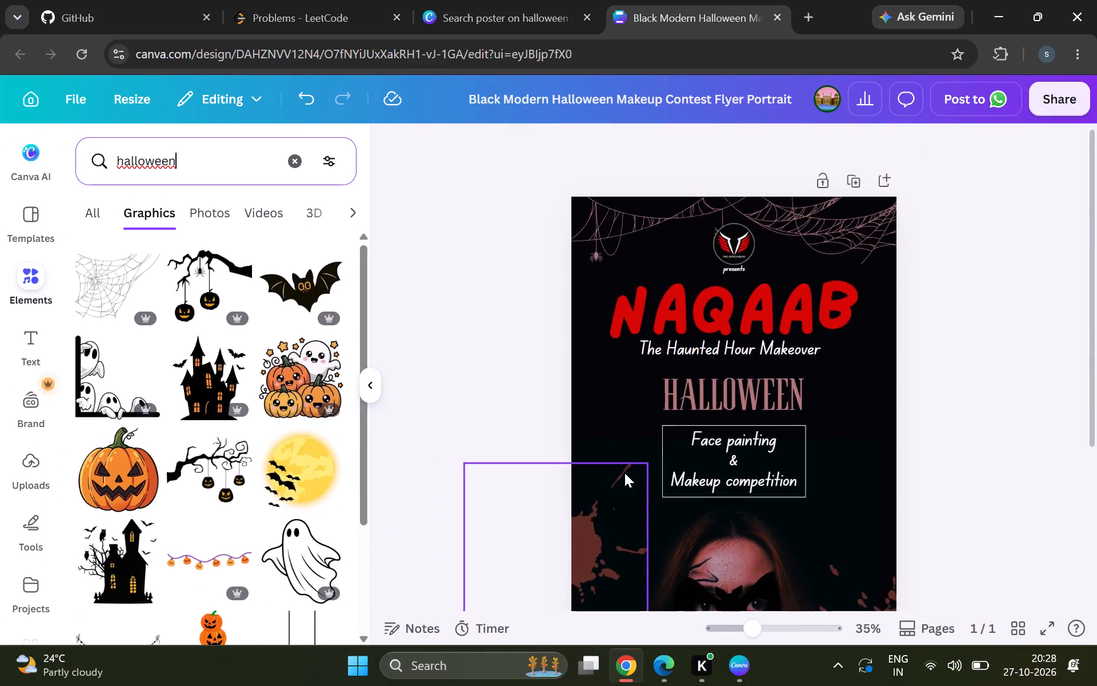
click(173, 486)
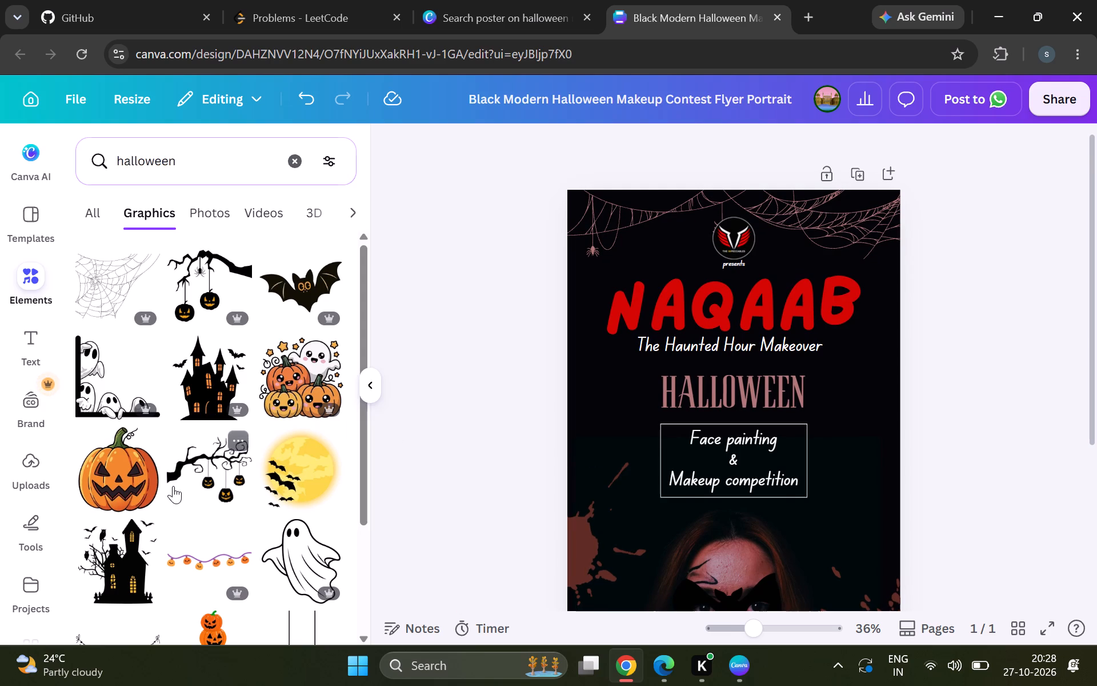
drag(738, 521, 648, 290)
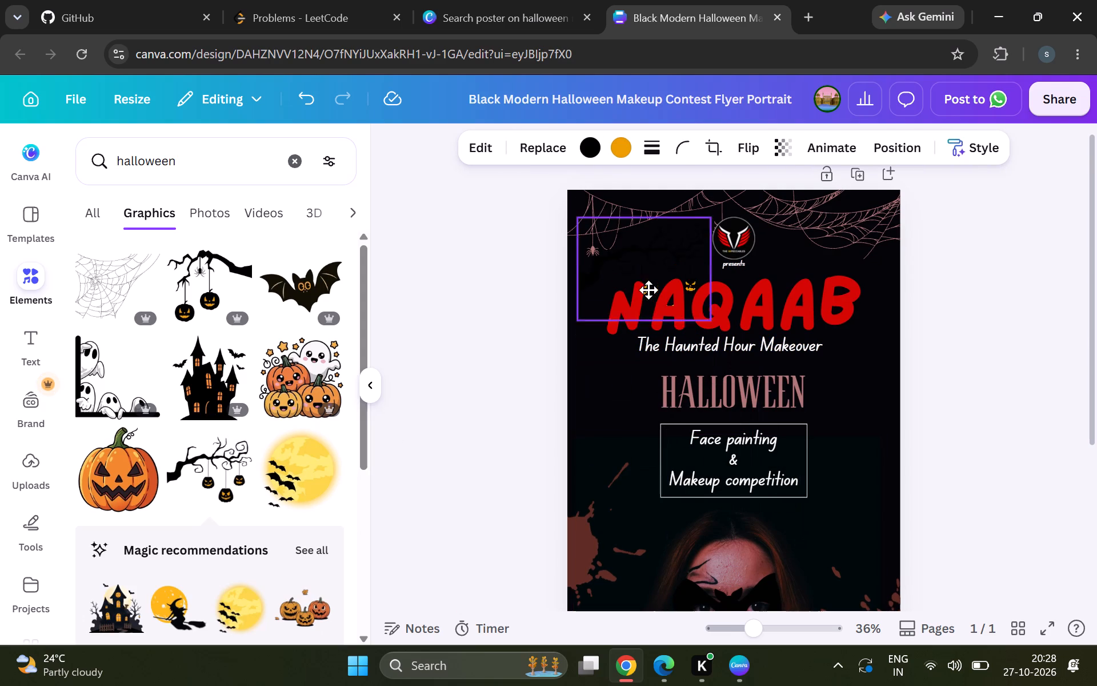
drag(648, 290, 632, 266)
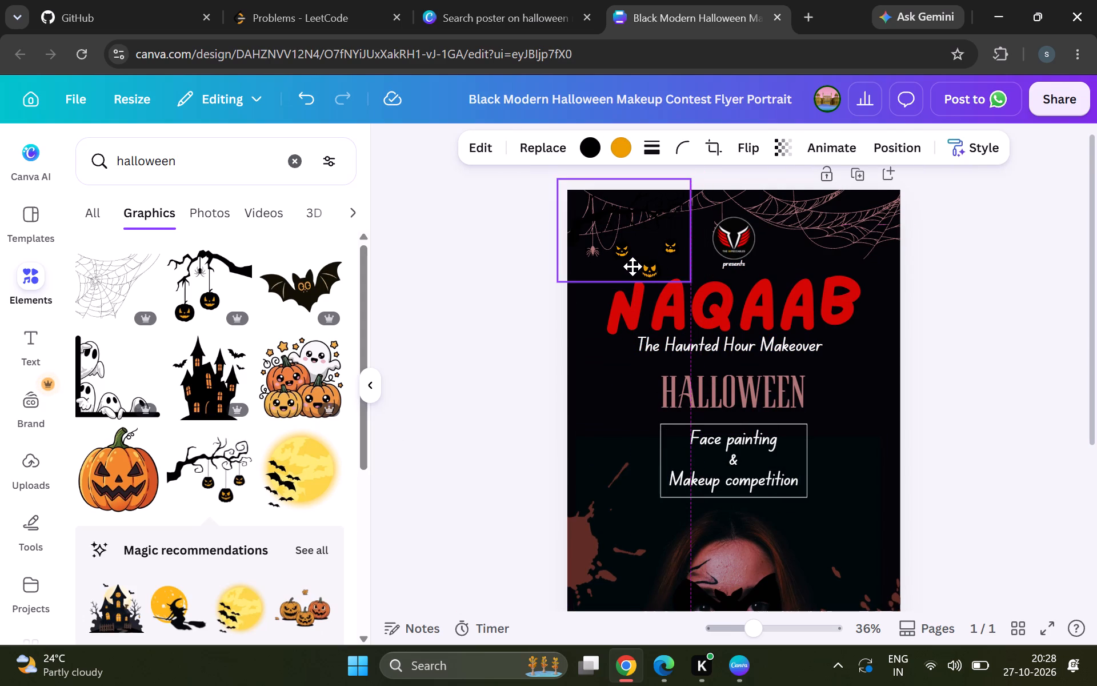
drag(632, 266, 626, 254)
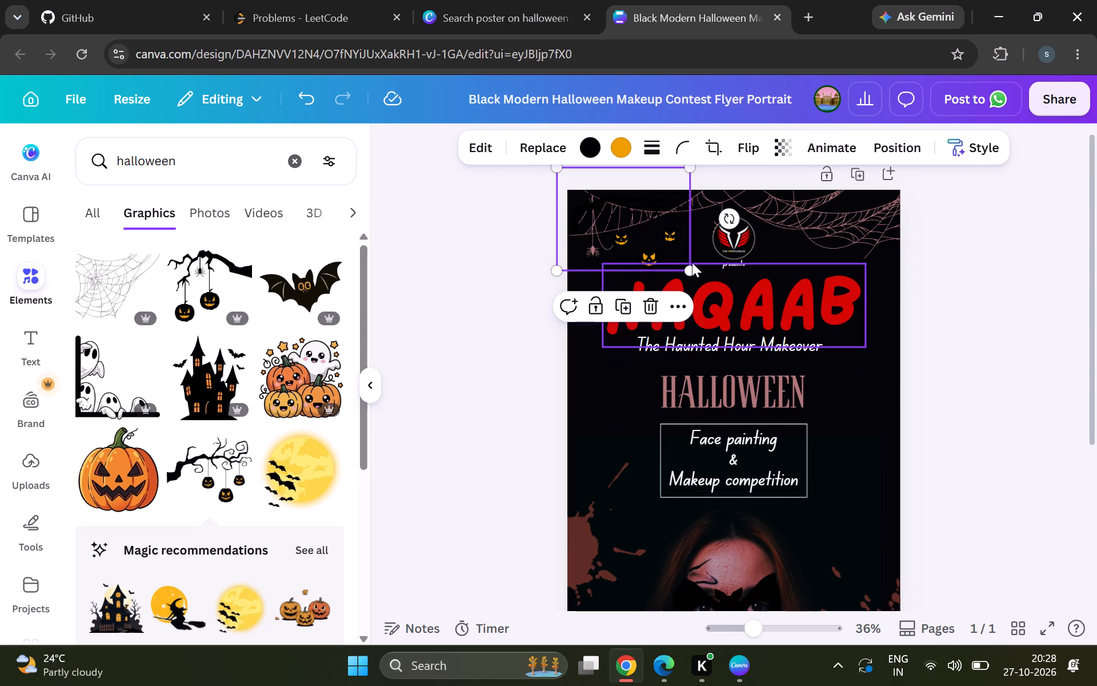
Recolour the black parts of the pumpkin branch graphic to the dark maroon already used in the design.
click(583, 149)
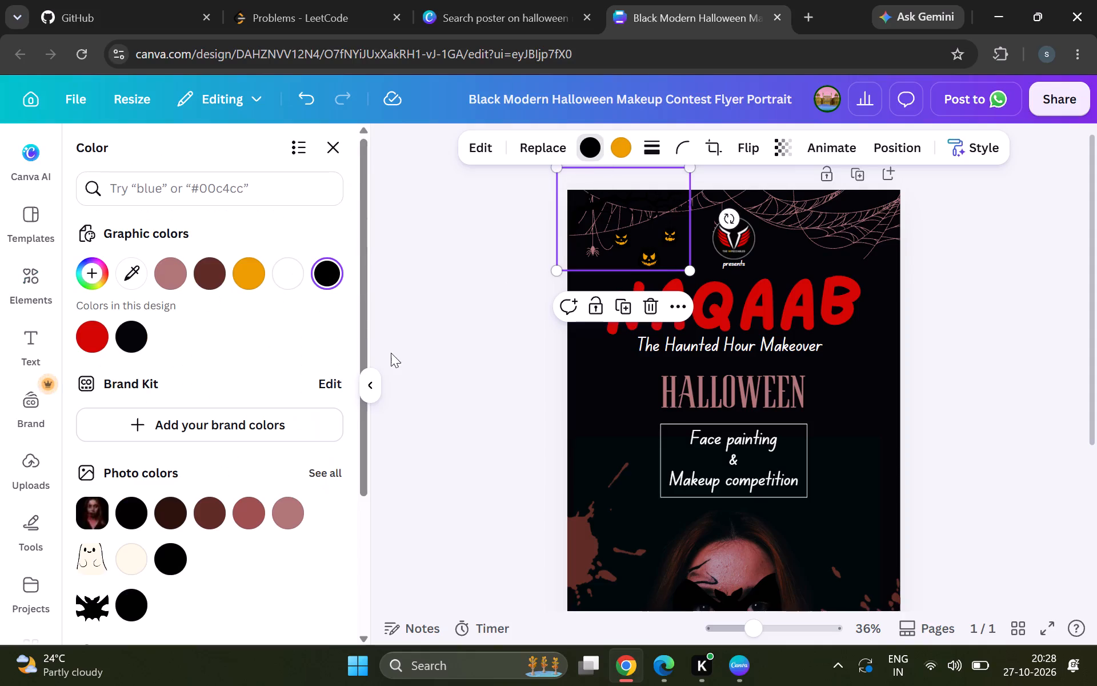
click(205, 267)
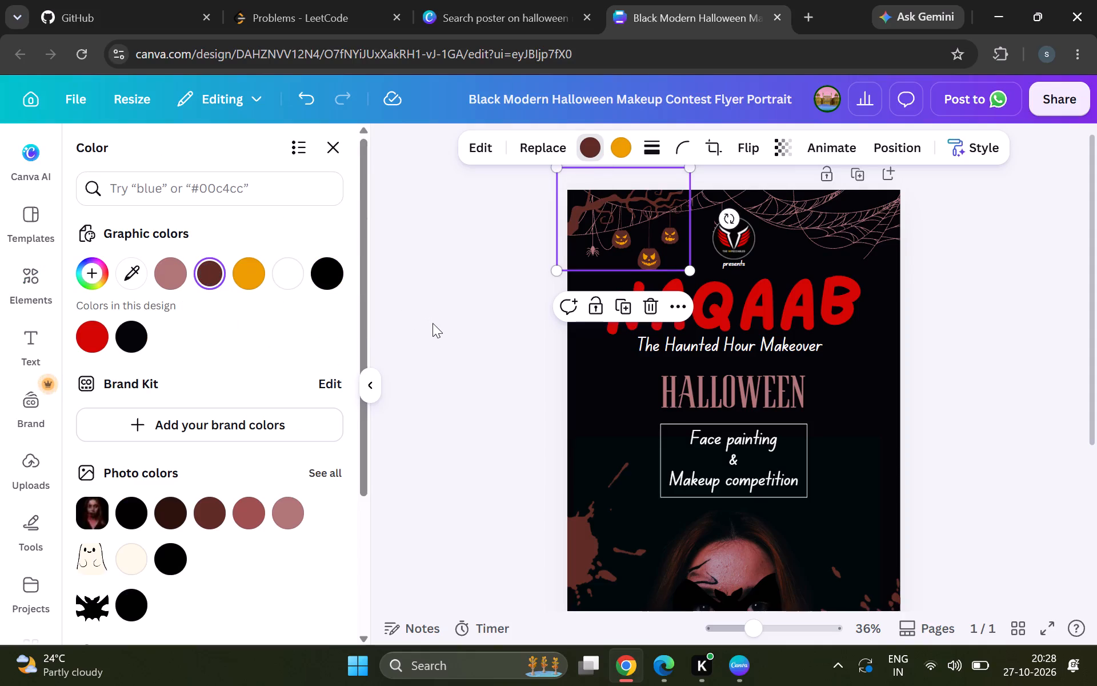
click(452, 329)
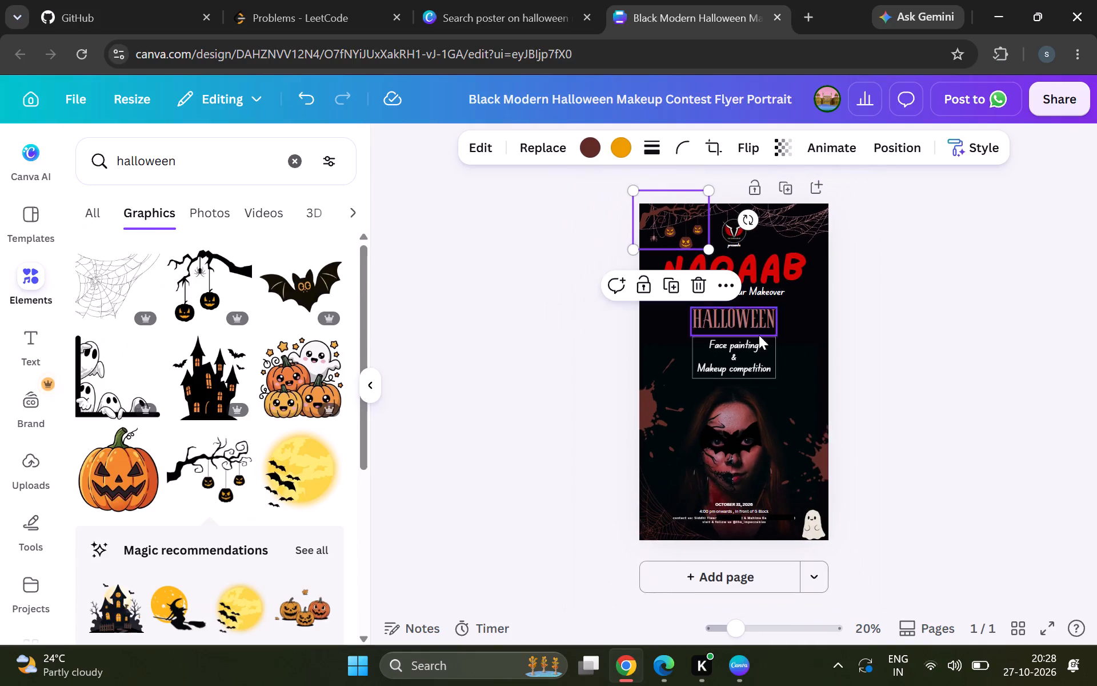
click(884, 287)
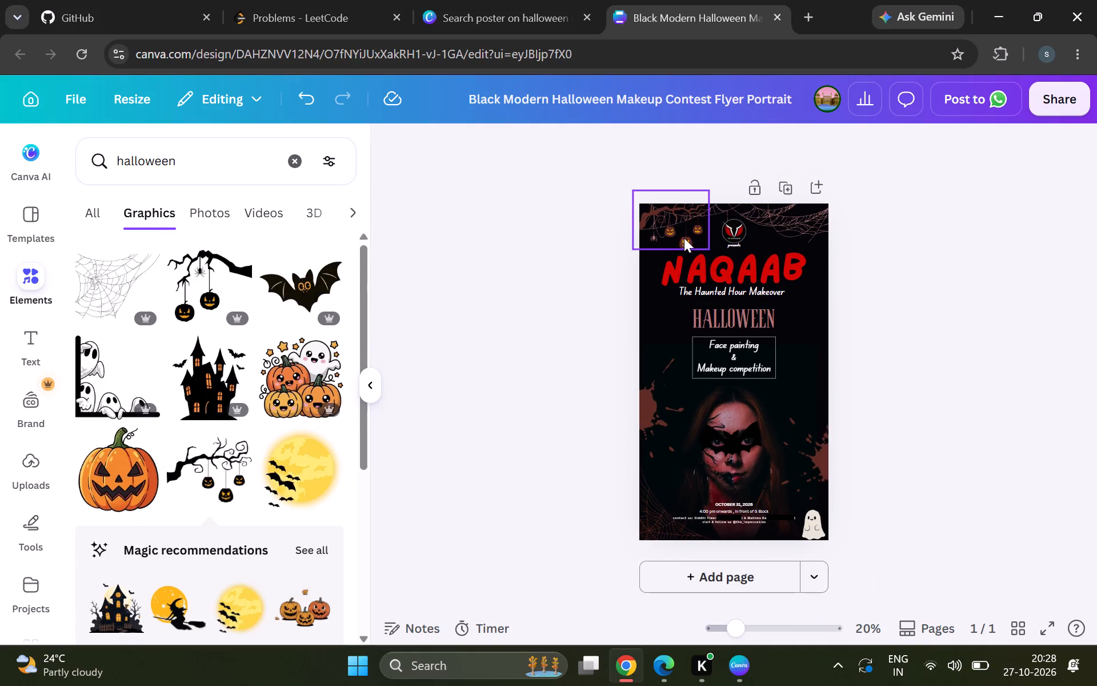
Set the transparency of the pumpkin branch graphic to 71.
click(674, 226)
click(778, 152)
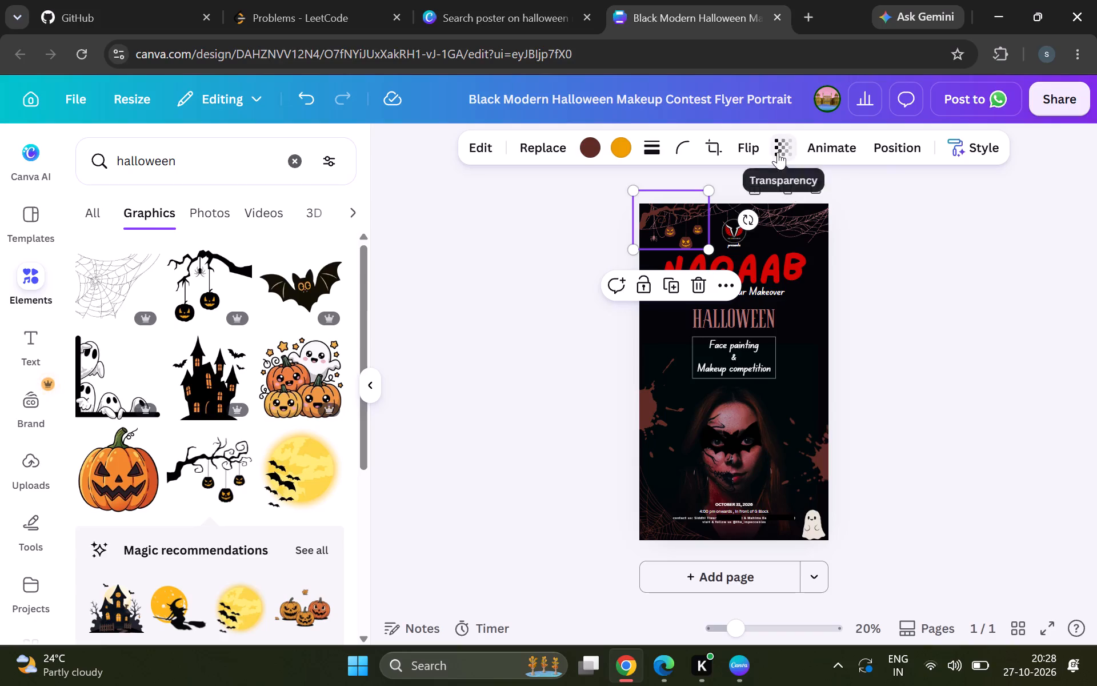
click(787, 220)
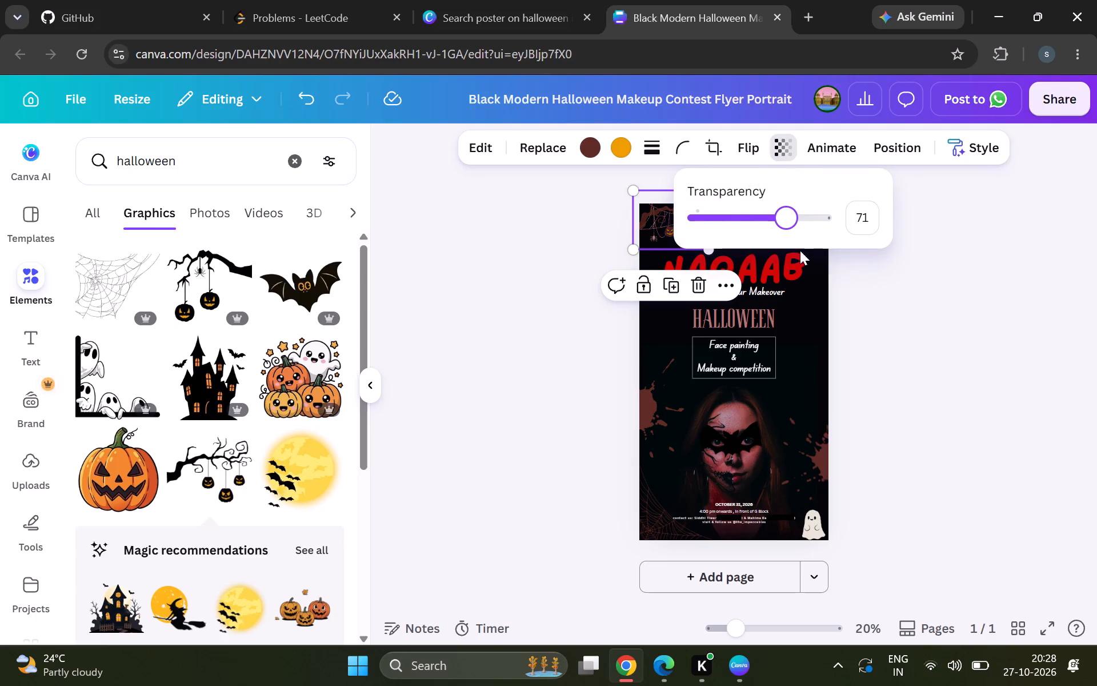
click(895, 310)
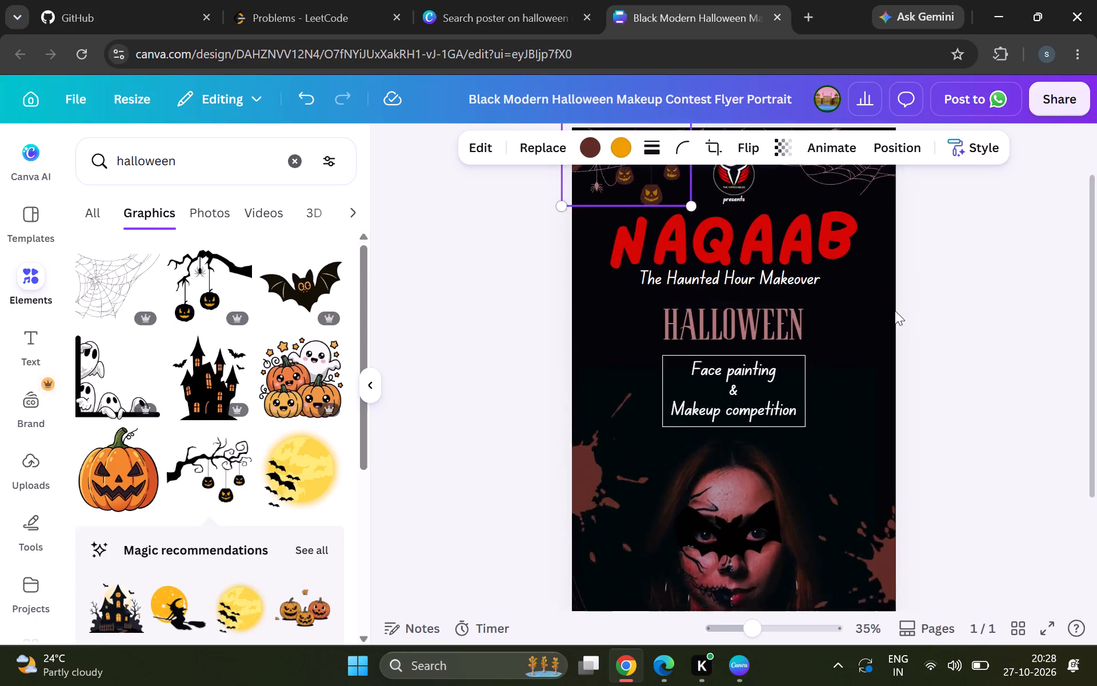
click(972, 309)
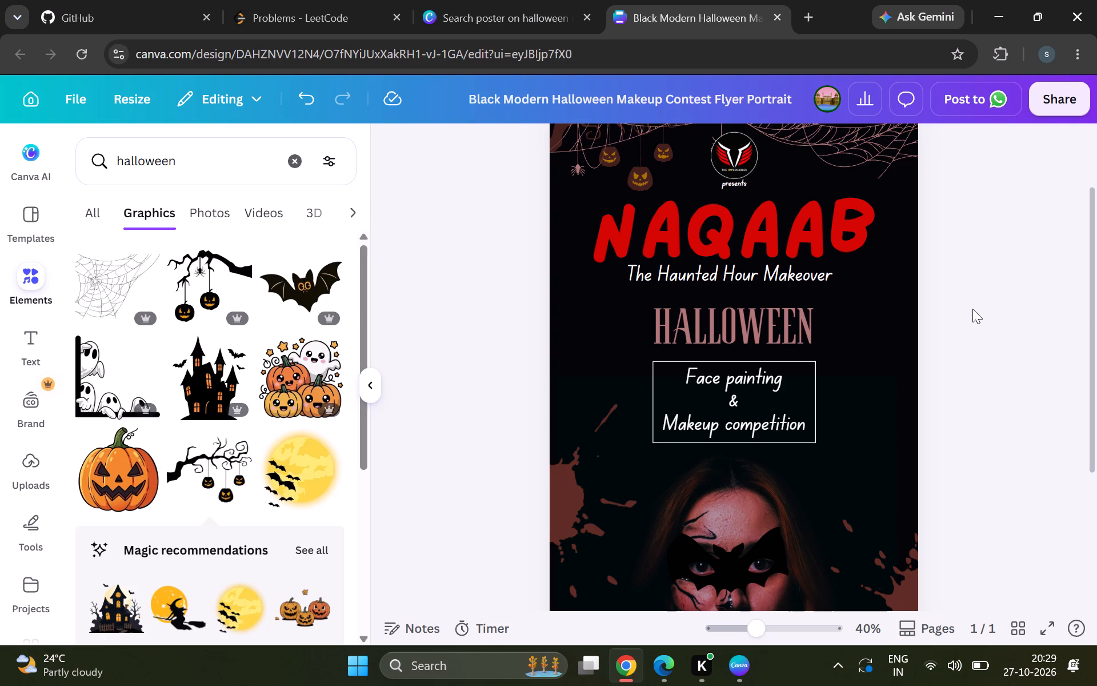
Flip the pumpkin branch graphic horizontally.
scroll(972, 309, up, 1)
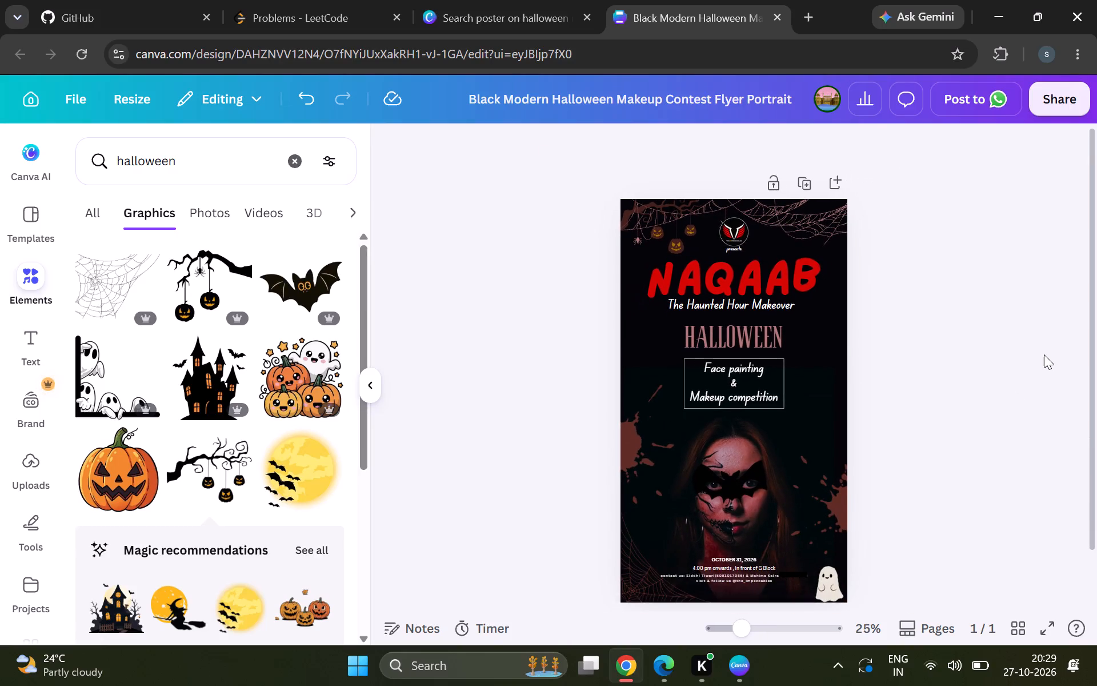
scroll(1044, 354, down, 3)
scroll(1044, 354, up, 1)
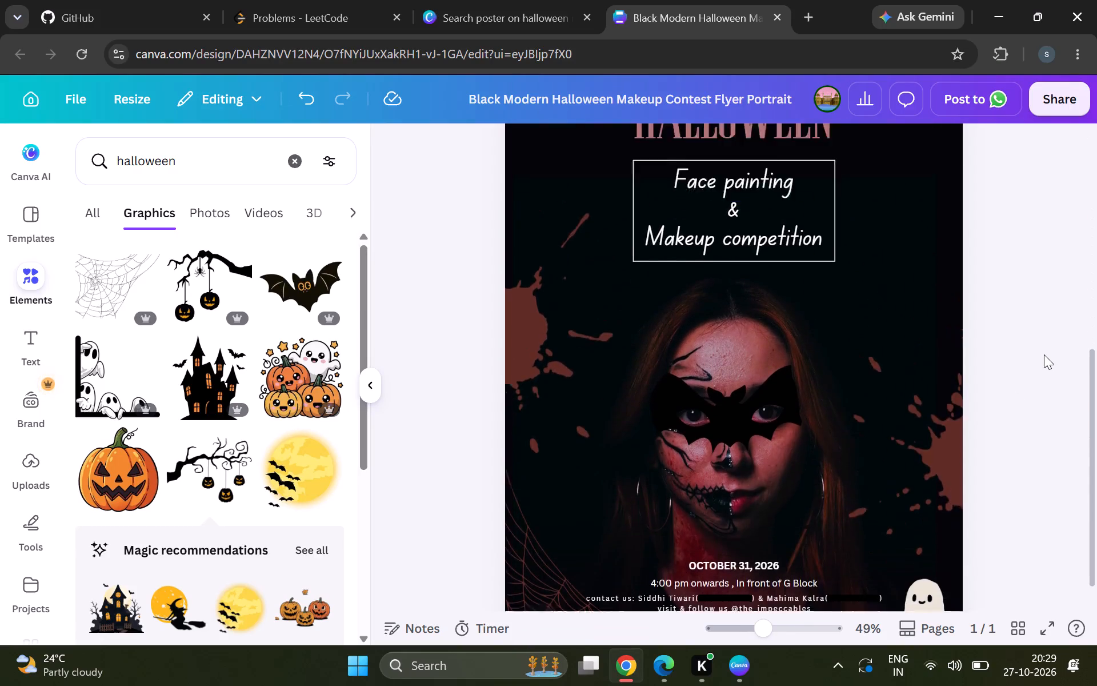
scroll(1044, 354, up, 4)
scroll(1044, 354, right, 1)
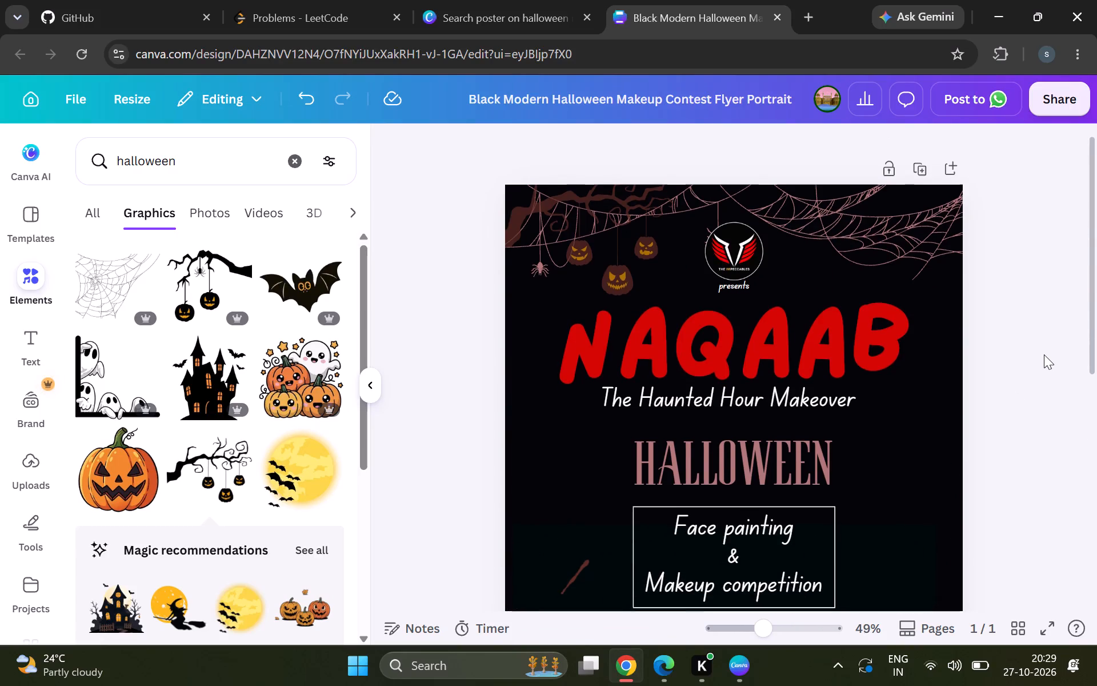
scroll(1044, 354, right, 1)
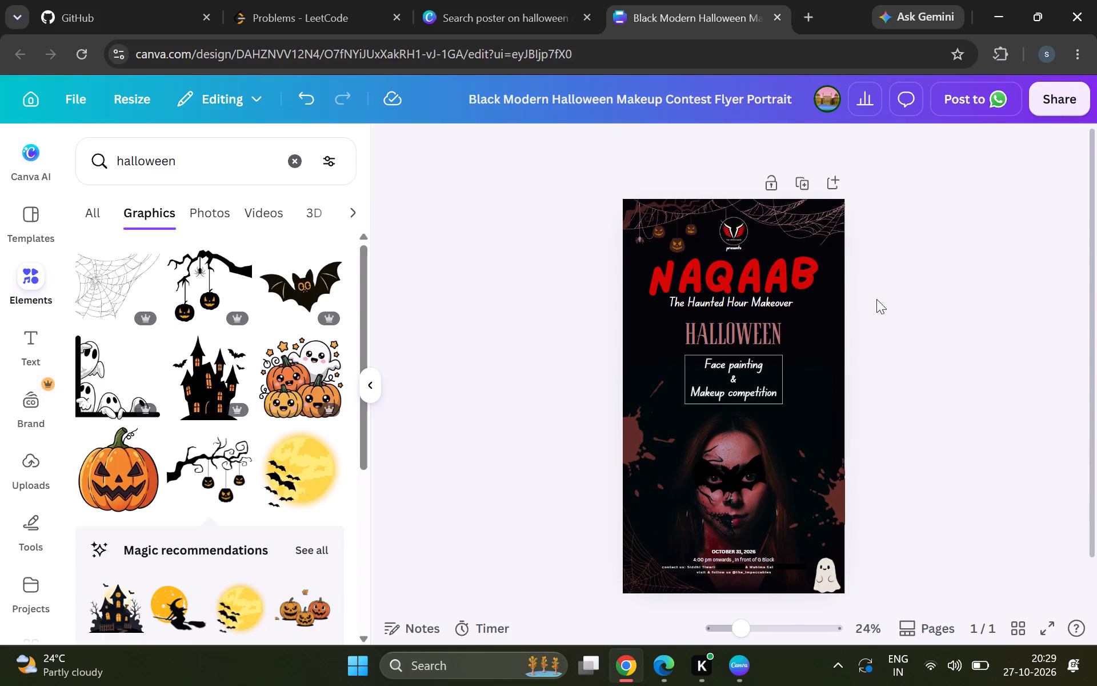
click(674, 228)
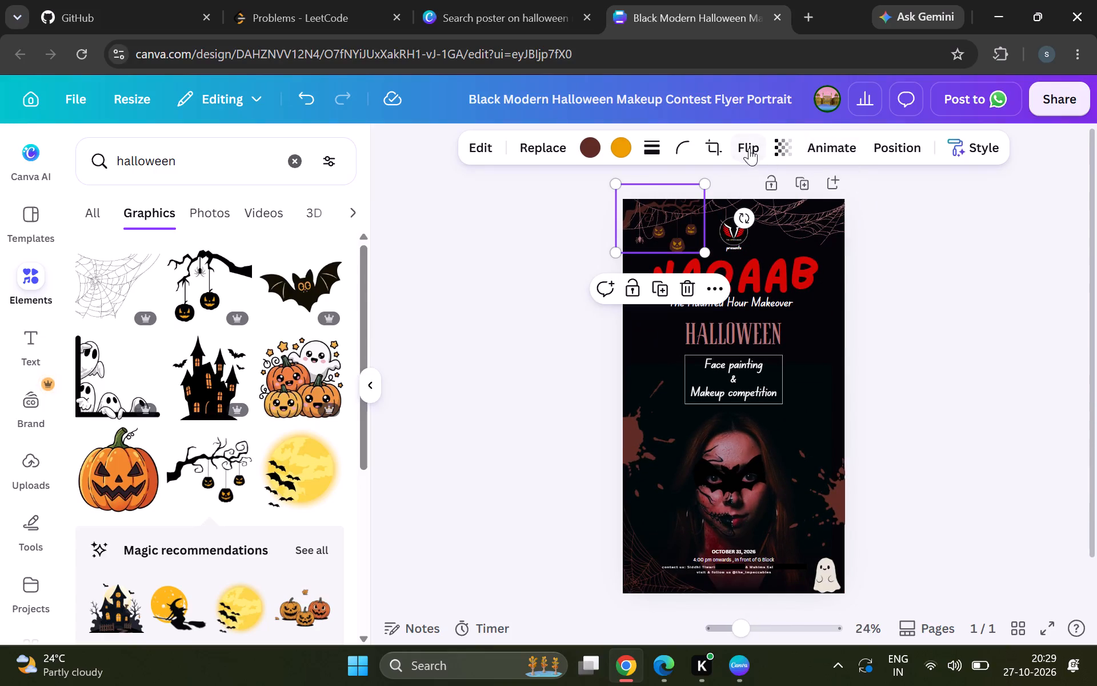
click(749, 146)
click(765, 201)
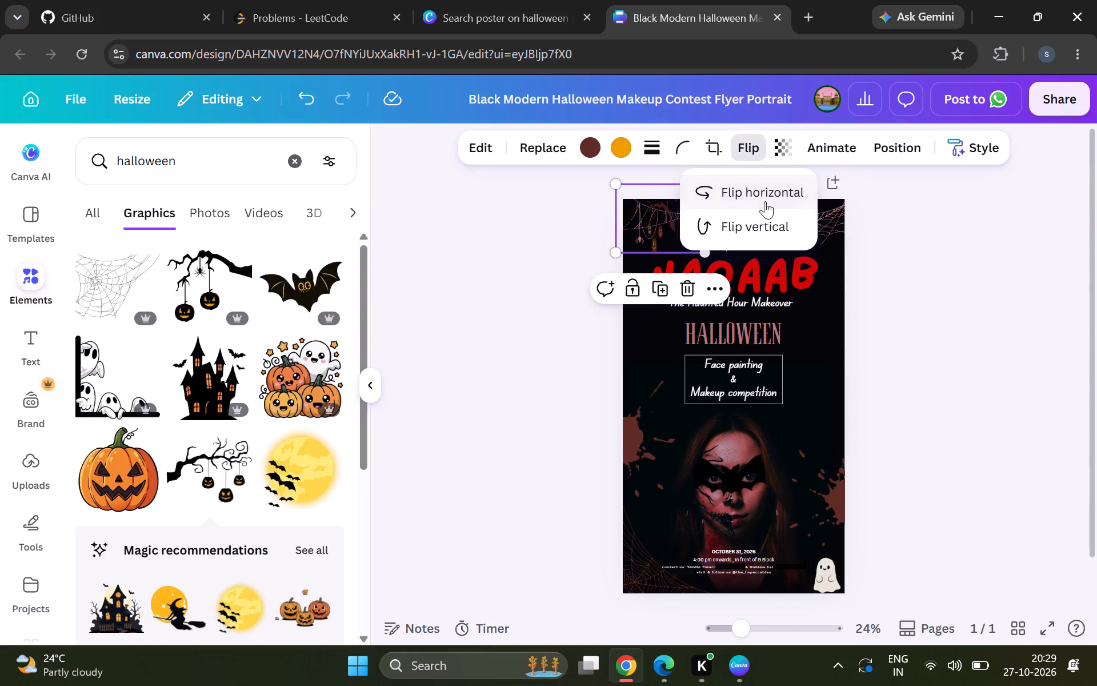
click(933, 280)
Move the pumpkin branch graphic to the poster's upper-right corner, over the cobweb and above the end of the NAQAAB title.
drag(659, 217, 762, 229)
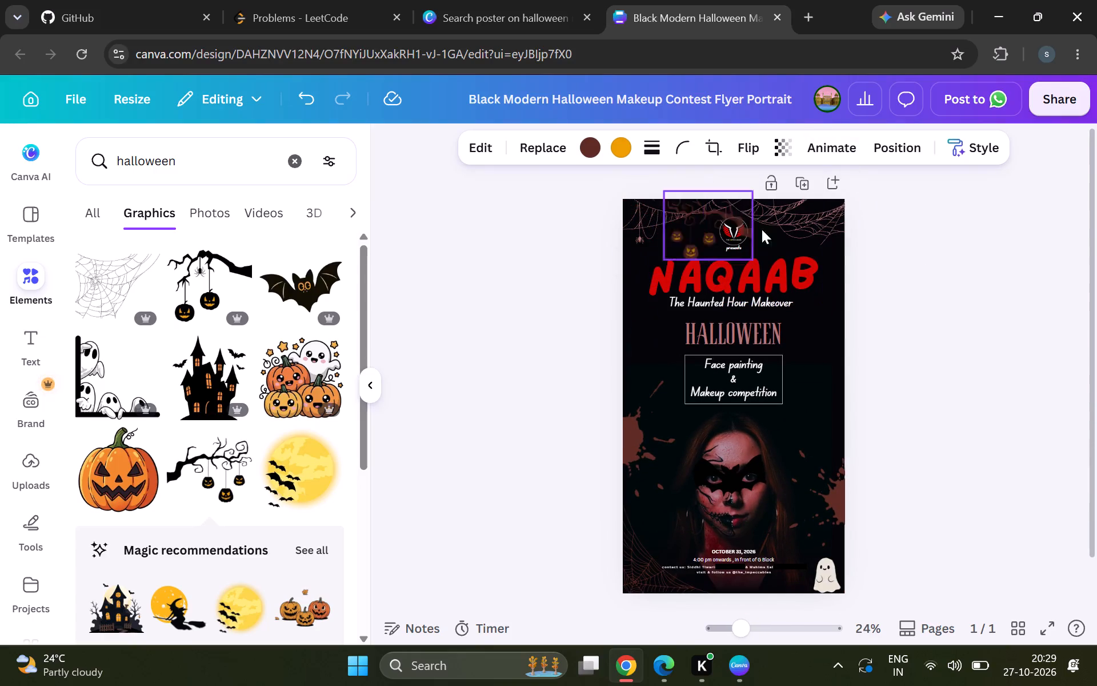
drag(762, 229, 819, 217)
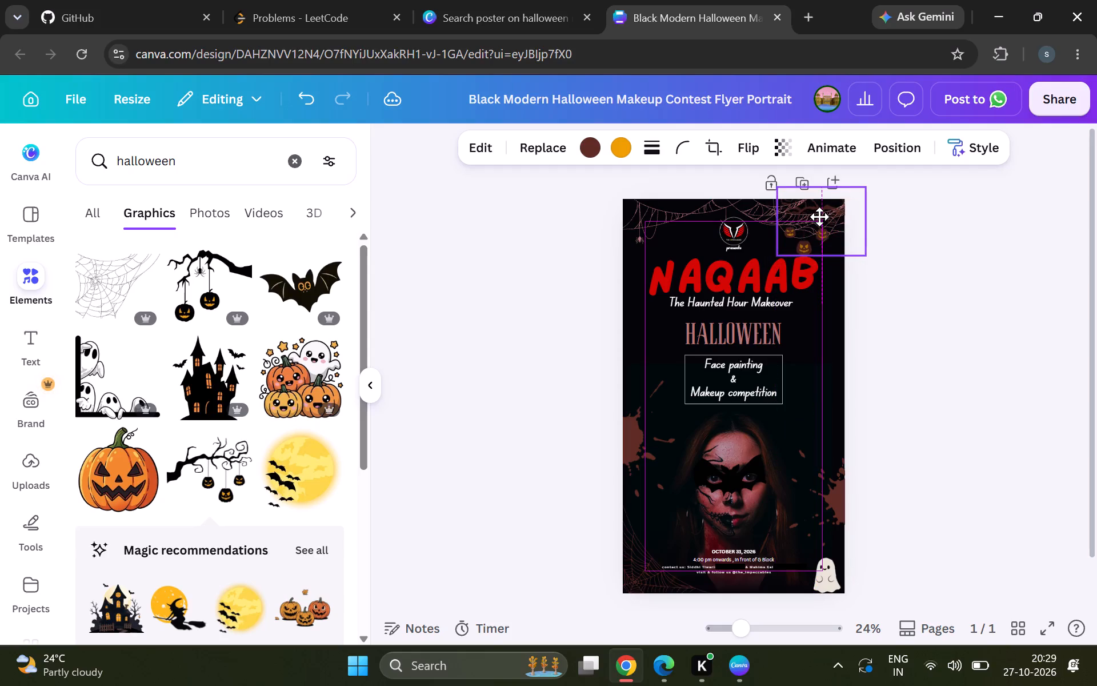
drag(819, 217, 819, 216)
click(911, 345)
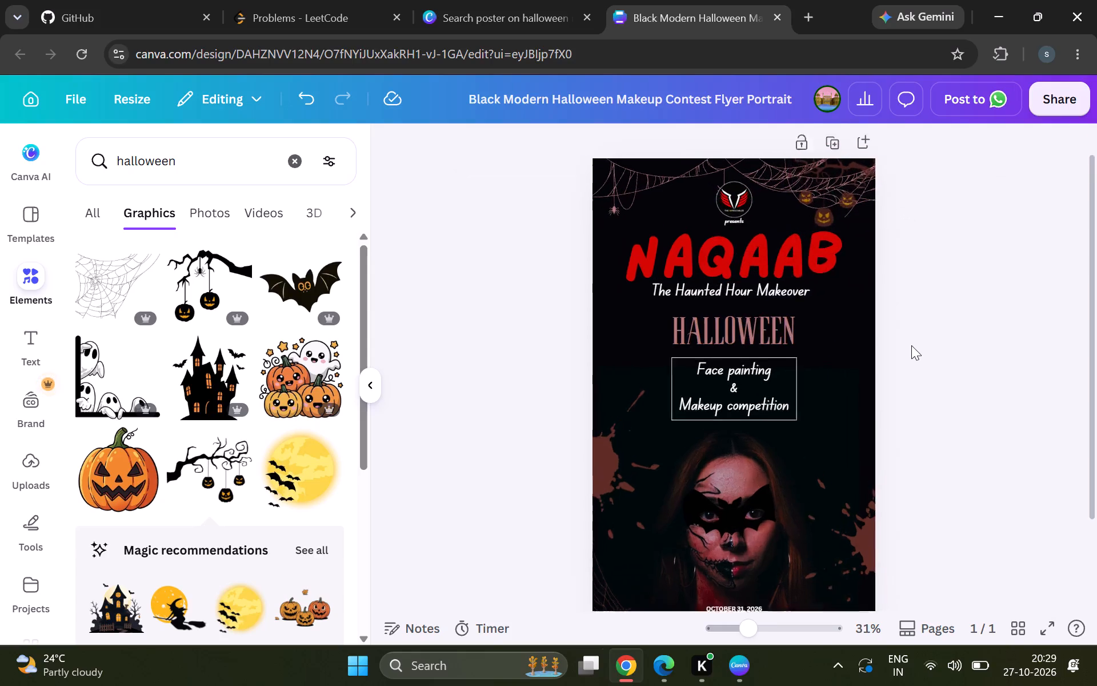
scroll(911, 345, up, 1)
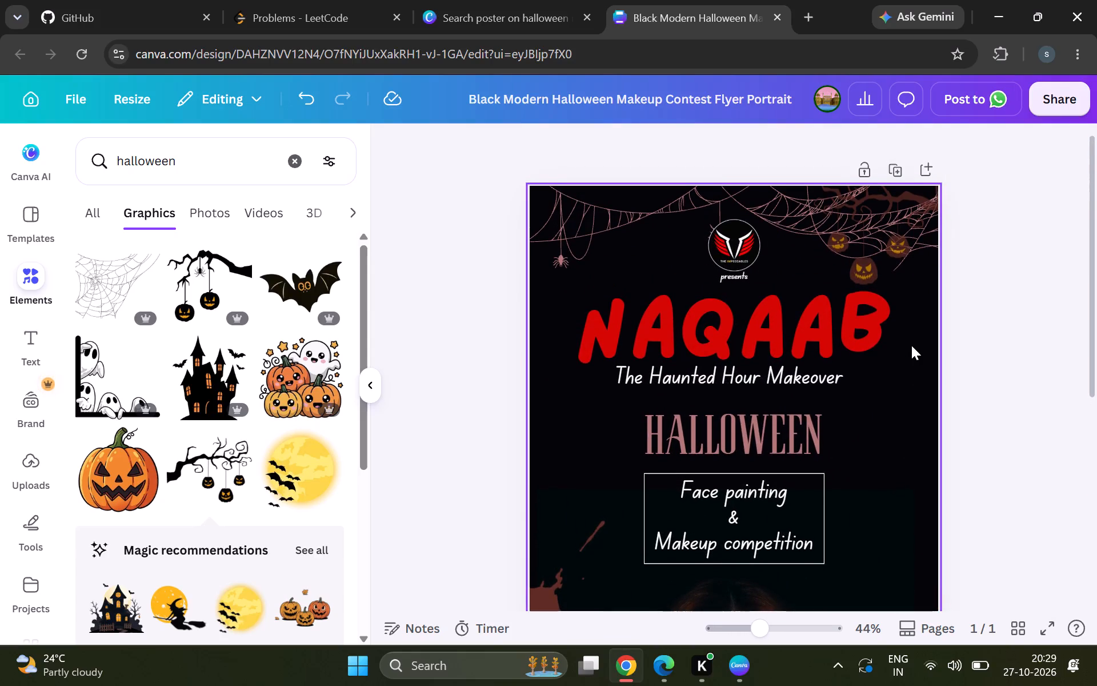
click(911, 345)
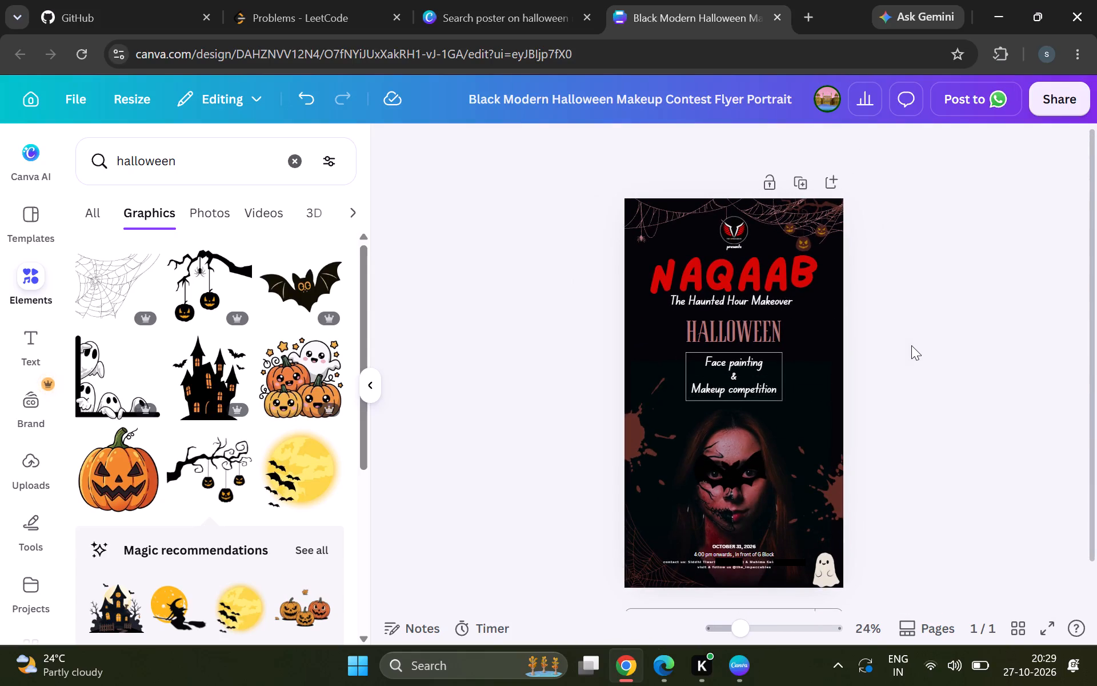
click(911, 345)
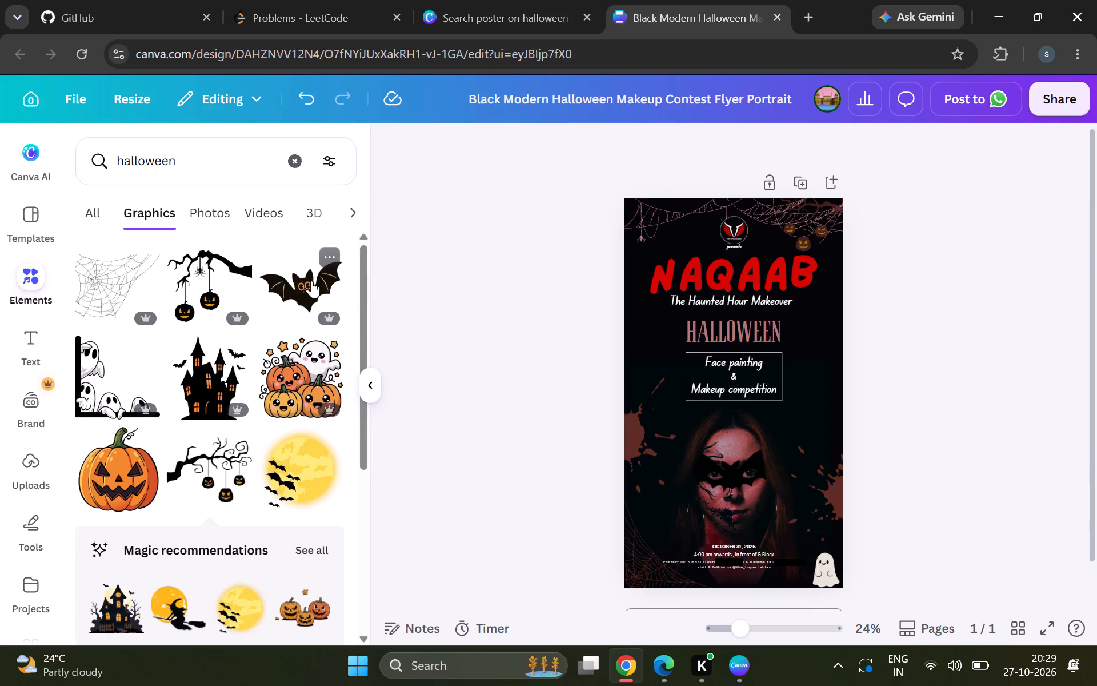
Add the black bat graphic with orange eyes, shrunk to a small size, at the poster's right edge above the blood splatter.
click(311, 281)
drag(749, 408, 818, 442)
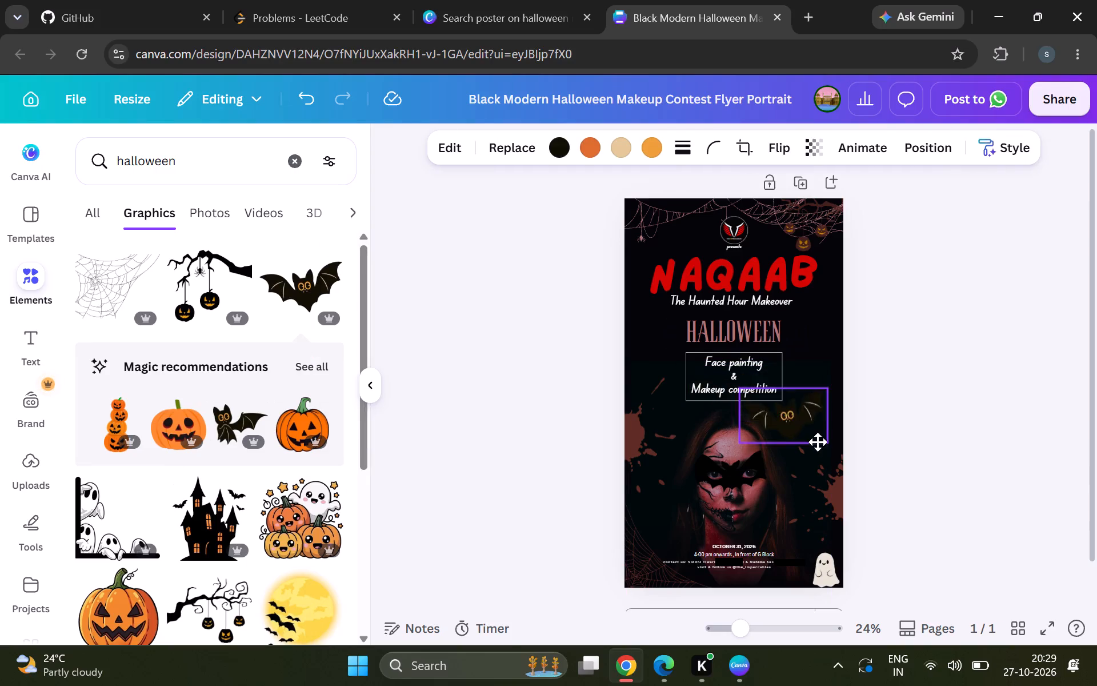
drag(818, 442, 823, 423)
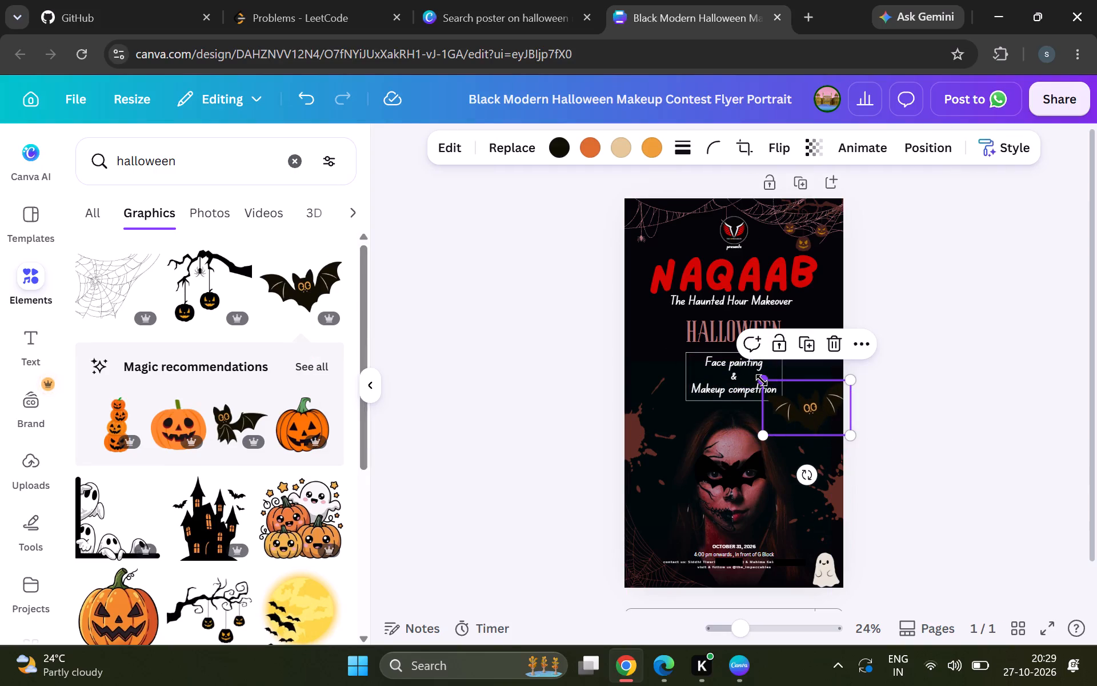
drag(762, 380, 790, 410)
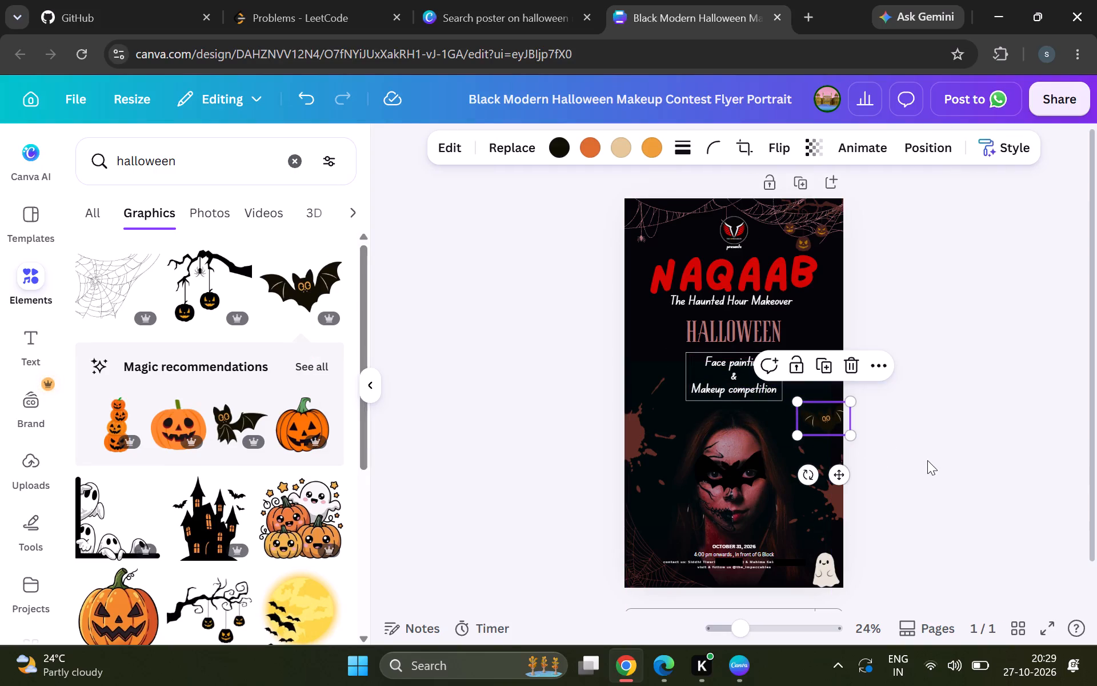
click(927, 460)
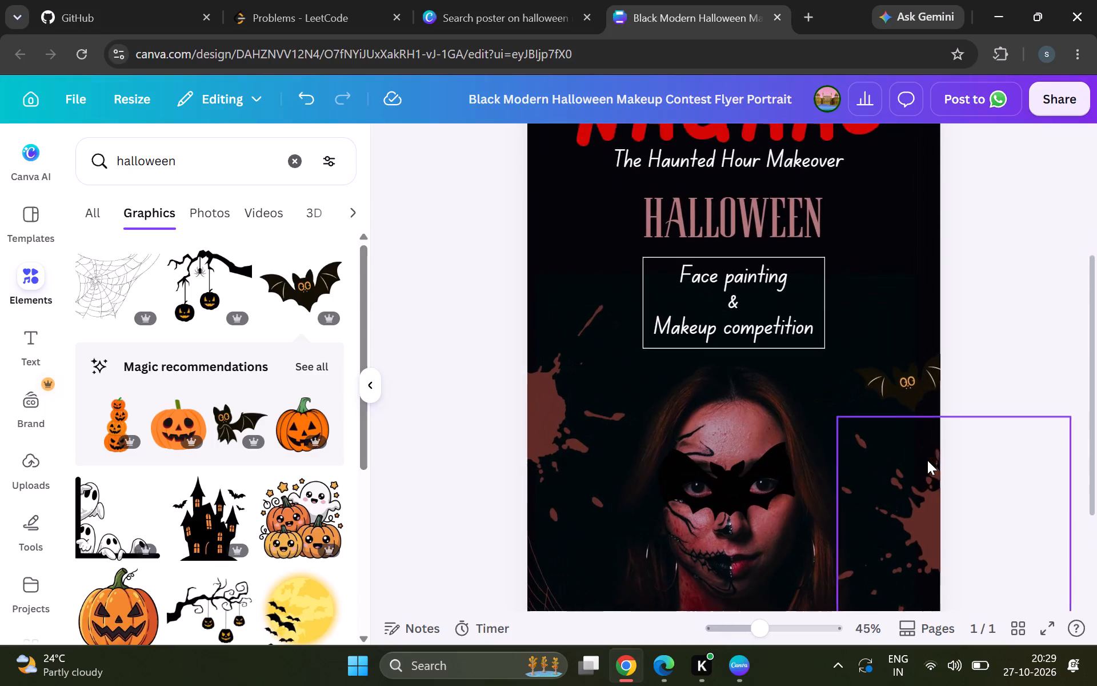
Recolour the black body of the bat graphic at the poster's right edge to the dark reddish-brown of the blood splatters.
scroll(927, 460, down, 1)
click(912, 317)
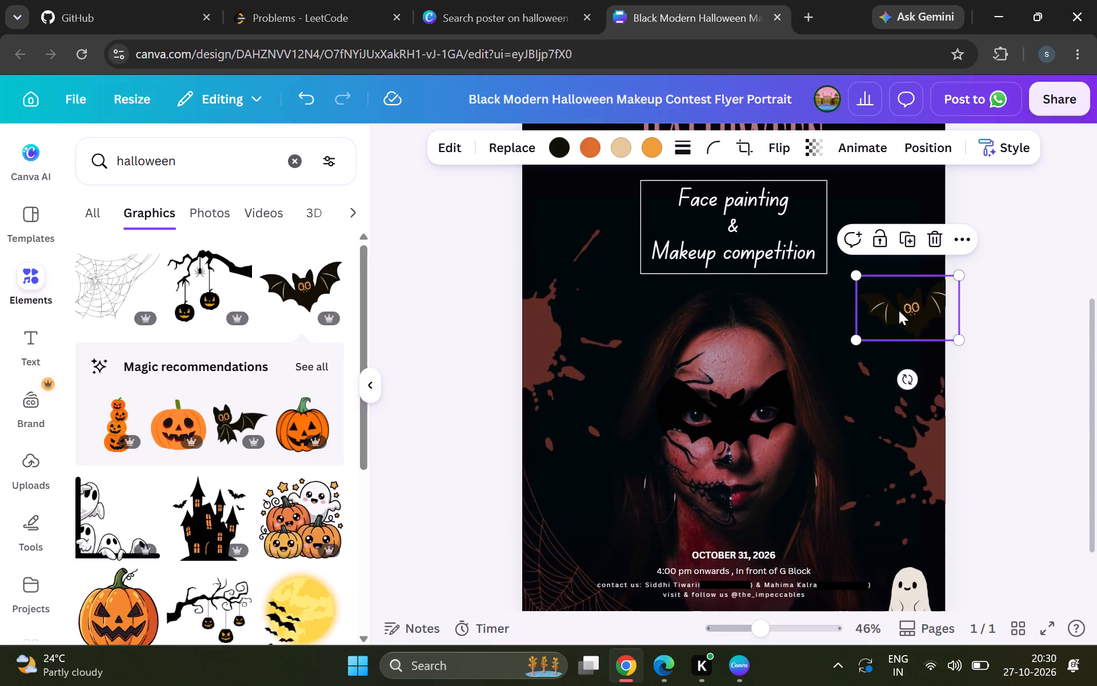
click(559, 157)
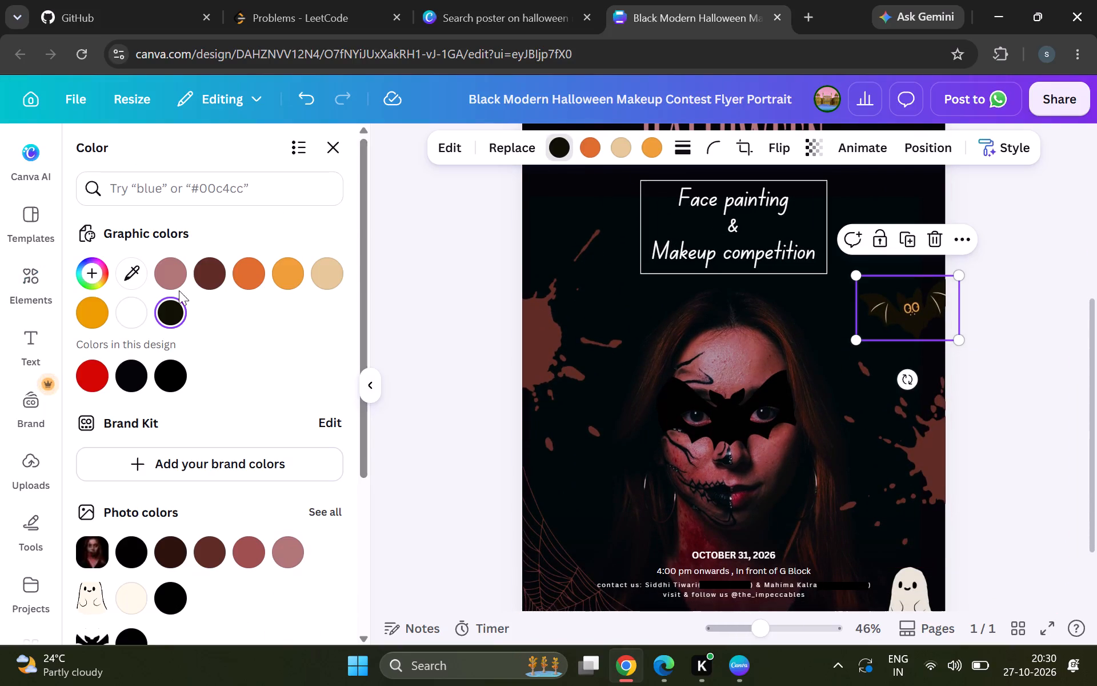
click(209, 277)
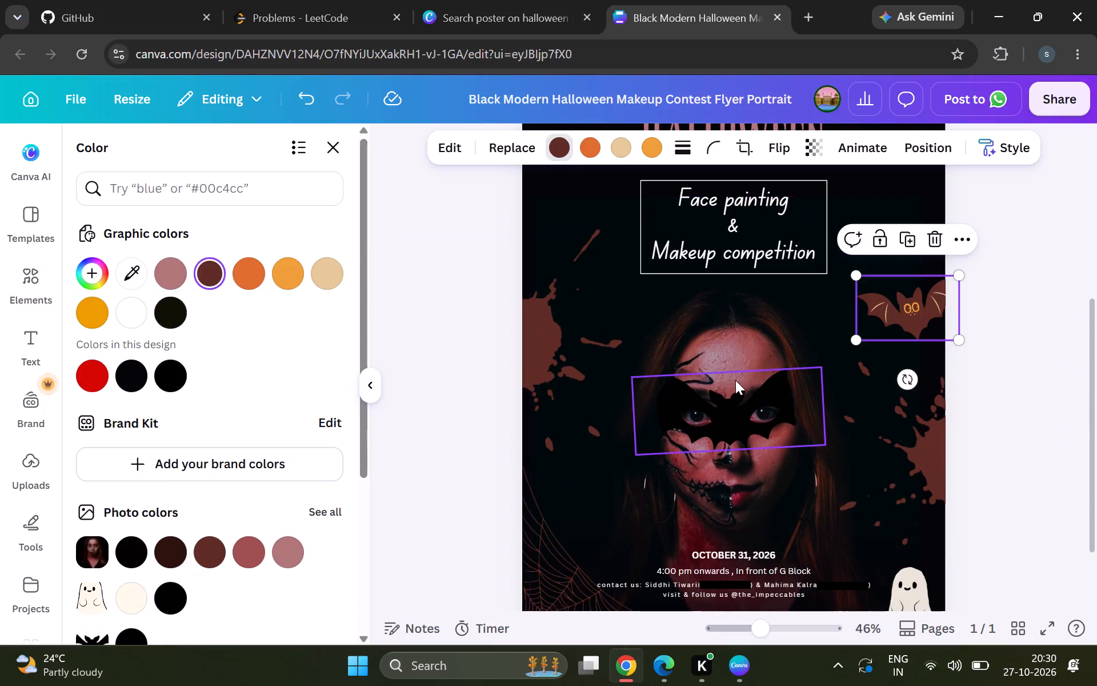
click(948, 423)
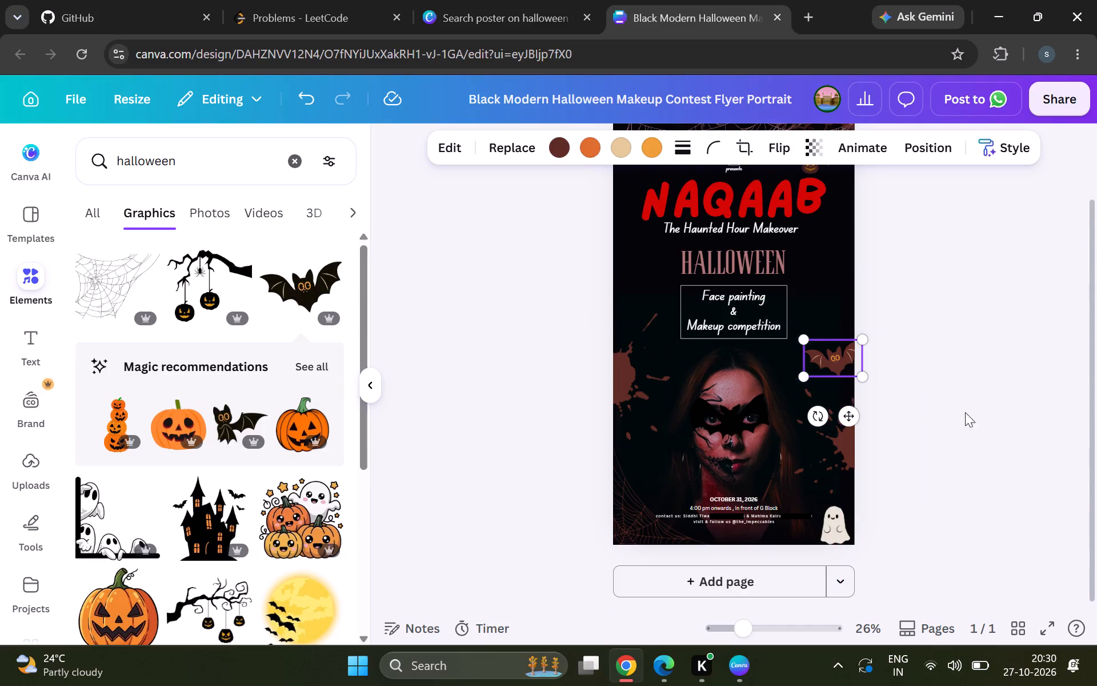
click(981, 416)
Recolour the blood splatter below the bat to the bright red used for the NAQAAB title.
scroll(981, 416, up, 1)
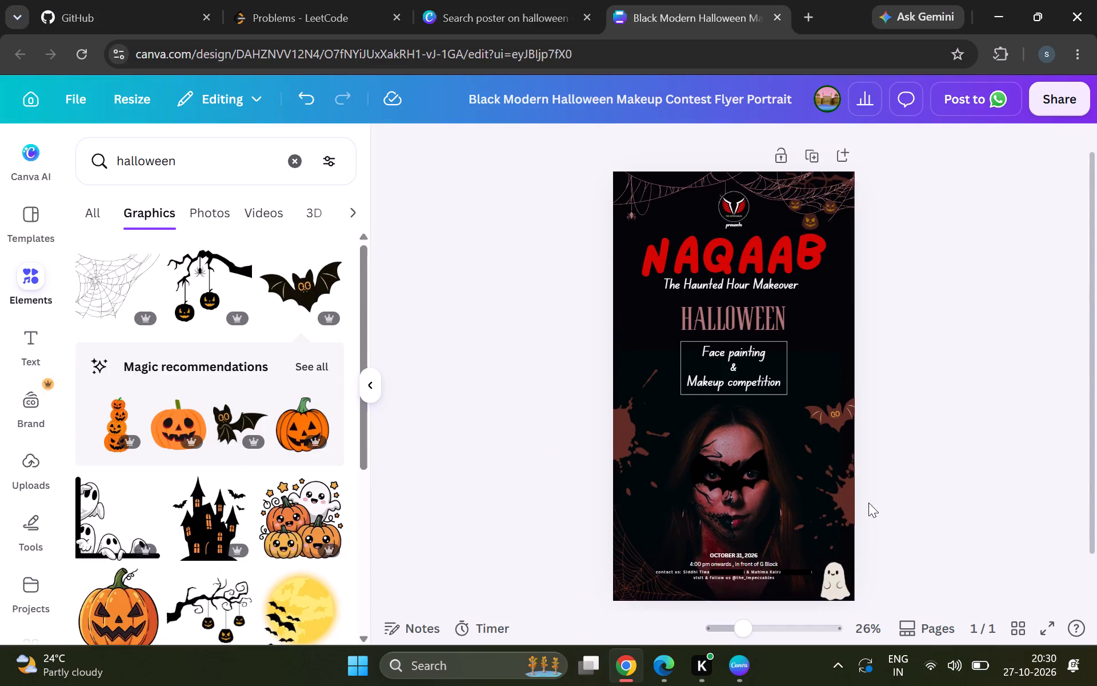
click(836, 500)
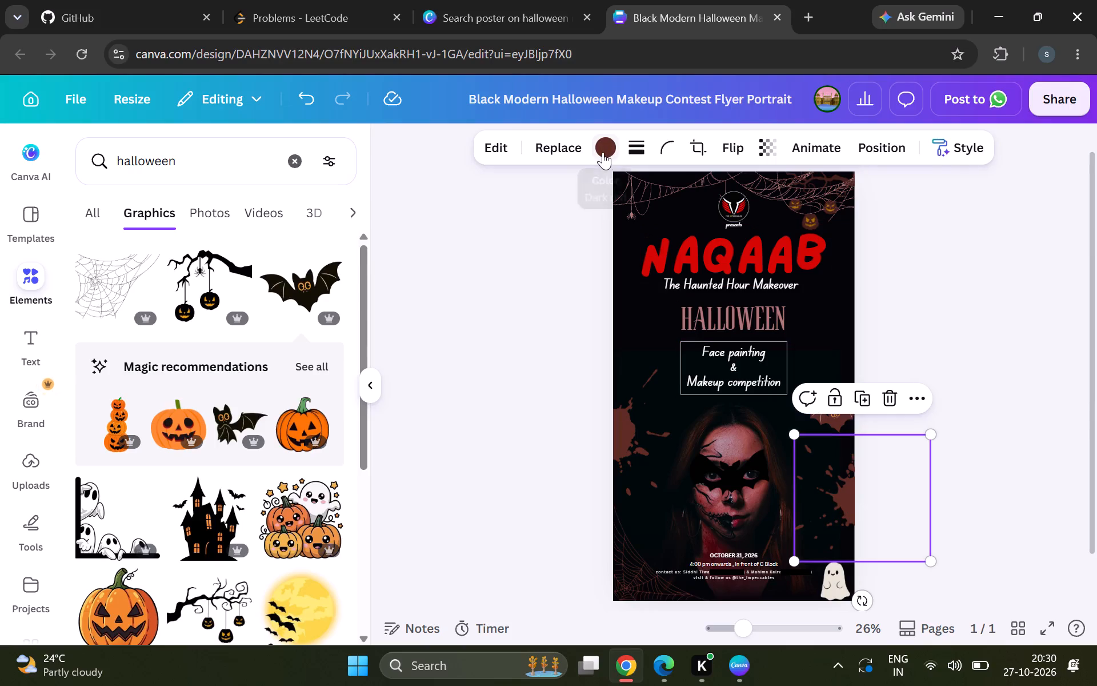
click(603, 152)
click(87, 385)
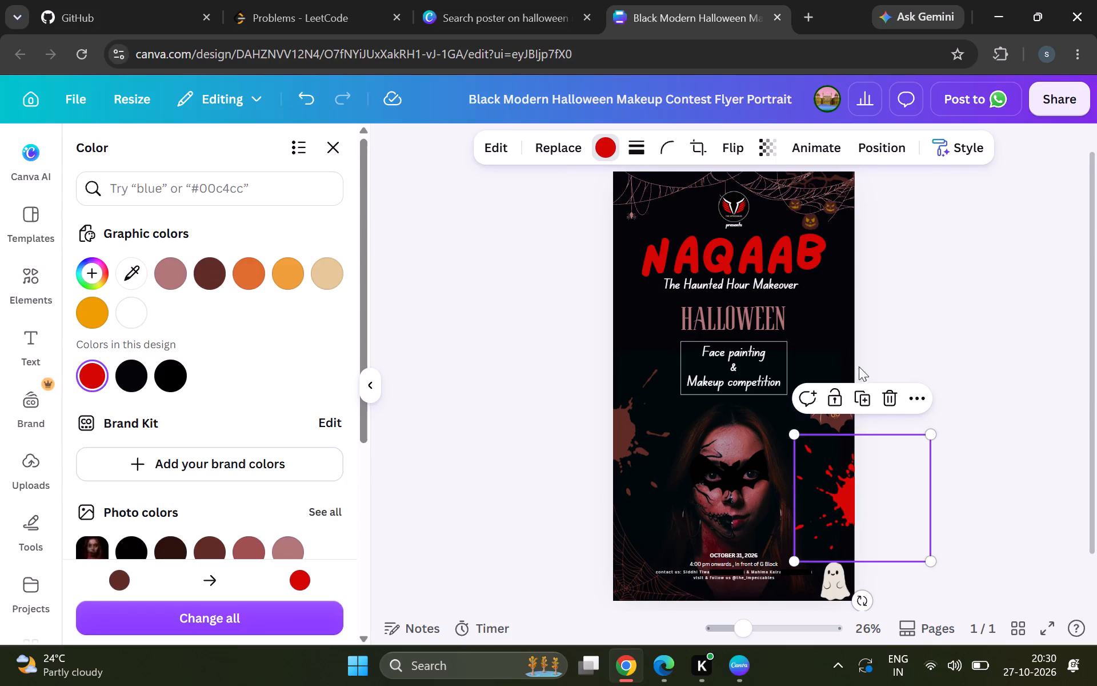
click(1027, 352)
click(1027, 352)
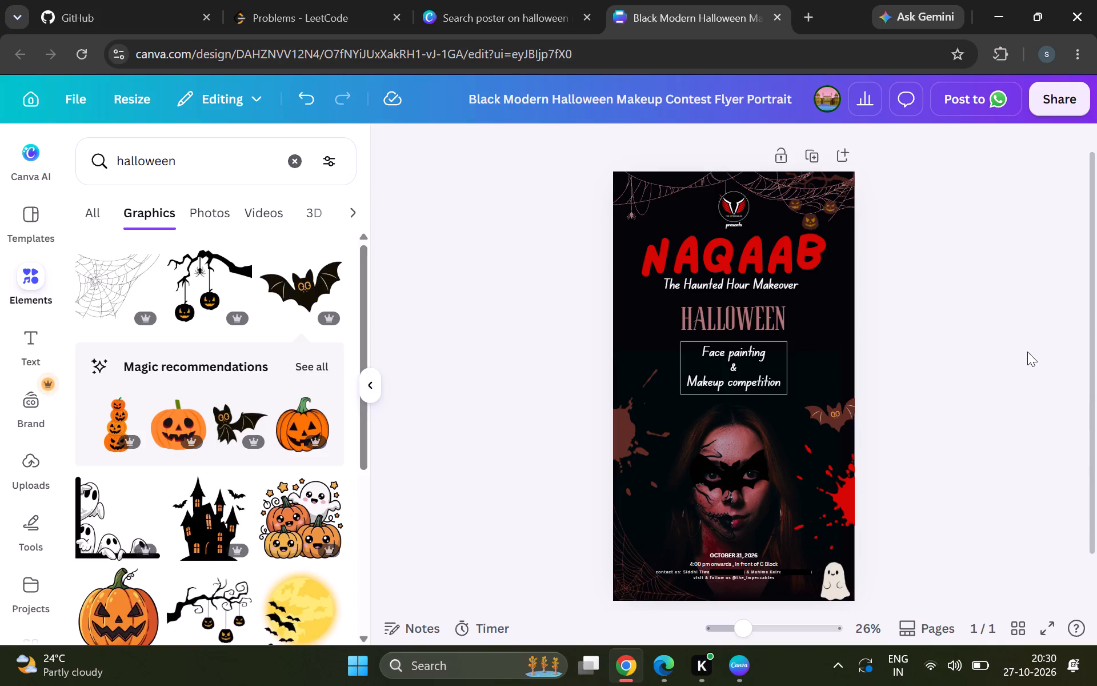
Duplicate the bright red blood splatter and flip the copy horizontally.
click(834, 512)
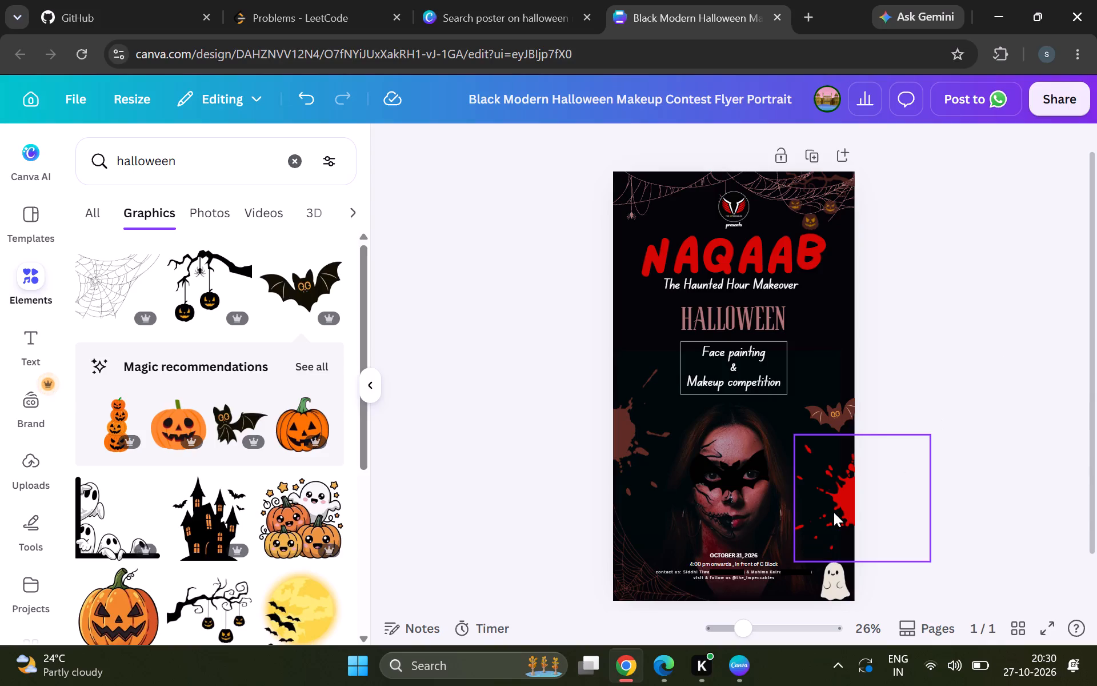
key(ctrl+c)
key(ctrl+v)
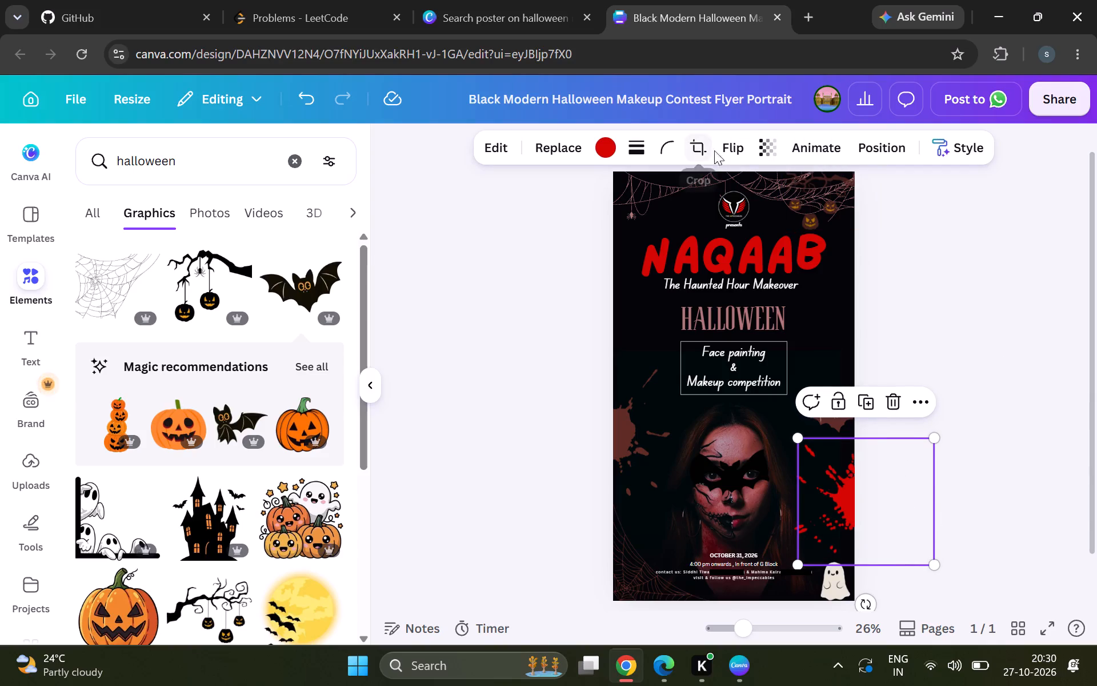
click(743, 153)
click(738, 200)
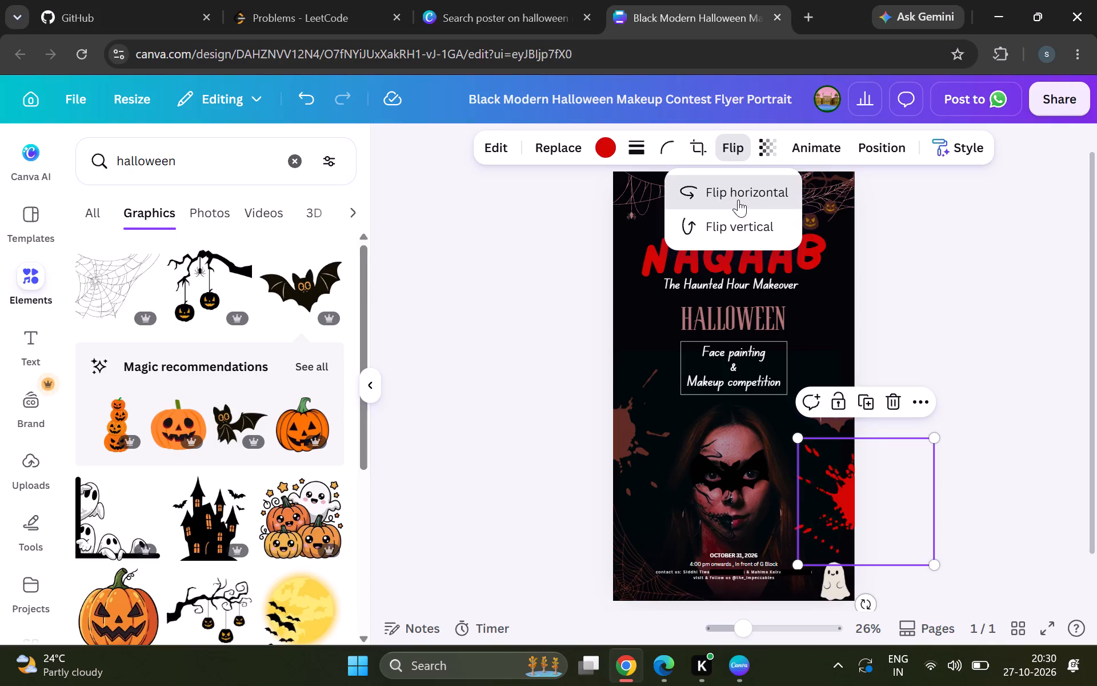
Shrink the copied red splatter and place it partly off the poster's right edge, just below the end of the NAQAAB title.
drag(880, 511, 900, 293)
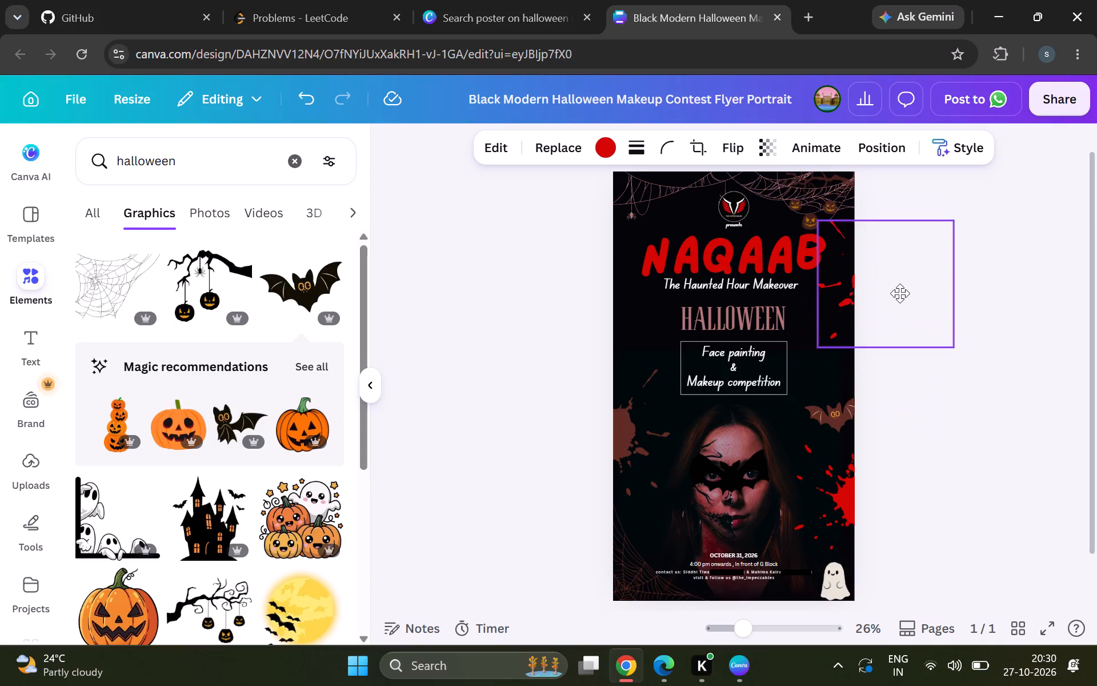
drag(900, 293, 888, 325)
drag(903, 294, 906, 303)
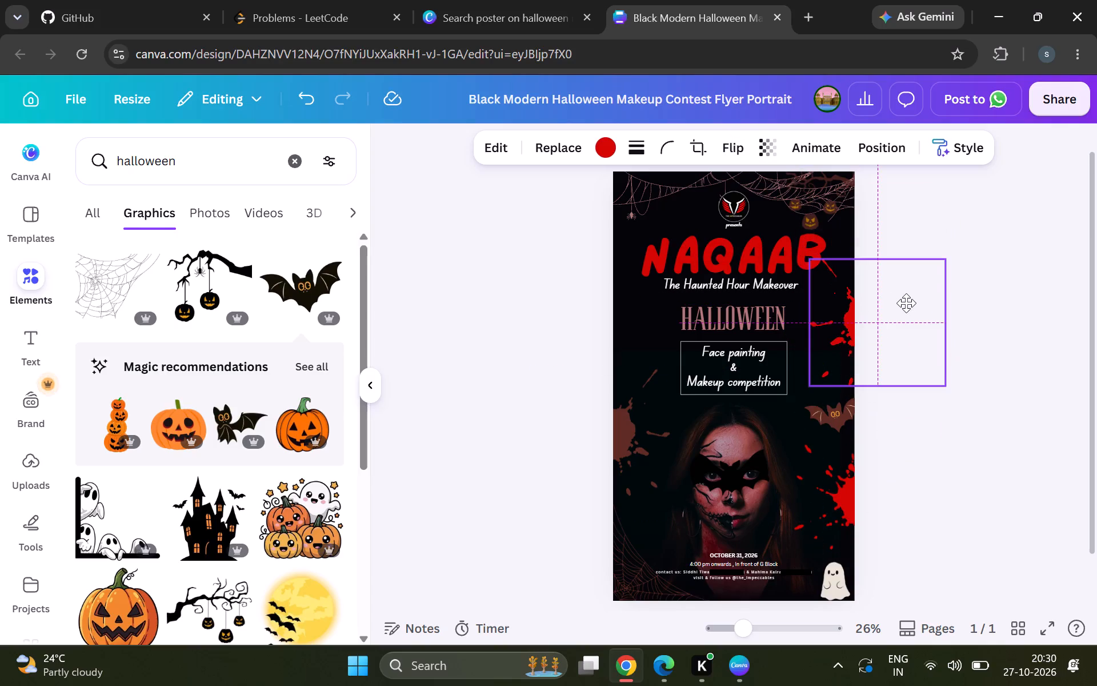
drag(906, 303, 890, 302)
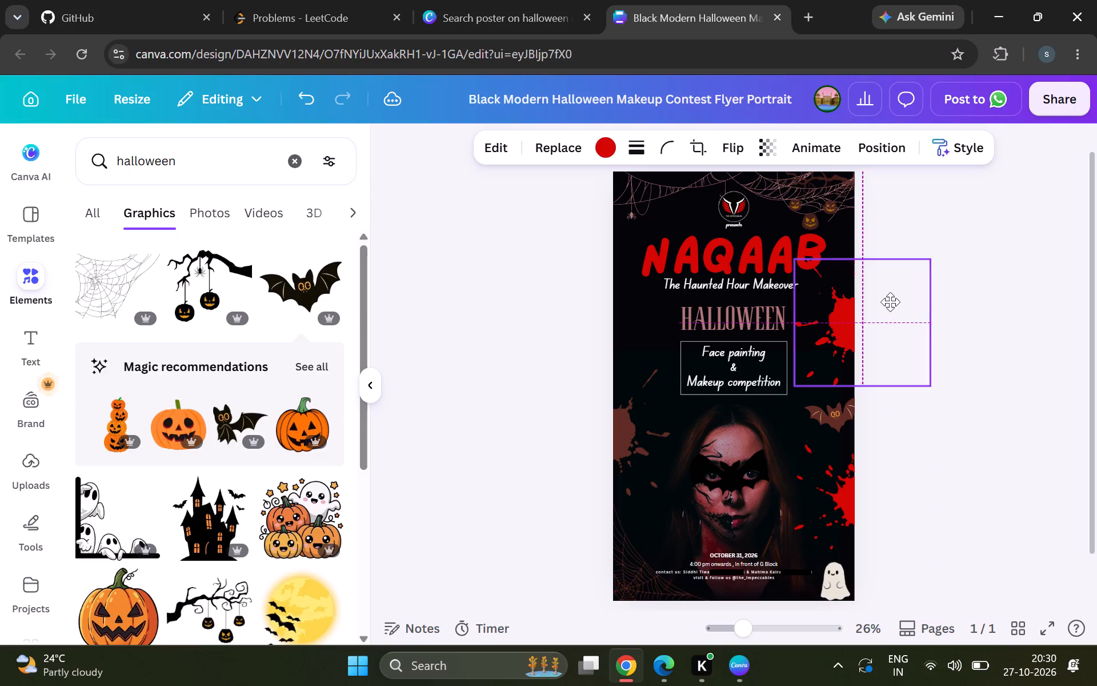
drag(890, 302, 808, 293)
drag(707, 379, 744, 348)
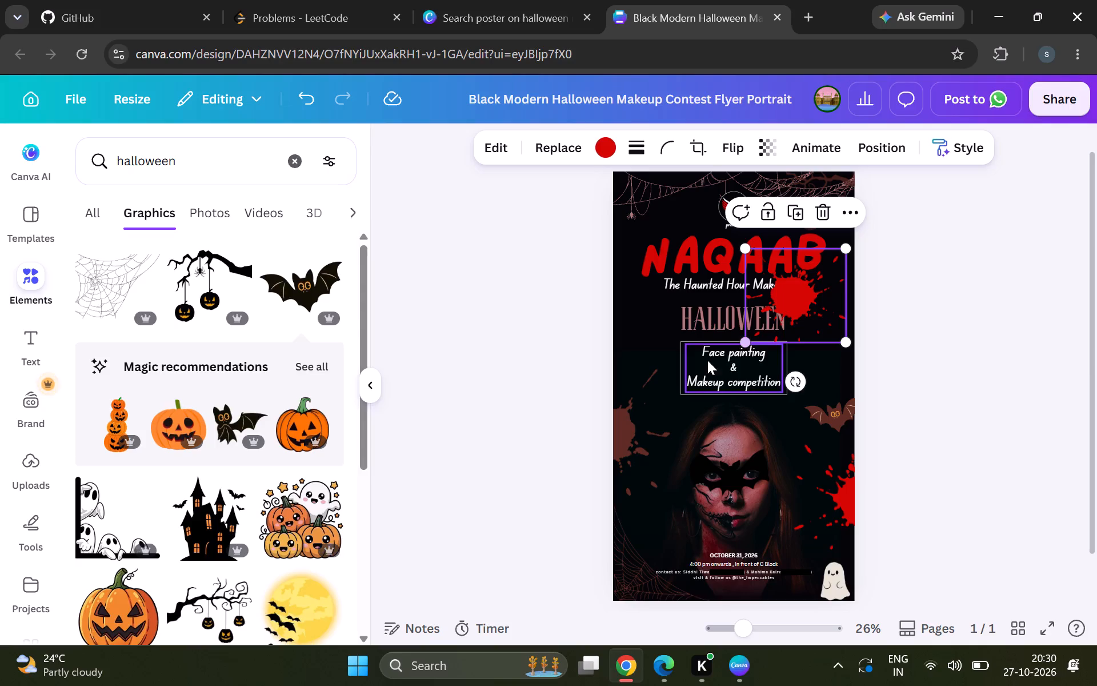
drag(780, 304, 840, 317)
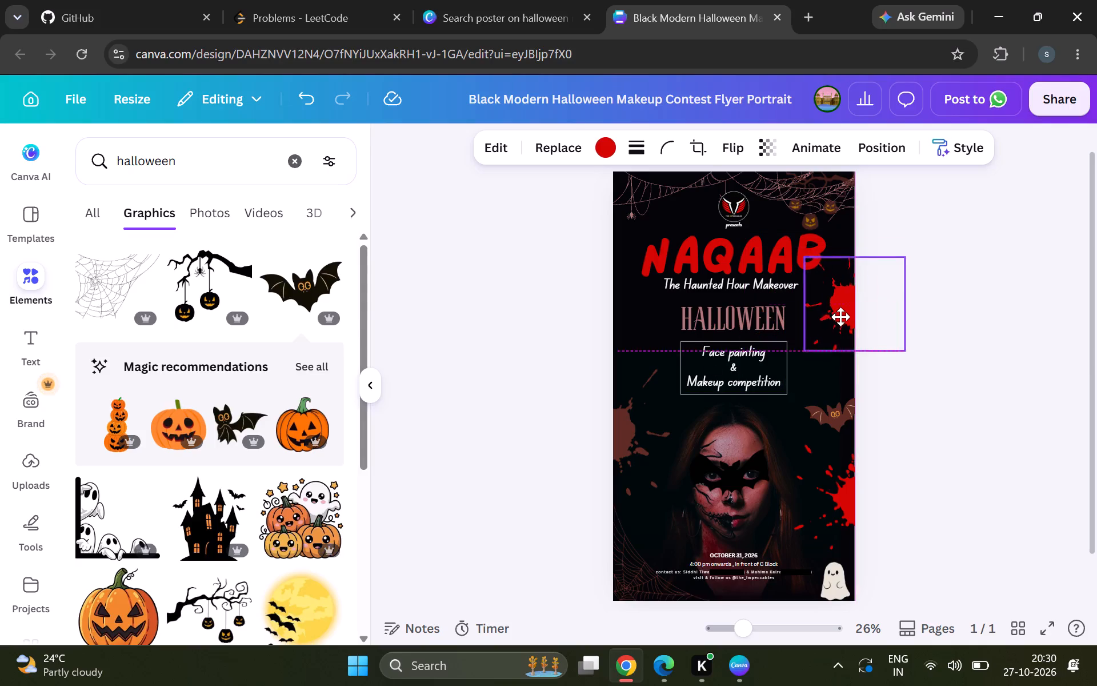
drag(840, 317, 841, 326)
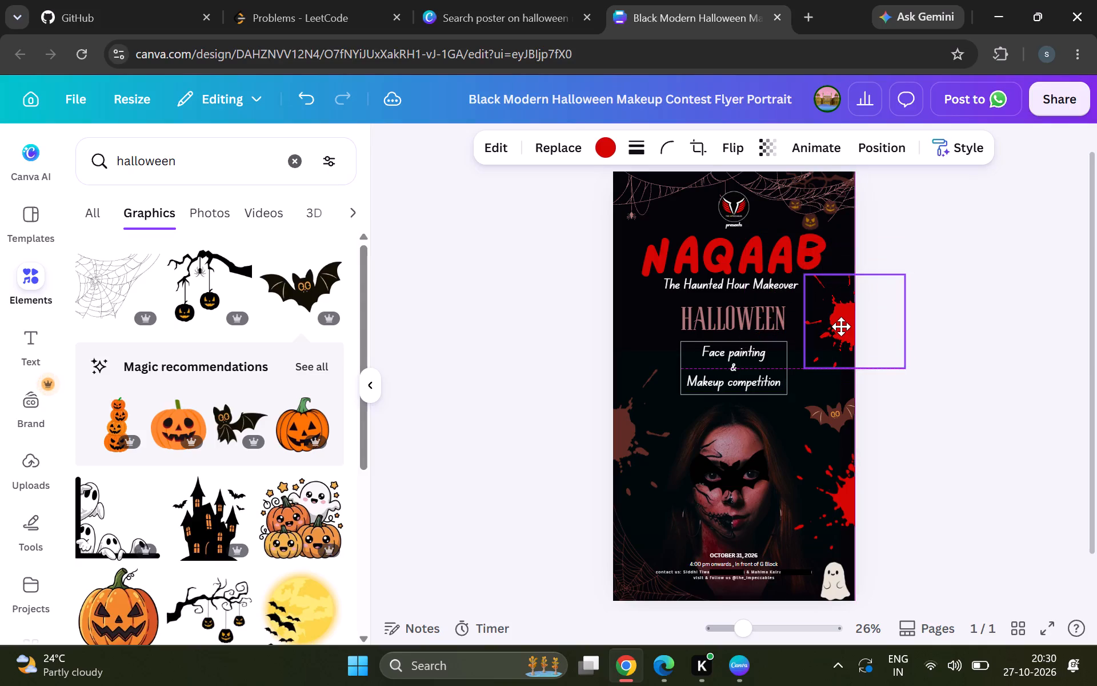
drag(841, 326, 841, 320)
drag(801, 356, 815, 320)
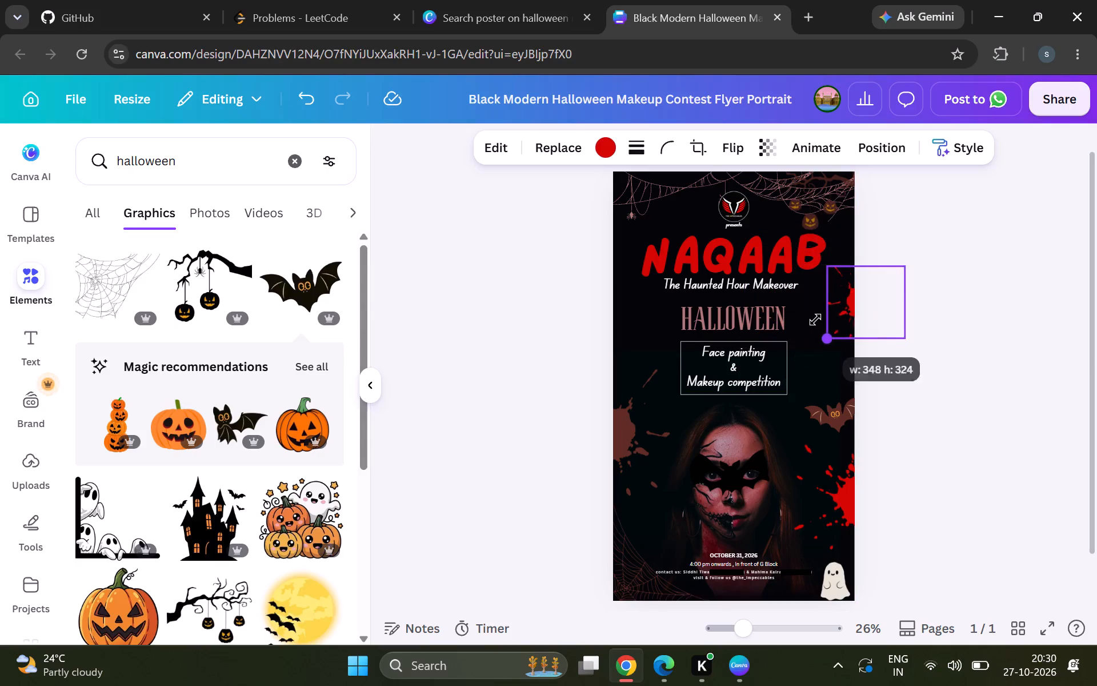
drag(815, 320, 815, 318)
drag(870, 316, 858, 305)
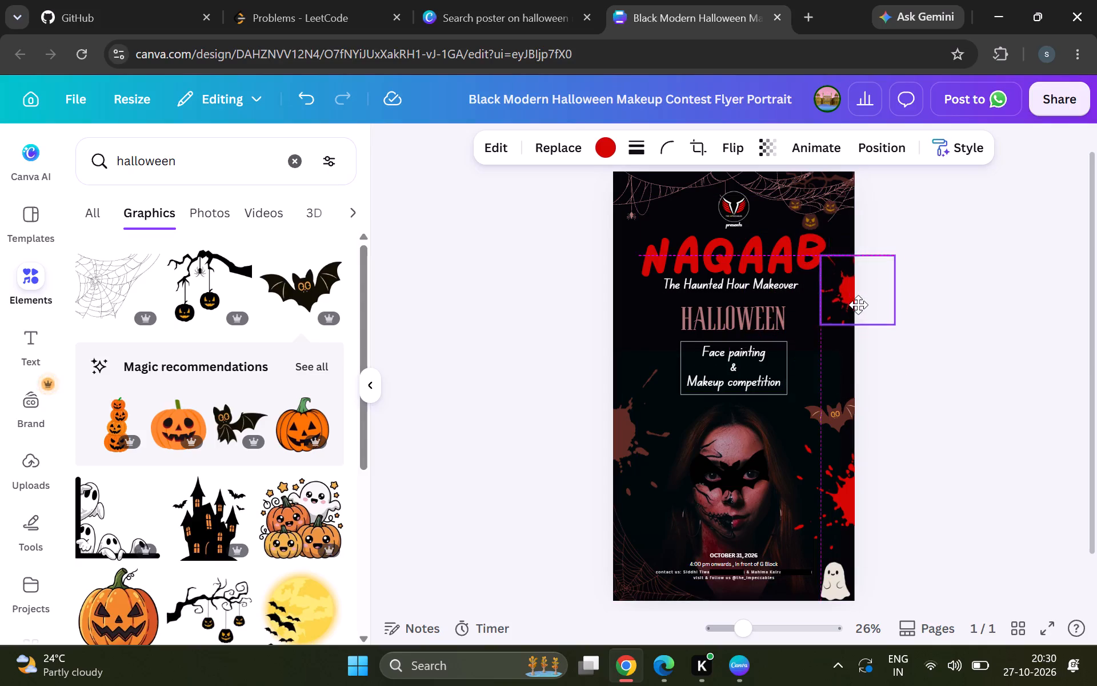
drag(858, 305, 859, 309)
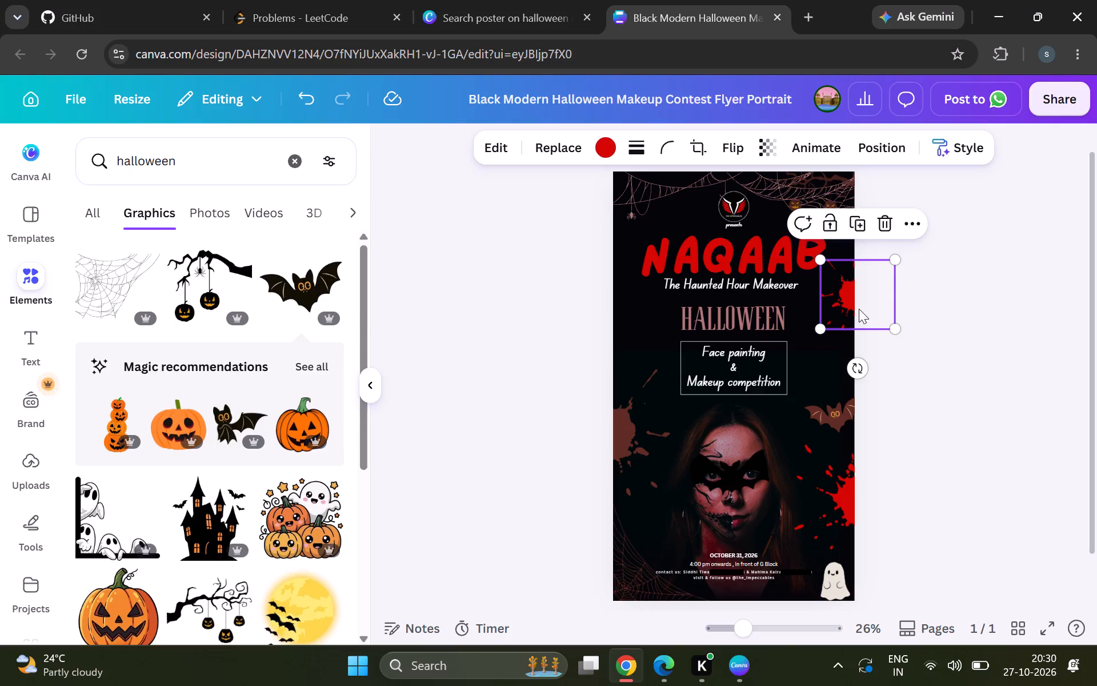
click(939, 366)
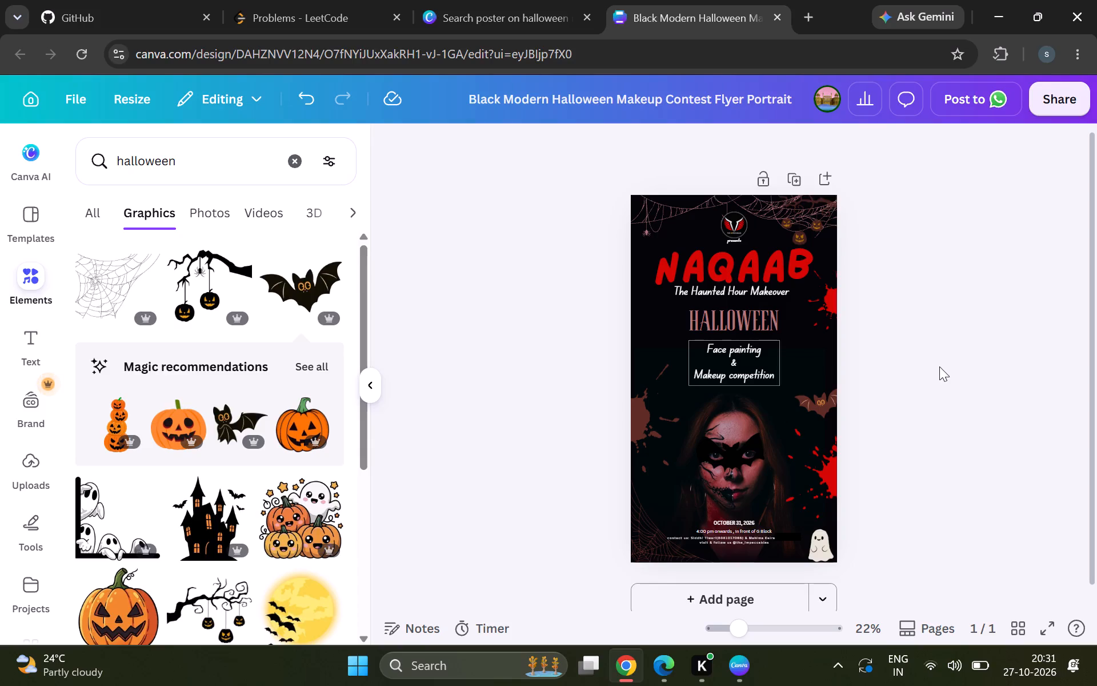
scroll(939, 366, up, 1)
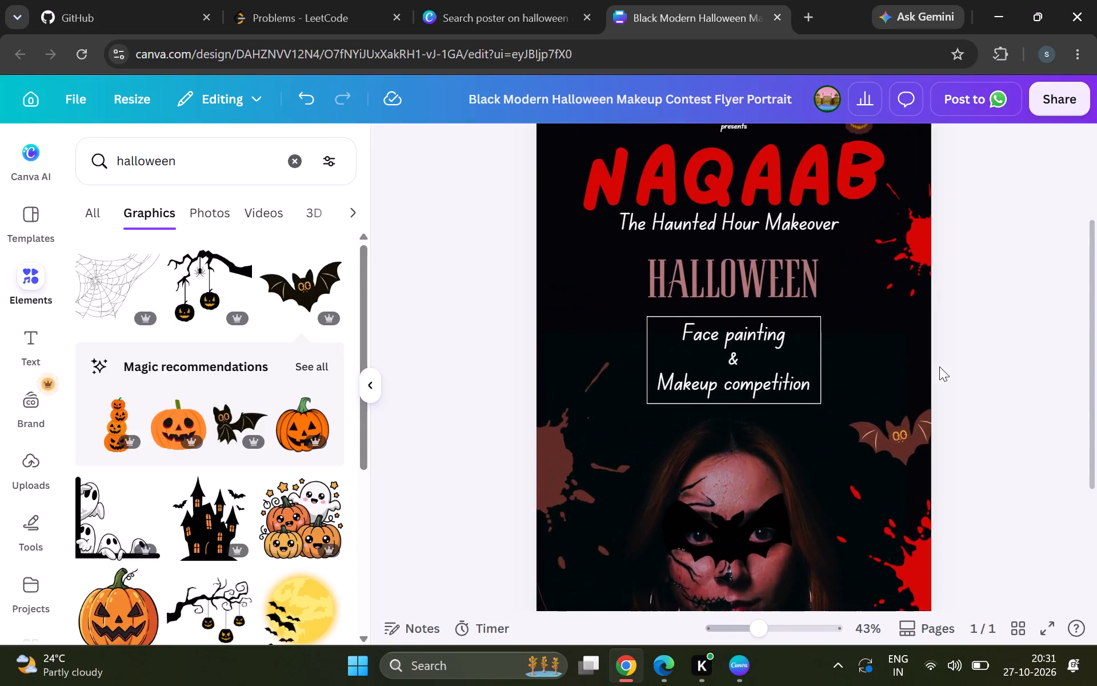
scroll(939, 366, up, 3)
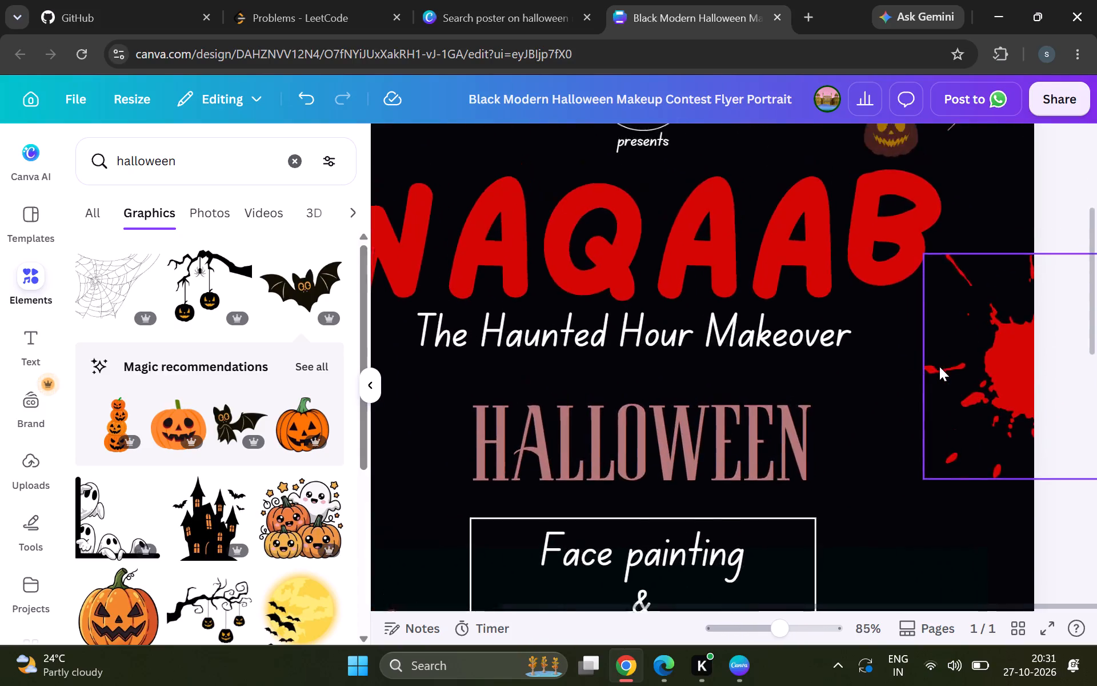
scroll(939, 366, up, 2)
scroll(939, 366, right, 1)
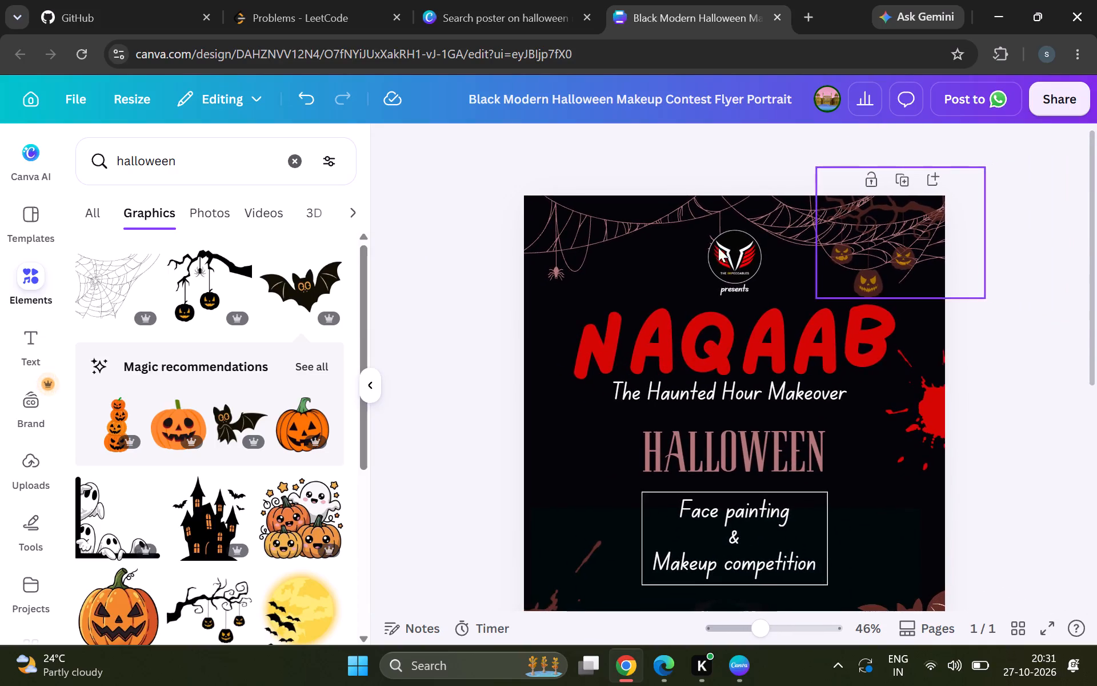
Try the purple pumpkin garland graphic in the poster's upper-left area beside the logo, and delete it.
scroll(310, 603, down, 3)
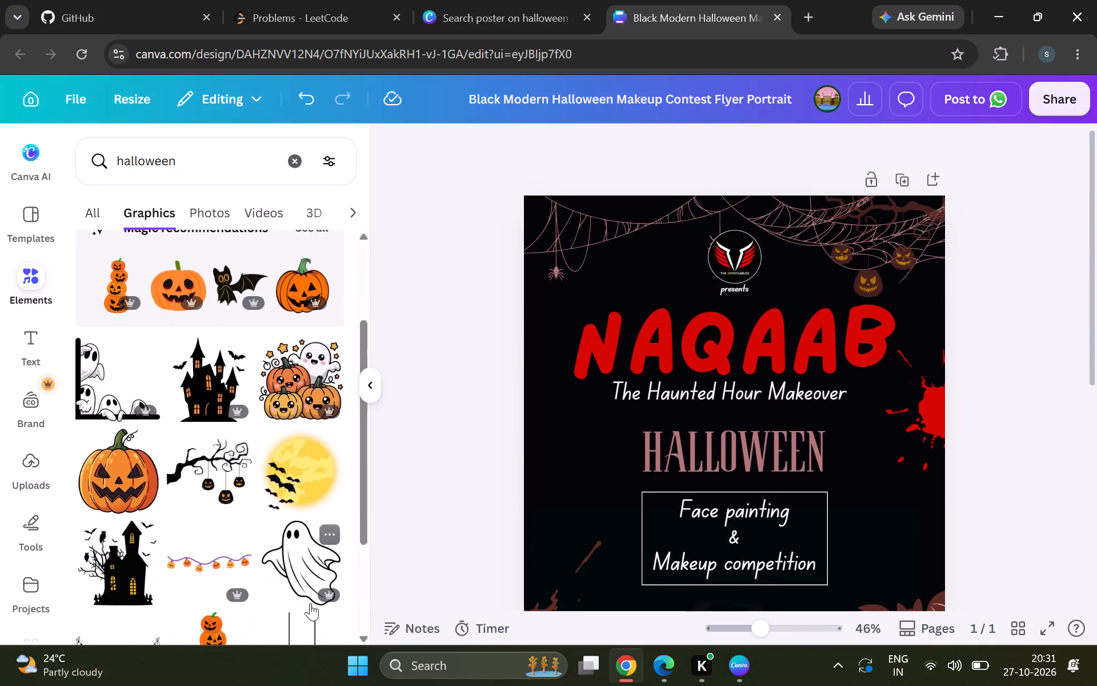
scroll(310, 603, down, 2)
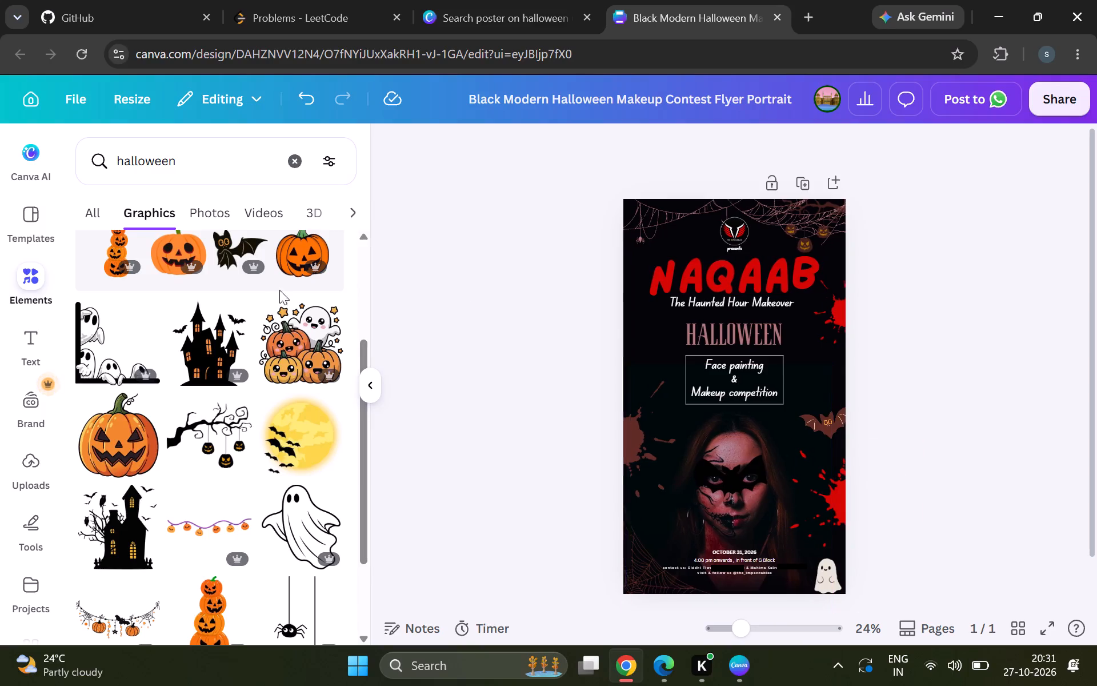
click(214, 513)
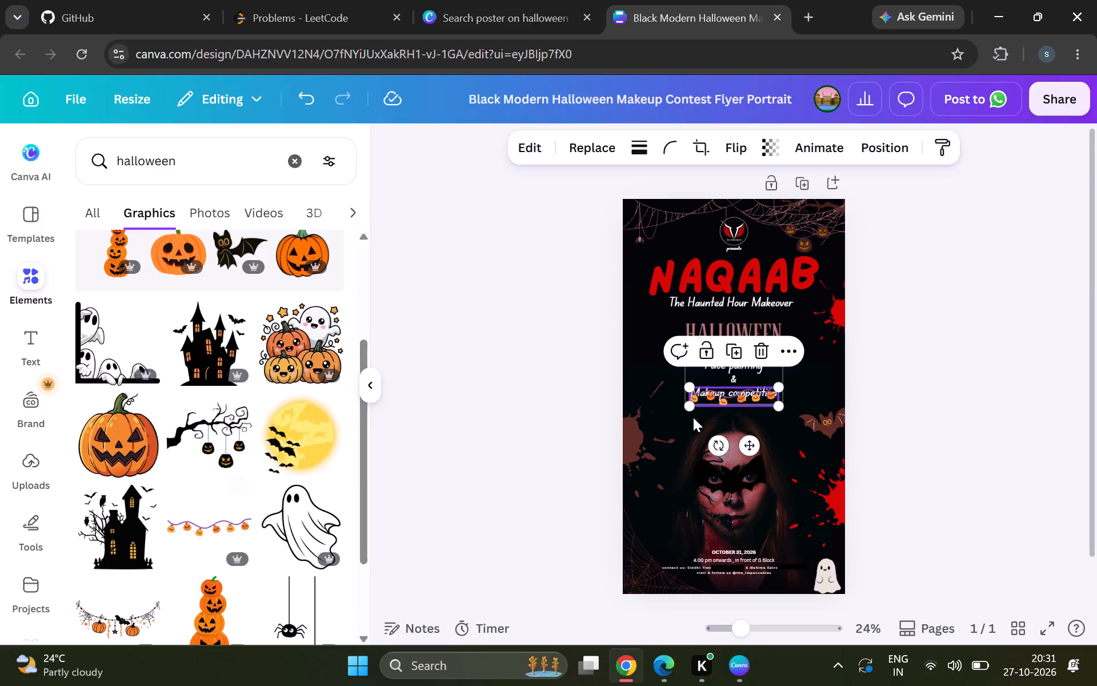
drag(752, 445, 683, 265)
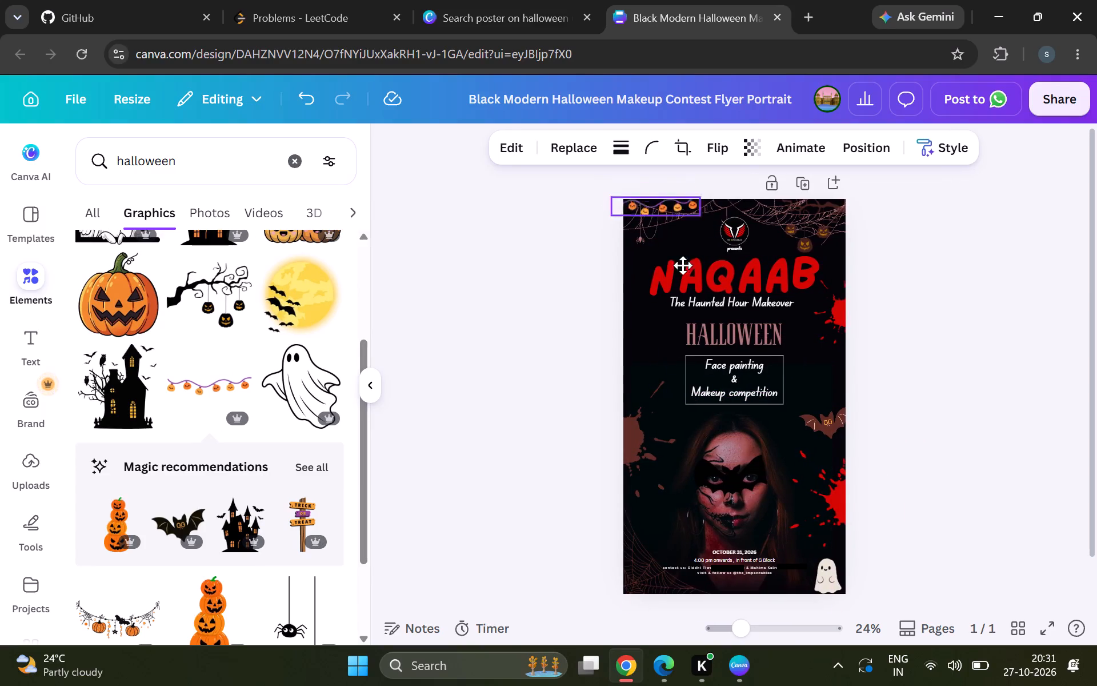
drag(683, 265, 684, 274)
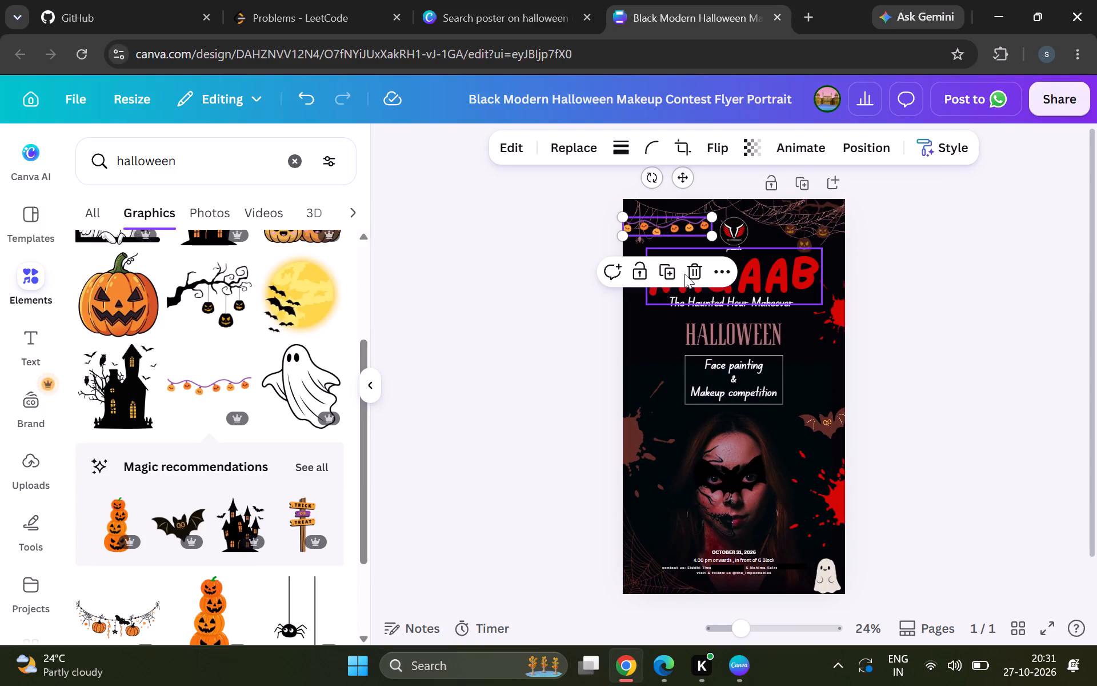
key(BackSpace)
Add the orange spider web graphic, aligned to the poster's upper-left corner and enlarged to span the full poster width.
scroll(251, 523, down, 1)
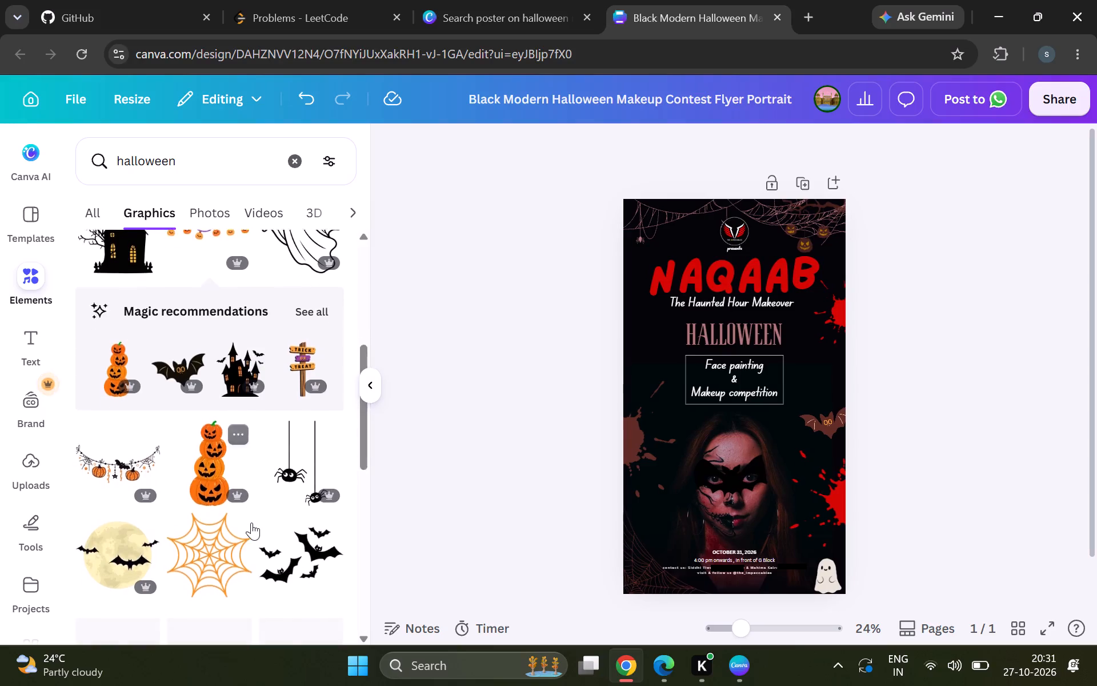
scroll(251, 523, down, 3)
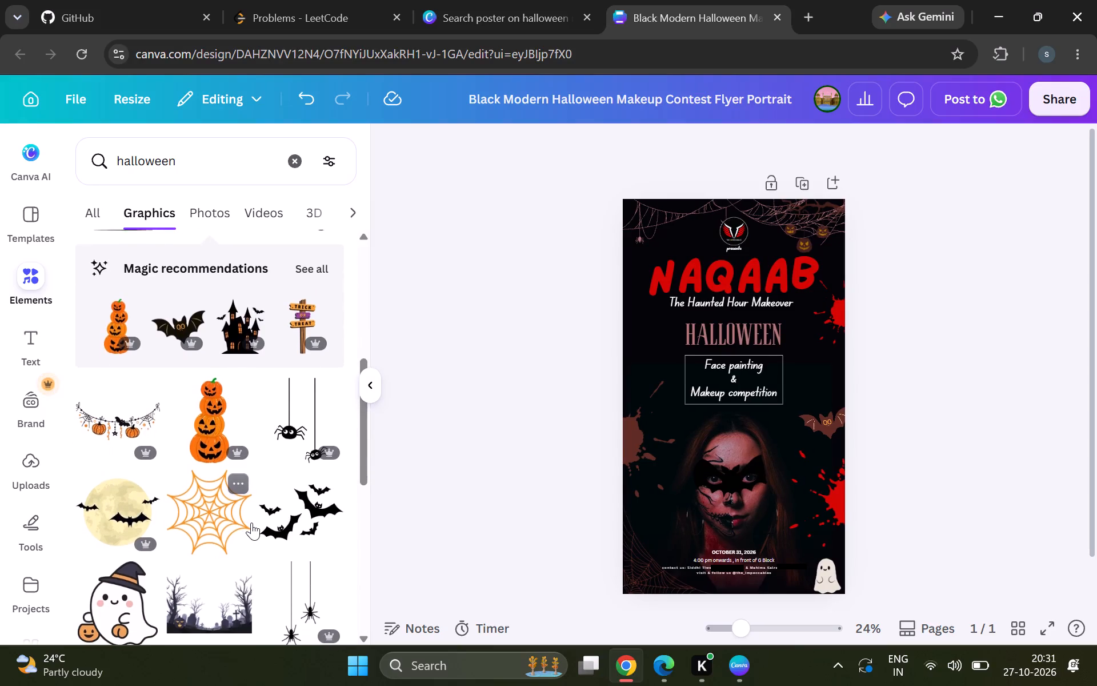
scroll(251, 523, down, 1)
click(215, 512)
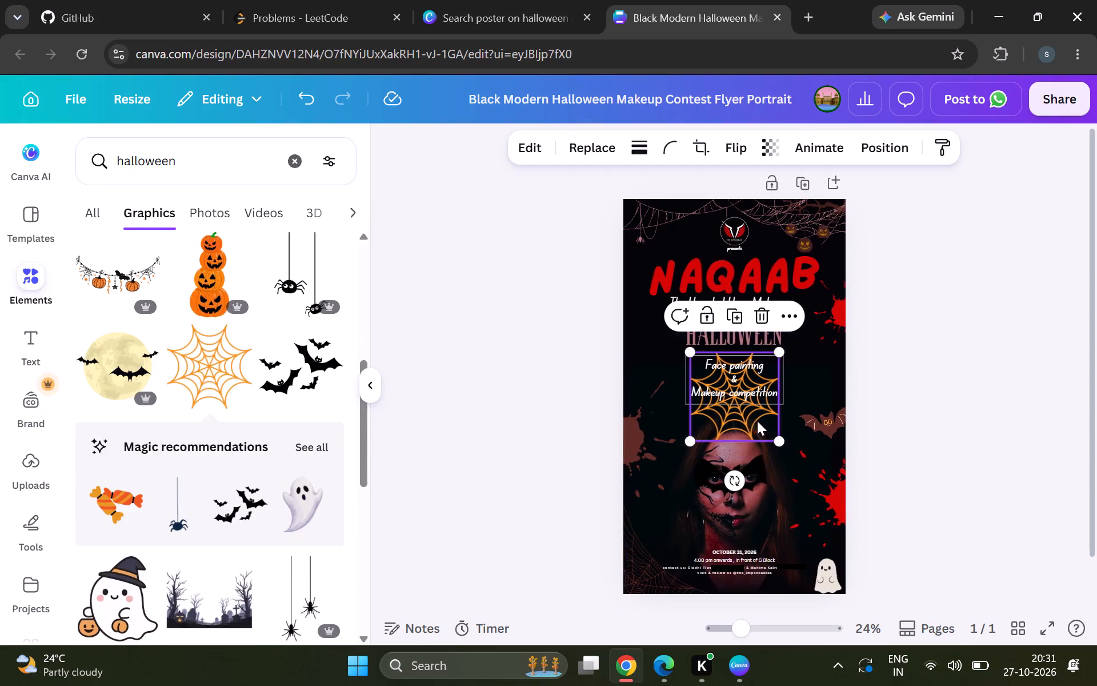
drag(737, 421, 671, 274)
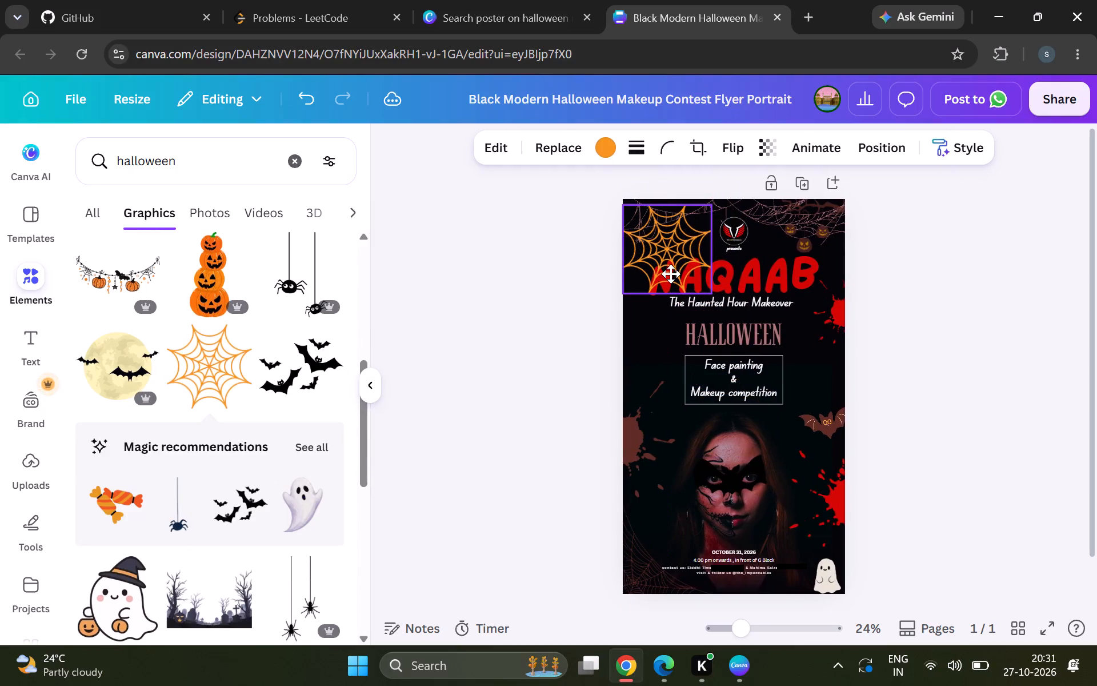
drag(671, 274, 671, 269)
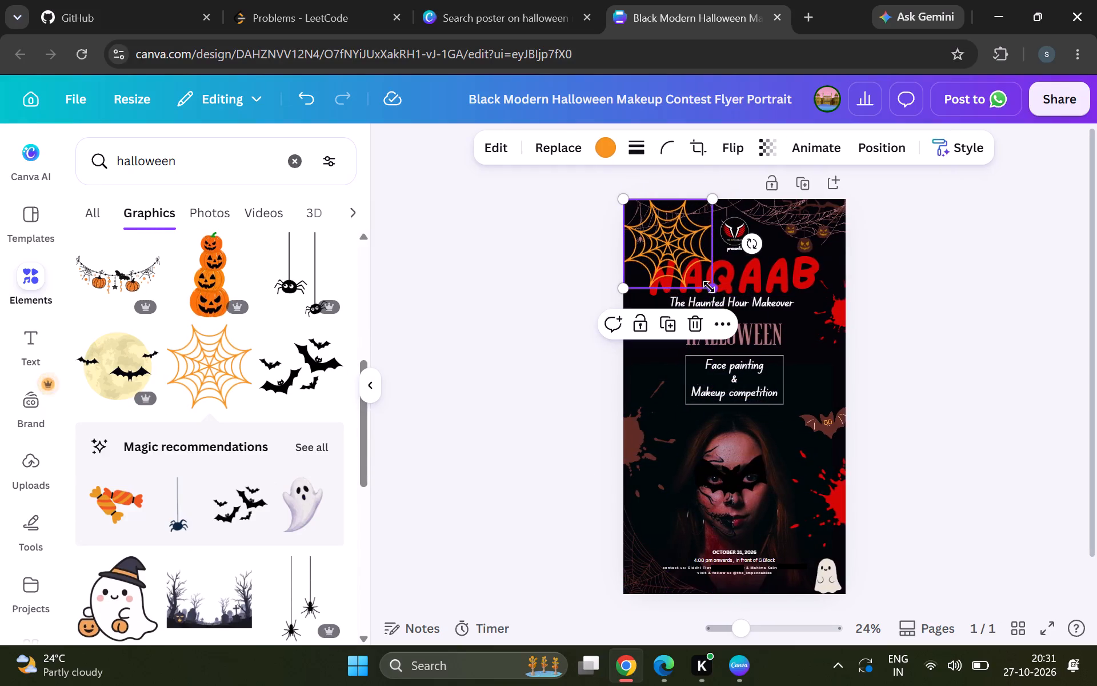
drag(709, 287, 865, 420)
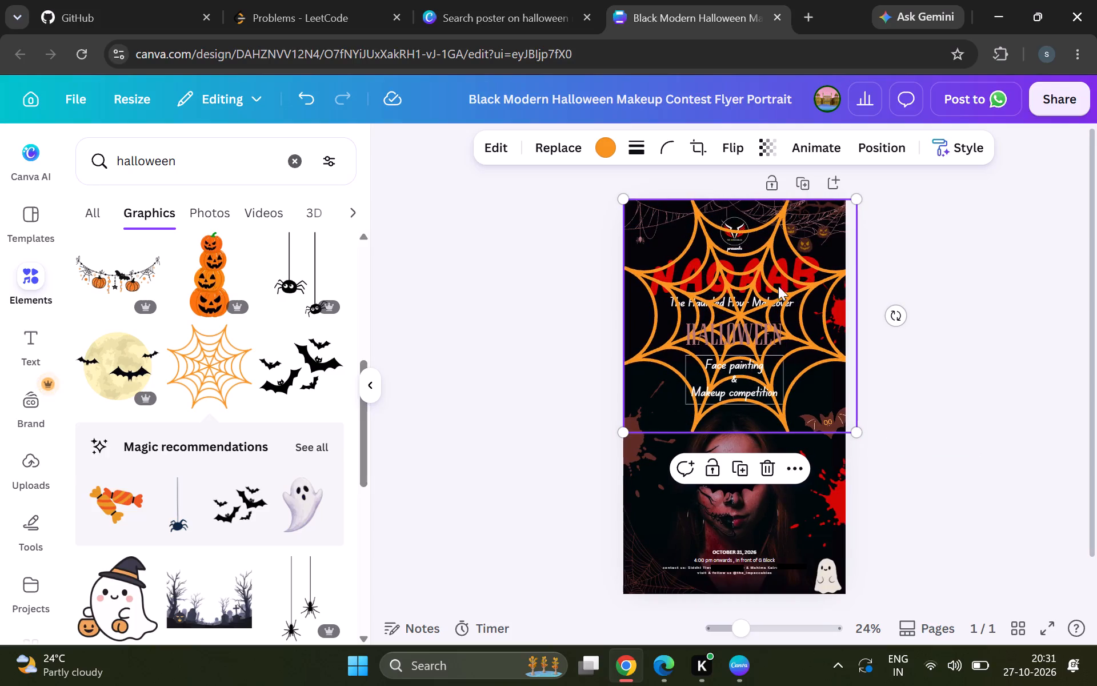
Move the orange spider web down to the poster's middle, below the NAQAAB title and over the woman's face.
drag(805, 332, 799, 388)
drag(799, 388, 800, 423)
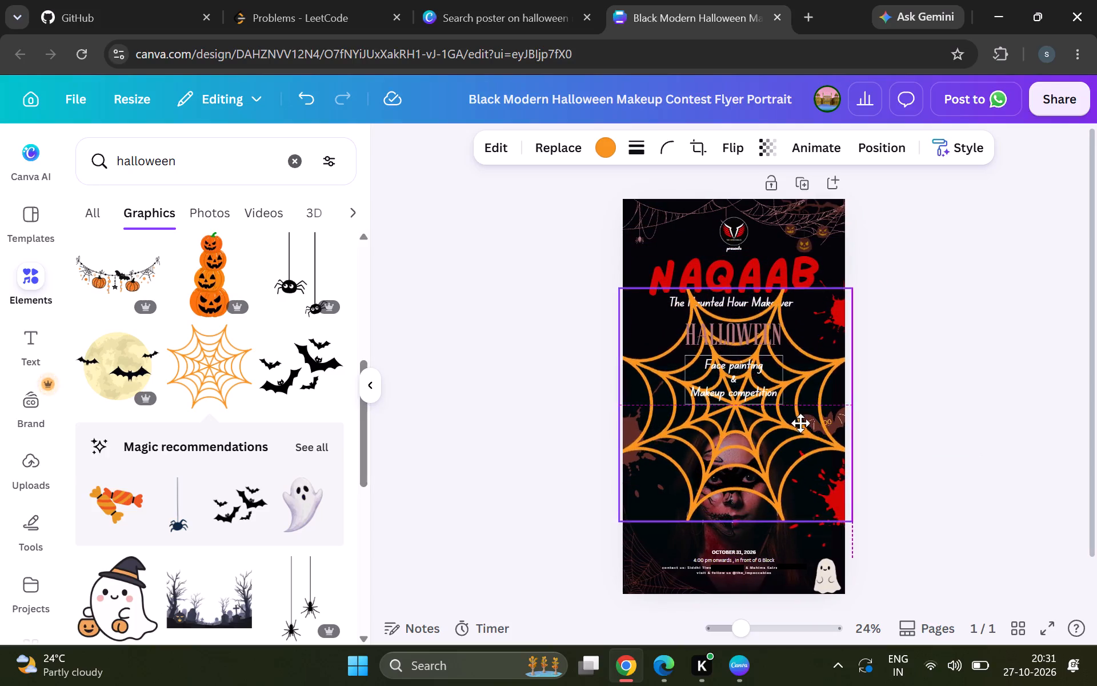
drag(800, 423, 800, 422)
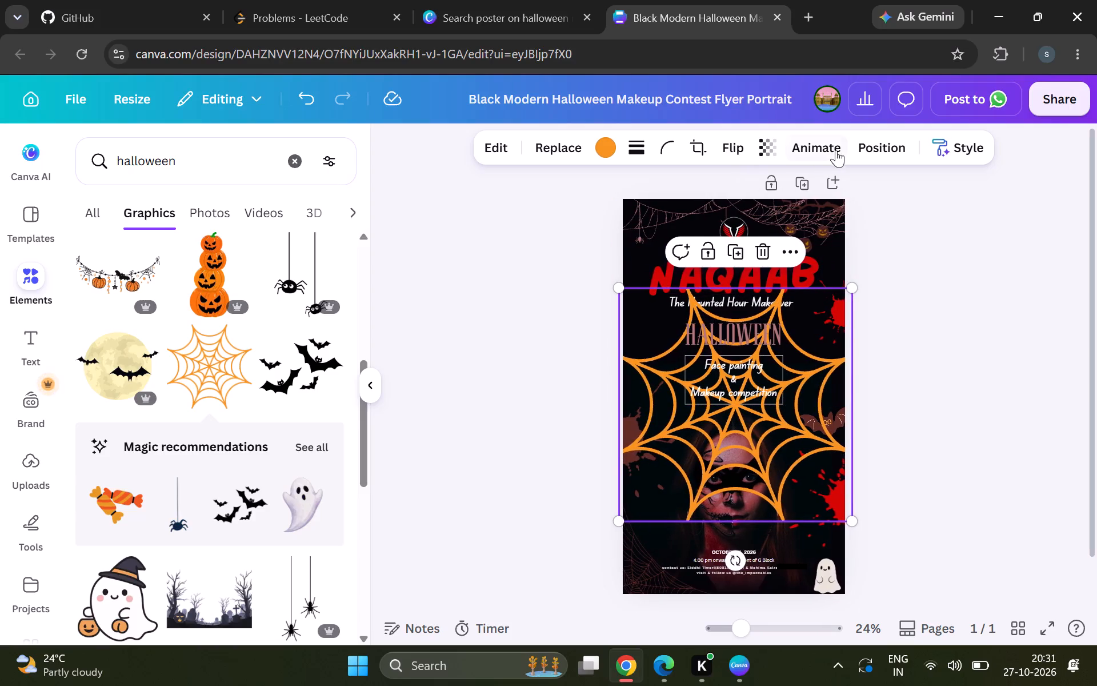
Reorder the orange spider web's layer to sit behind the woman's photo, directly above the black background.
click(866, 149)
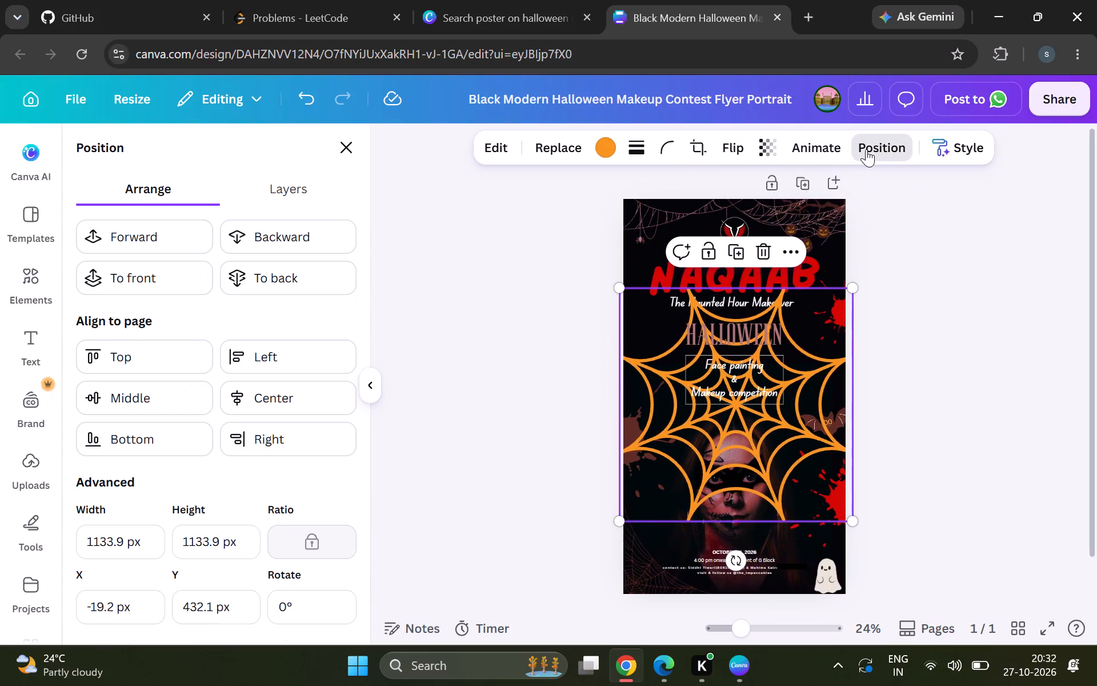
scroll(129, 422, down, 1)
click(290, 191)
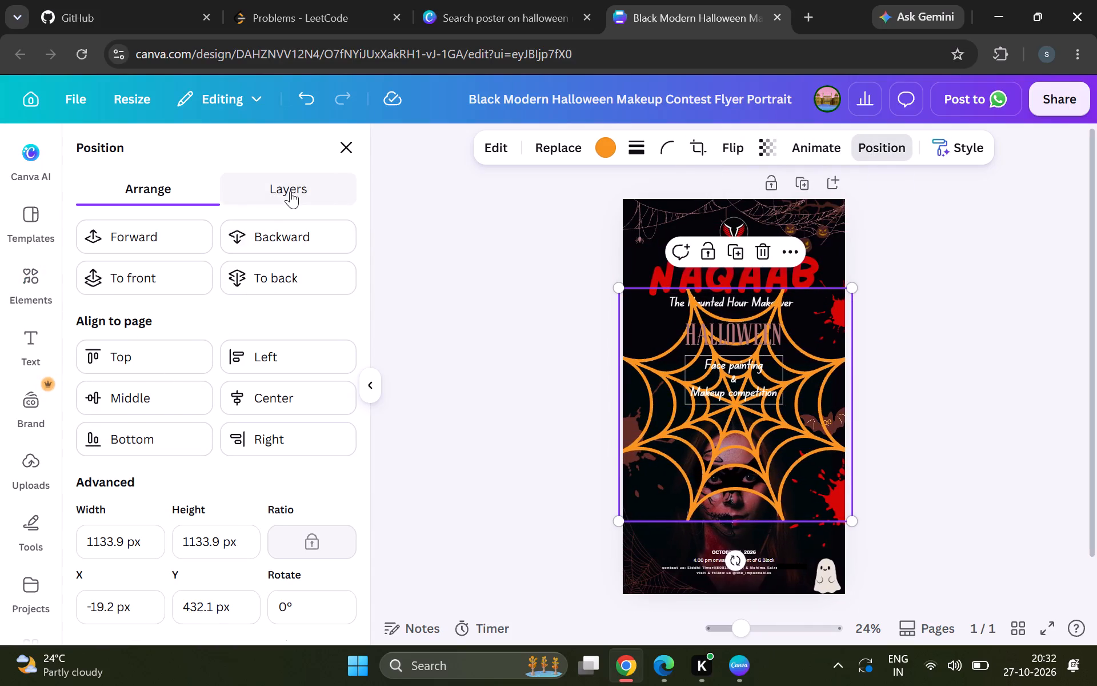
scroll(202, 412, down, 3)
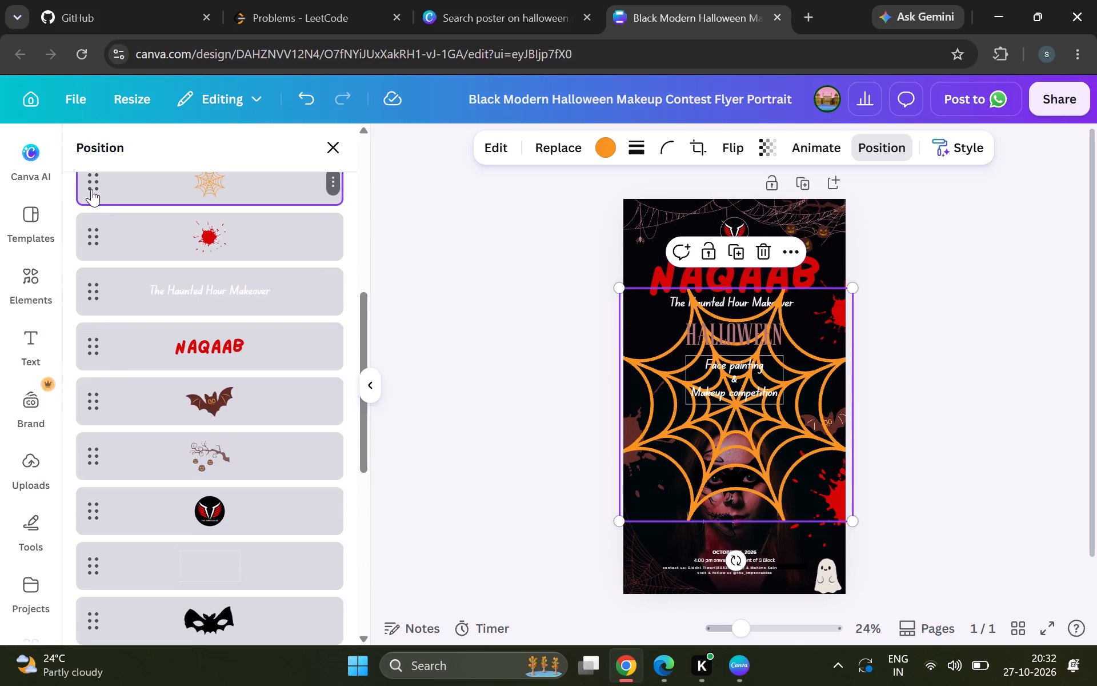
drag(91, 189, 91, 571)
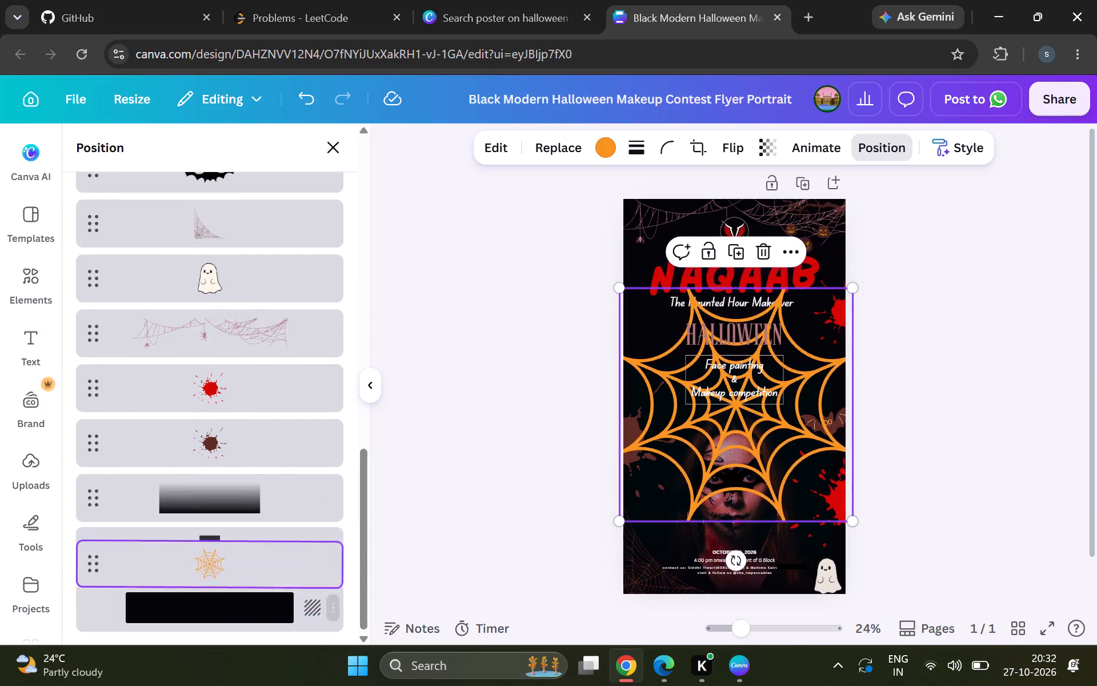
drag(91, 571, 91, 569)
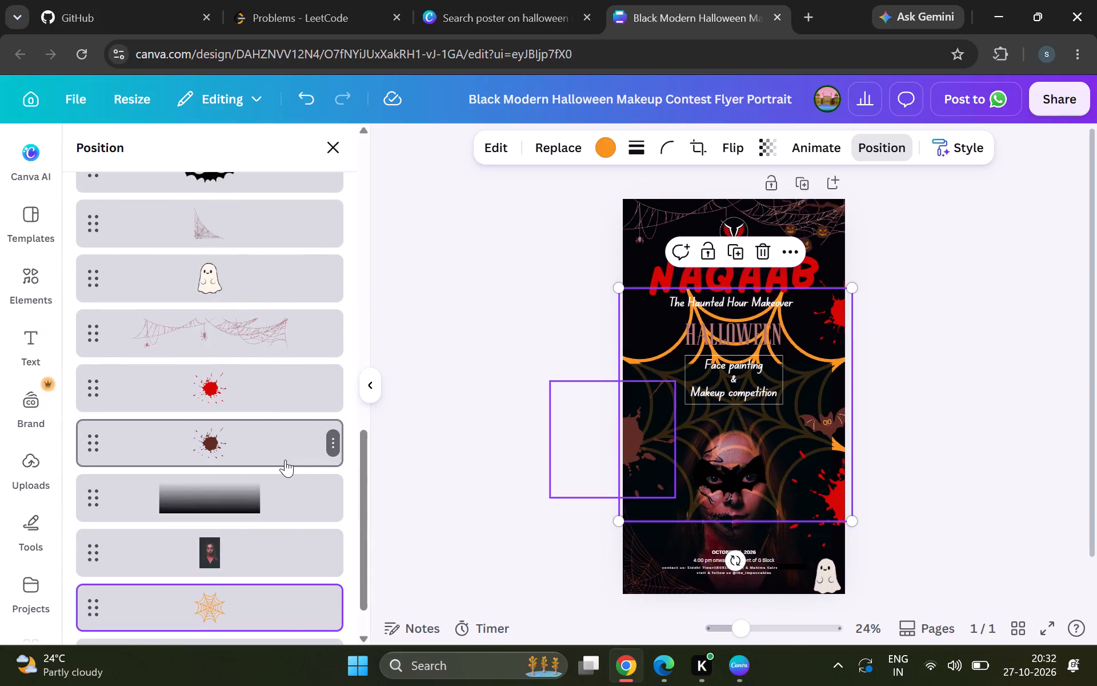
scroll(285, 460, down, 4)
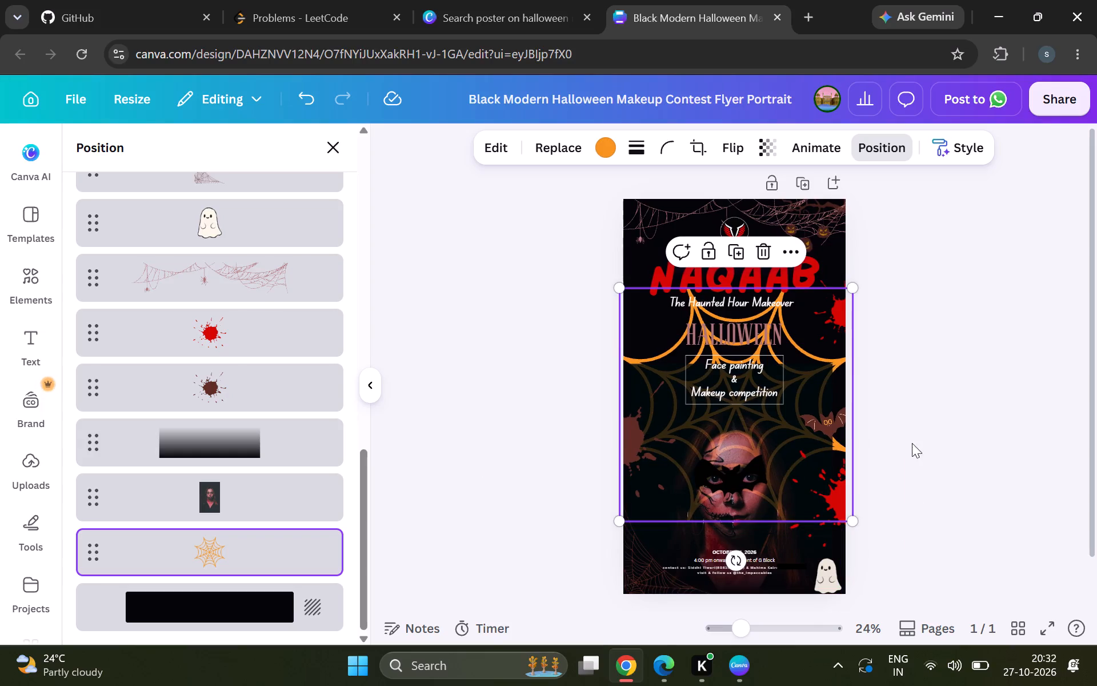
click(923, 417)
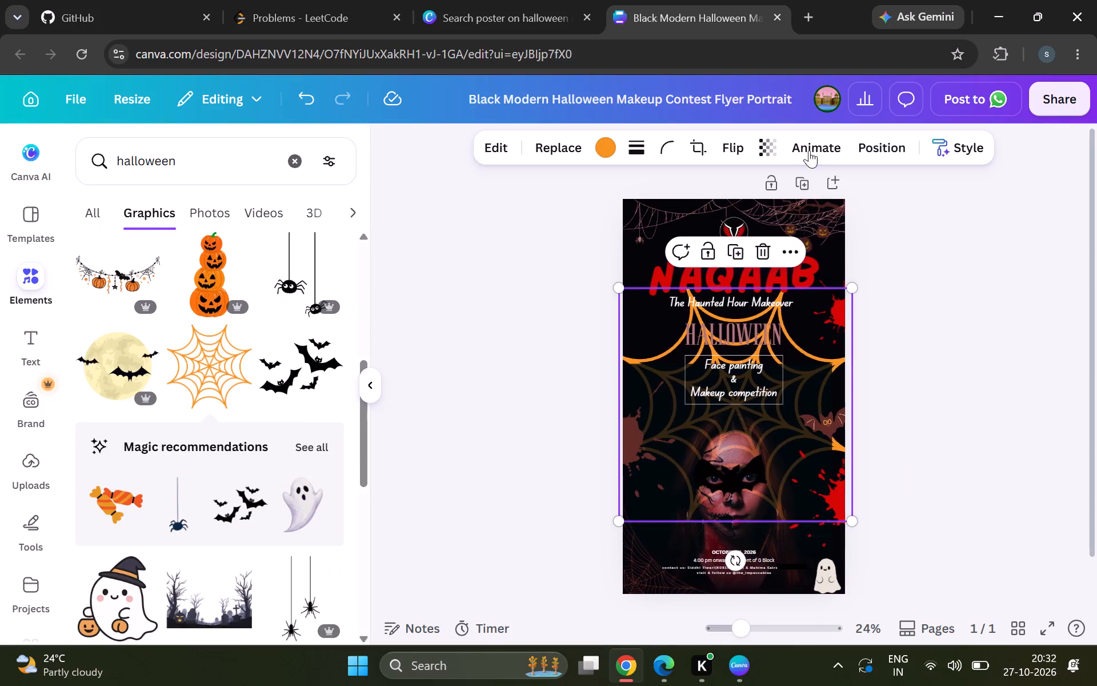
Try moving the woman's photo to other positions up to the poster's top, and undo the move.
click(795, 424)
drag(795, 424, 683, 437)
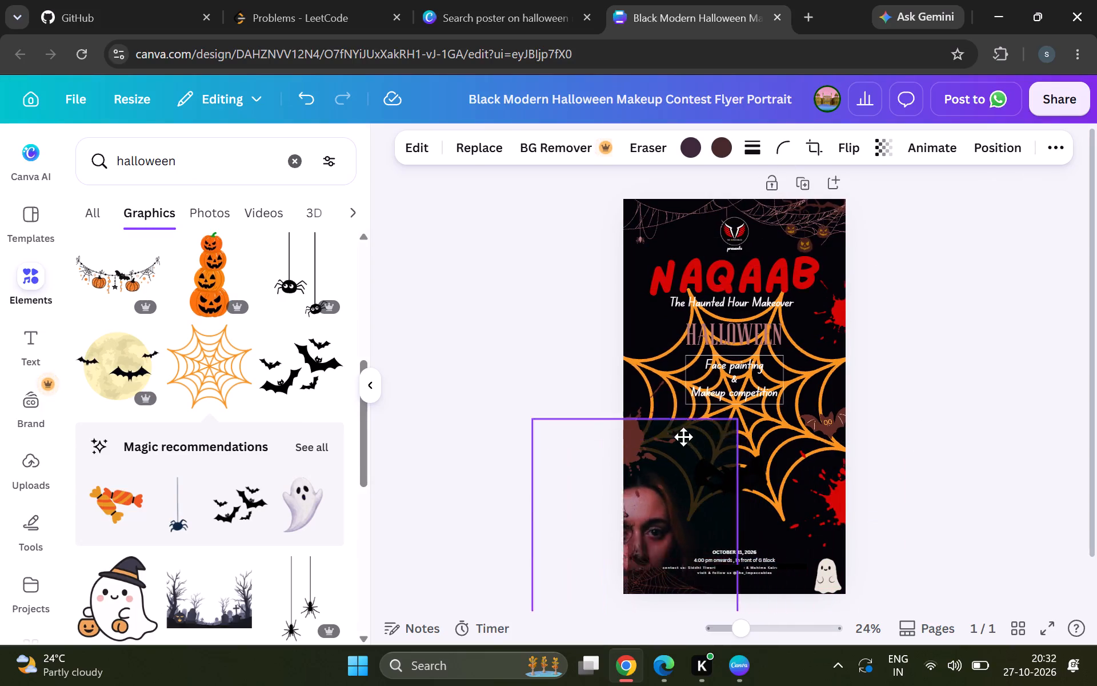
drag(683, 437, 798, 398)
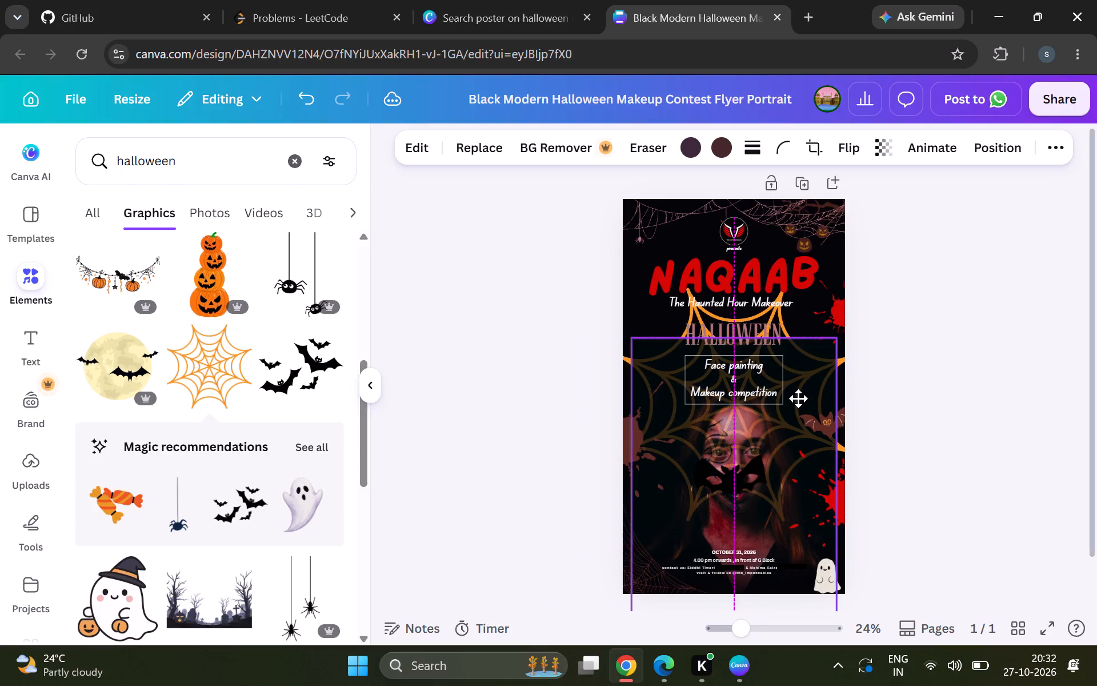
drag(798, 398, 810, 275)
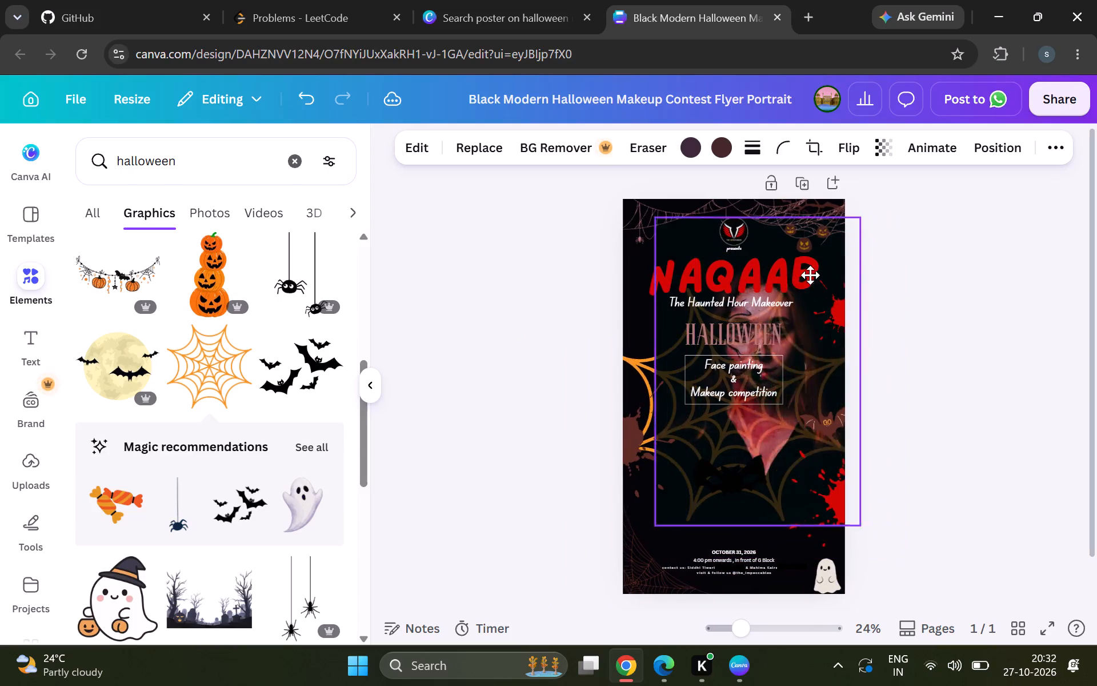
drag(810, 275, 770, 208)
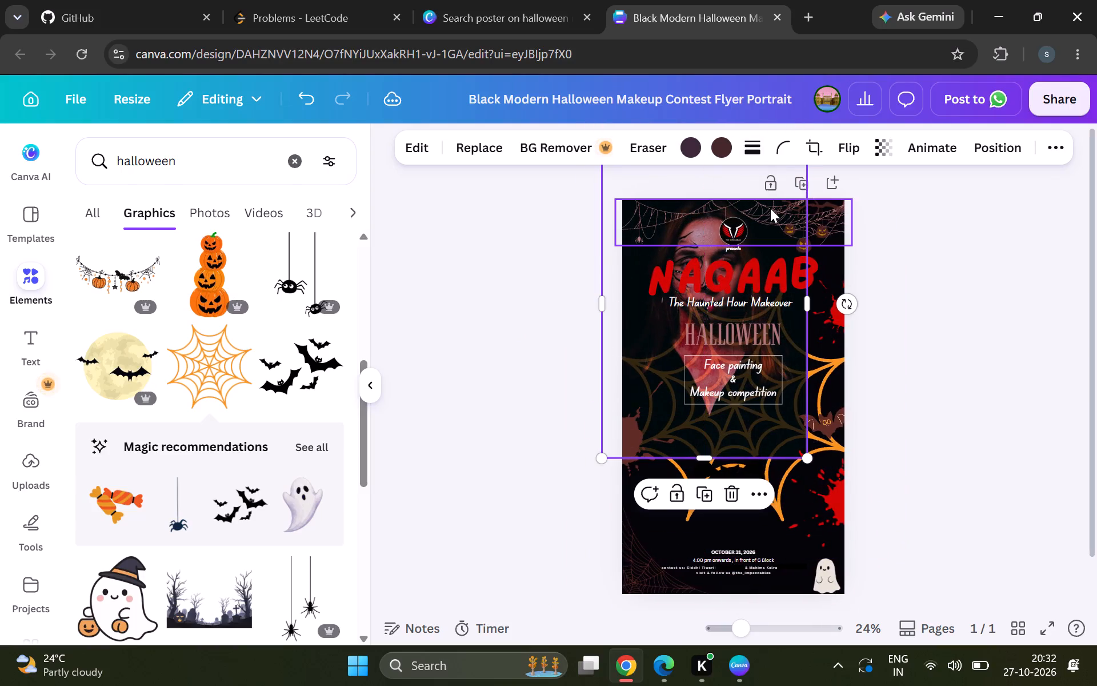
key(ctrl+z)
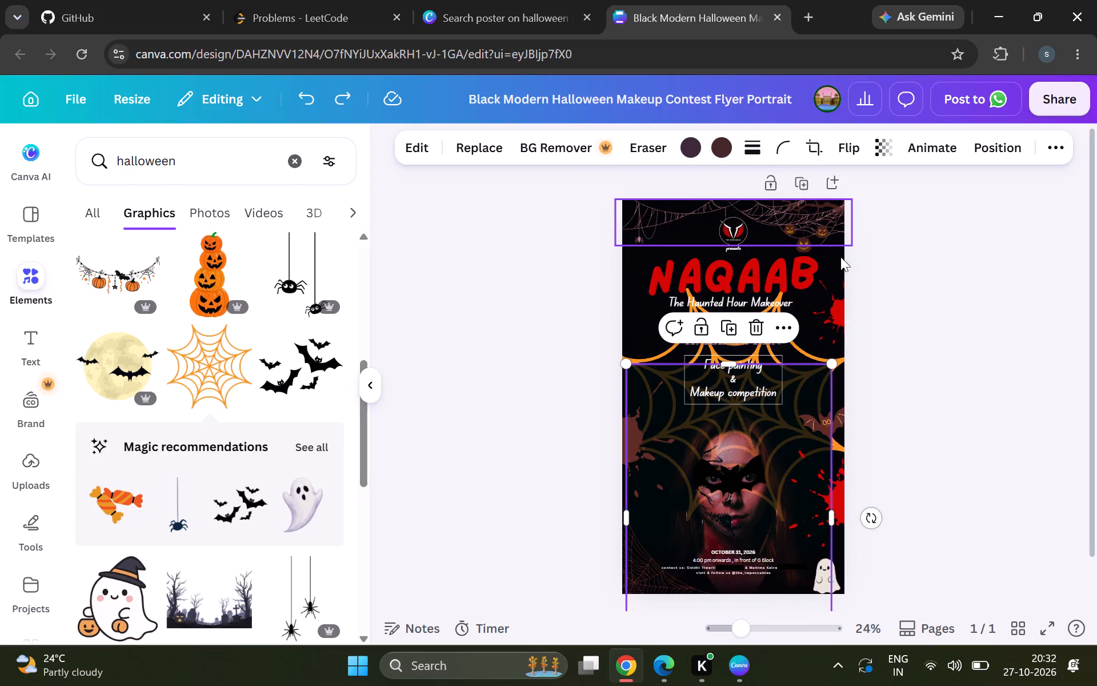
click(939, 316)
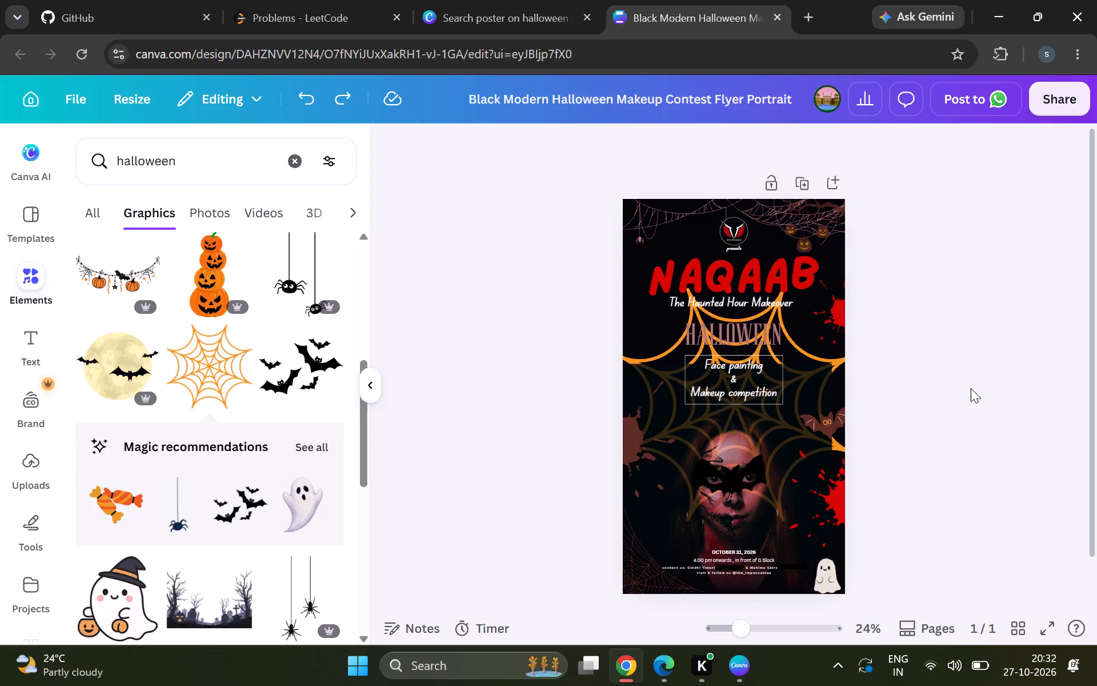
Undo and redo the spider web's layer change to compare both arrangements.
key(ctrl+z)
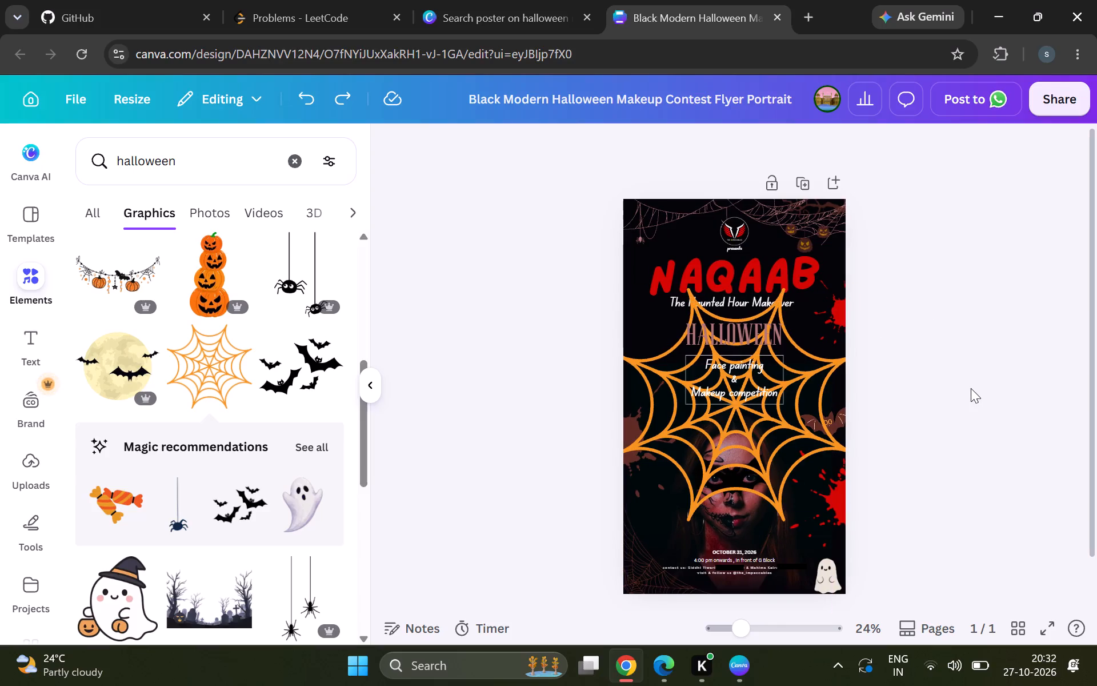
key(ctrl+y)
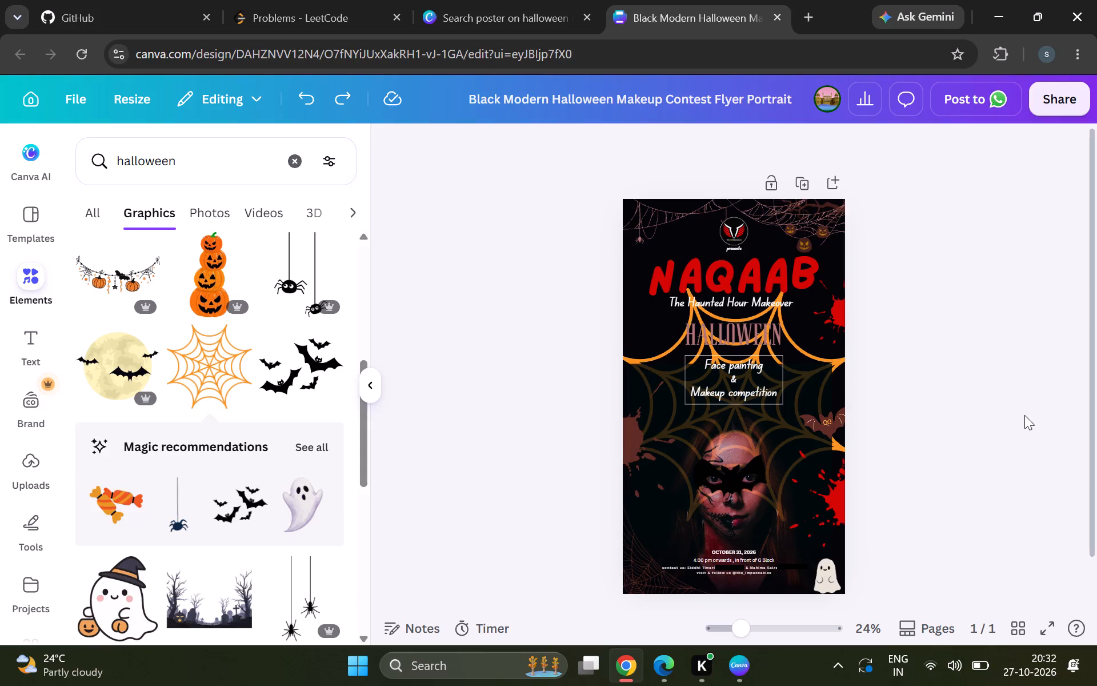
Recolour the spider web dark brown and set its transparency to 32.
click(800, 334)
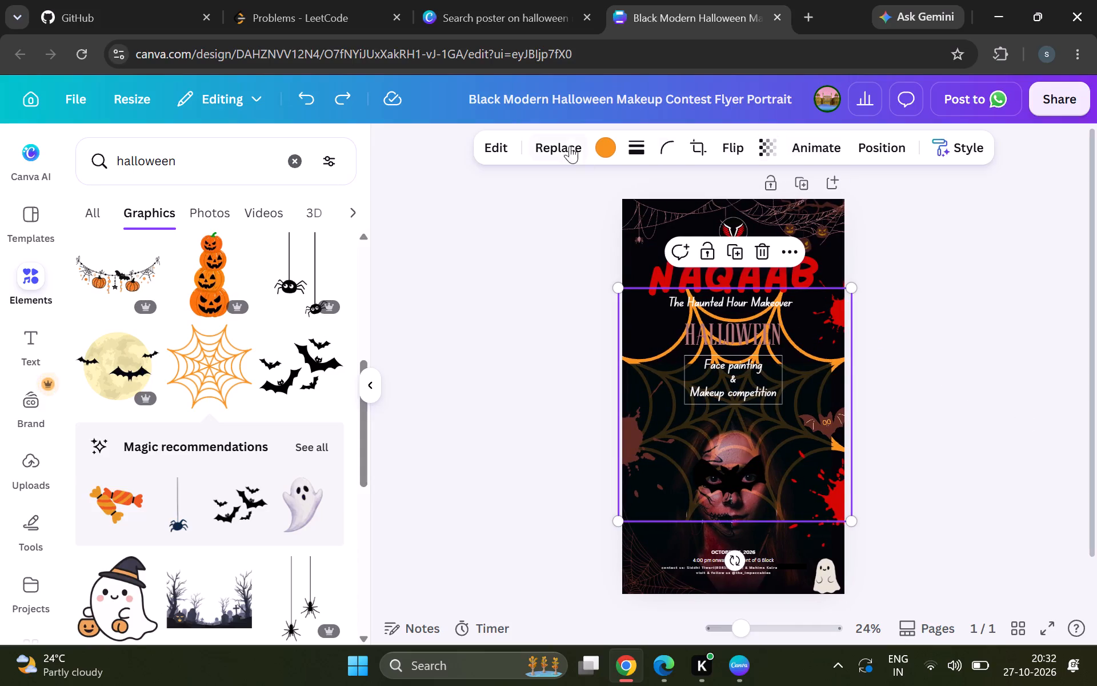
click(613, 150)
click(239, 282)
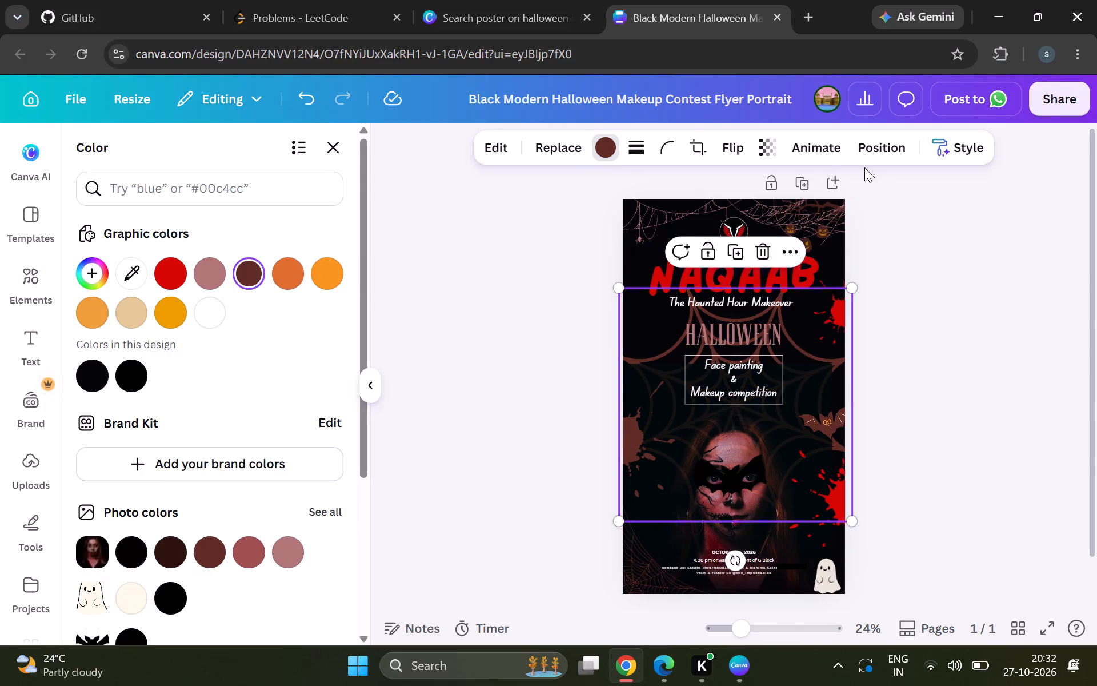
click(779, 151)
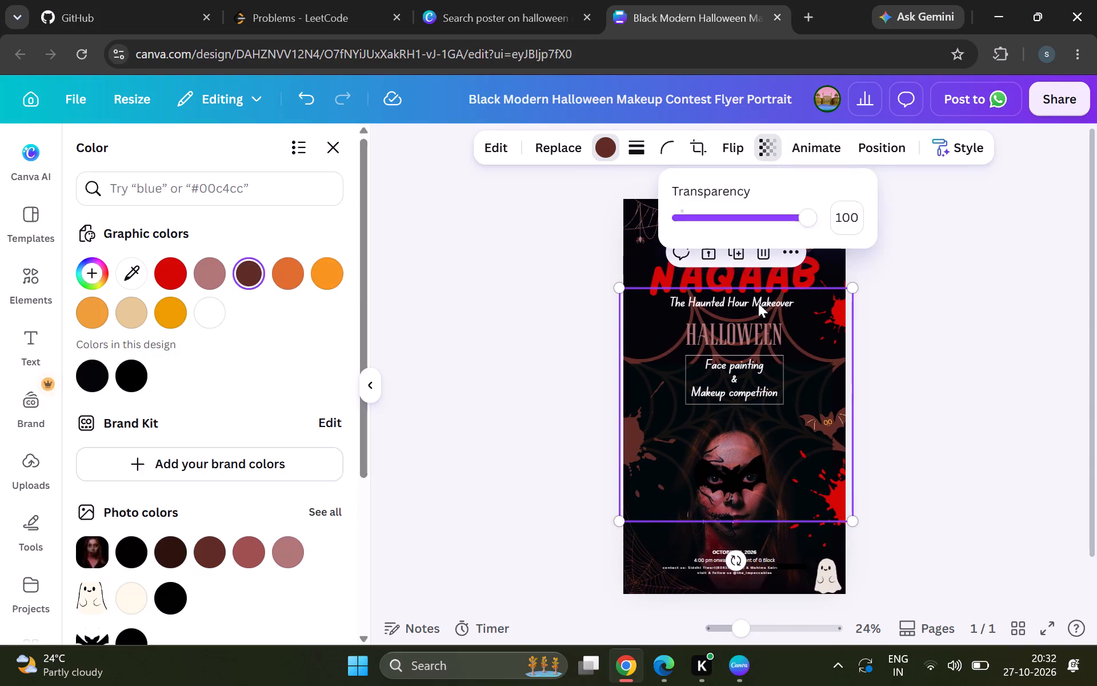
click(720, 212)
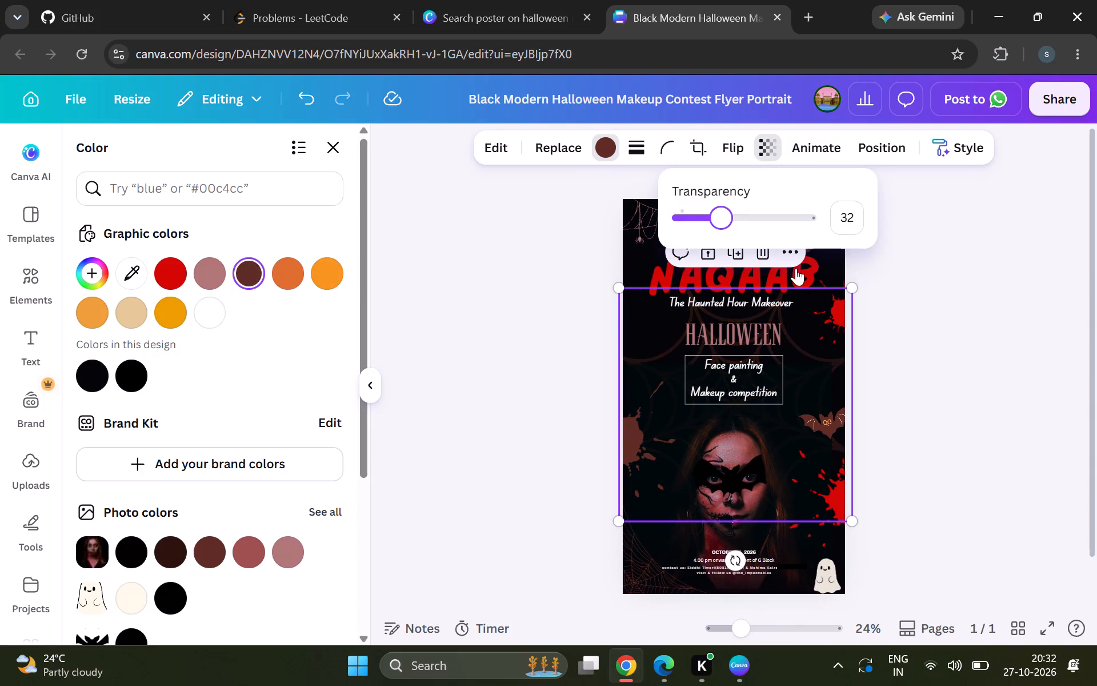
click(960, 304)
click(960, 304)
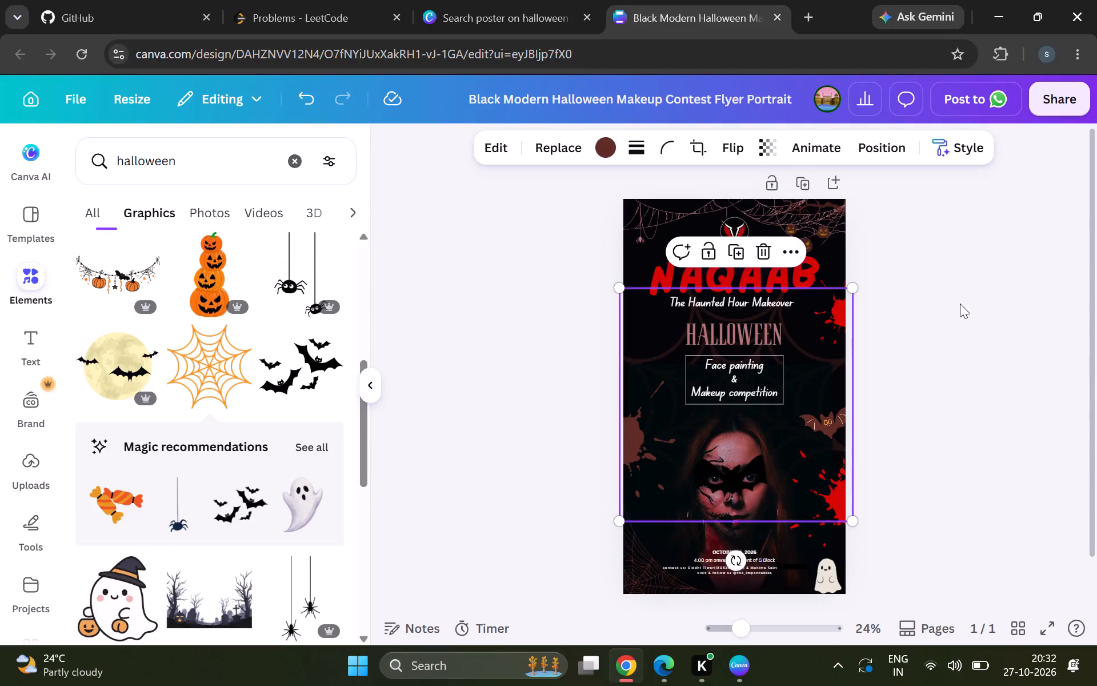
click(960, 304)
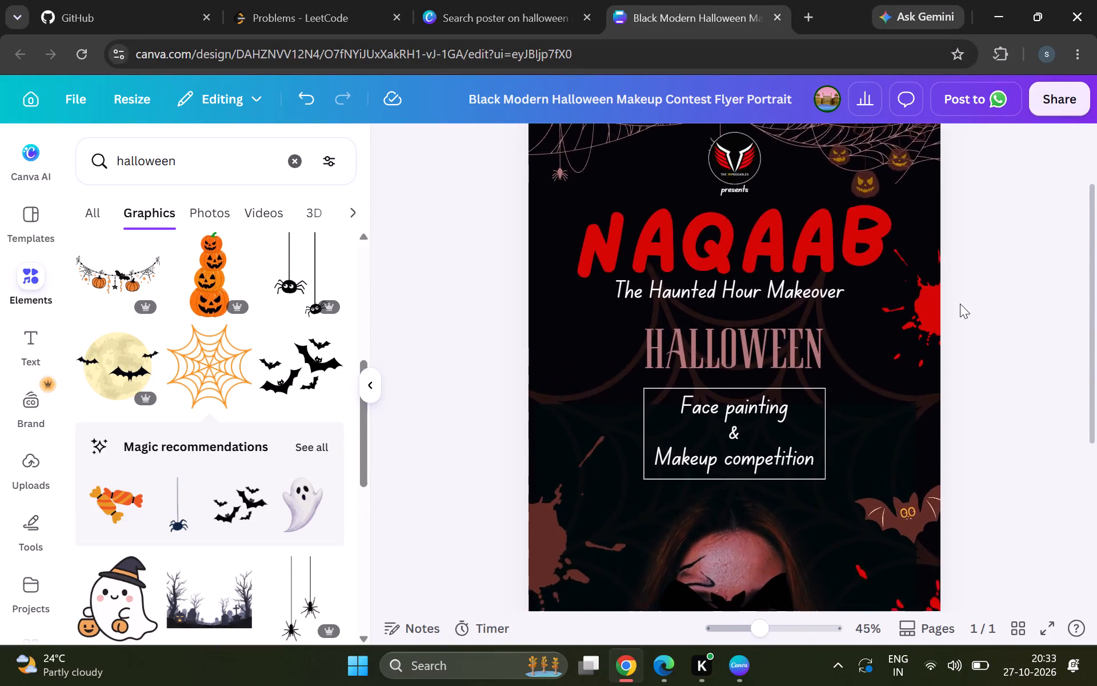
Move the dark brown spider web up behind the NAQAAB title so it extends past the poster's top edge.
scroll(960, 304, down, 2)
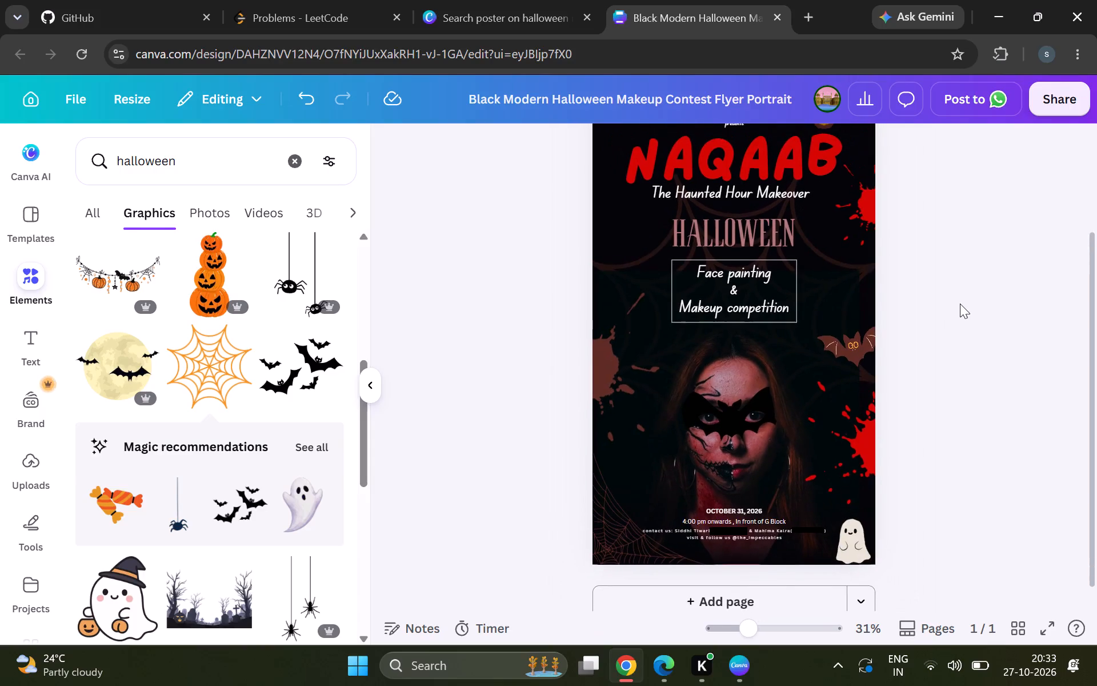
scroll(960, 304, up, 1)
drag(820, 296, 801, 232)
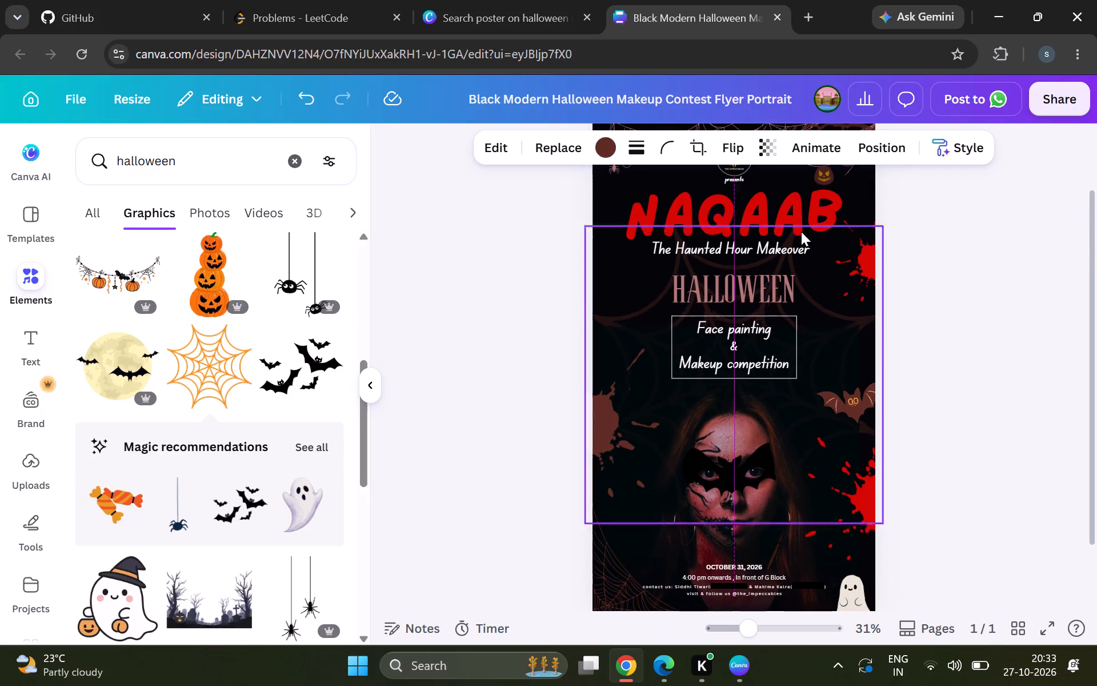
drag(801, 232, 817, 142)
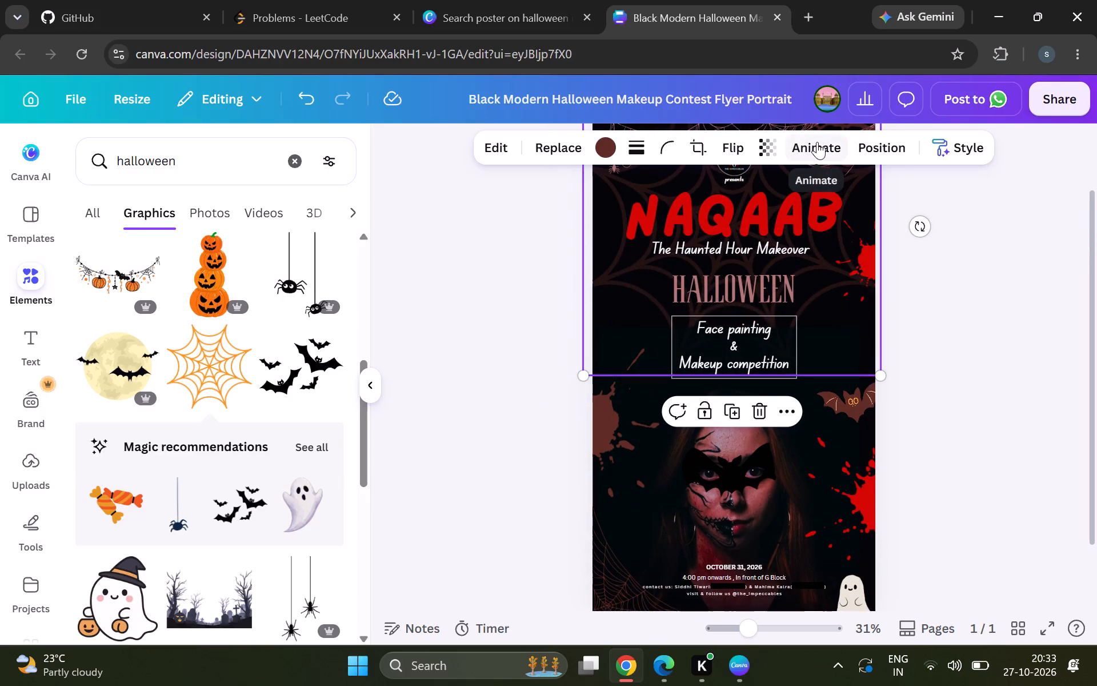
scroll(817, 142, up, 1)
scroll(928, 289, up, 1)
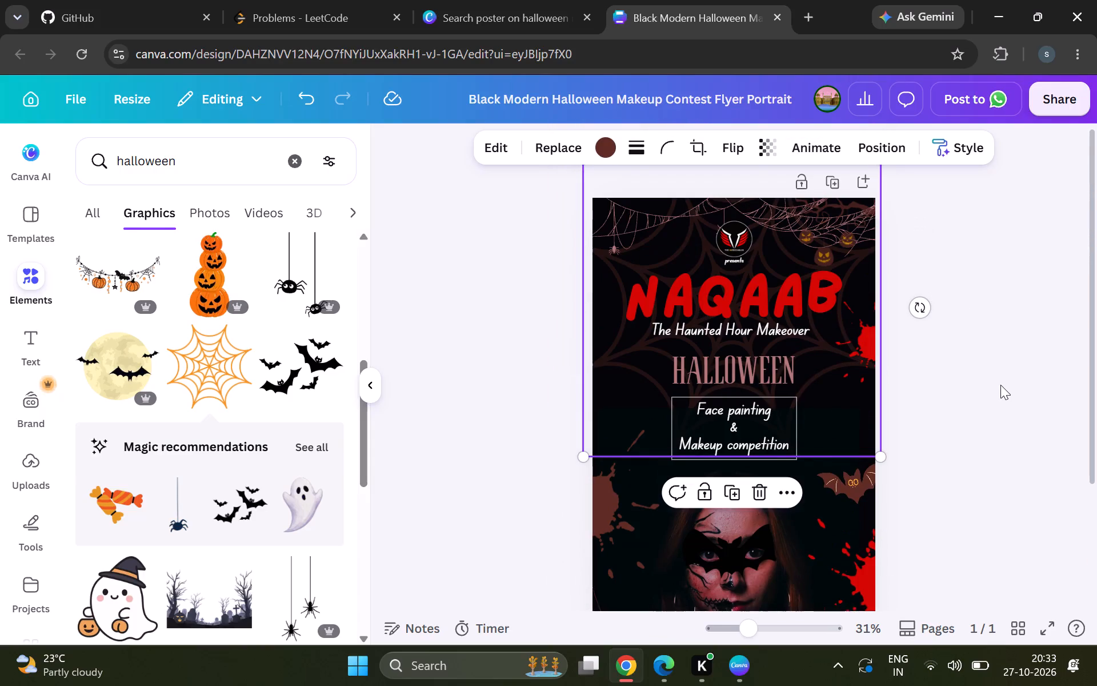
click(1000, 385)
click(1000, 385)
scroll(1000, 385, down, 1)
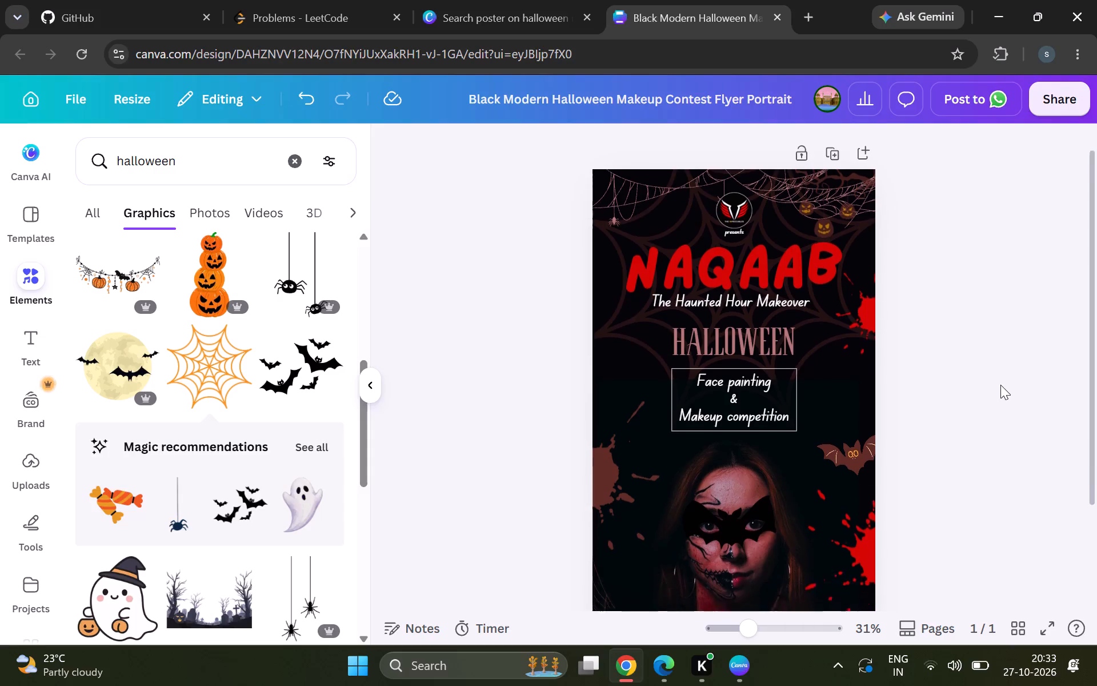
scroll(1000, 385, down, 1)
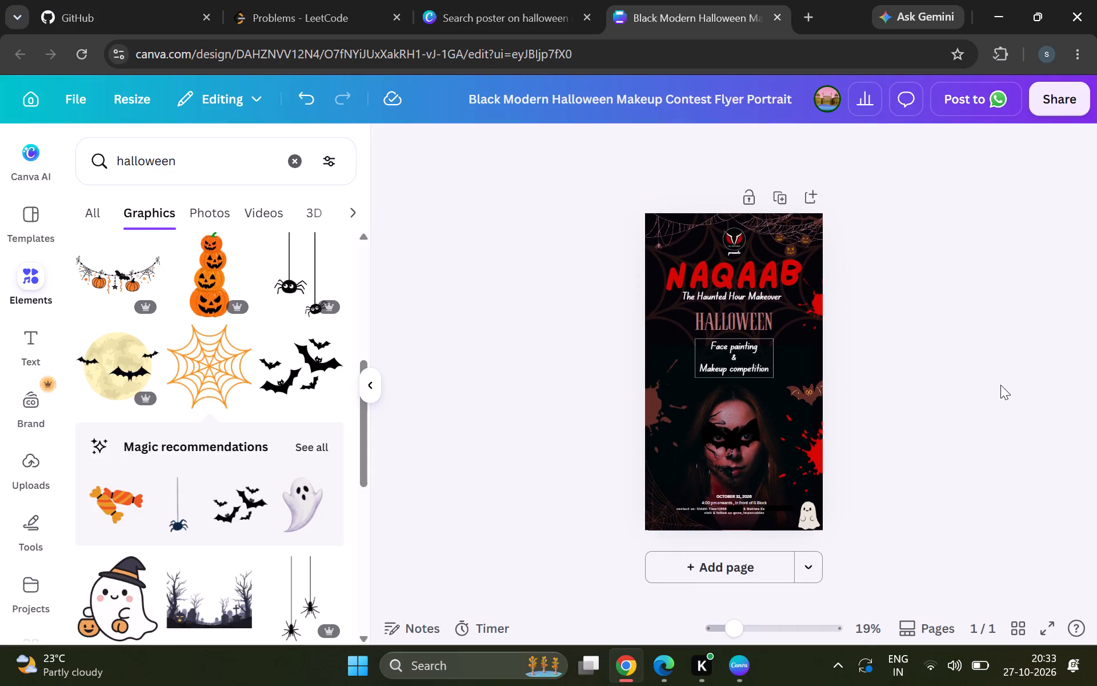
Delete the dark brown spider web from behind the title area.
click(796, 309)
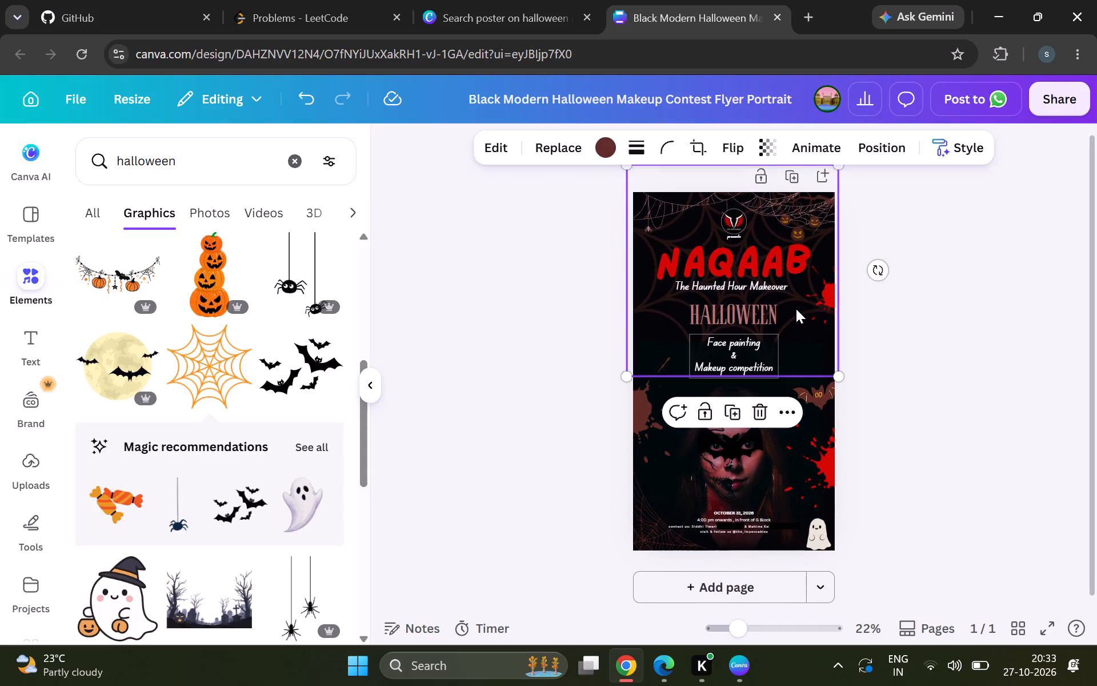
key(BackSpace)
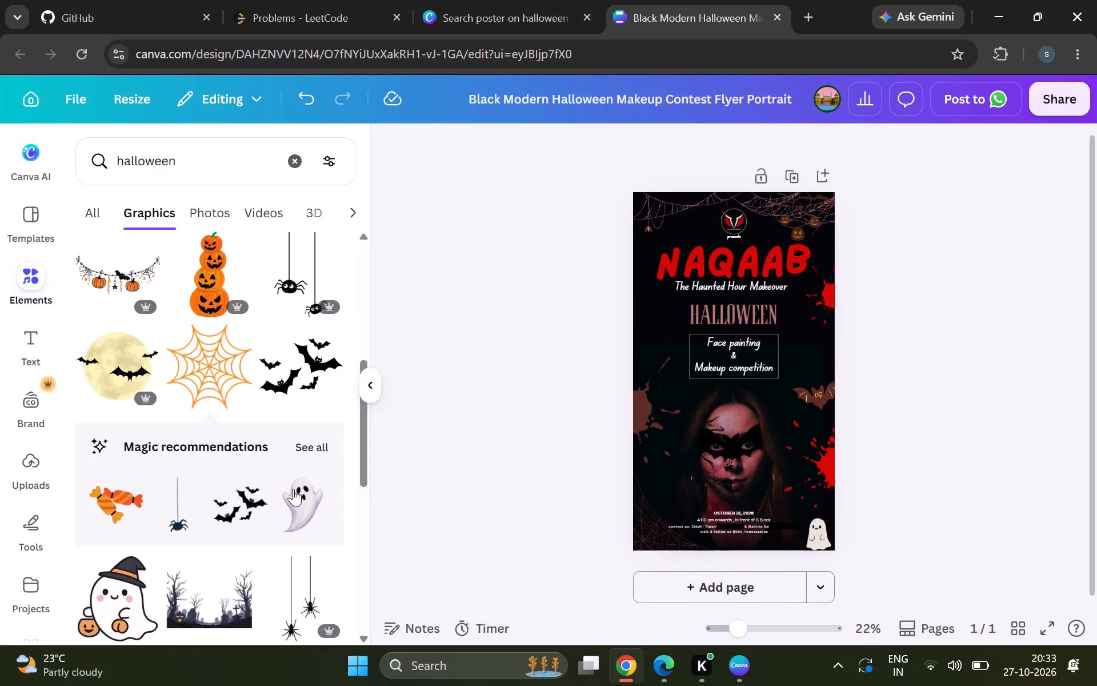
Add the red dripping blood graphic to the poster and enlarge it to the full poster width.
scroll(289, 495, down, 3)
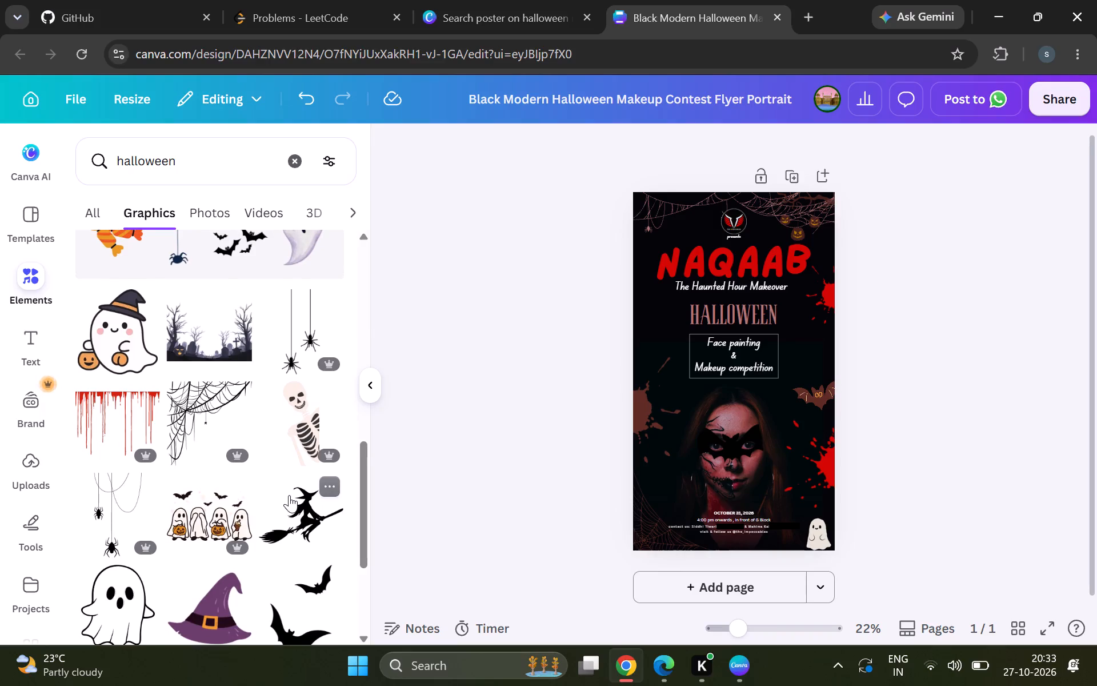
click(106, 420)
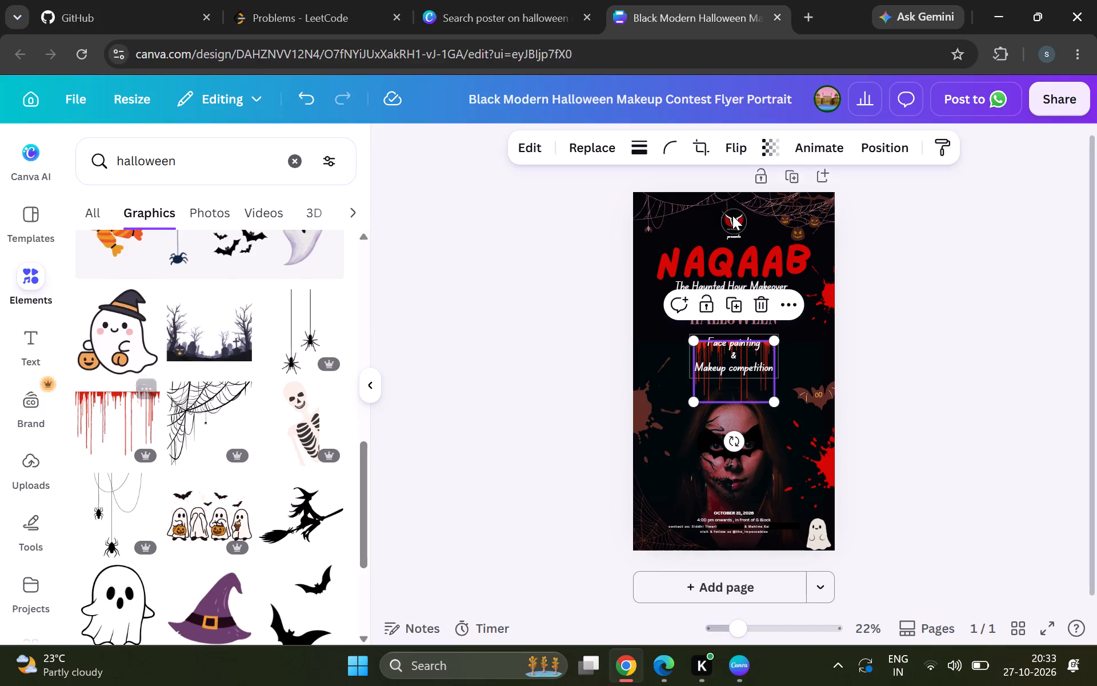
drag(692, 401, 646, 420)
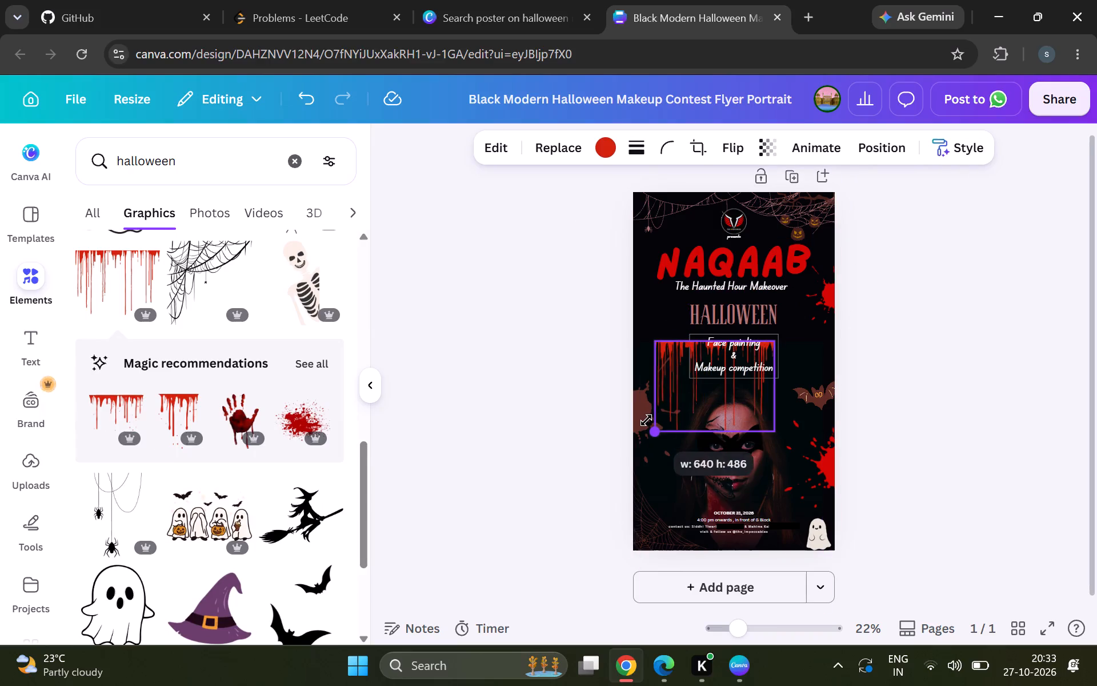
drag(646, 420, 638, 452)
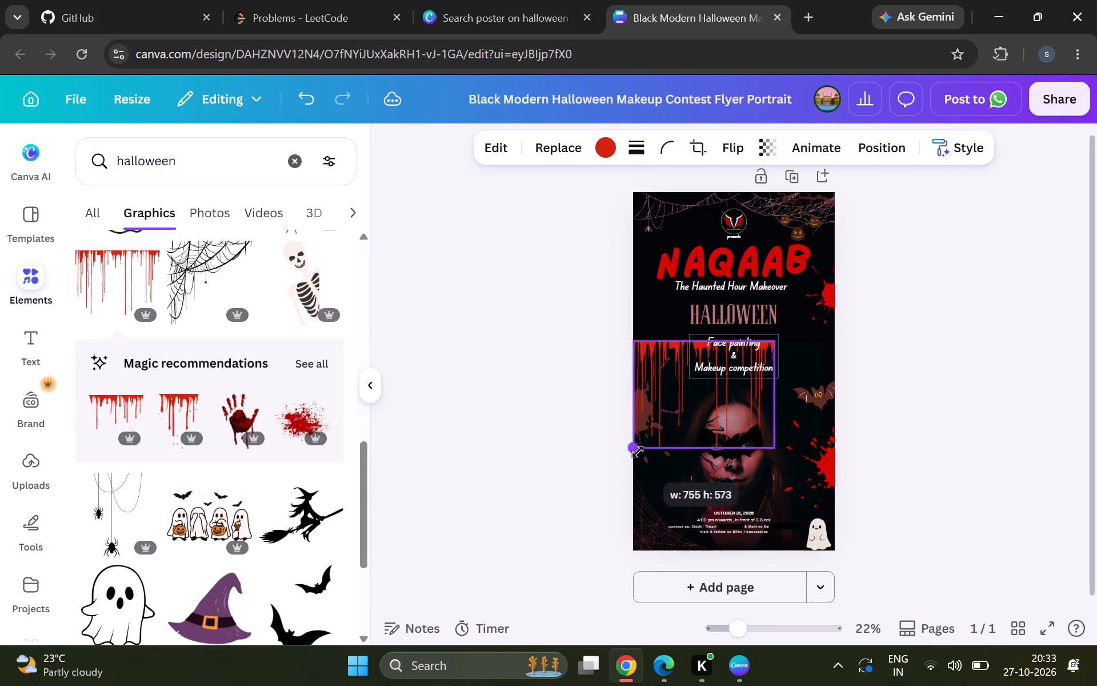
drag(638, 452, 637, 452)
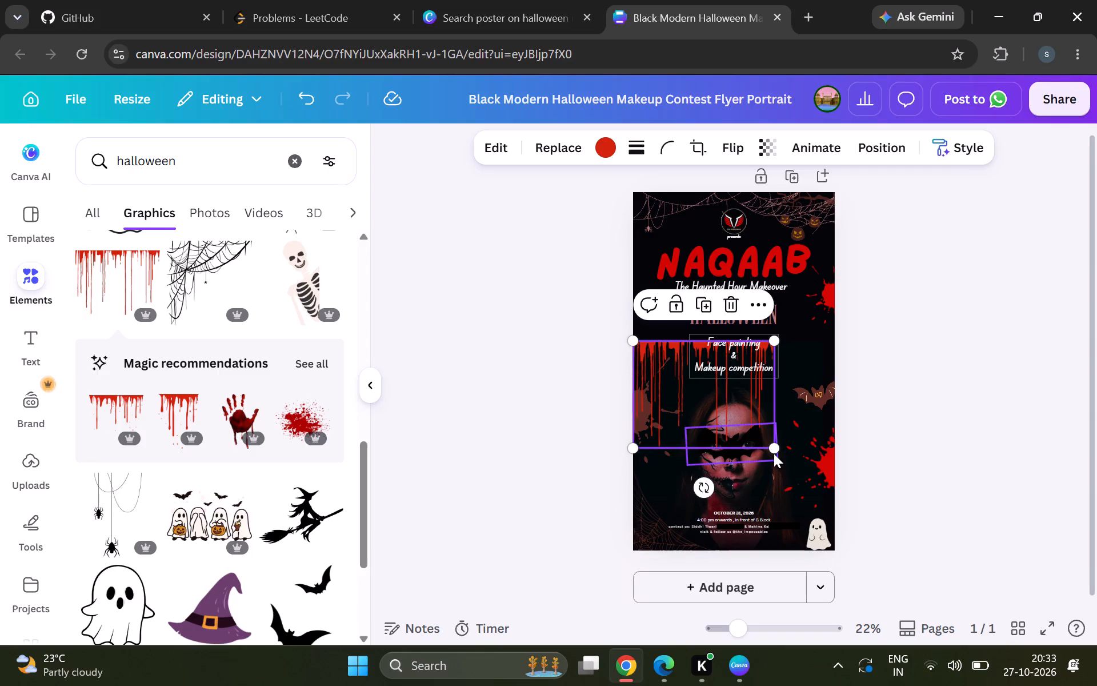
drag(775, 448, 850, 475)
Move the blood drips up to the poster's top edge, spanning exactly from side to side.
drag(786, 412, 791, 297)
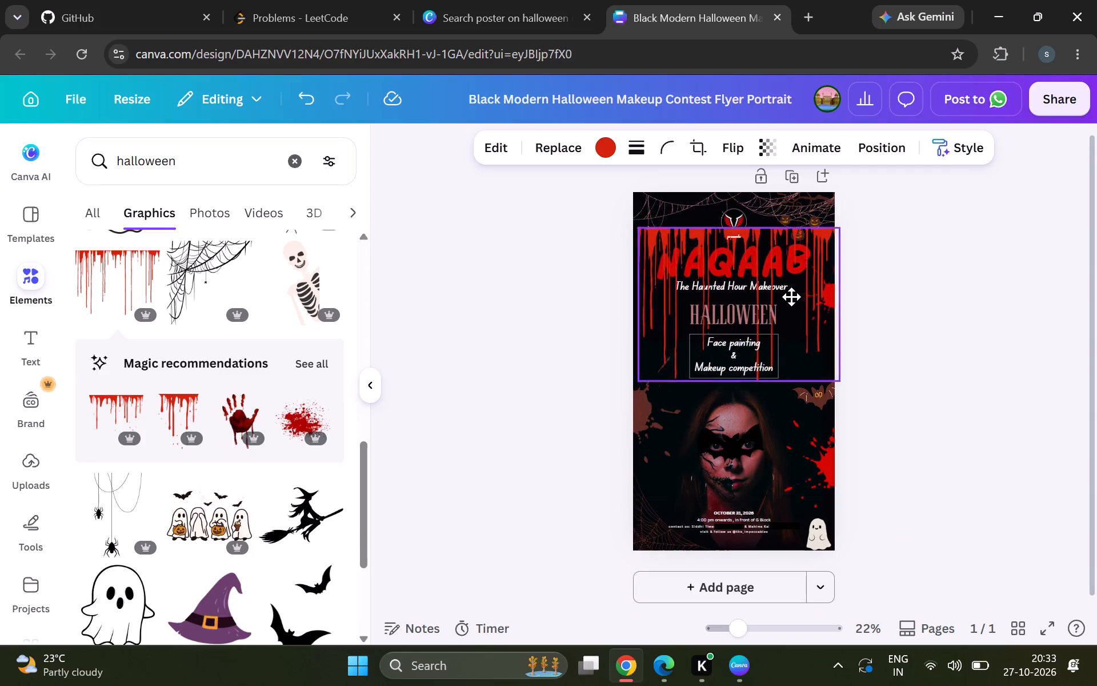
drag(791, 297, 785, 254)
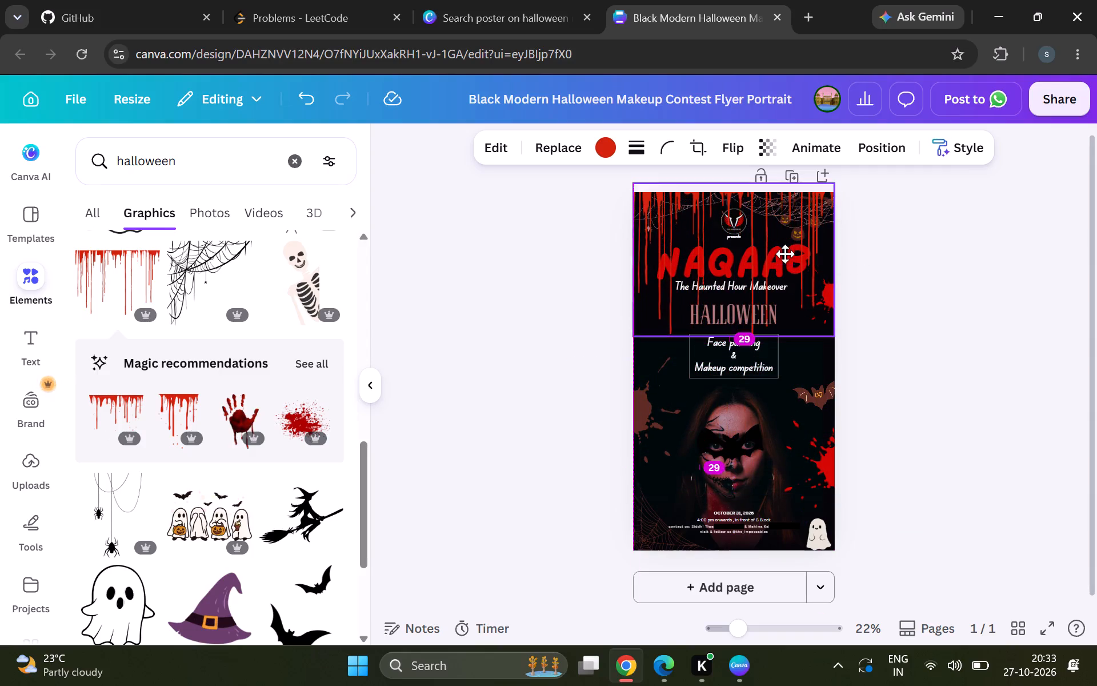
drag(785, 254, 787, 252)
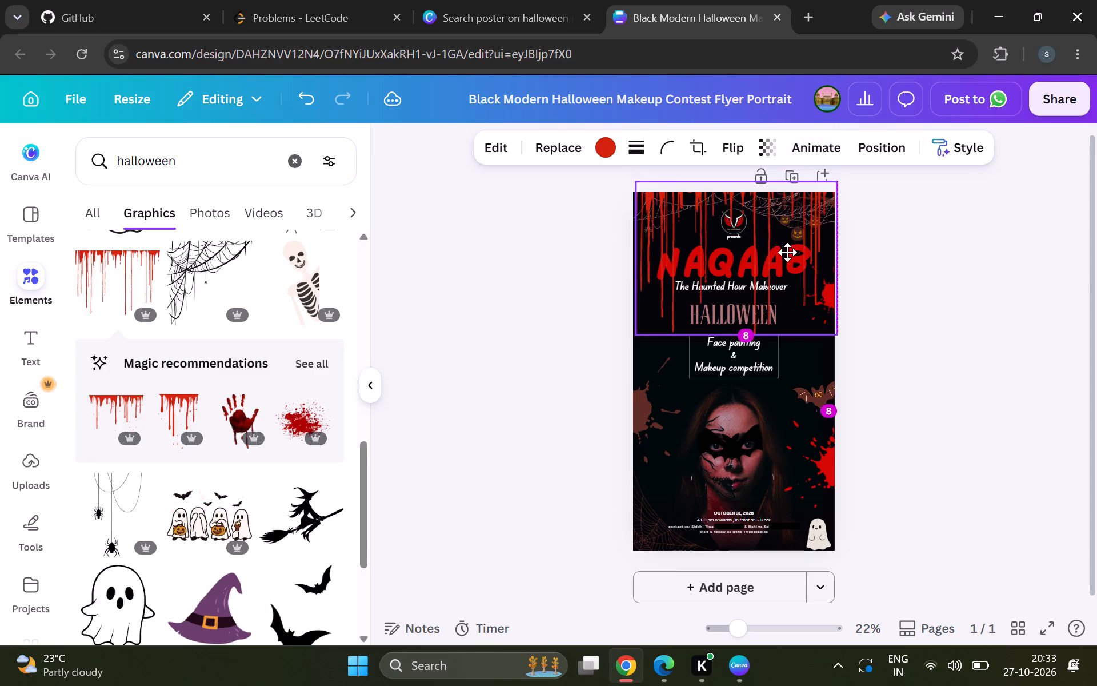
drag(787, 252, 788, 254)
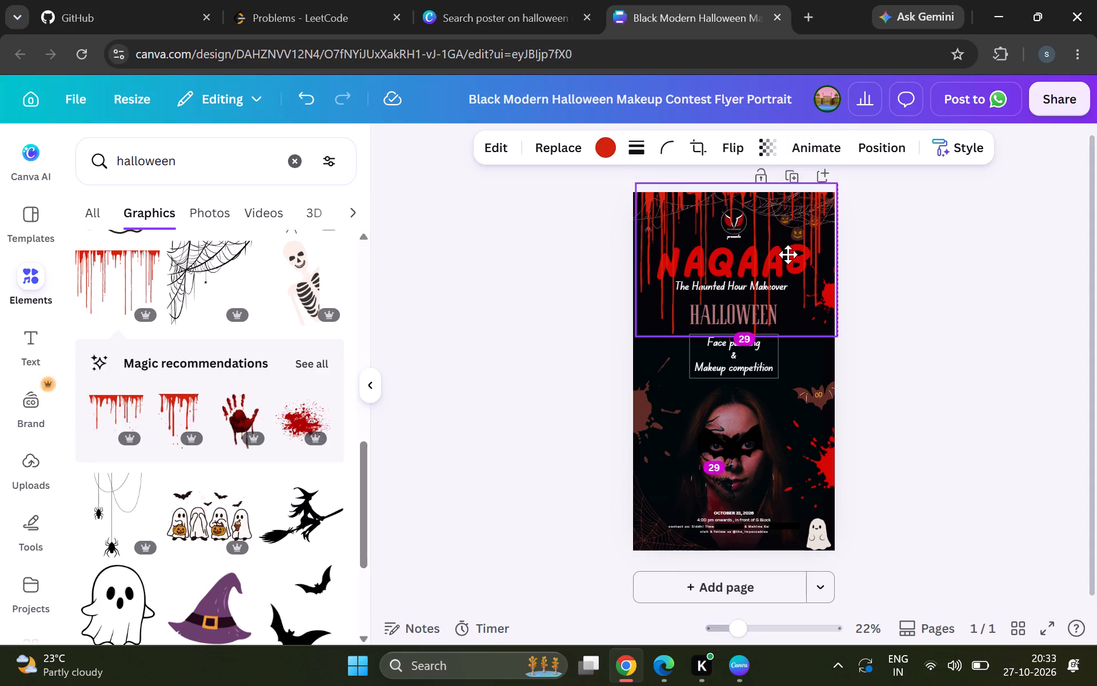
drag(788, 254, 787, 268)
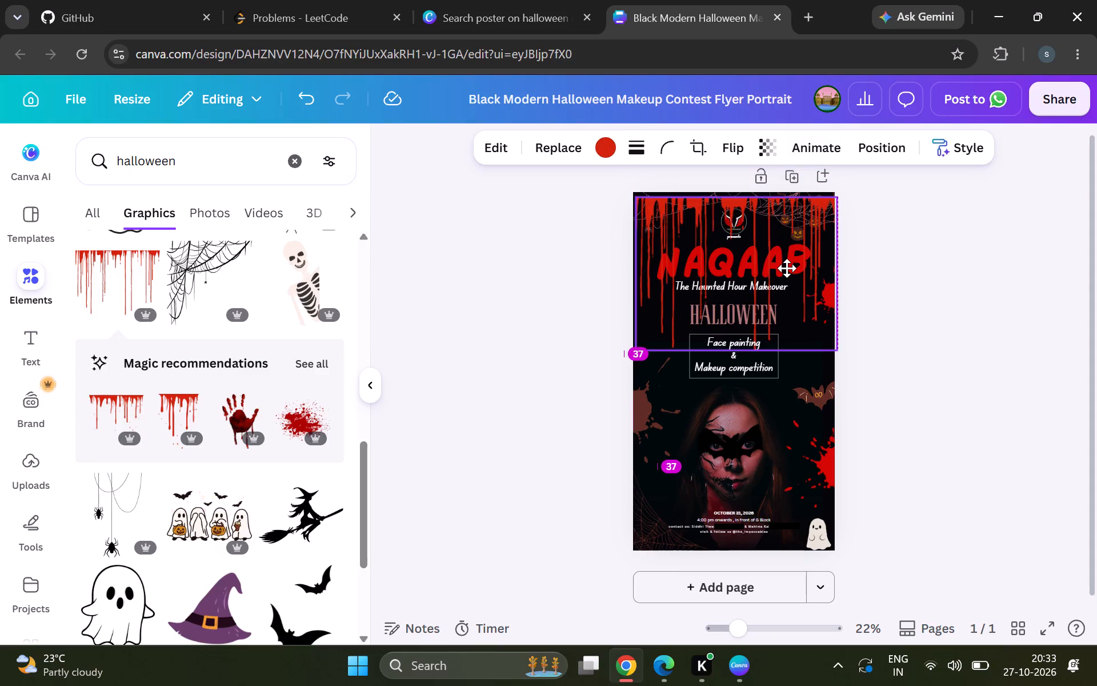
drag(787, 268, 787, 265)
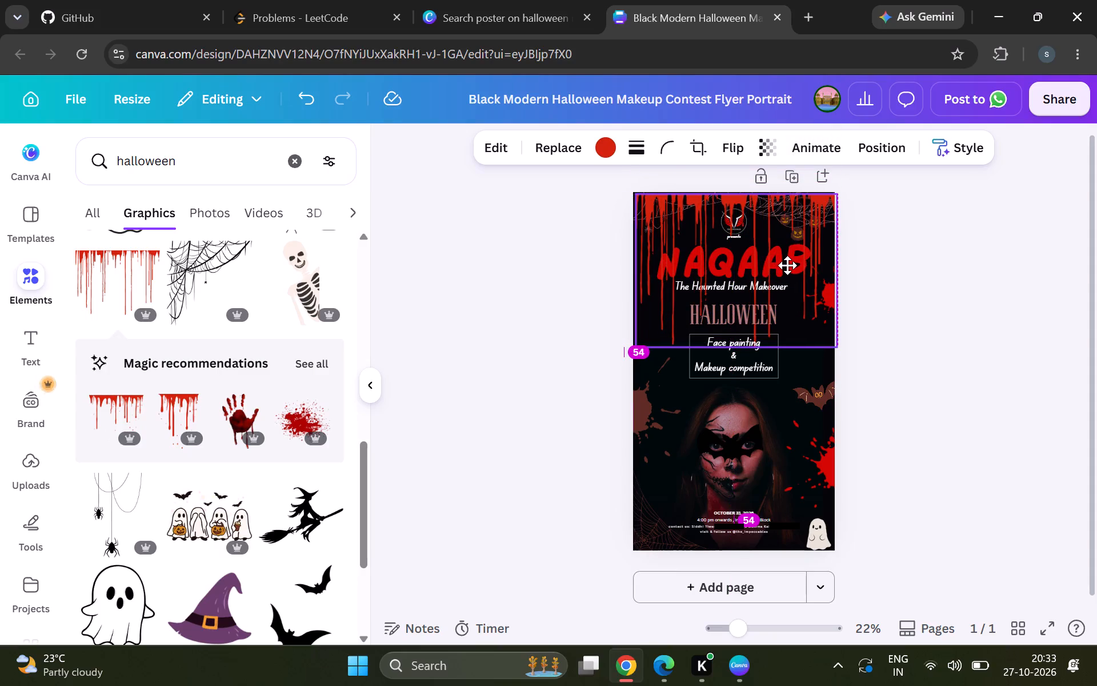
drag(787, 265, 785, 265)
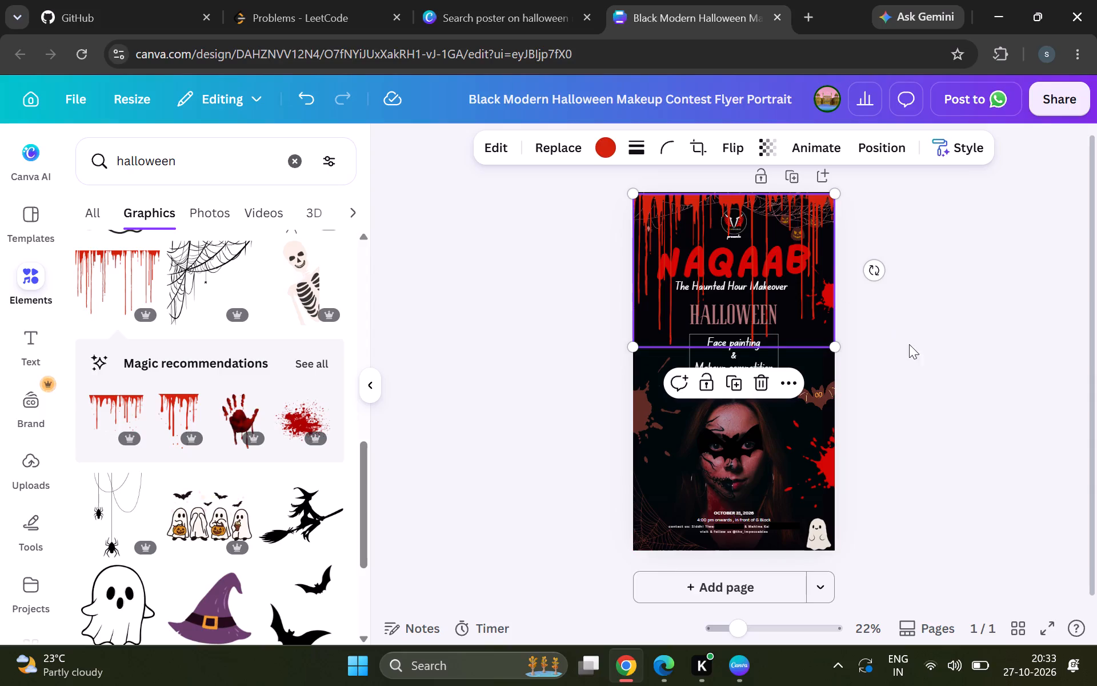
Send the blood drips' layer down to just above the woman's photo and beneath the black gradient.
scroll(926, 359, up, 1)
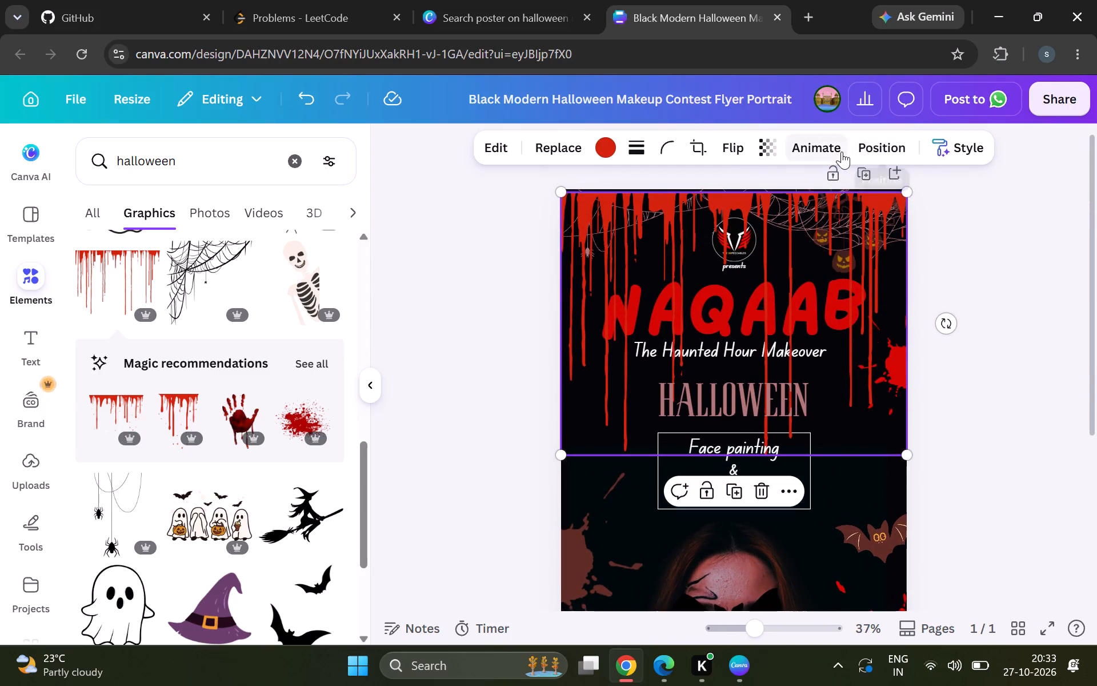
click(867, 146)
scroll(127, 535, down, 1)
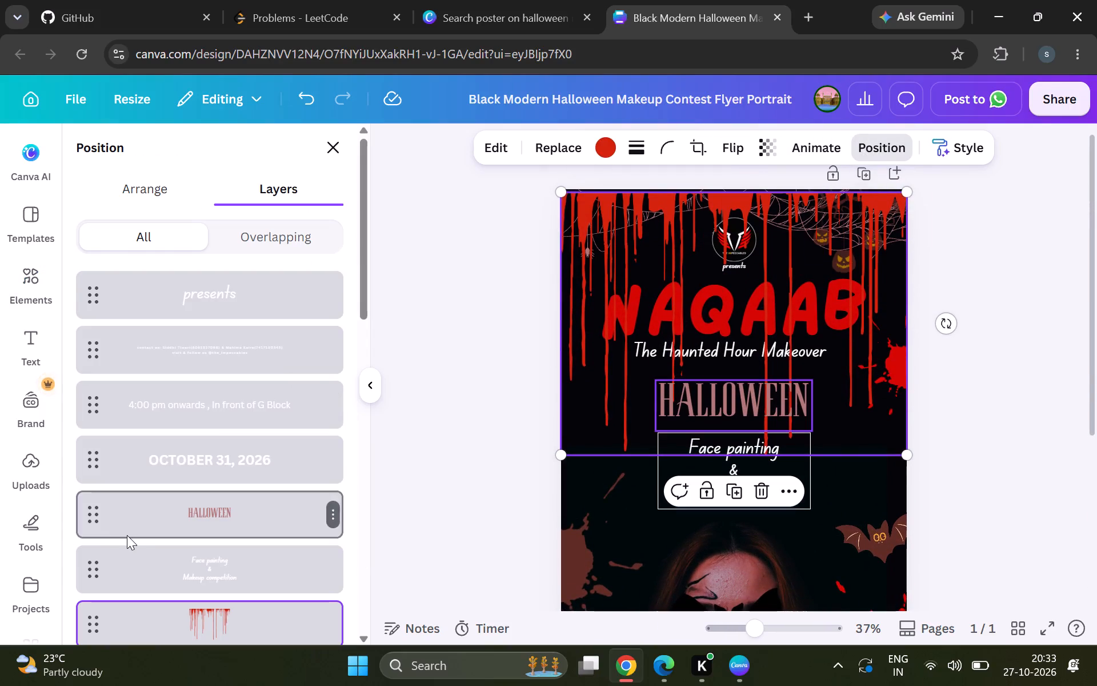
scroll(127, 535, down, 2)
drag(91, 221, 118, 685)
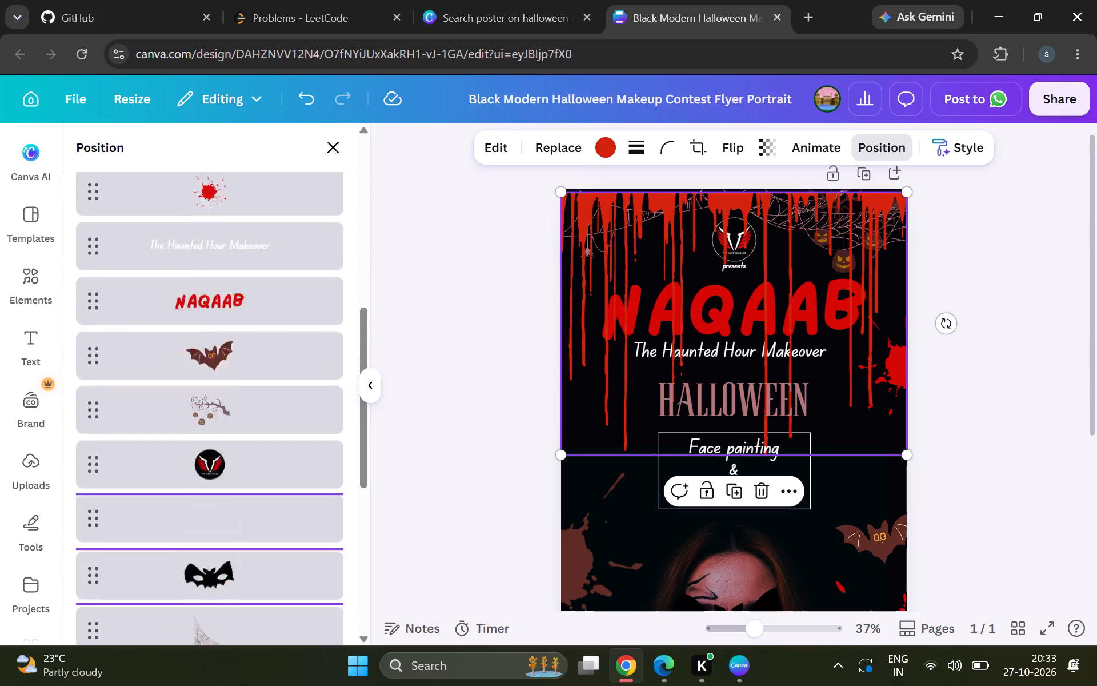
drag(118, 685, 95, 523)
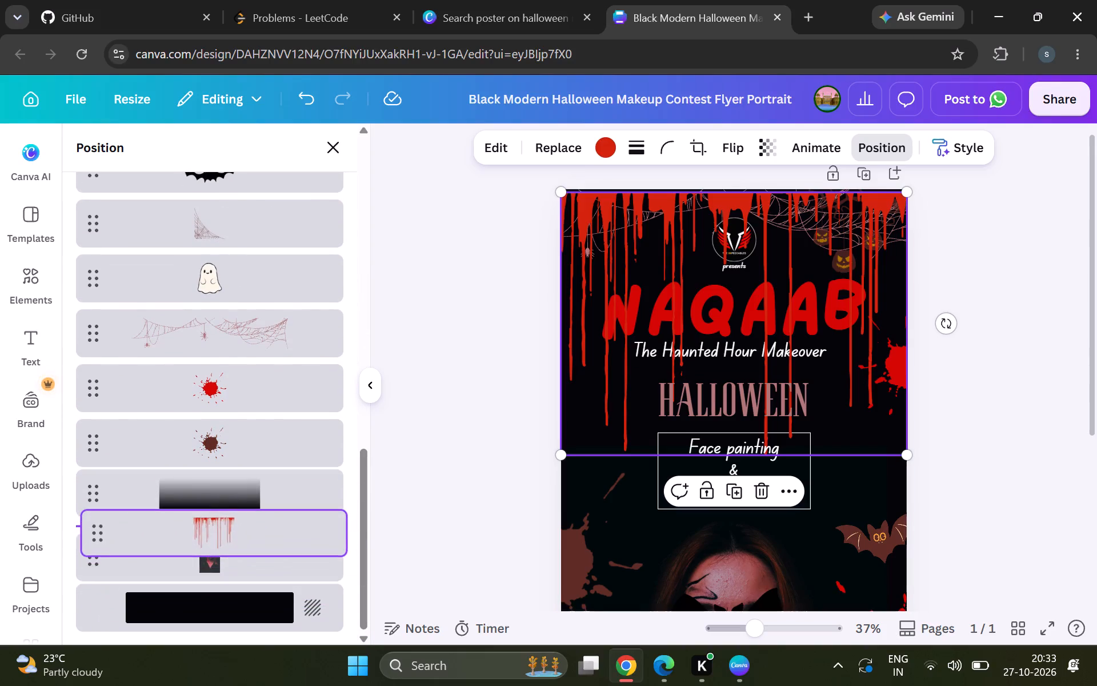
drag(95, 523, 93, 520)
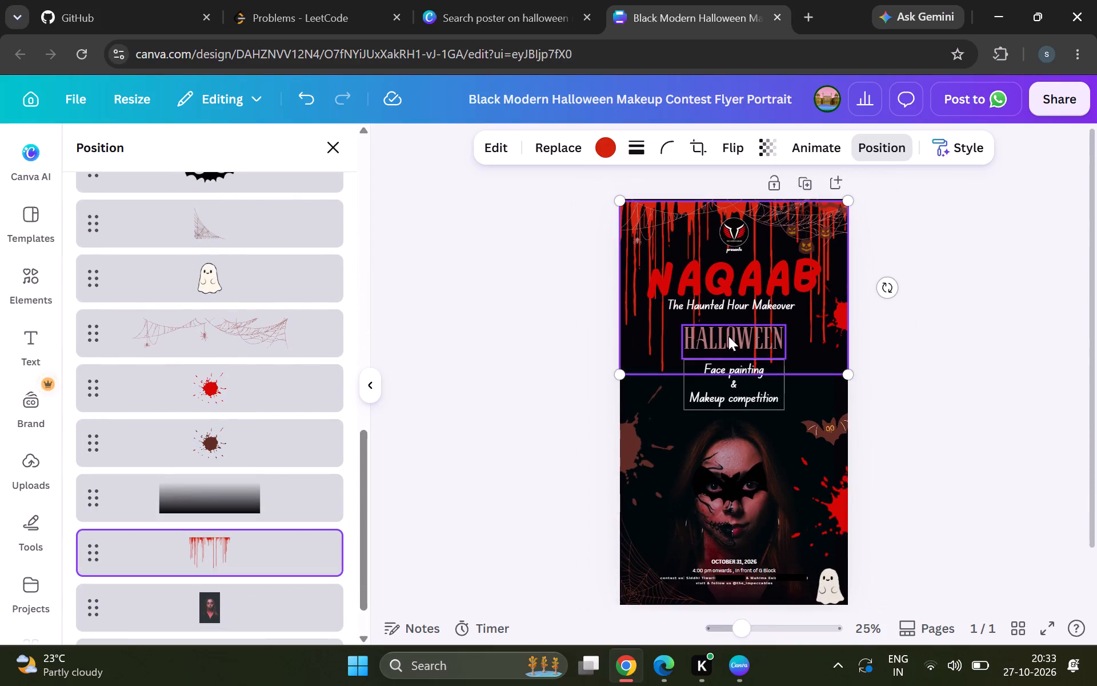
Set the blood drips' transparency to 16.
scroll(728, 336, up, 1)
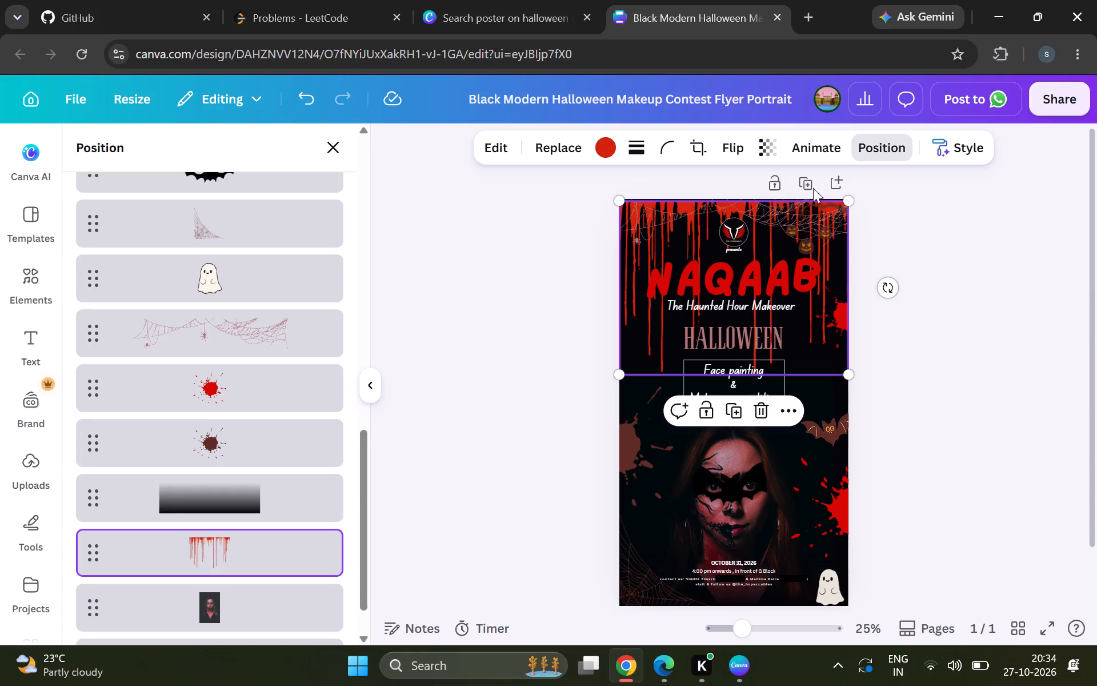
click(768, 147)
click(699, 216)
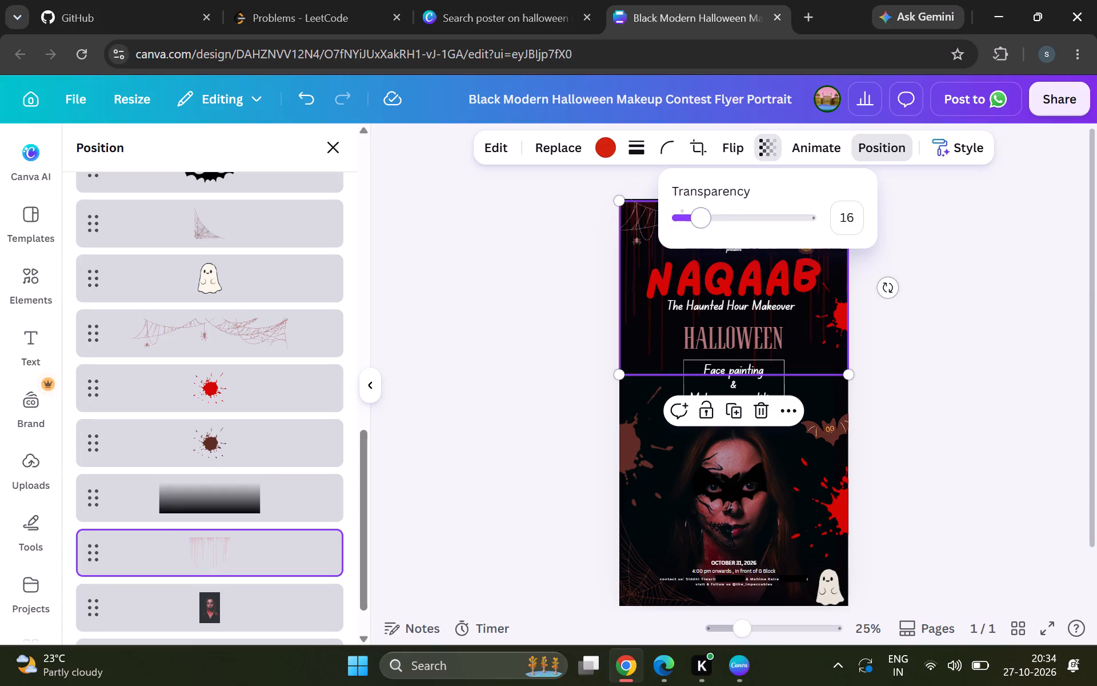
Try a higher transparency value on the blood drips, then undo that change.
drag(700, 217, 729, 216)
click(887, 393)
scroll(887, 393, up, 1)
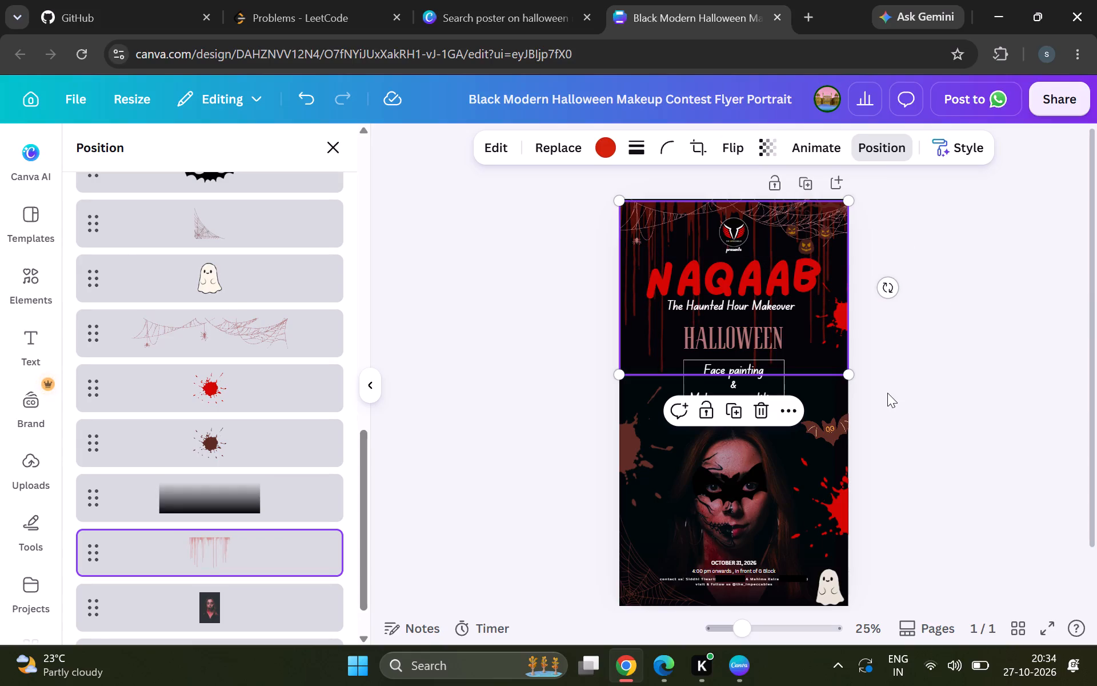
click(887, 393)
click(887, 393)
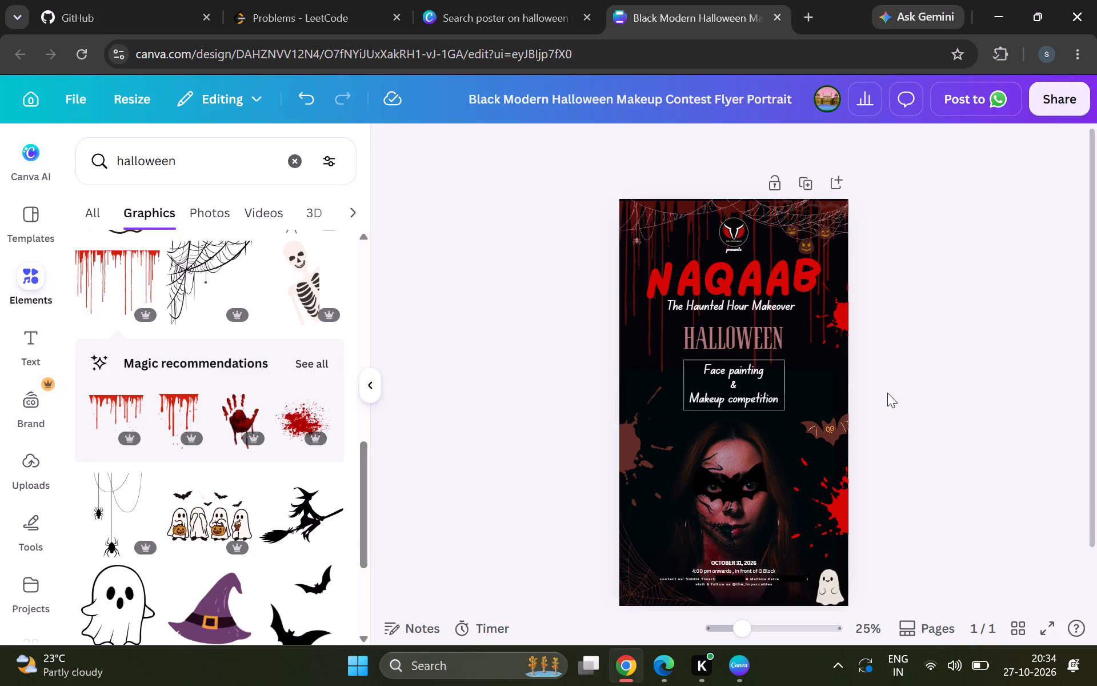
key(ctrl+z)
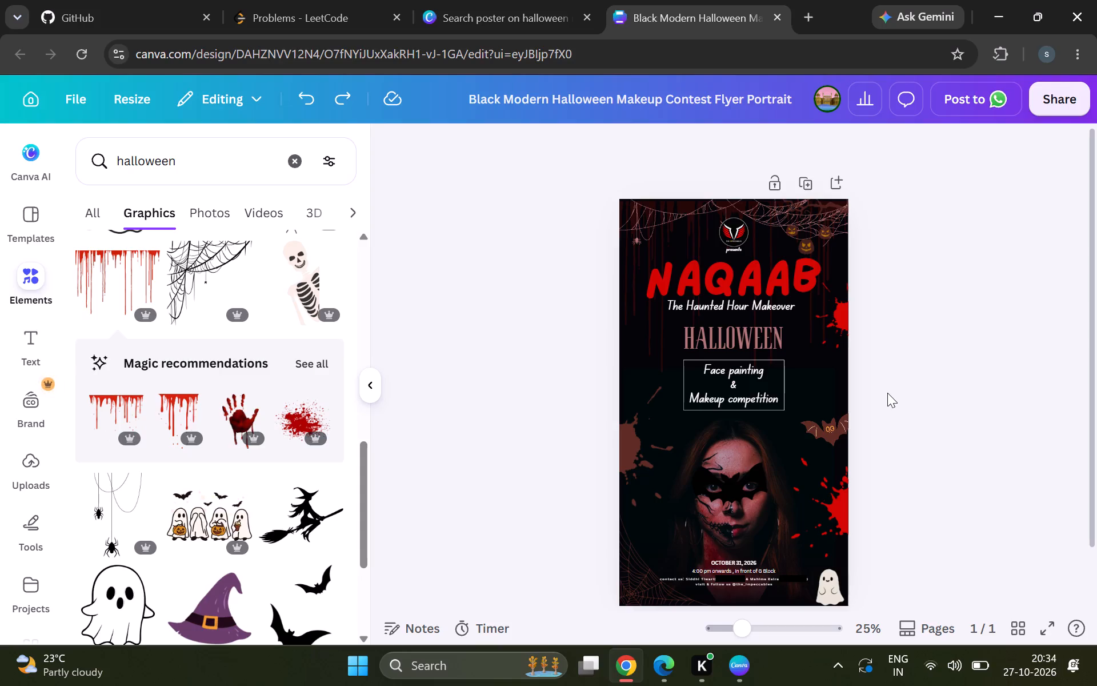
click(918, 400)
Nudge the faded blood drips slightly to line up with the poster's top edge.
scroll(918, 400, up, 4)
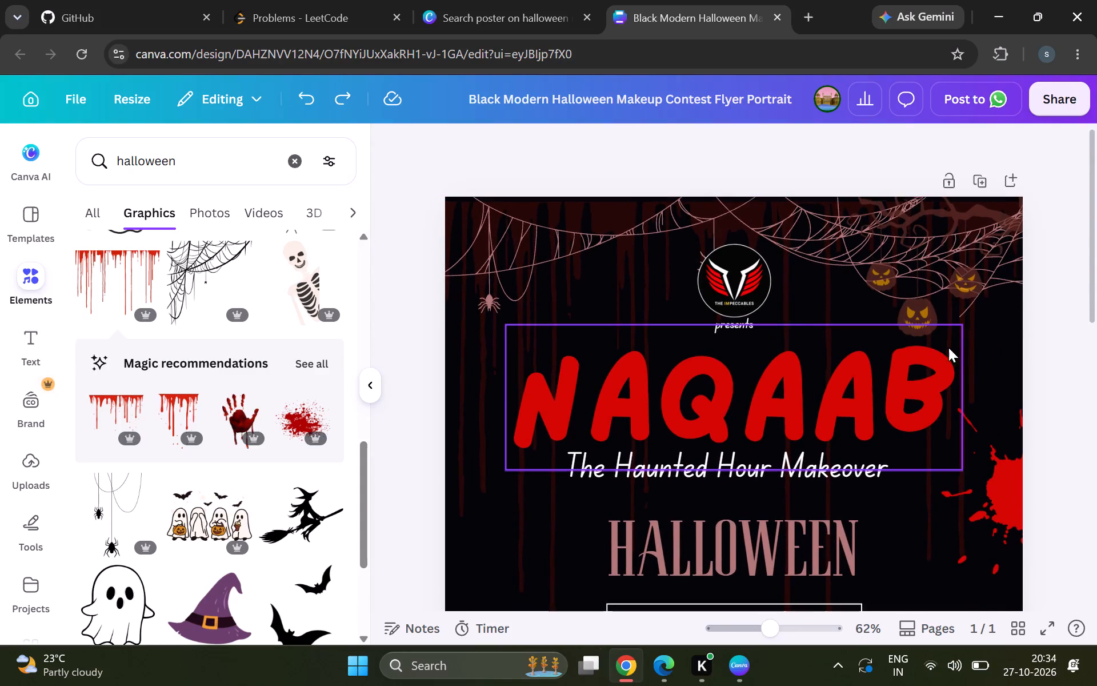
click(992, 361)
drag(992, 361, 992, 352)
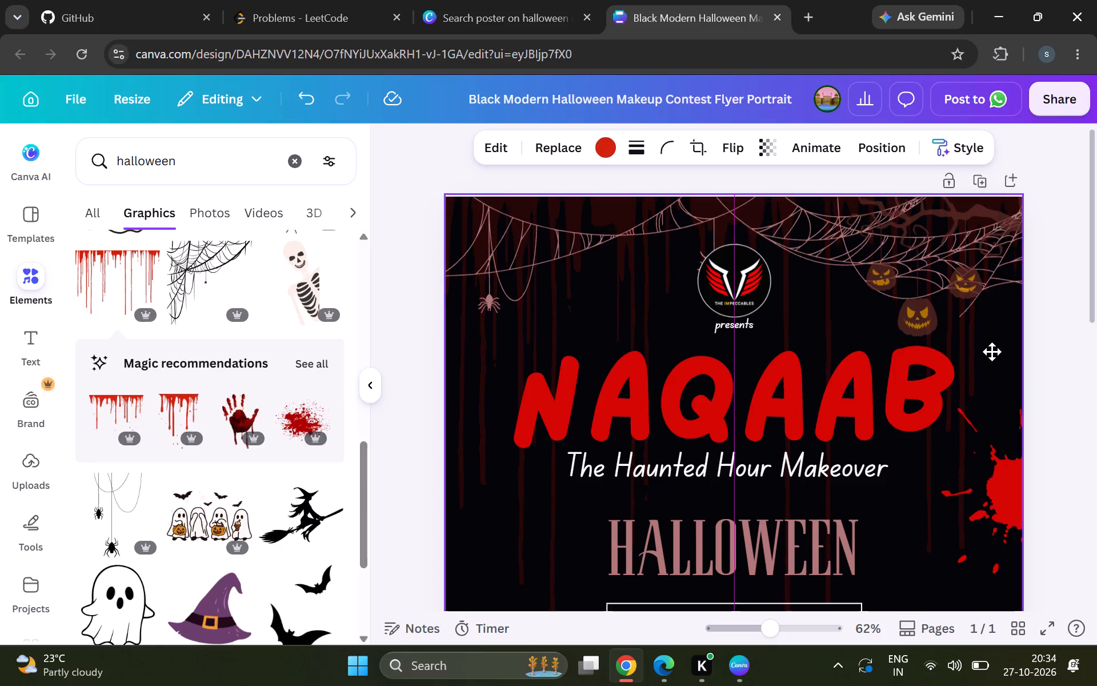
drag(992, 352, 991, 356)
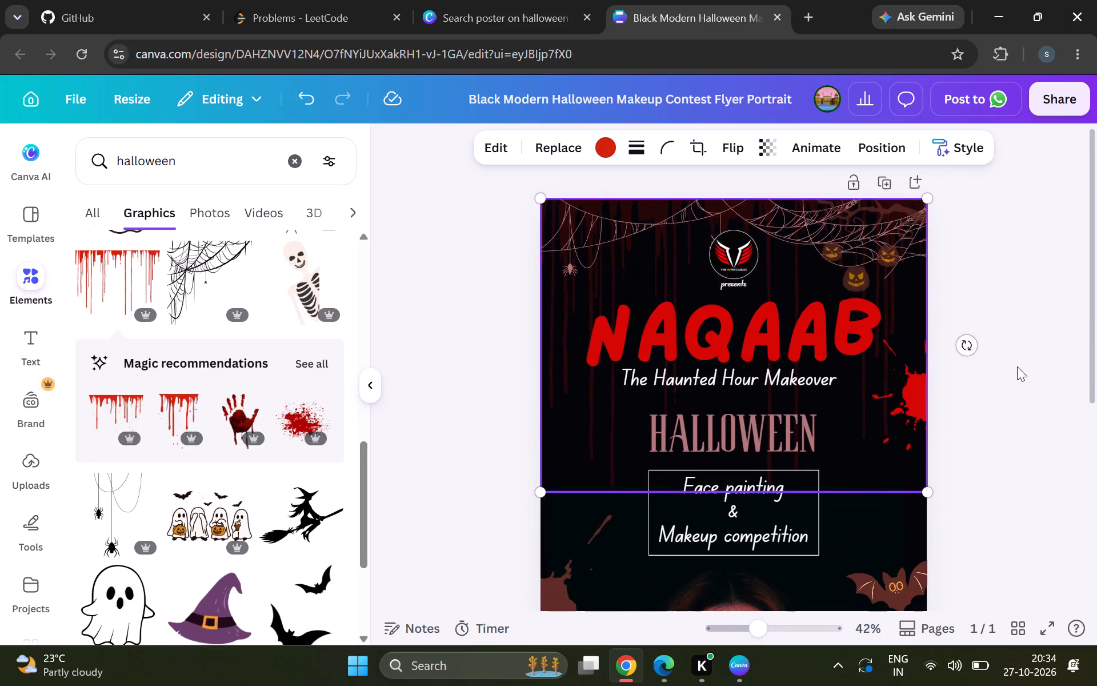
click(1096, 432)
click(1041, 443)
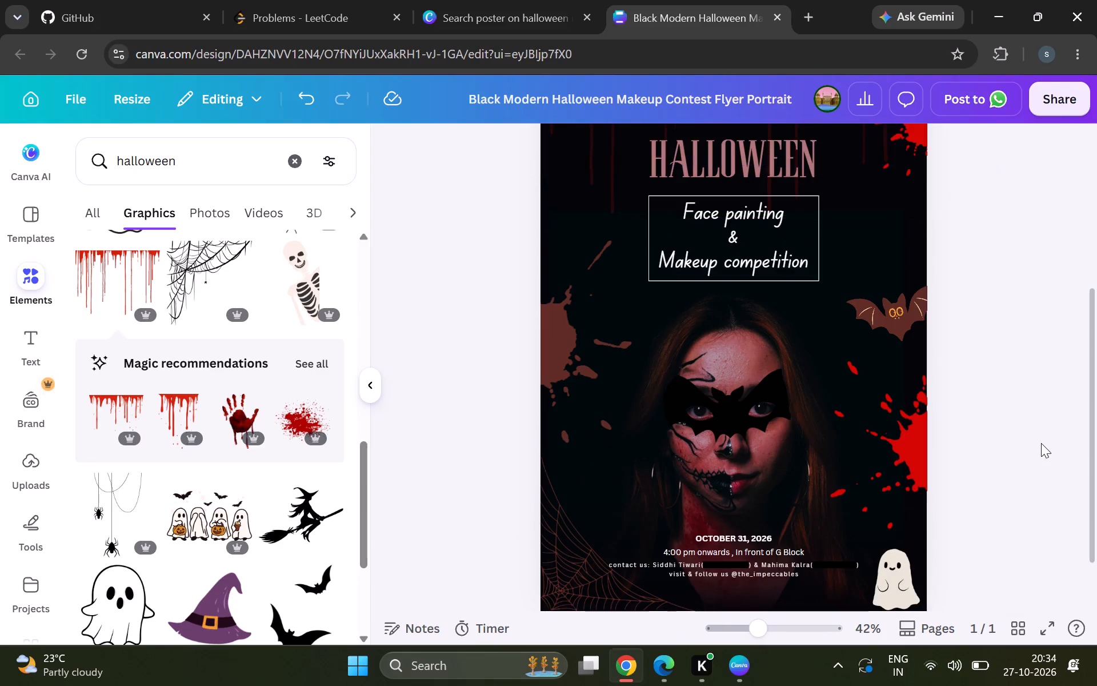
Enlarge THE IMPECCABLES logo above the NAQAAB title to about 151 by 152.
scroll(1041, 443, up, 2)
scroll(1041, 443, down, 1)
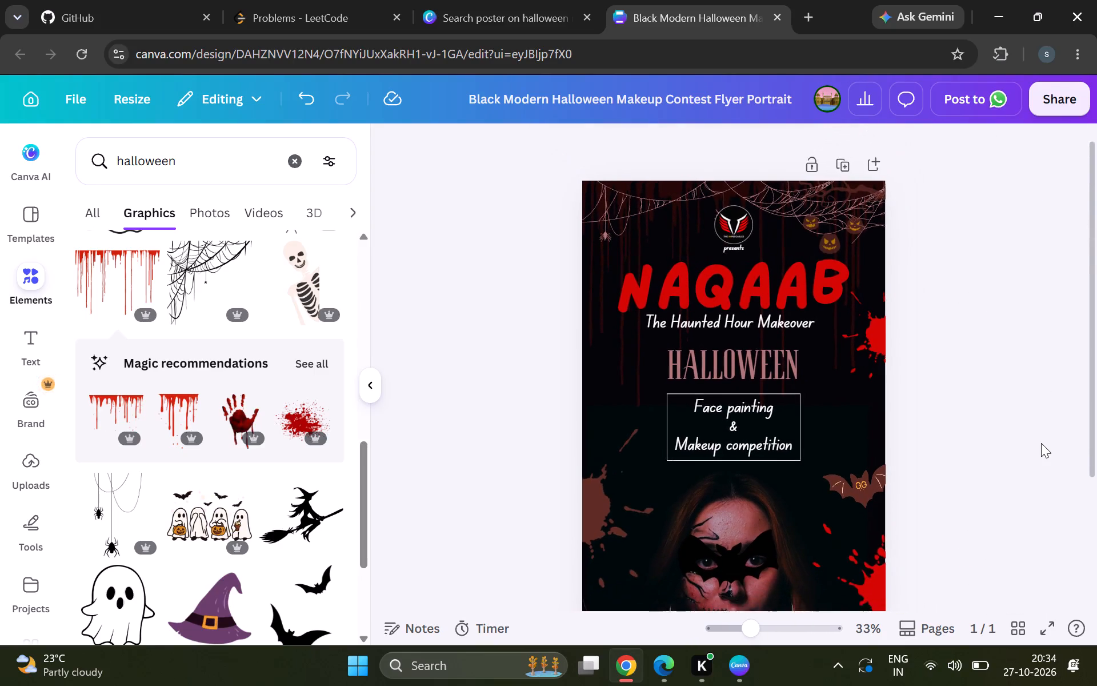
scroll(1041, 443, down, 1)
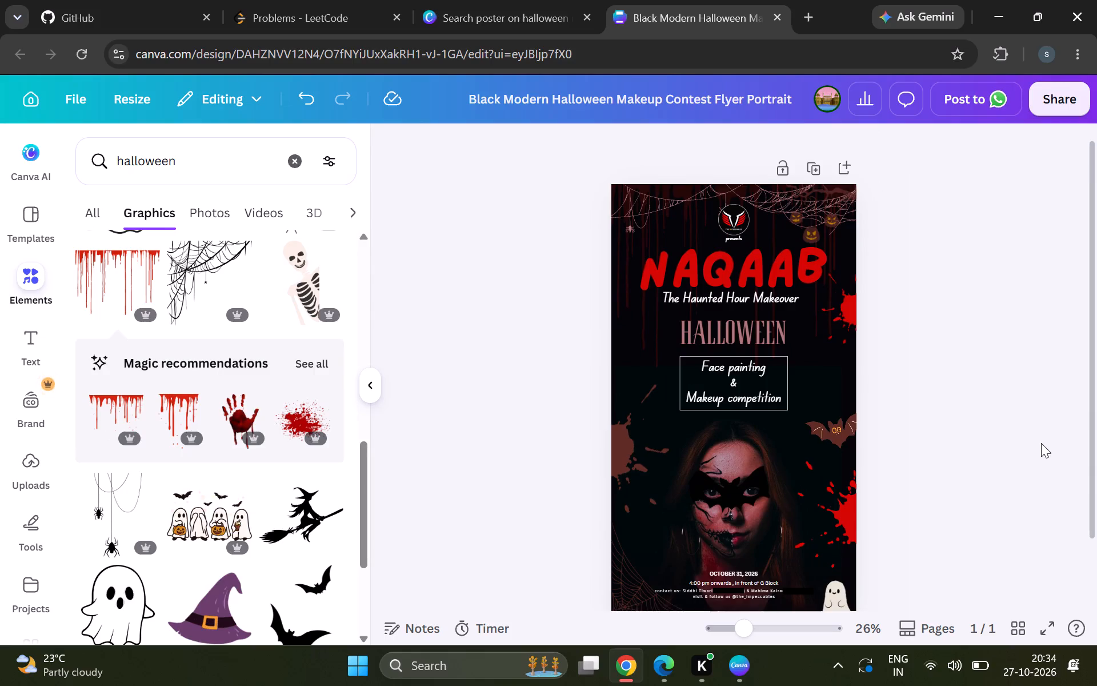
scroll(1057, 432, up, 1)
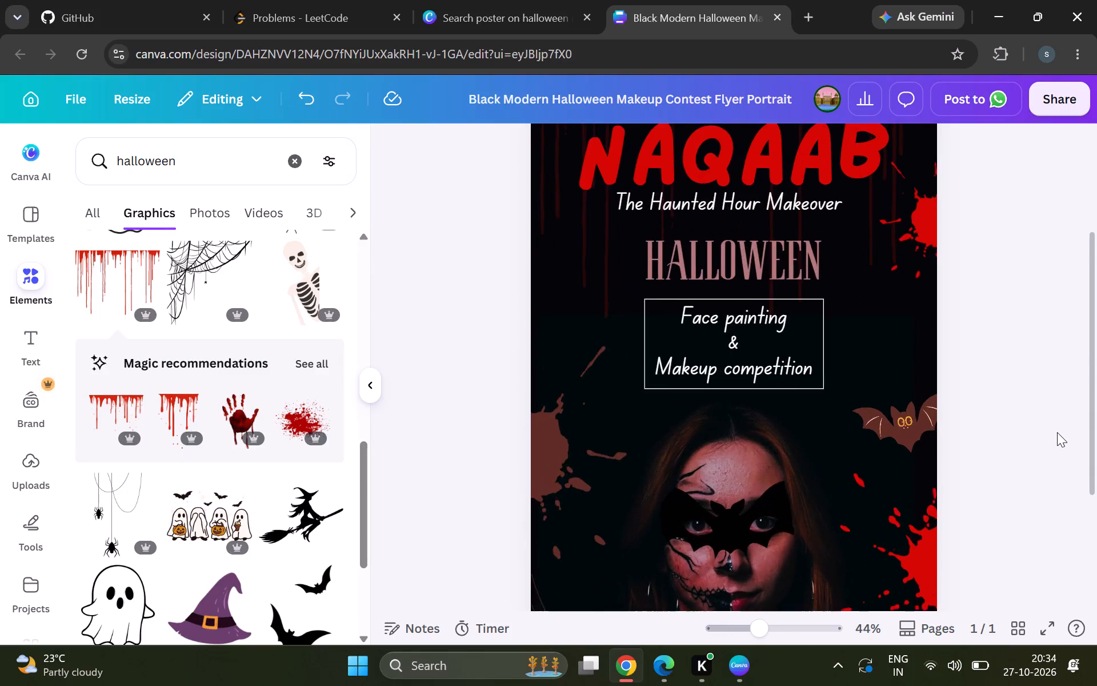
scroll(1057, 432, up, 2)
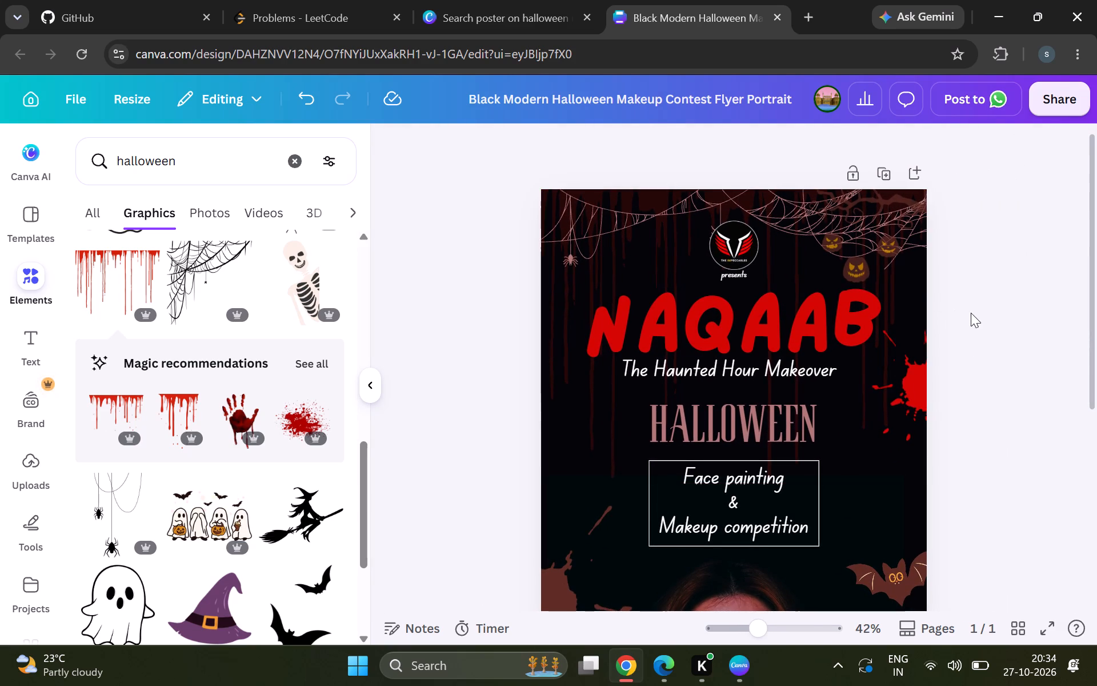
click(740, 242)
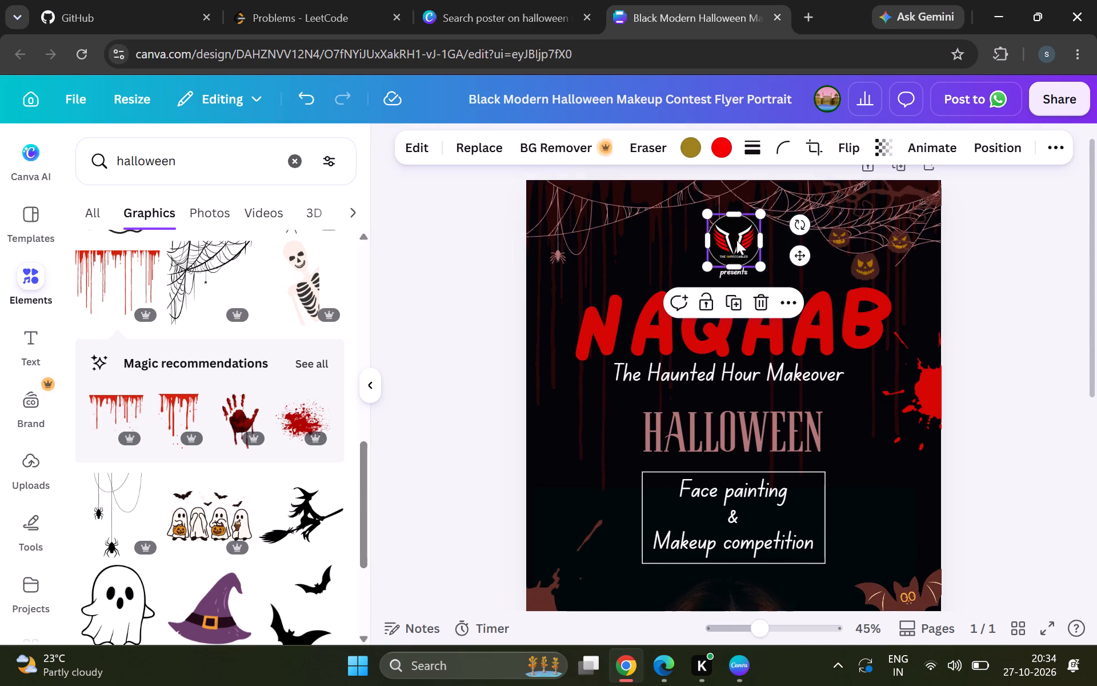
drag(707, 215, 702, 209)
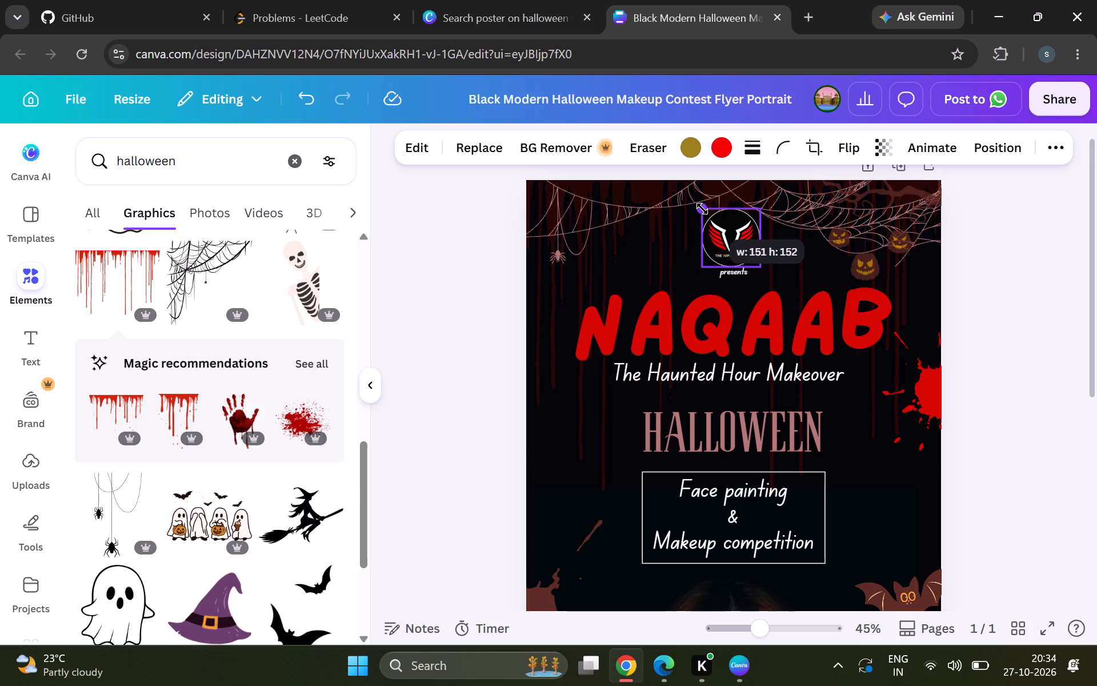
drag(702, 209, 701, 209)
click(998, 413)
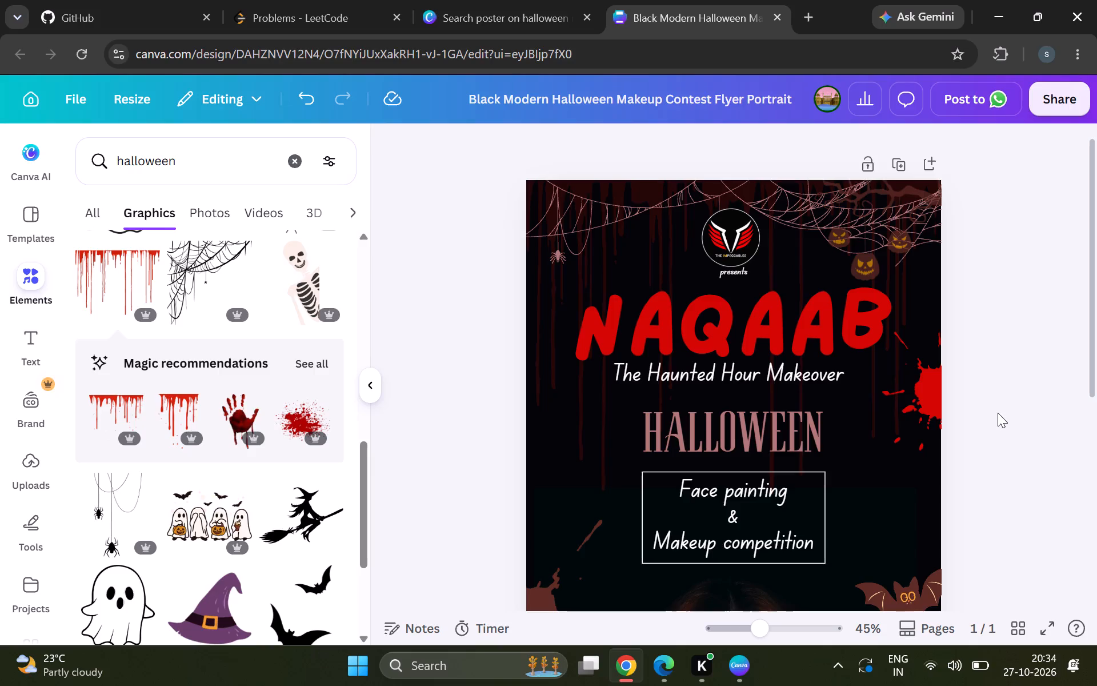
Centre the enlarged THE IMPECCABLES logo horizontally on the poster above the word "presents".
scroll(998, 413, up, 1)
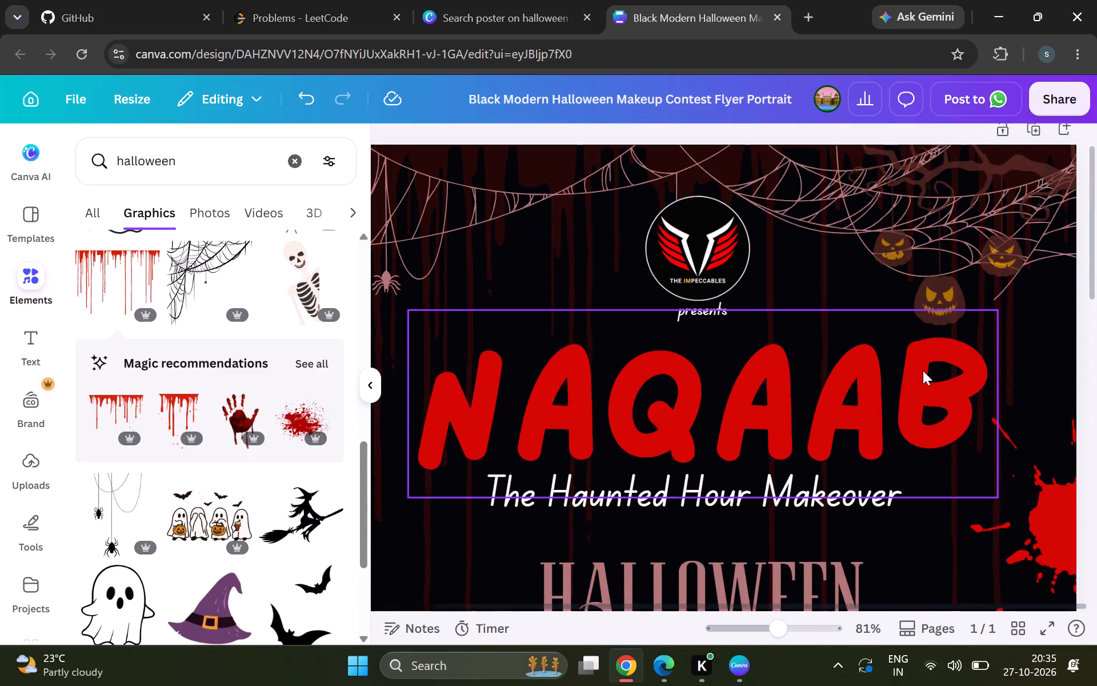
double_click(707, 268)
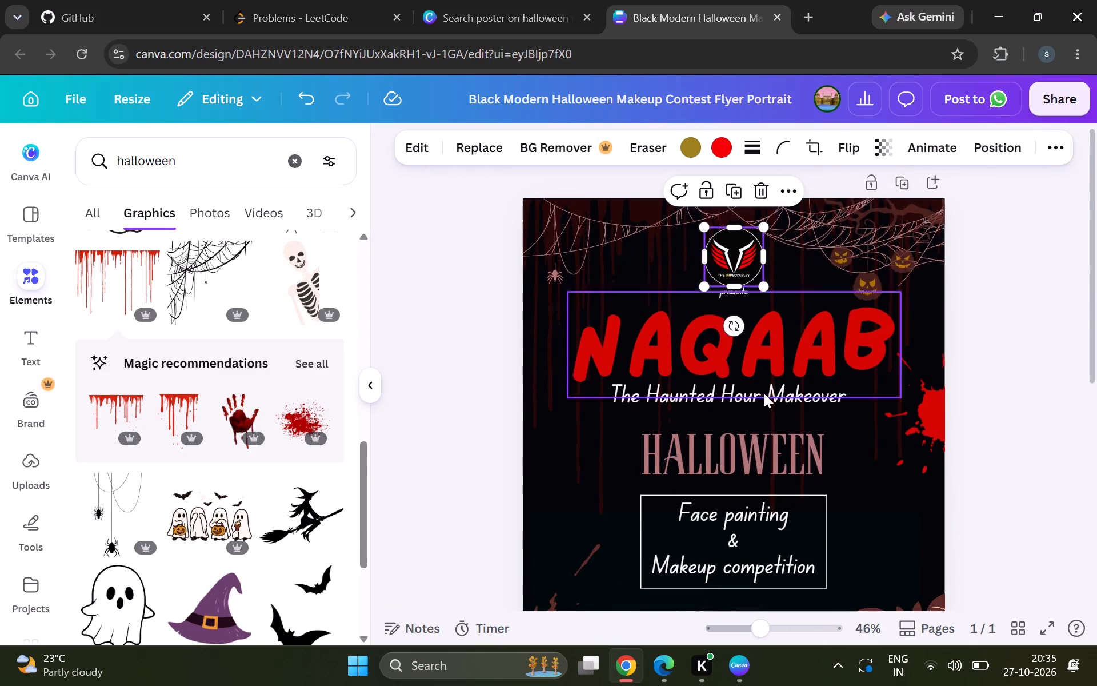
click(914, 396)
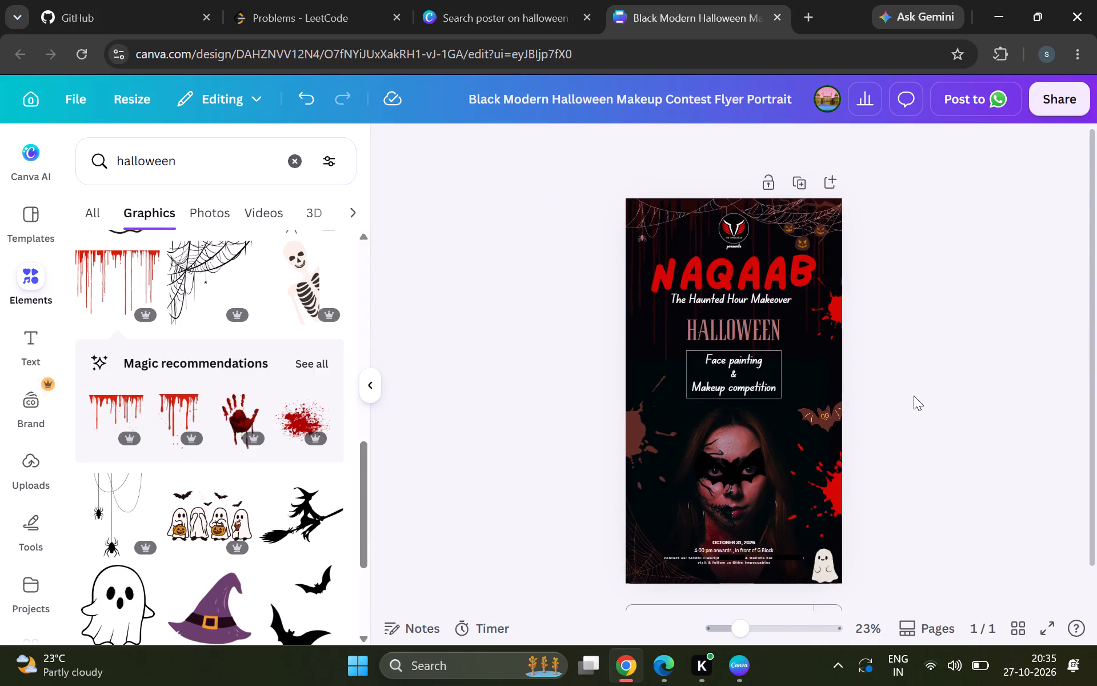